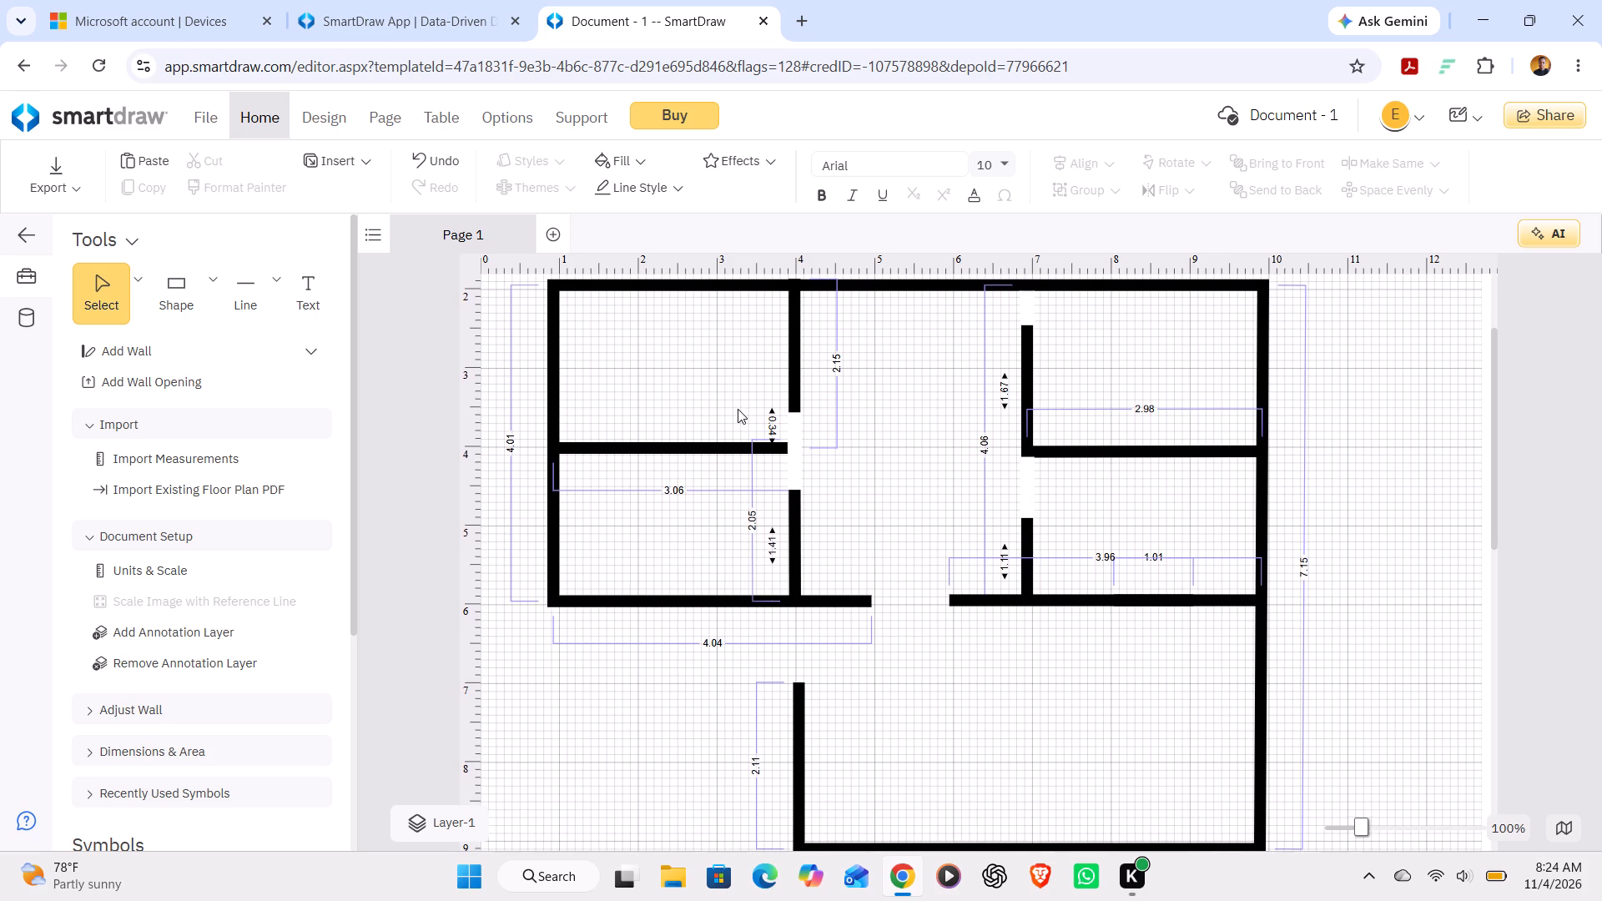
Examine the floor plan's walls, openings and dimensions, both as a whole and up close.
{"action": "scroll", "coordinate": [738, 409], "scroll_direction": "down", "scroll_amount": 1}
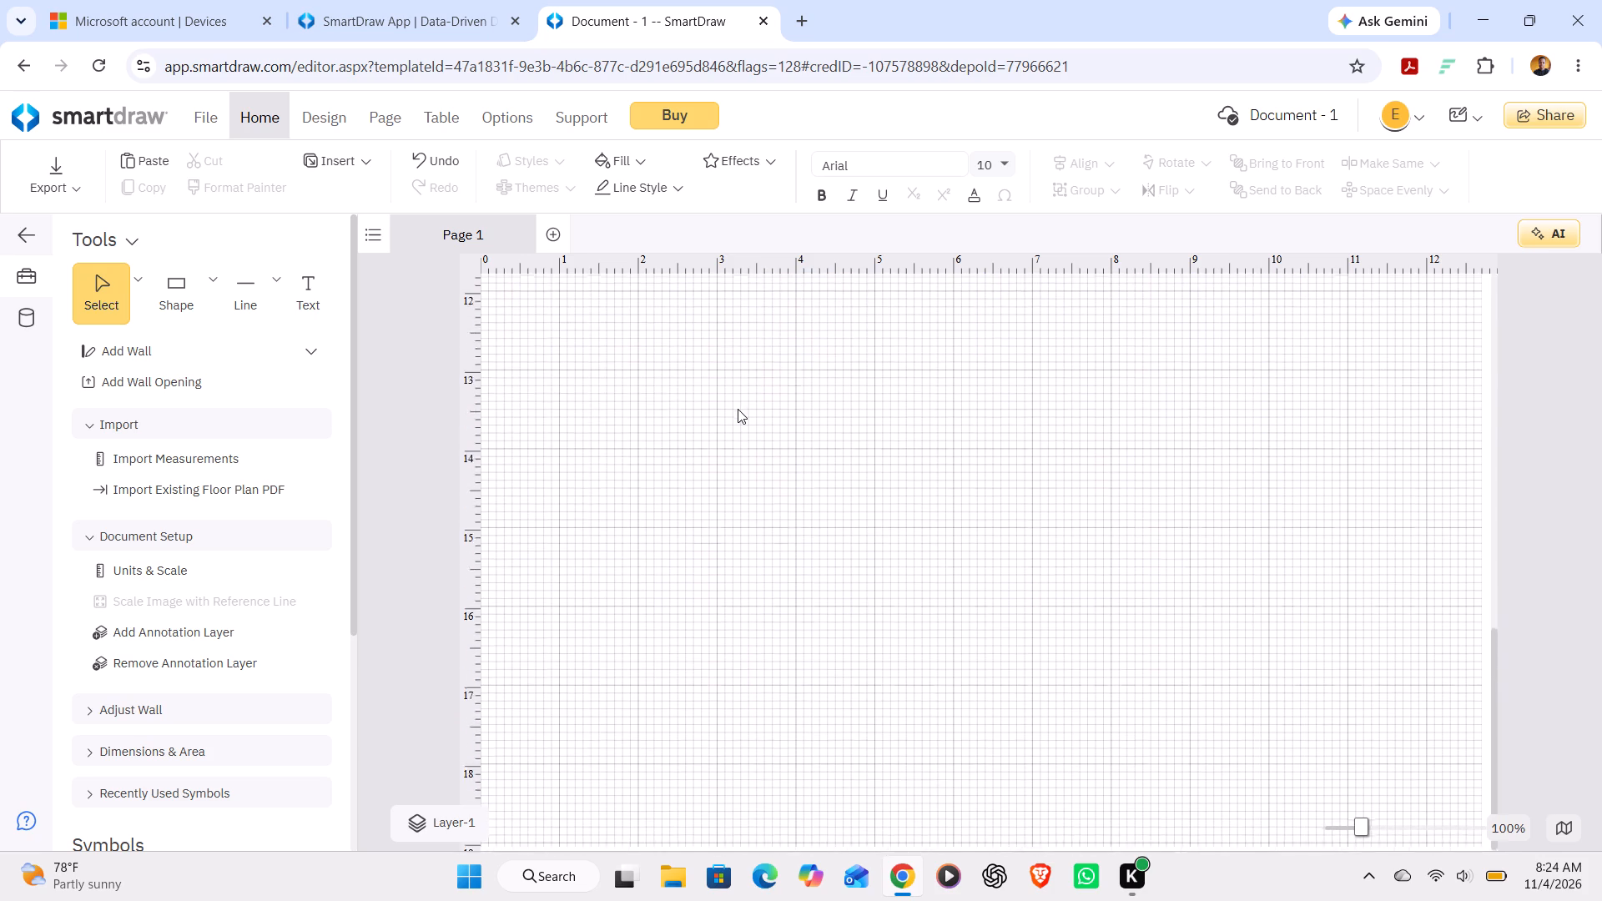
{"action": "scroll", "coordinate": [738, 409], "scroll_direction": "down", "scroll_amount": 1}
{"action": "scroll", "coordinate": [738, 409], "scroll_direction": "up", "scroll_amount": 2}
{"action": "scroll", "coordinate": [738, 409], "scroll_direction": "down", "scroll_amount": 1}
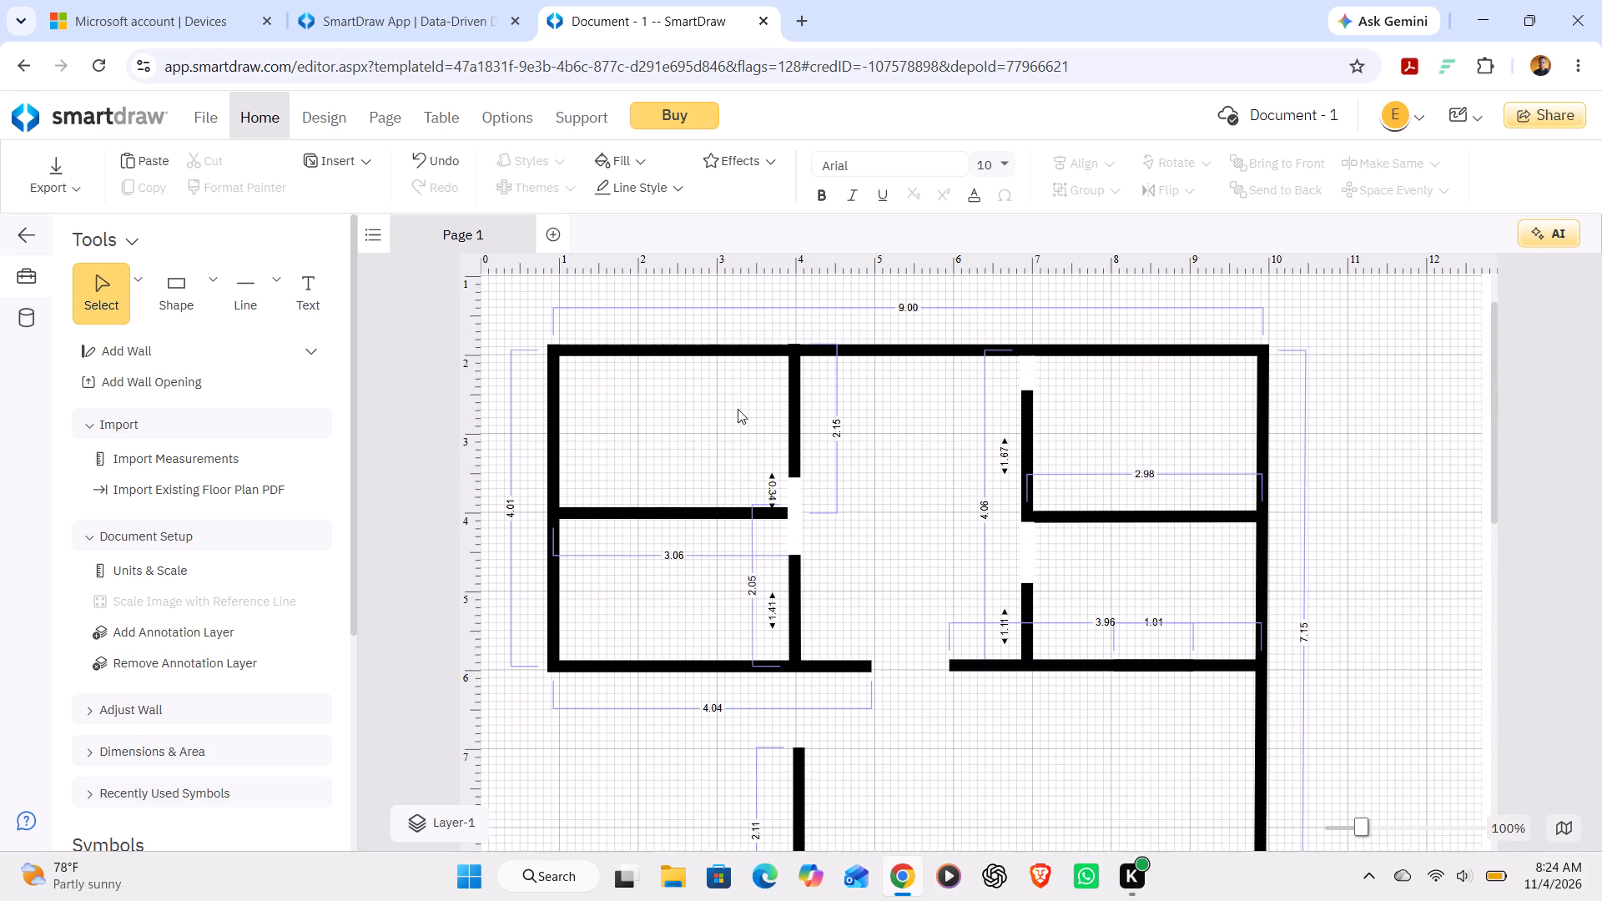
{"action": "scroll", "coordinate": [738, 409], "scroll_direction": "down", "scroll_amount": 1}
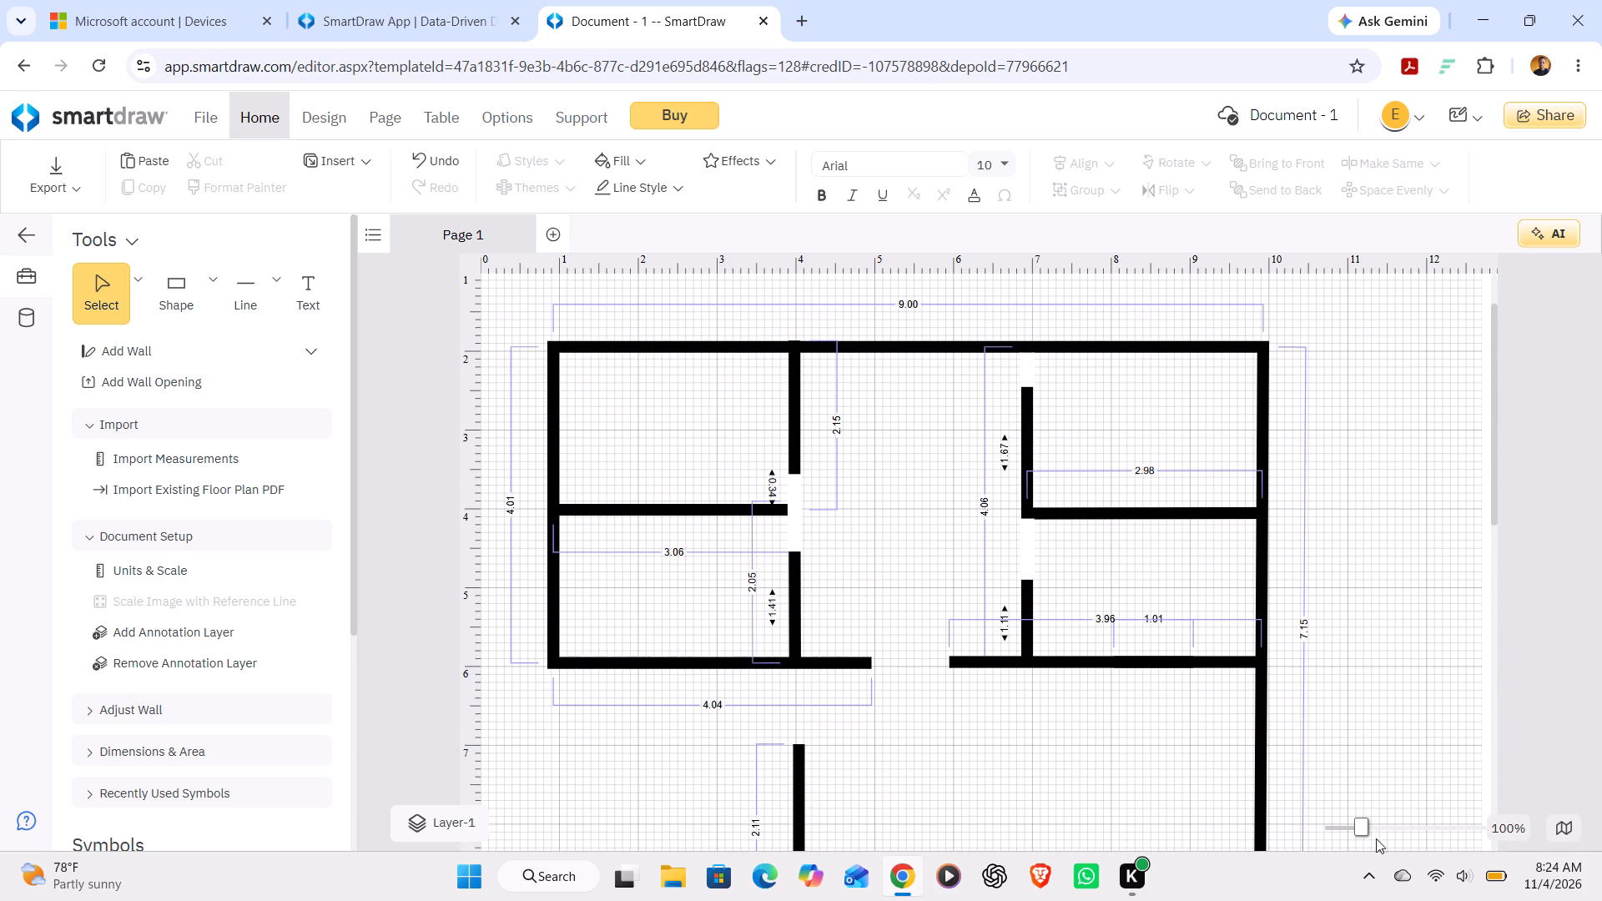
{"action": "left_click_drag", "start_coordinate": [1363, 827], "coordinate": [1317, 829]}
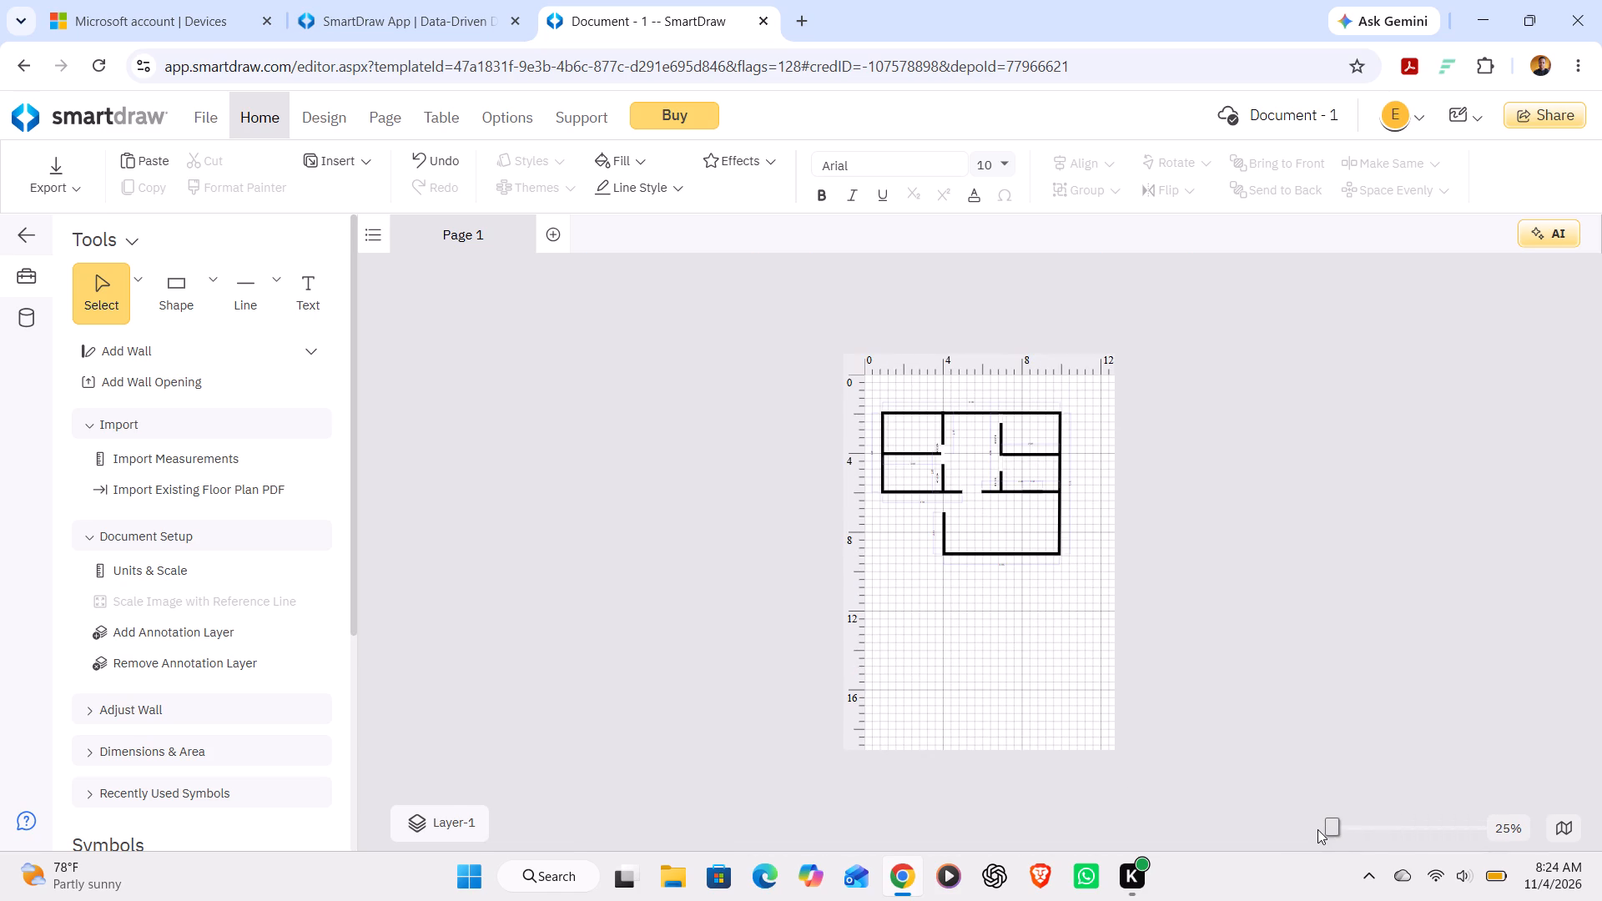
{"action": "left_click_drag", "start_coordinate": [1317, 829], "coordinate": [1378, 813]}
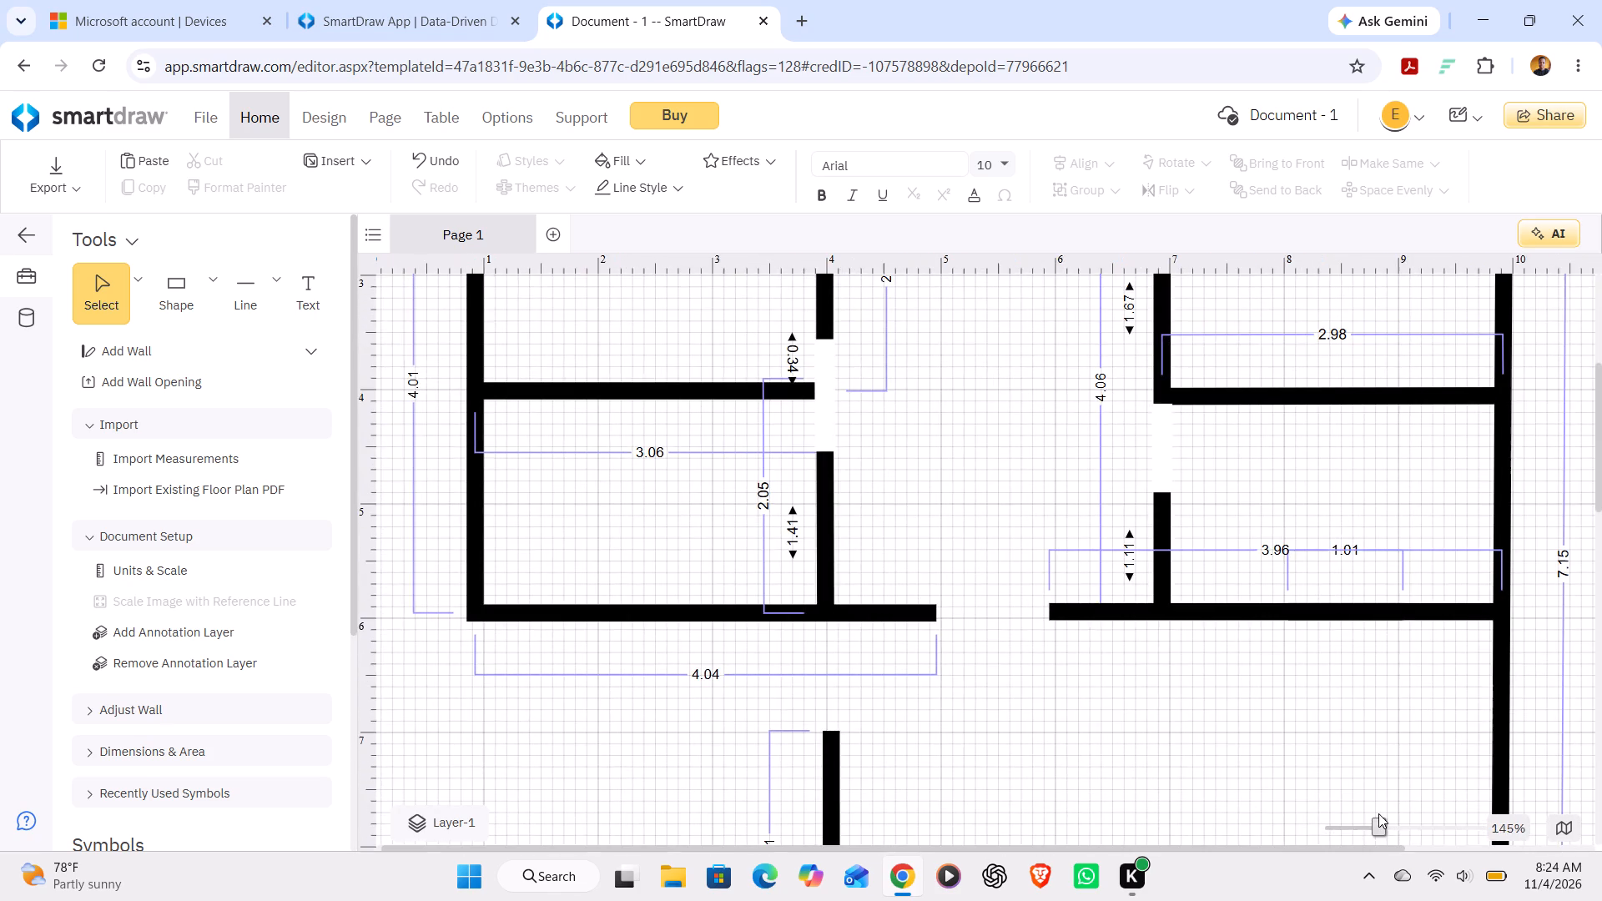
{"action": "left_click_drag", "start_coordinate": [1378, 813], "coordinate": [1601, 783]}
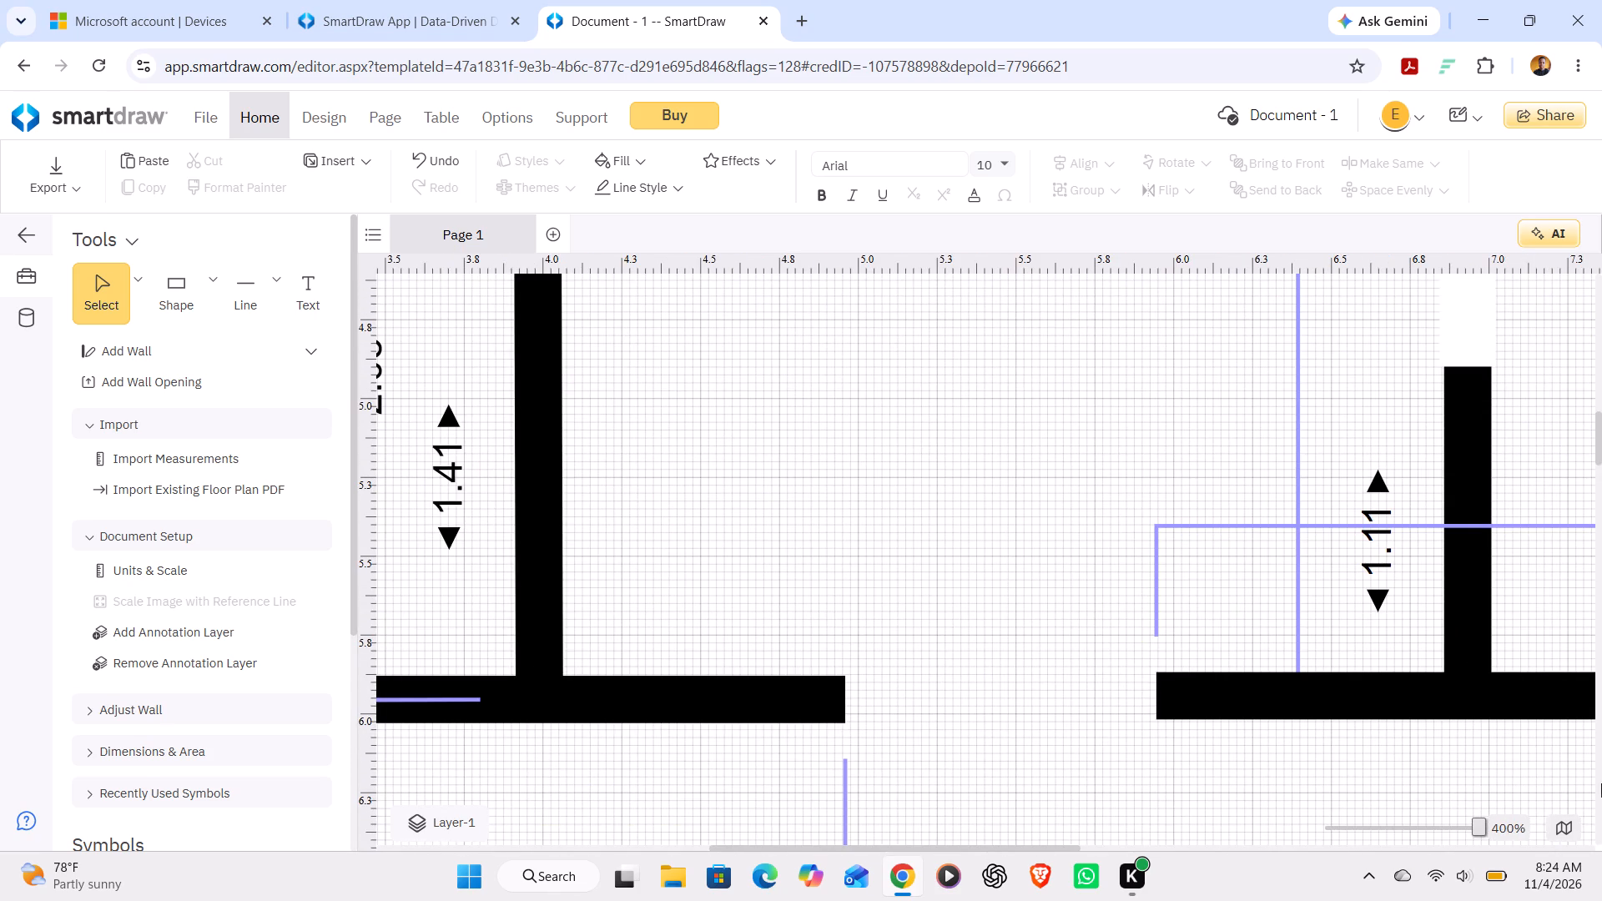
{"action": "left_click_drag", "start_coordinate": [1601, 783], "coordinate": [1415, 793]}
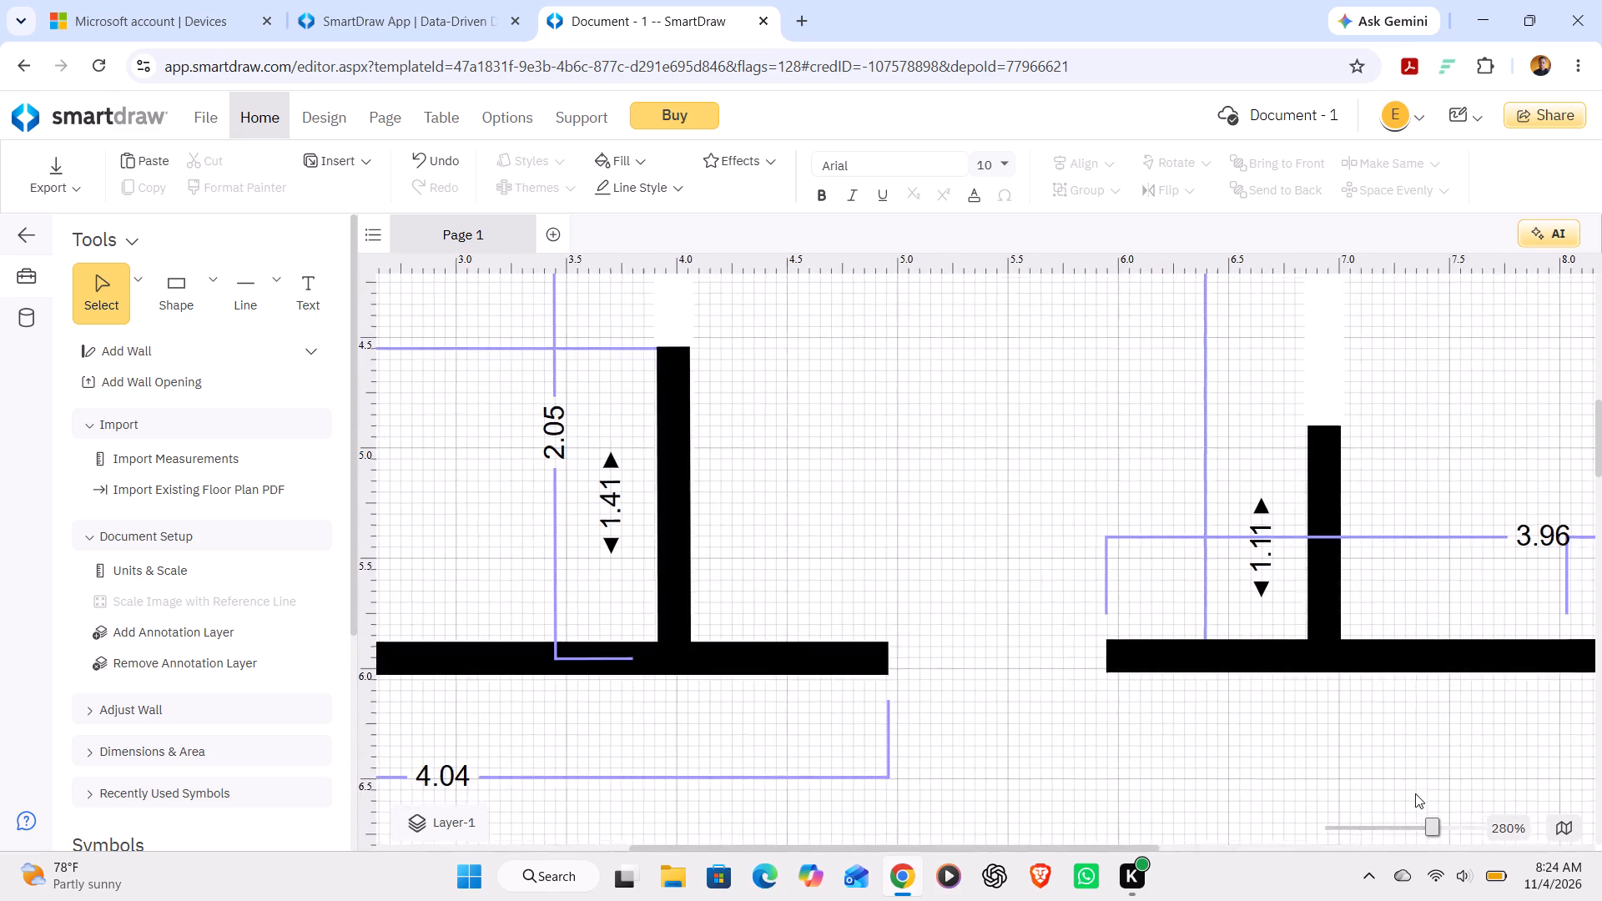
{"action": "left_click_drag", "start_coordinate": [1415, 793], "coordinate": [1458, 785]}
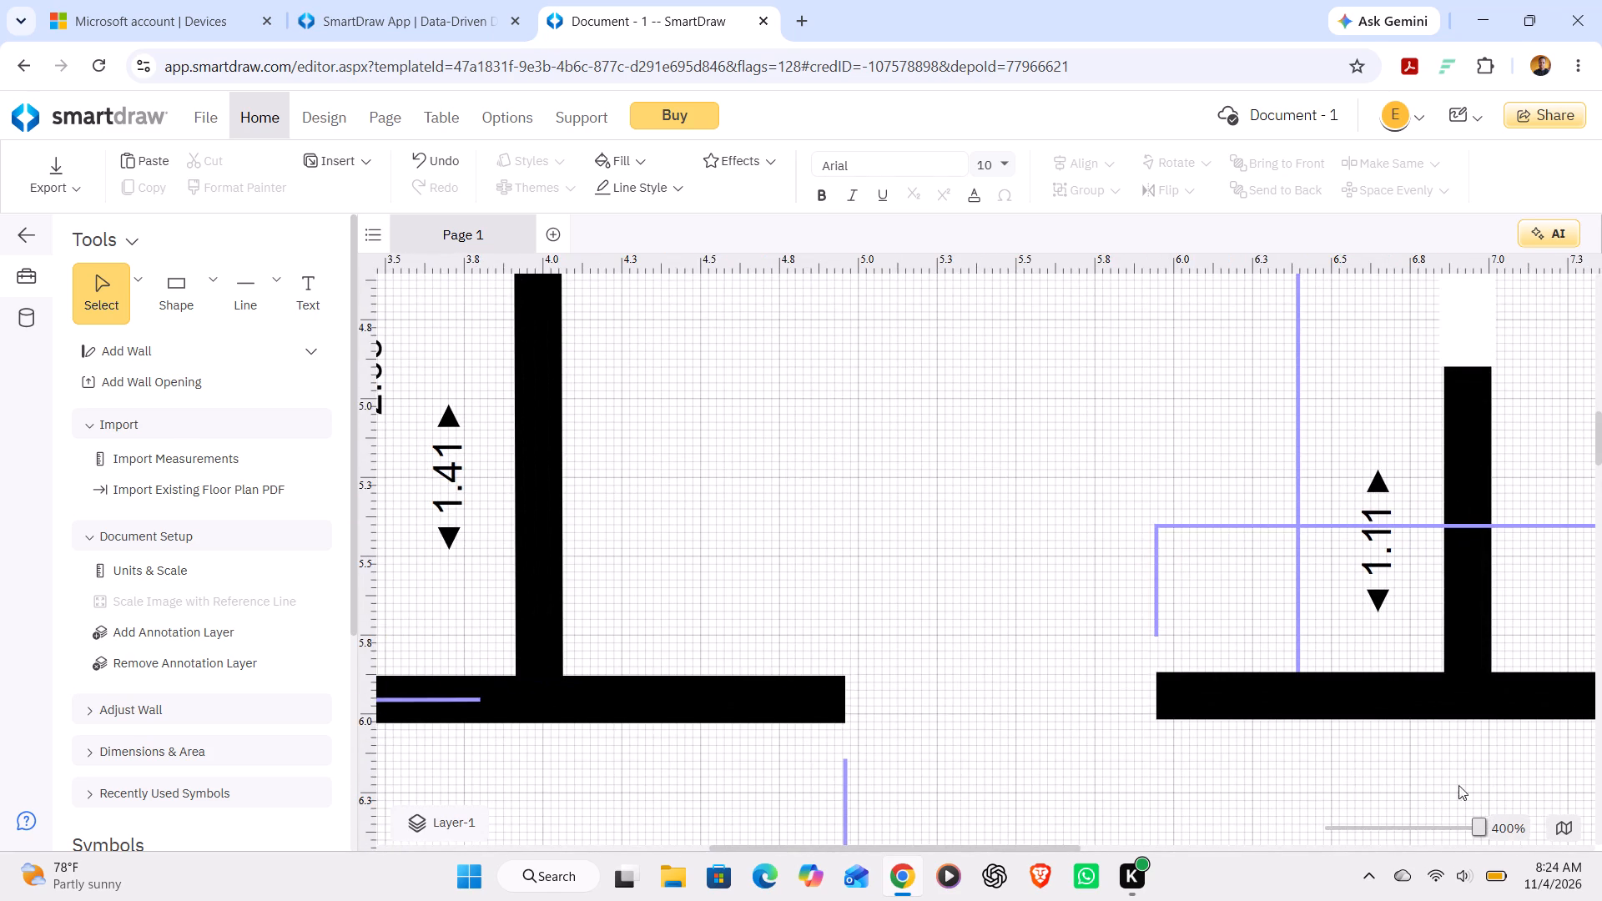
Group all the walls and dimensions of the floor plan into a single object.
{"action": "left_click_drag", "start_coordinate": [1458, 785], "coordinate": [1319, 799]}
{"action": "left_click", "coordinate": [1319, 799]}
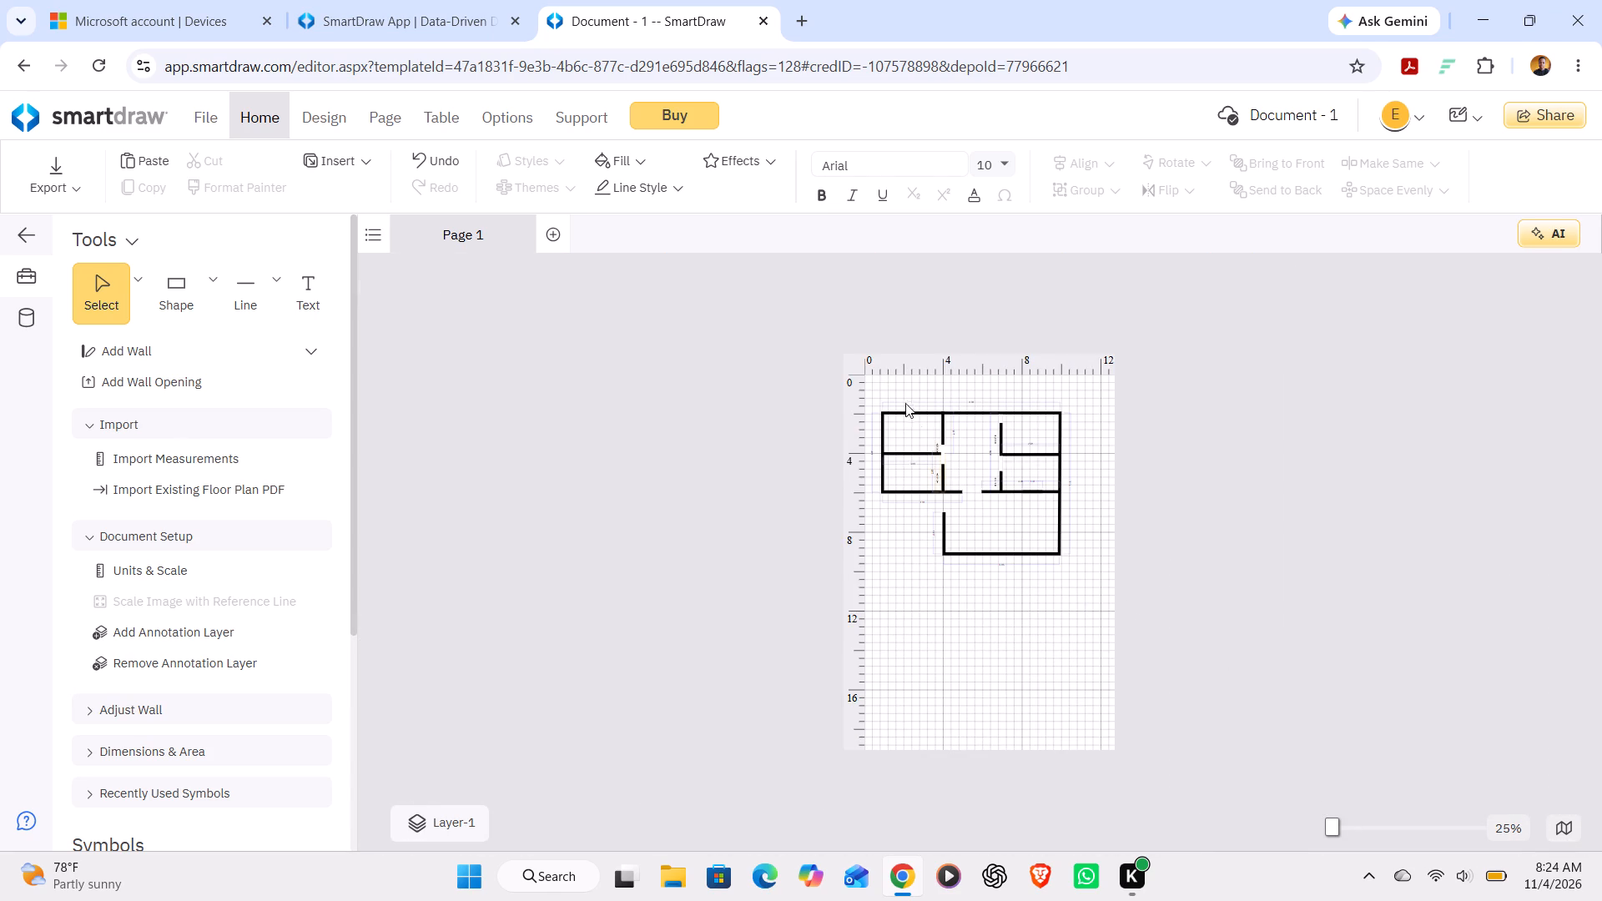
{"action": "left_click_drag", "start_coordinate": [867, 389], "coordinate": [1111, 602]}
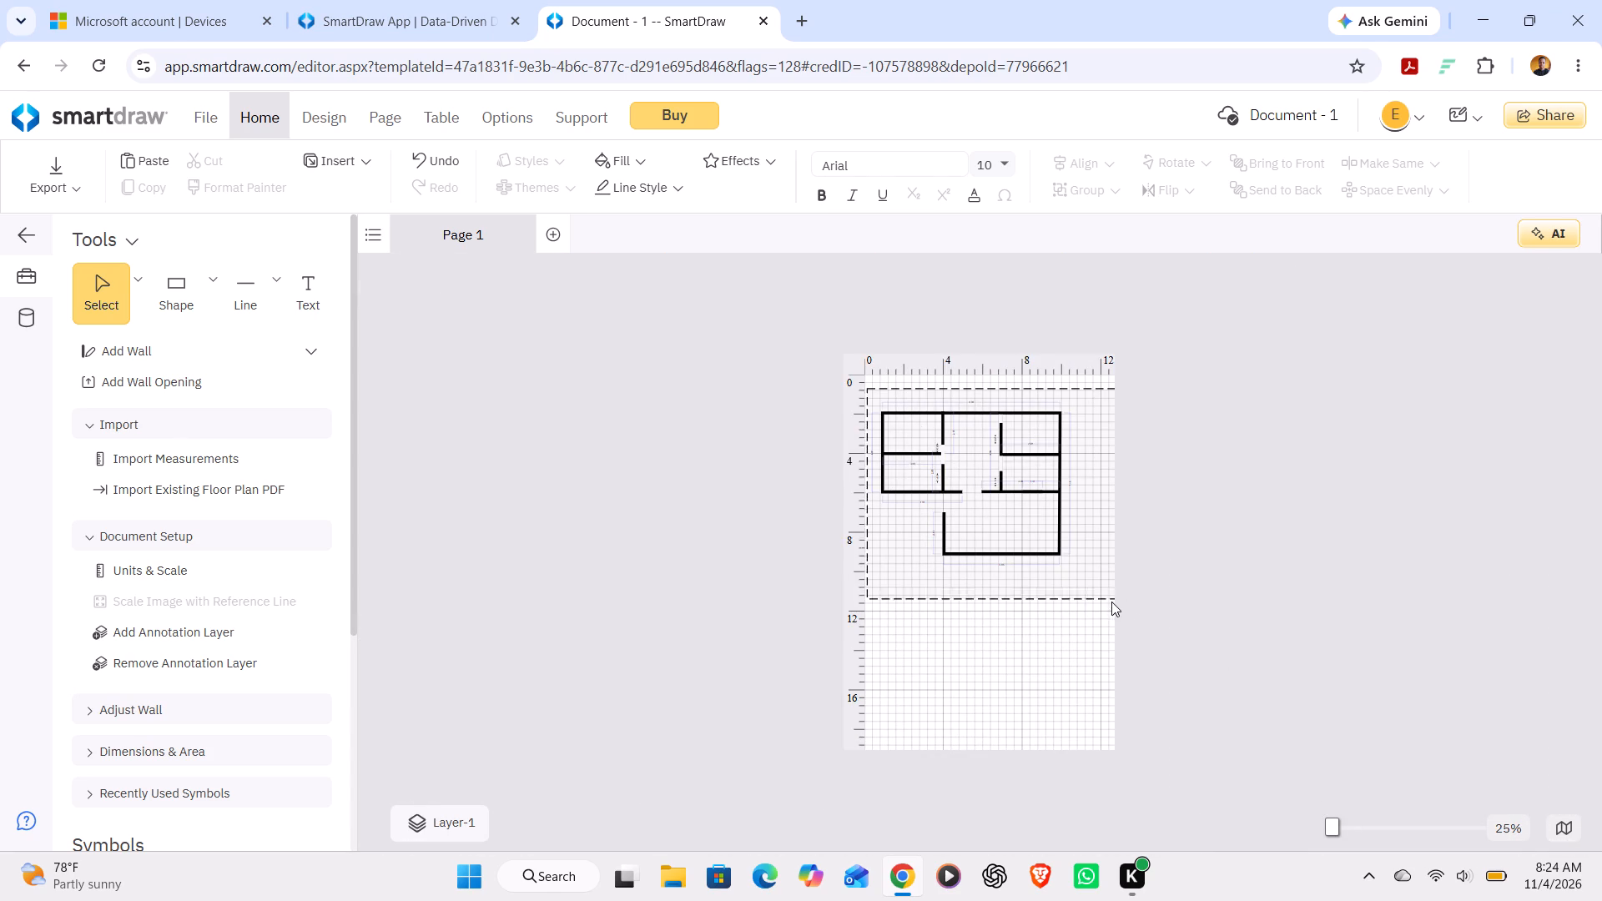
{"action": "left_click_drag", "start_coordinate": [1111, 602], "coordinate": [1087, 580]}
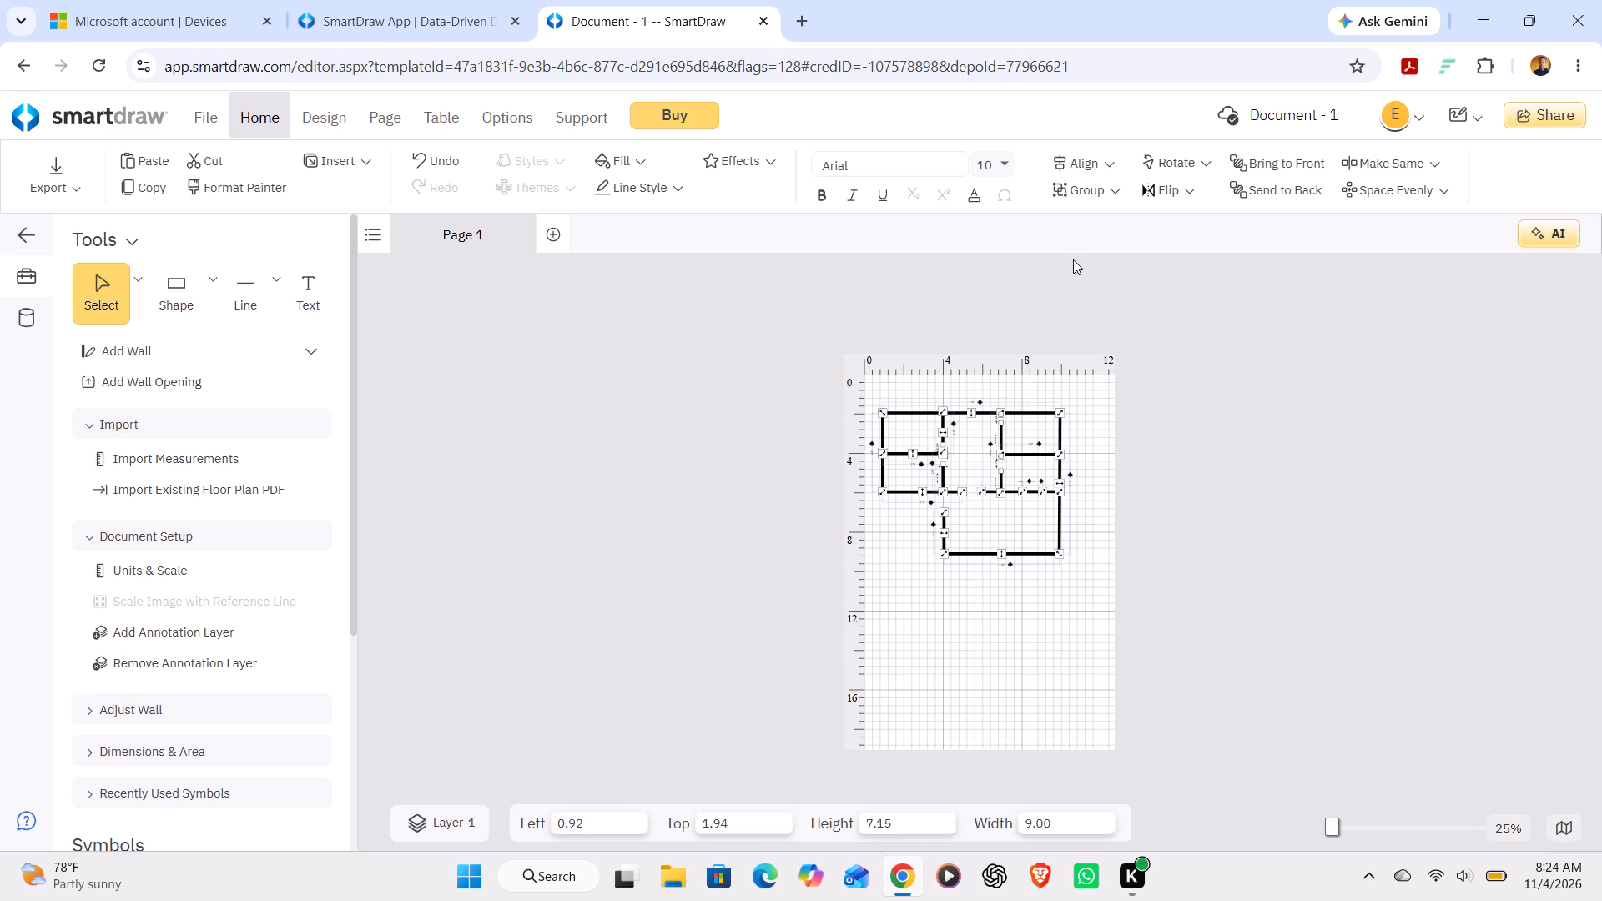
{"action": "left_click", "coordinate": [1093, 189]}
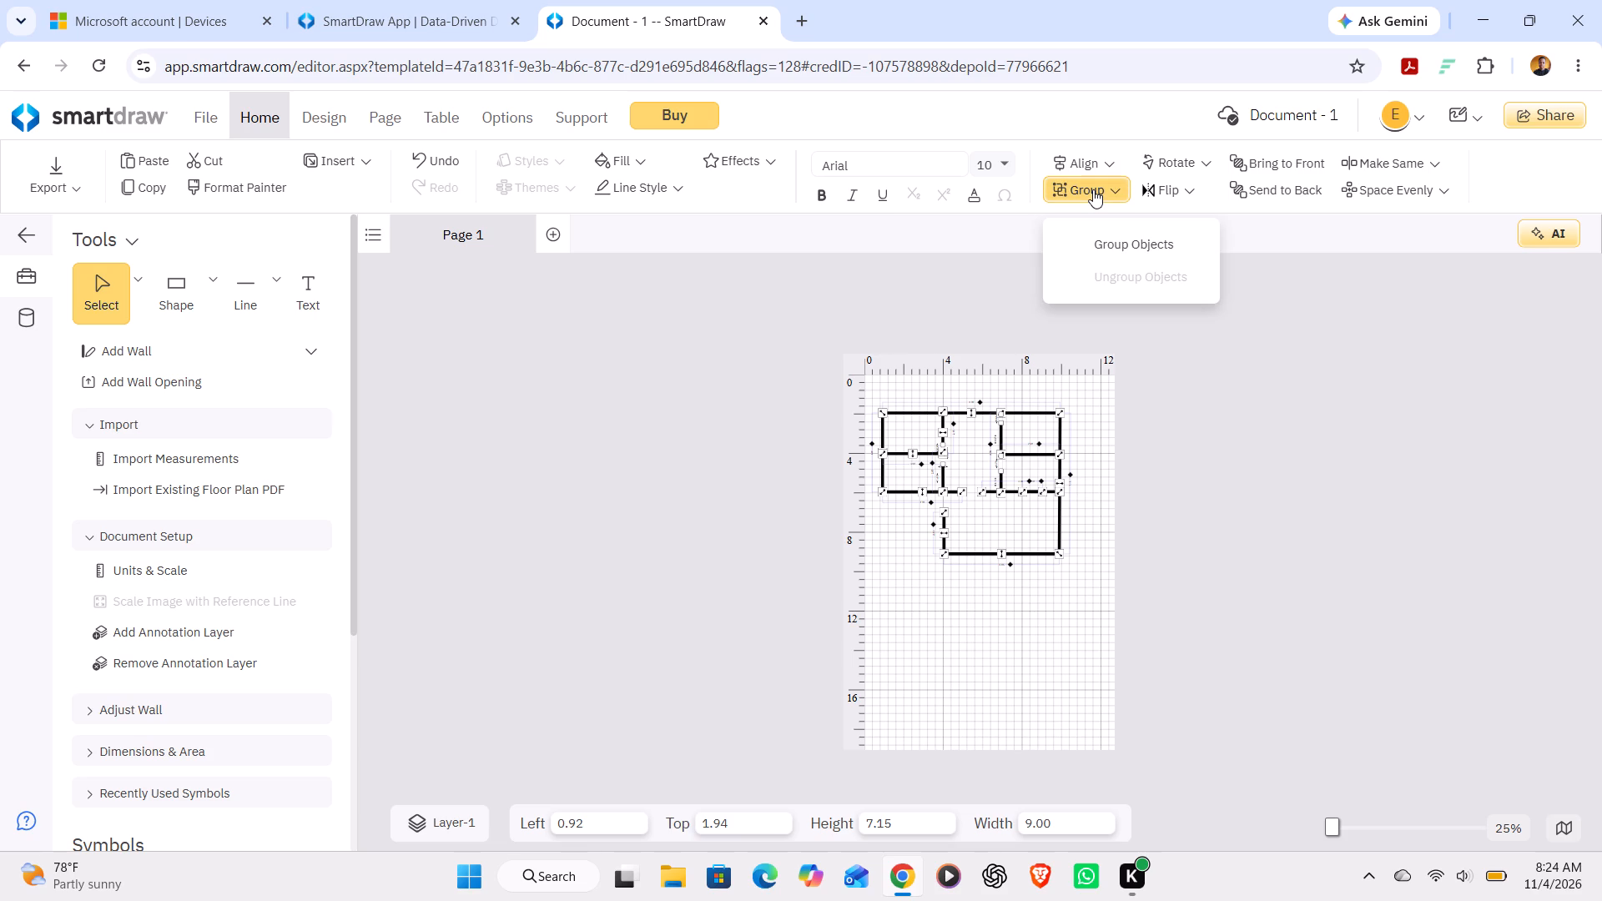
{"action": "left_click", "coordinate": [1111, 238]}
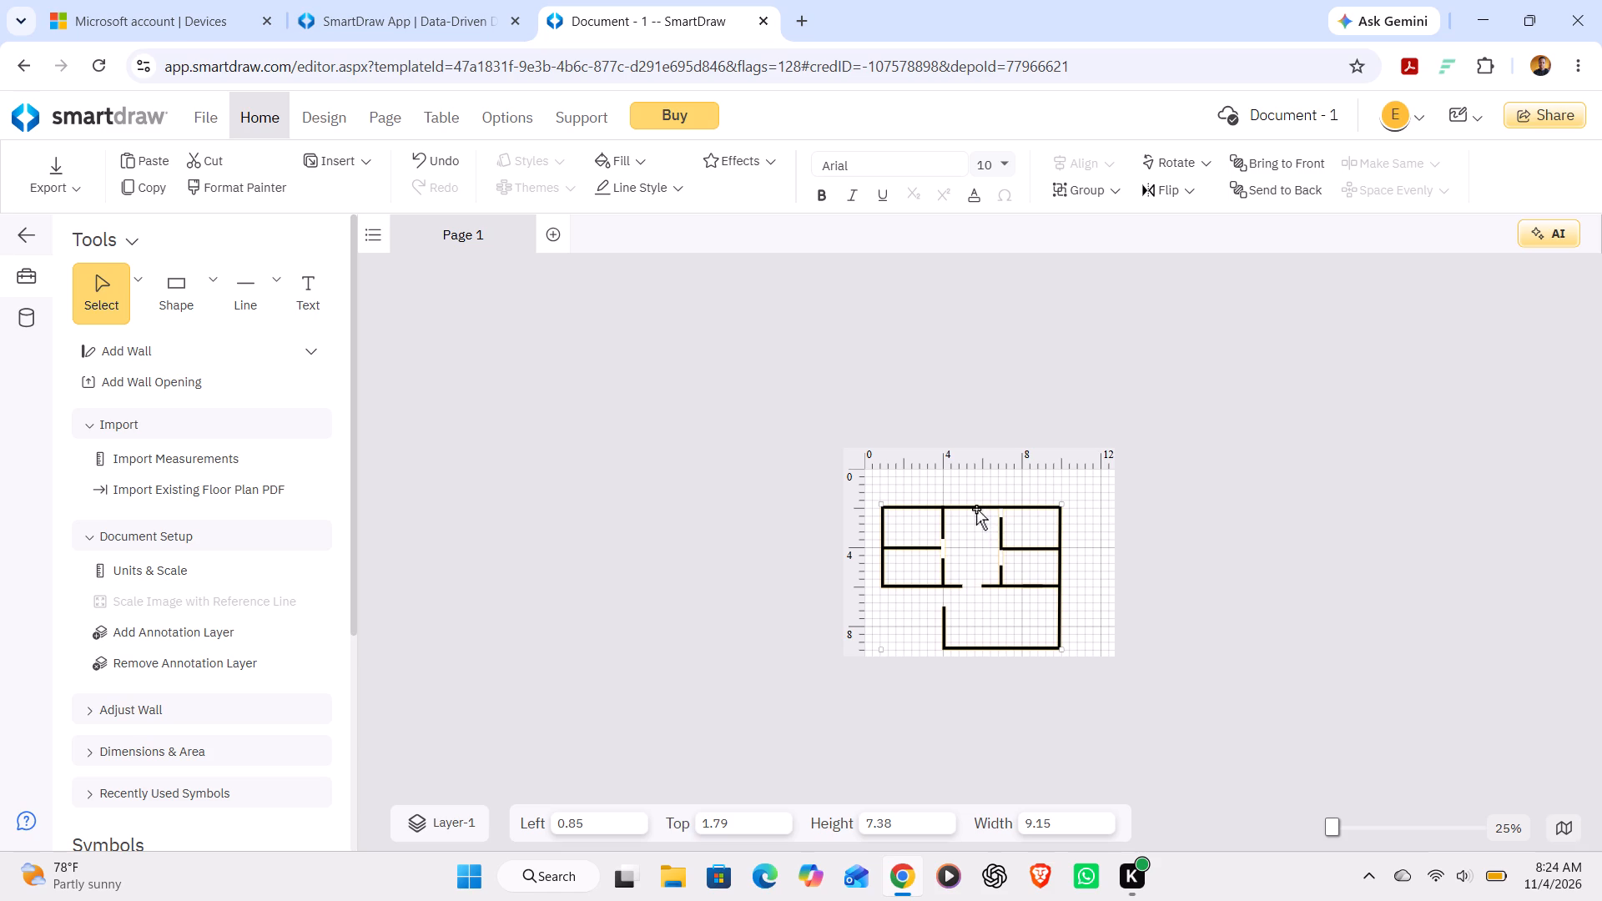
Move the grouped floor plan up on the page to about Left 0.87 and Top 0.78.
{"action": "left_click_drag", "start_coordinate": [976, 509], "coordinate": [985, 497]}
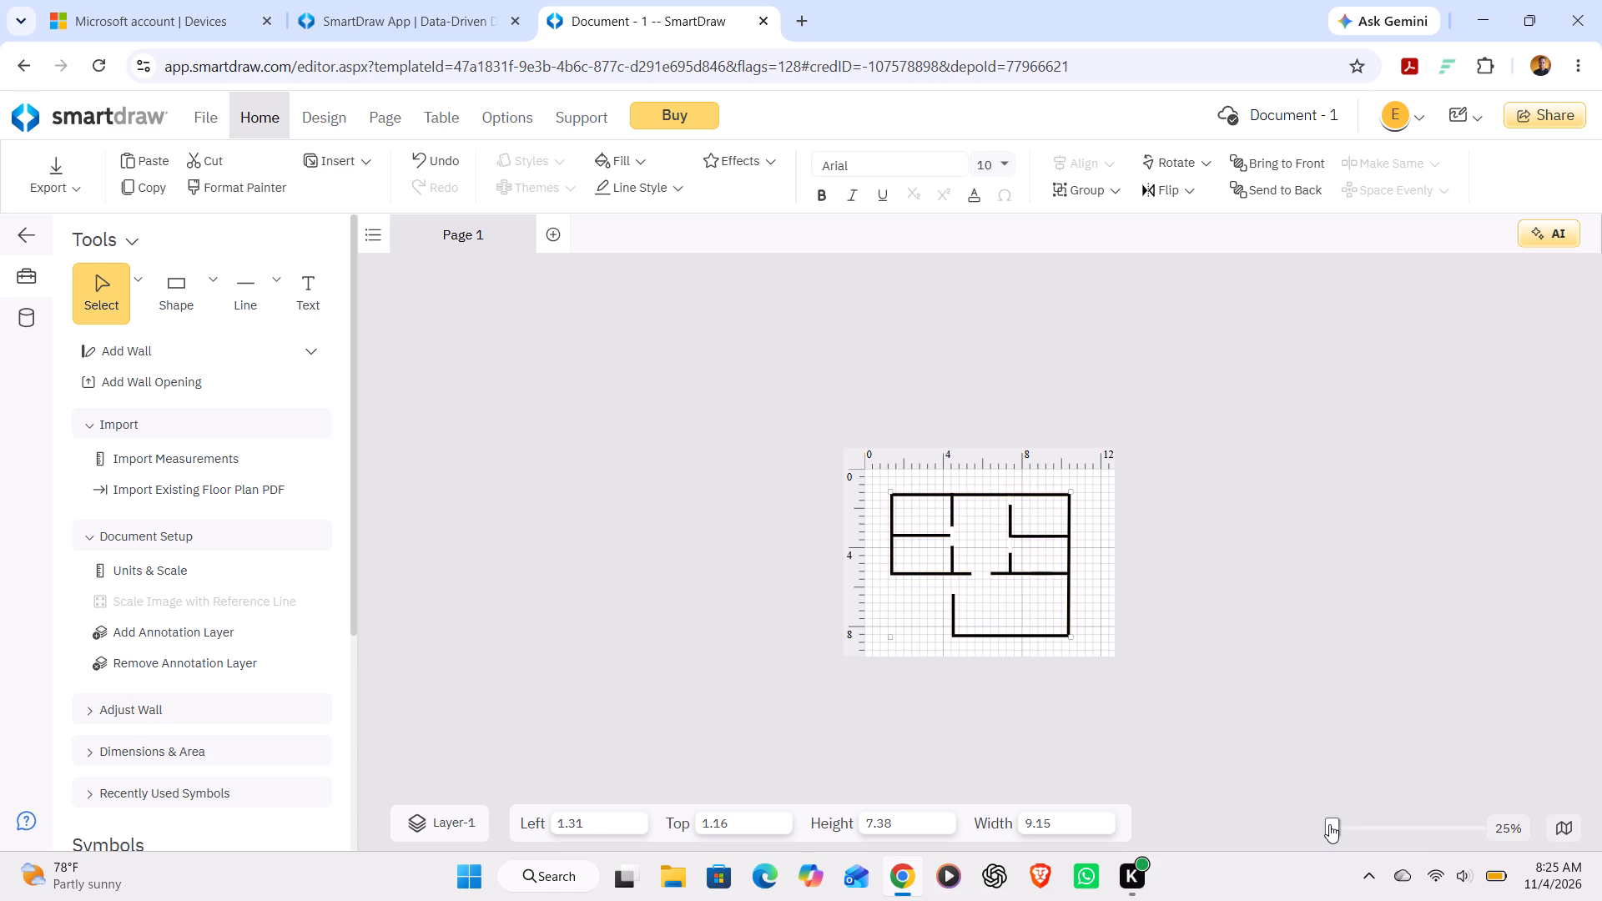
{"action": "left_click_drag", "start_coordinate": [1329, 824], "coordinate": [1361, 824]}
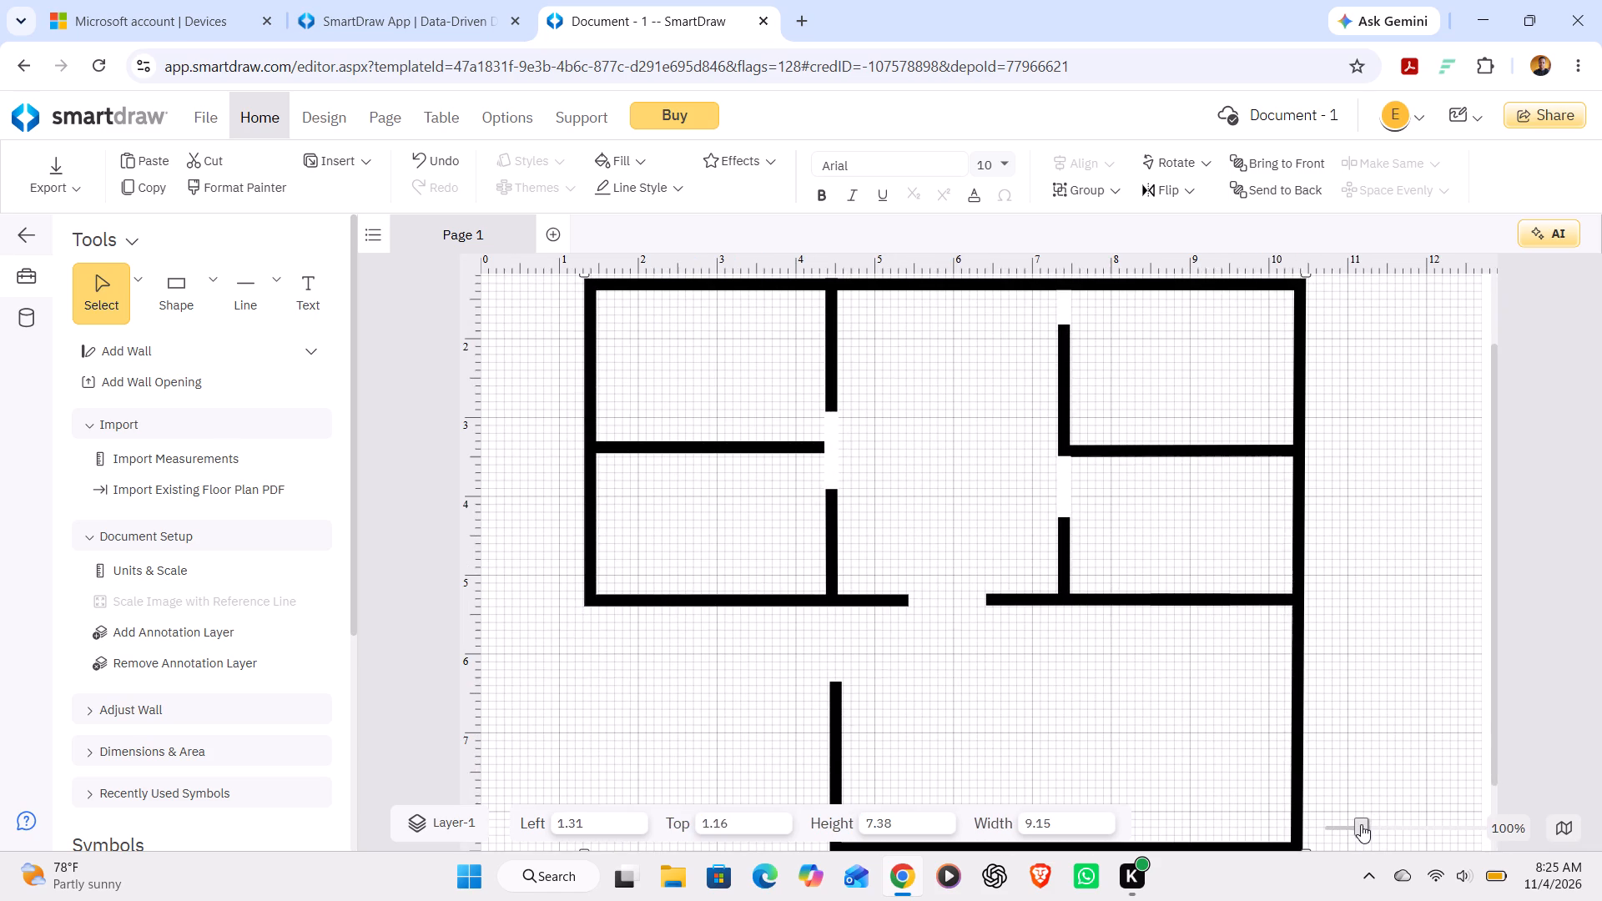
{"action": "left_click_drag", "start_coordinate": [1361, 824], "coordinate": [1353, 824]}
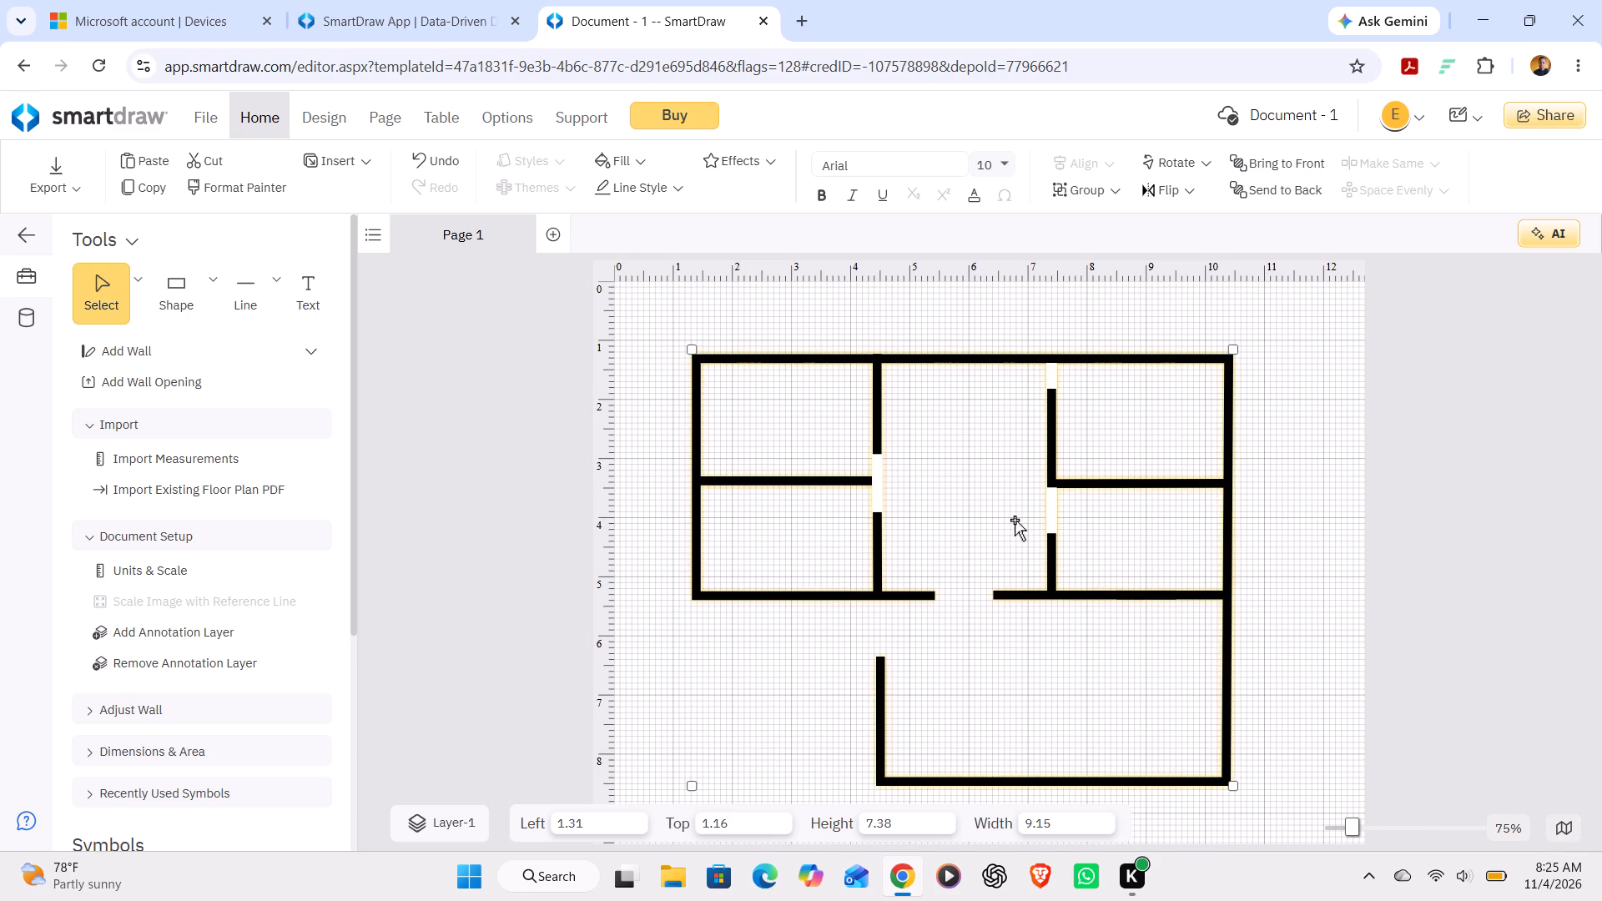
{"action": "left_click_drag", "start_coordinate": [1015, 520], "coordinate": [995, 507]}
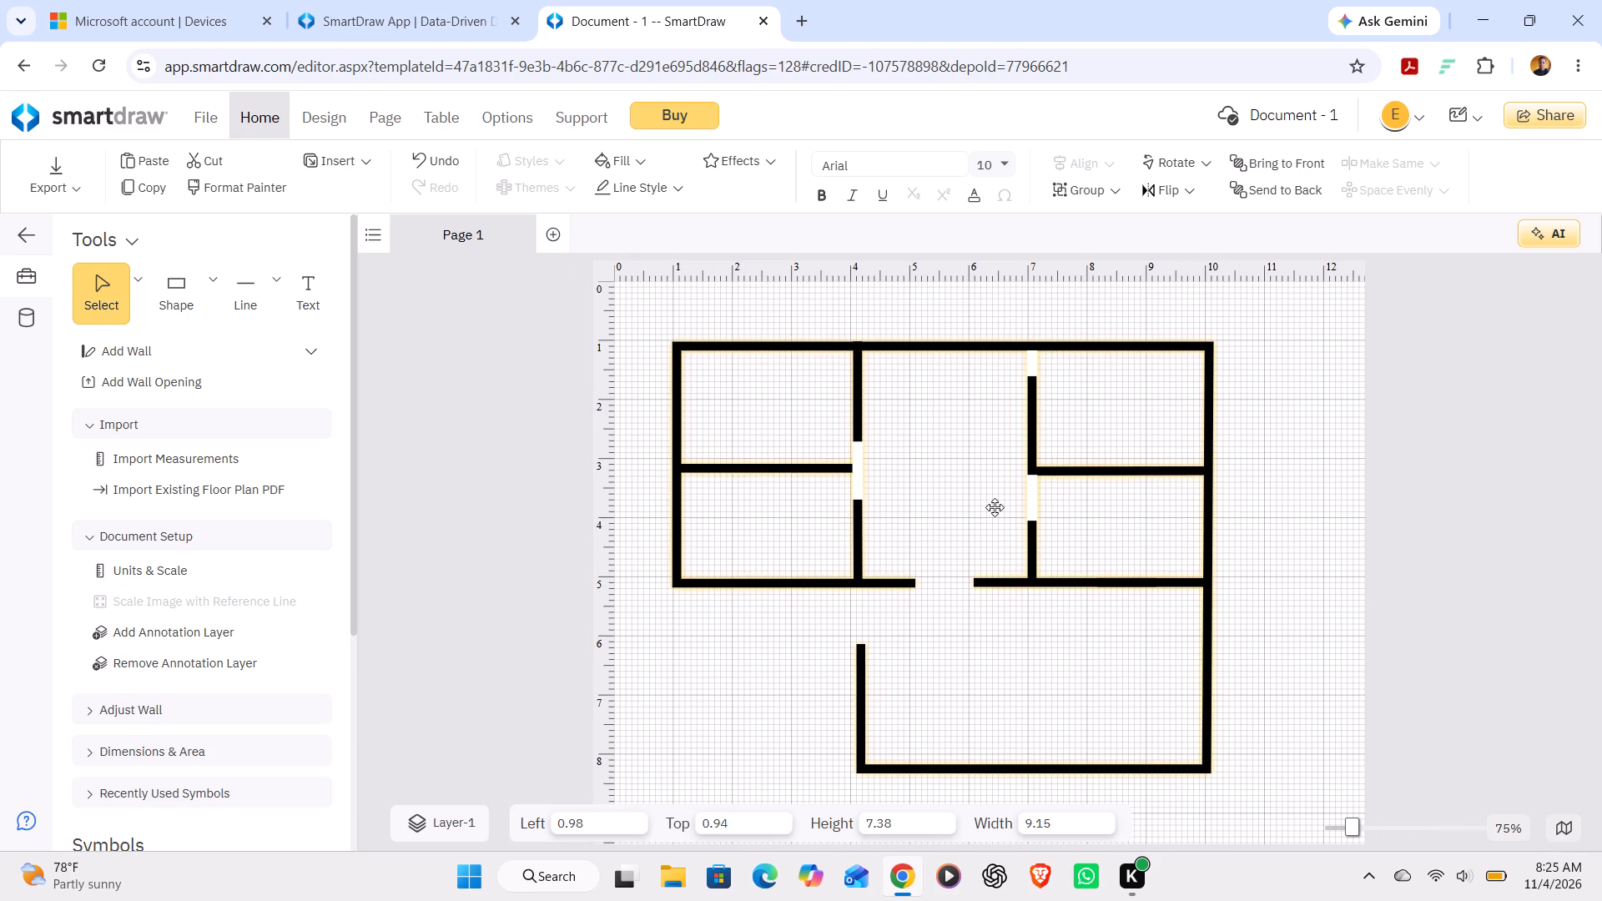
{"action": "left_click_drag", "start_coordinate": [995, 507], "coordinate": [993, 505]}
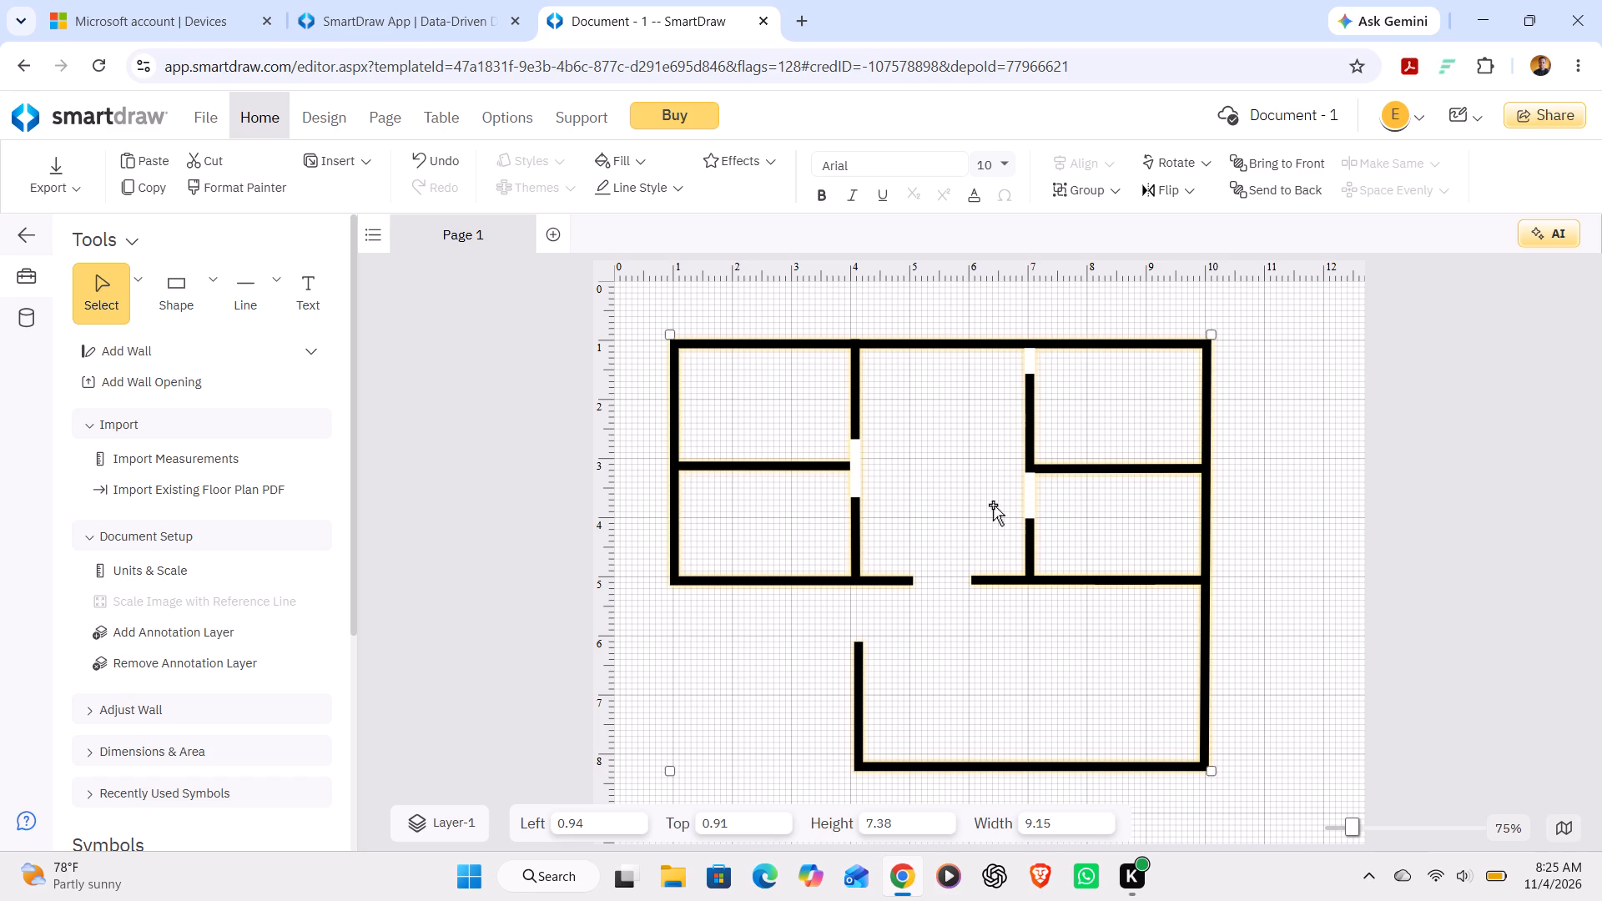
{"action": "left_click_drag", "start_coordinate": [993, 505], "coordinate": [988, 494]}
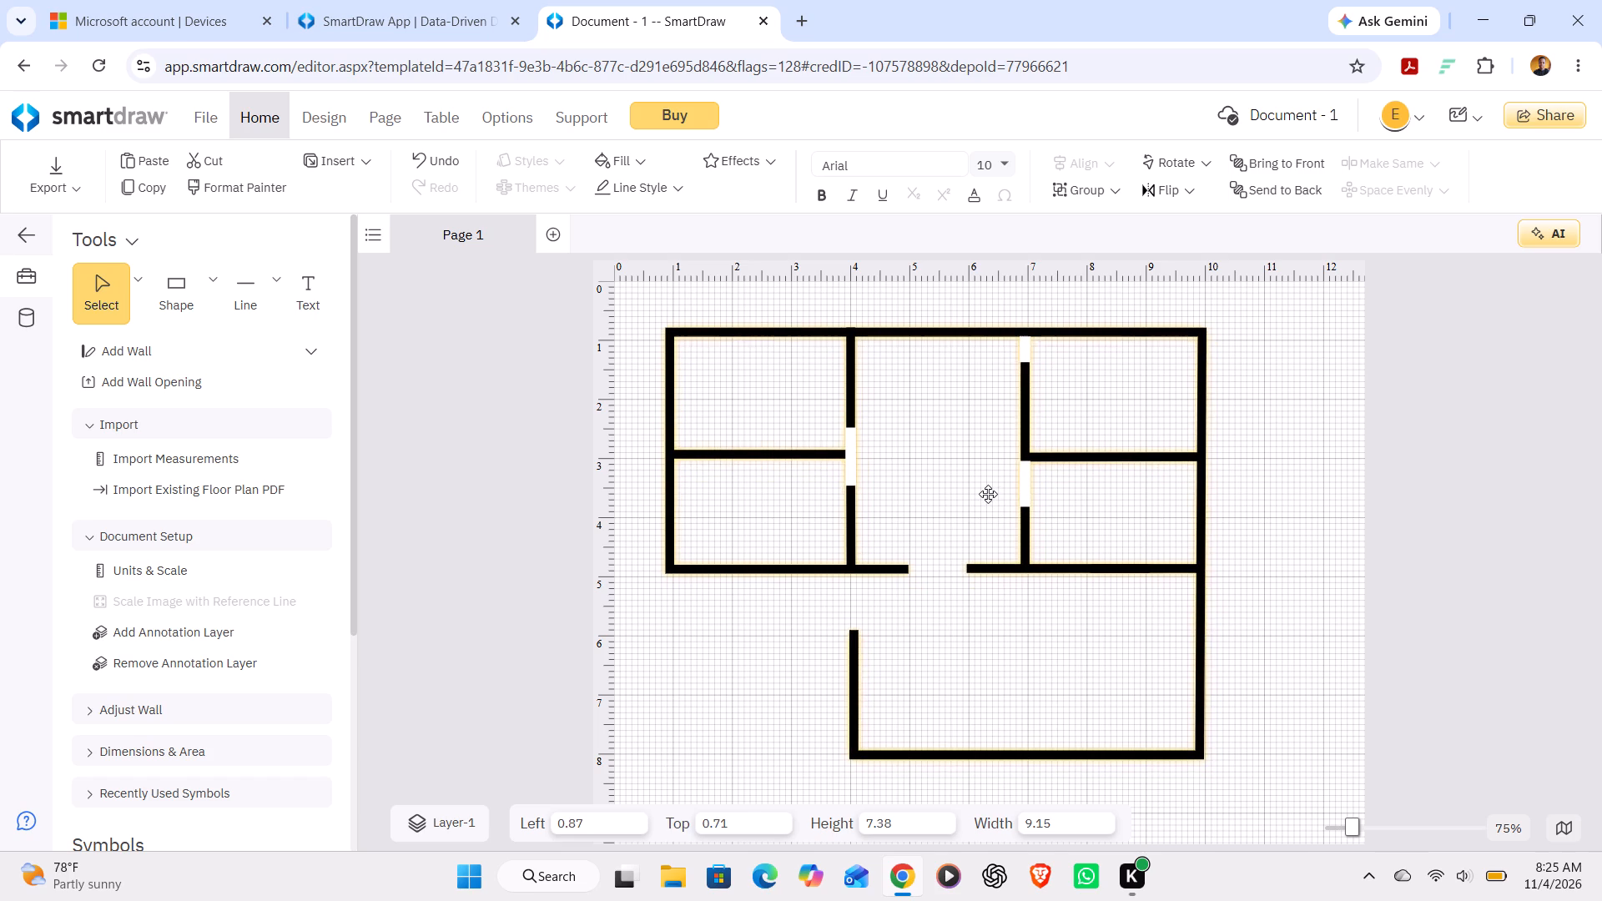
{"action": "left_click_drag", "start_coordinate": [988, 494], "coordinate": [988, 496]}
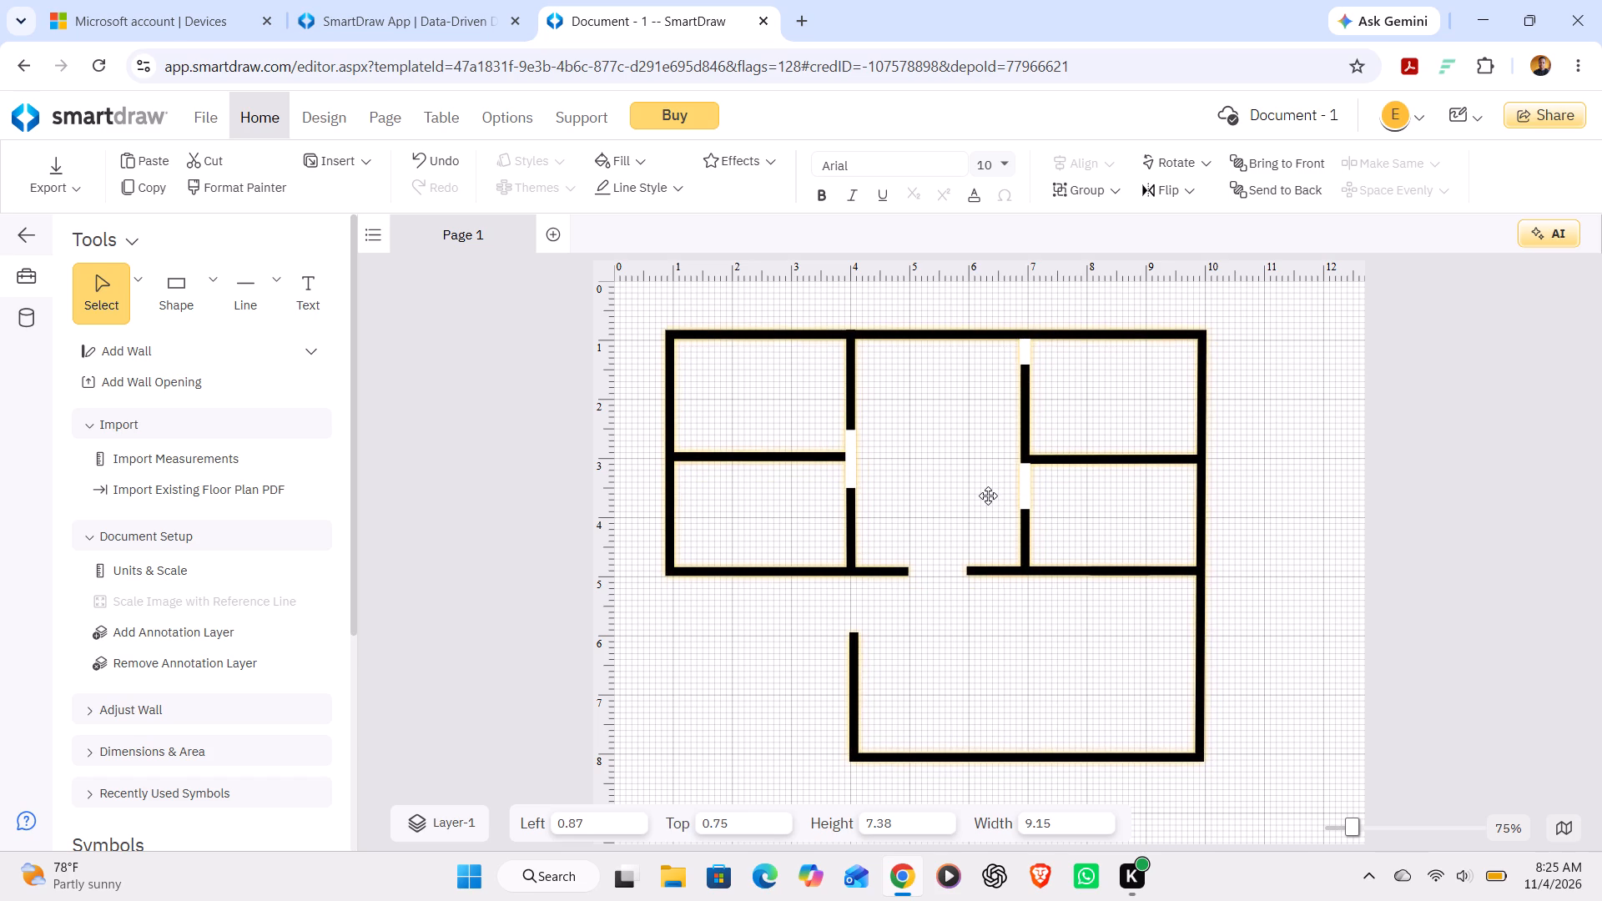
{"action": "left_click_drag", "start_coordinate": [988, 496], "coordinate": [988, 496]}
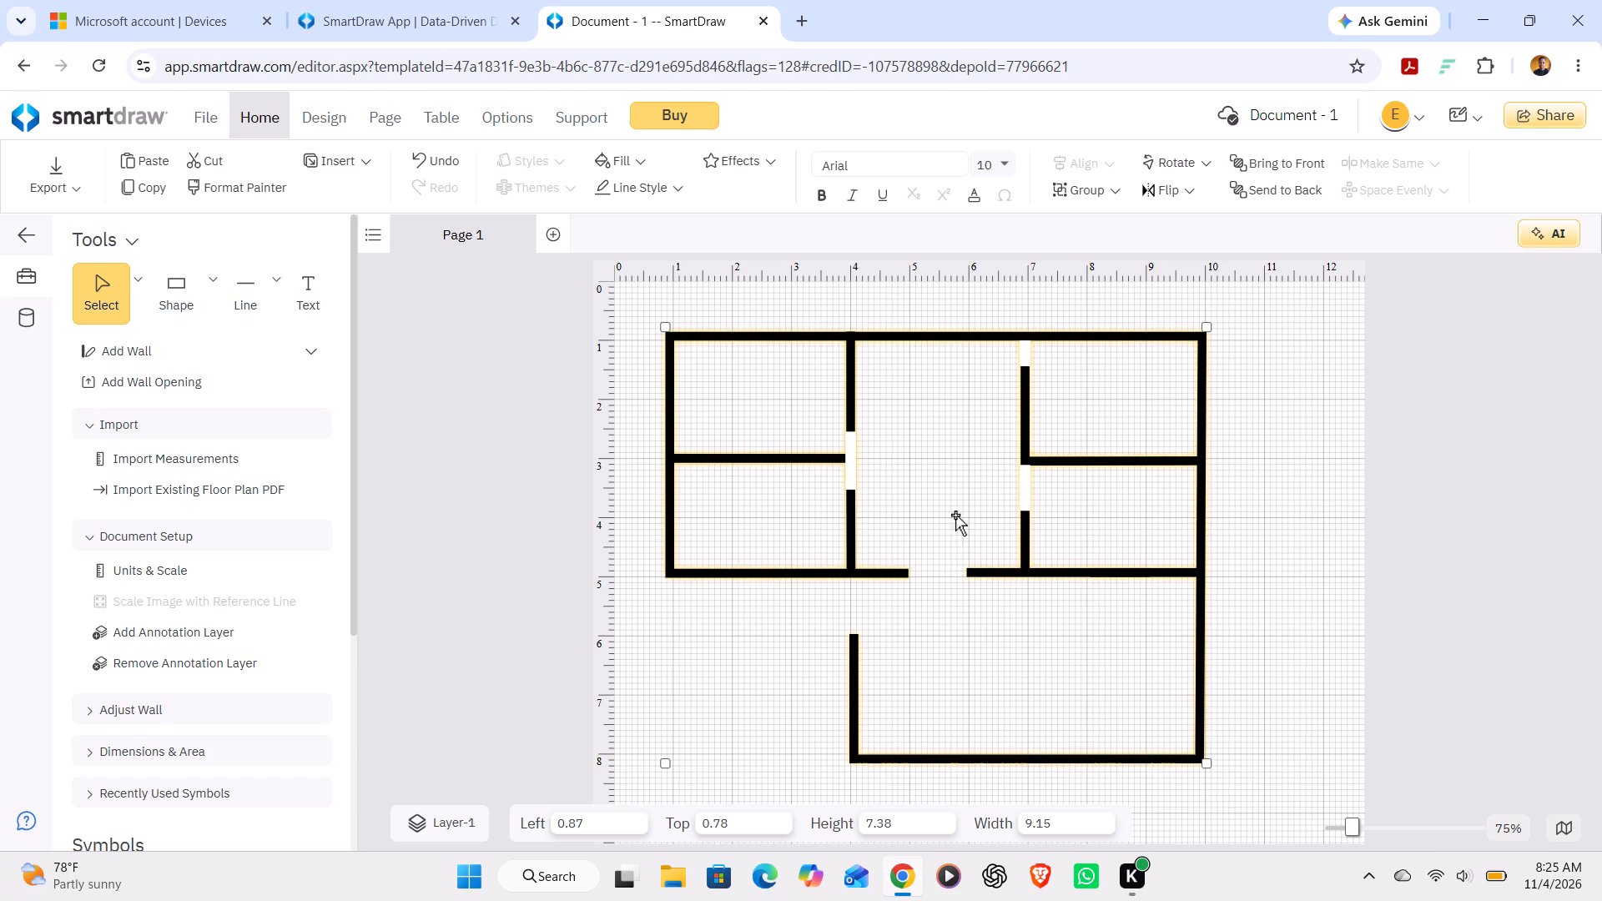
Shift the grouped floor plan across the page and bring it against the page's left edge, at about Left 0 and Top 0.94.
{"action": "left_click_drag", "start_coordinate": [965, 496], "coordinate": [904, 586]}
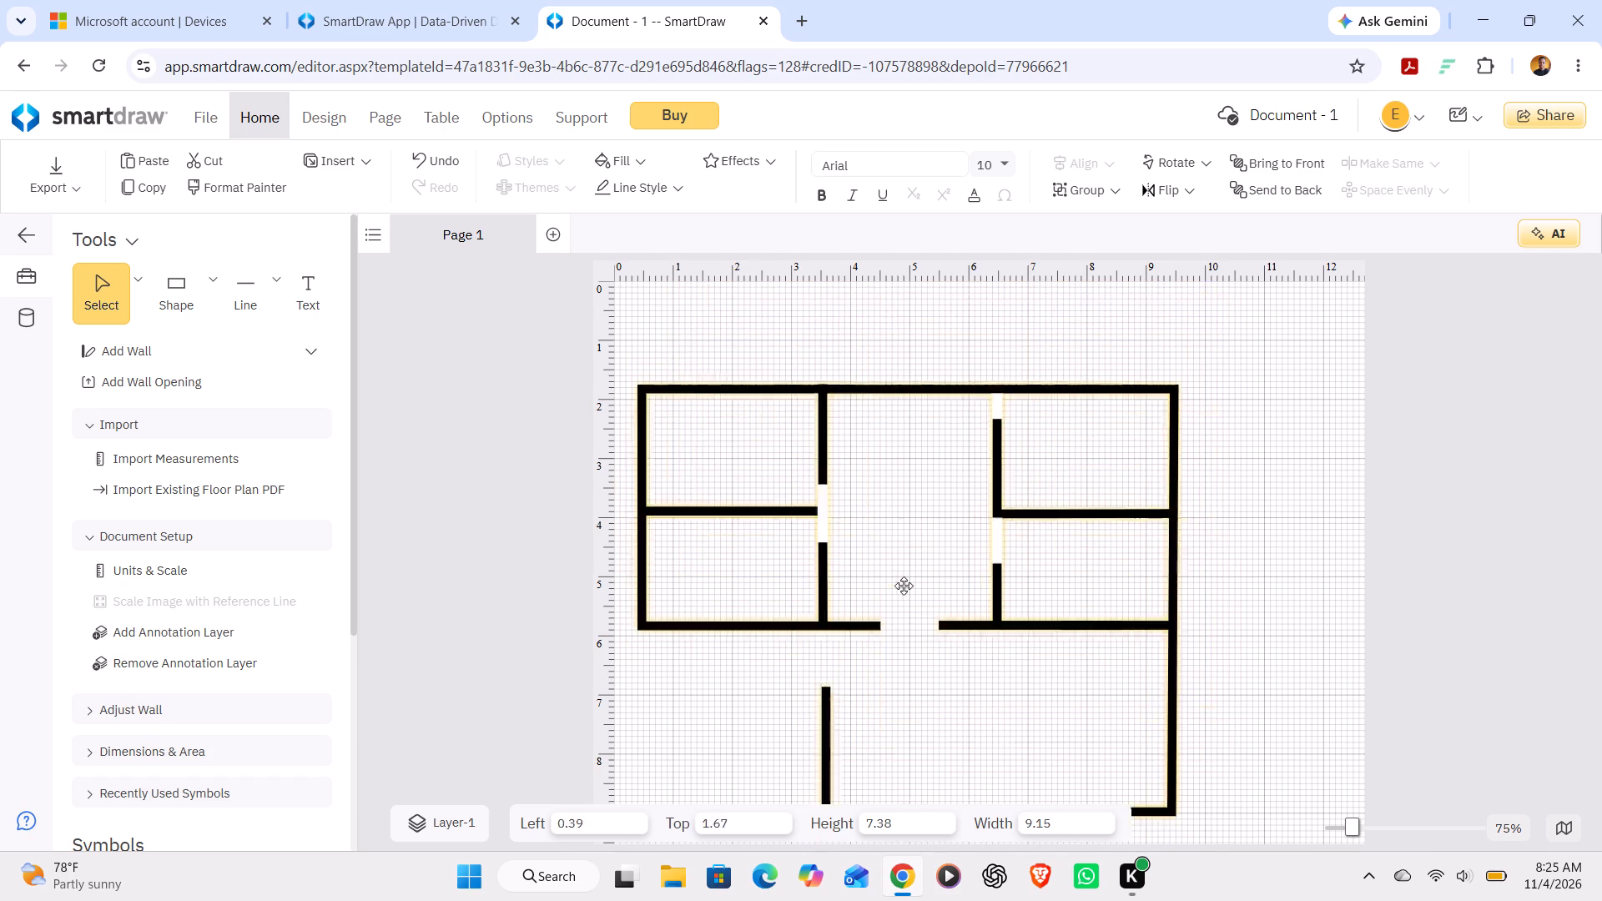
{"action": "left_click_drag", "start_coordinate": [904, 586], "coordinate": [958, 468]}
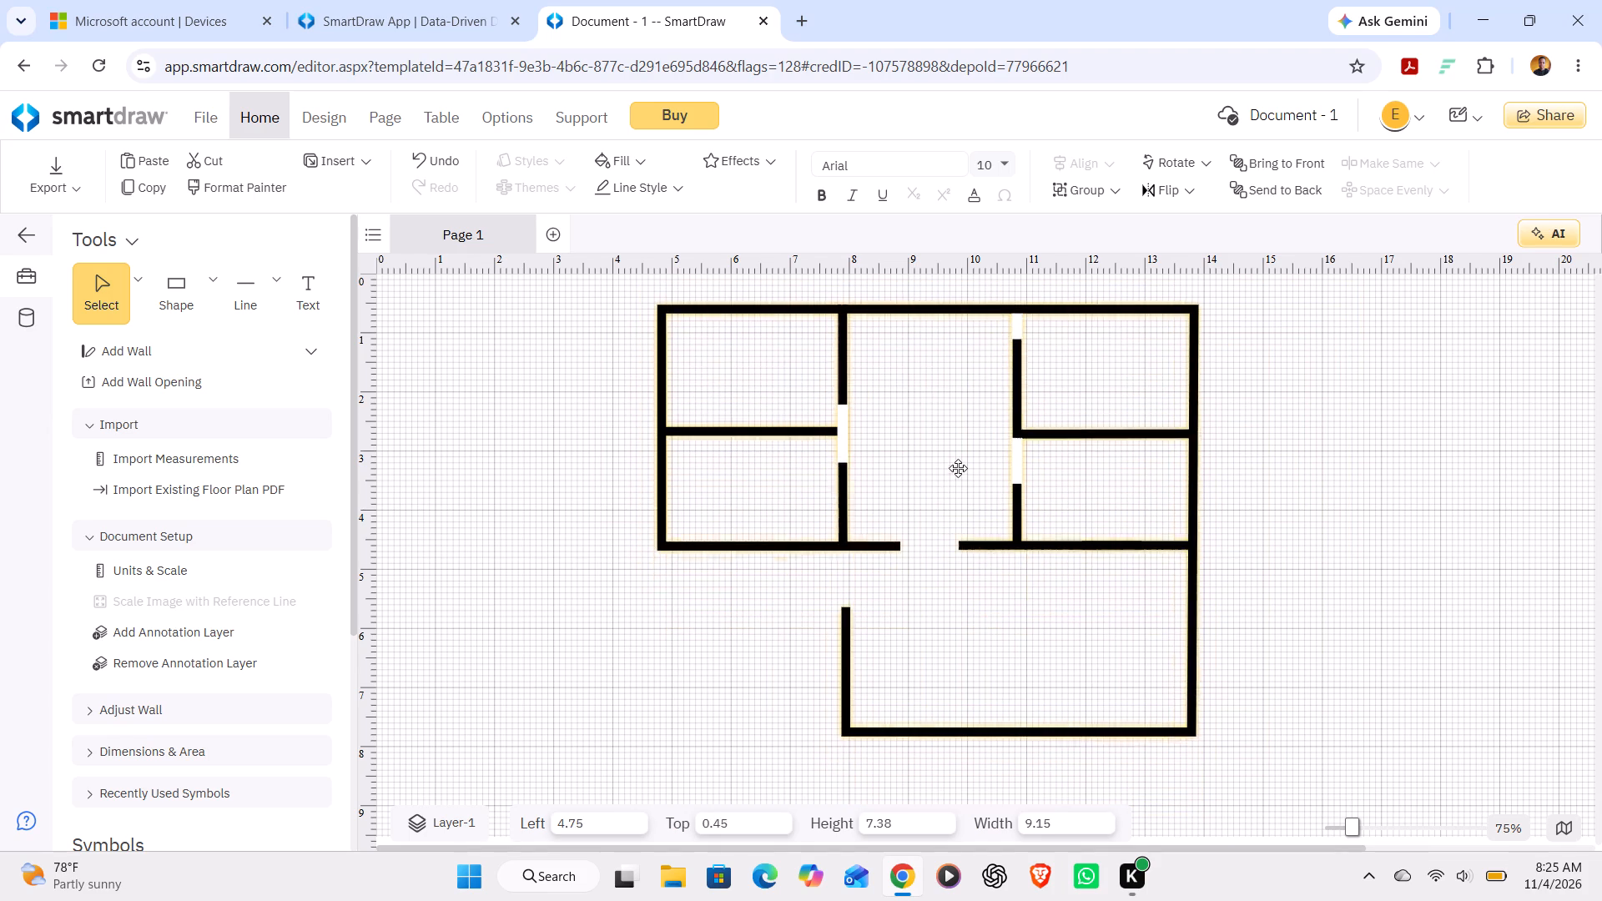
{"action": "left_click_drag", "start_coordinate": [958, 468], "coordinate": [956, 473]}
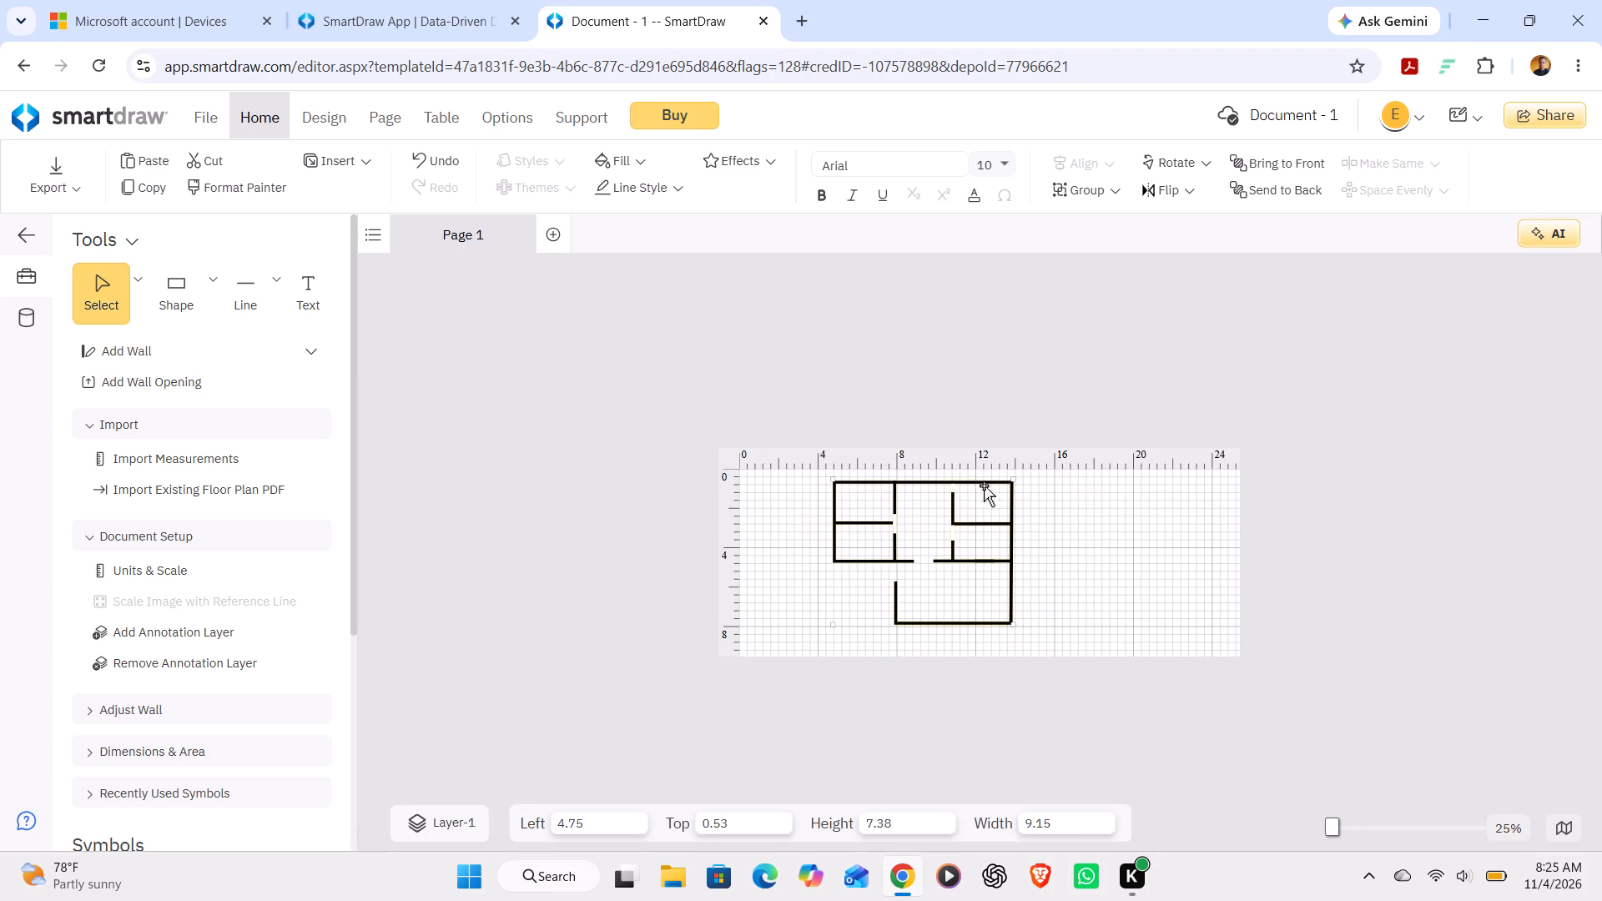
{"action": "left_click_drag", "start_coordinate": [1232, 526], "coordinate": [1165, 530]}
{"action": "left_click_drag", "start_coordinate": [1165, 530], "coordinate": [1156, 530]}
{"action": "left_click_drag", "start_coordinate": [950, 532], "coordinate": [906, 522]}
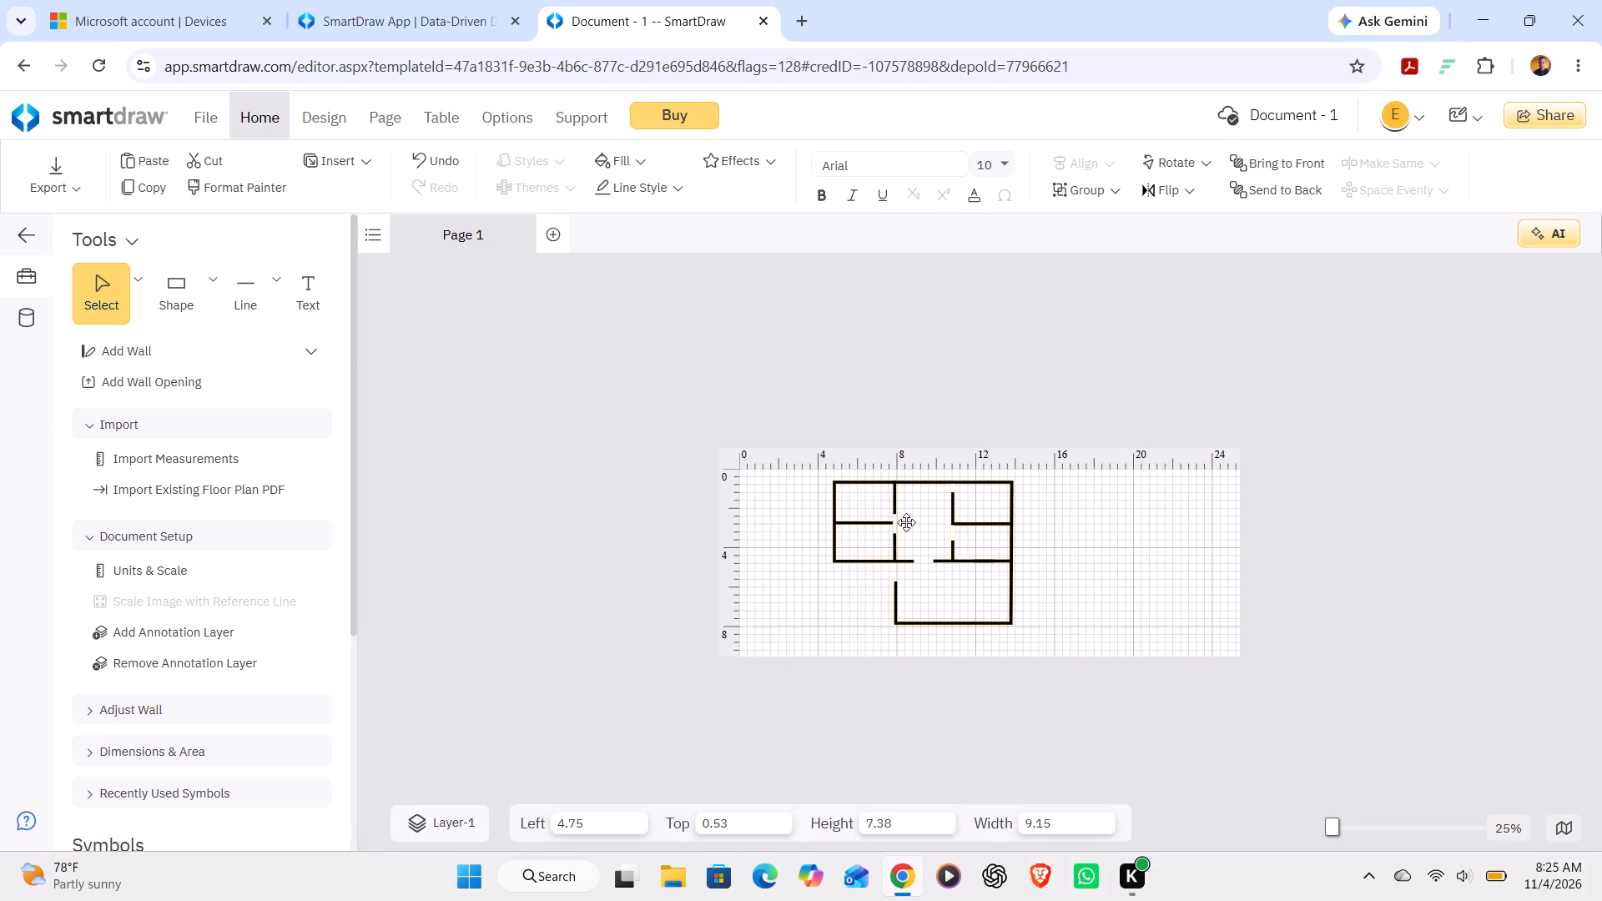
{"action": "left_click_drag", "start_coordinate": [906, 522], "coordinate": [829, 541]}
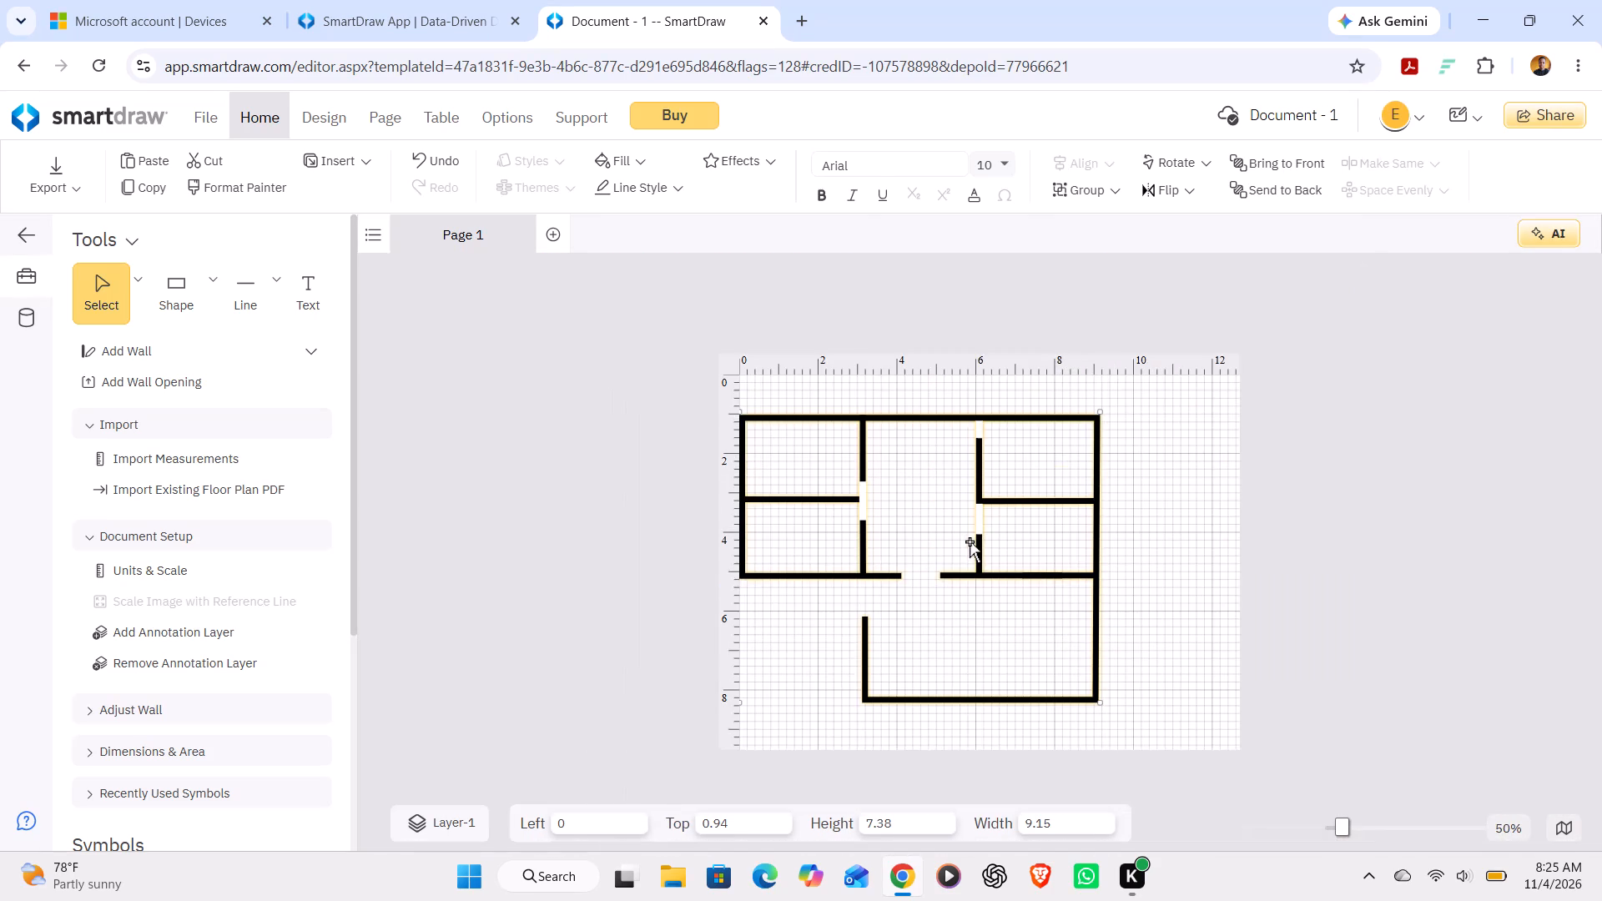
Reposition the grouped floor plan on the page at about Left 1.92 and Top 1.78.
{"action": "left_click_drag", "start_coordinate": [933, 511], "coordinate": [940, 509]}
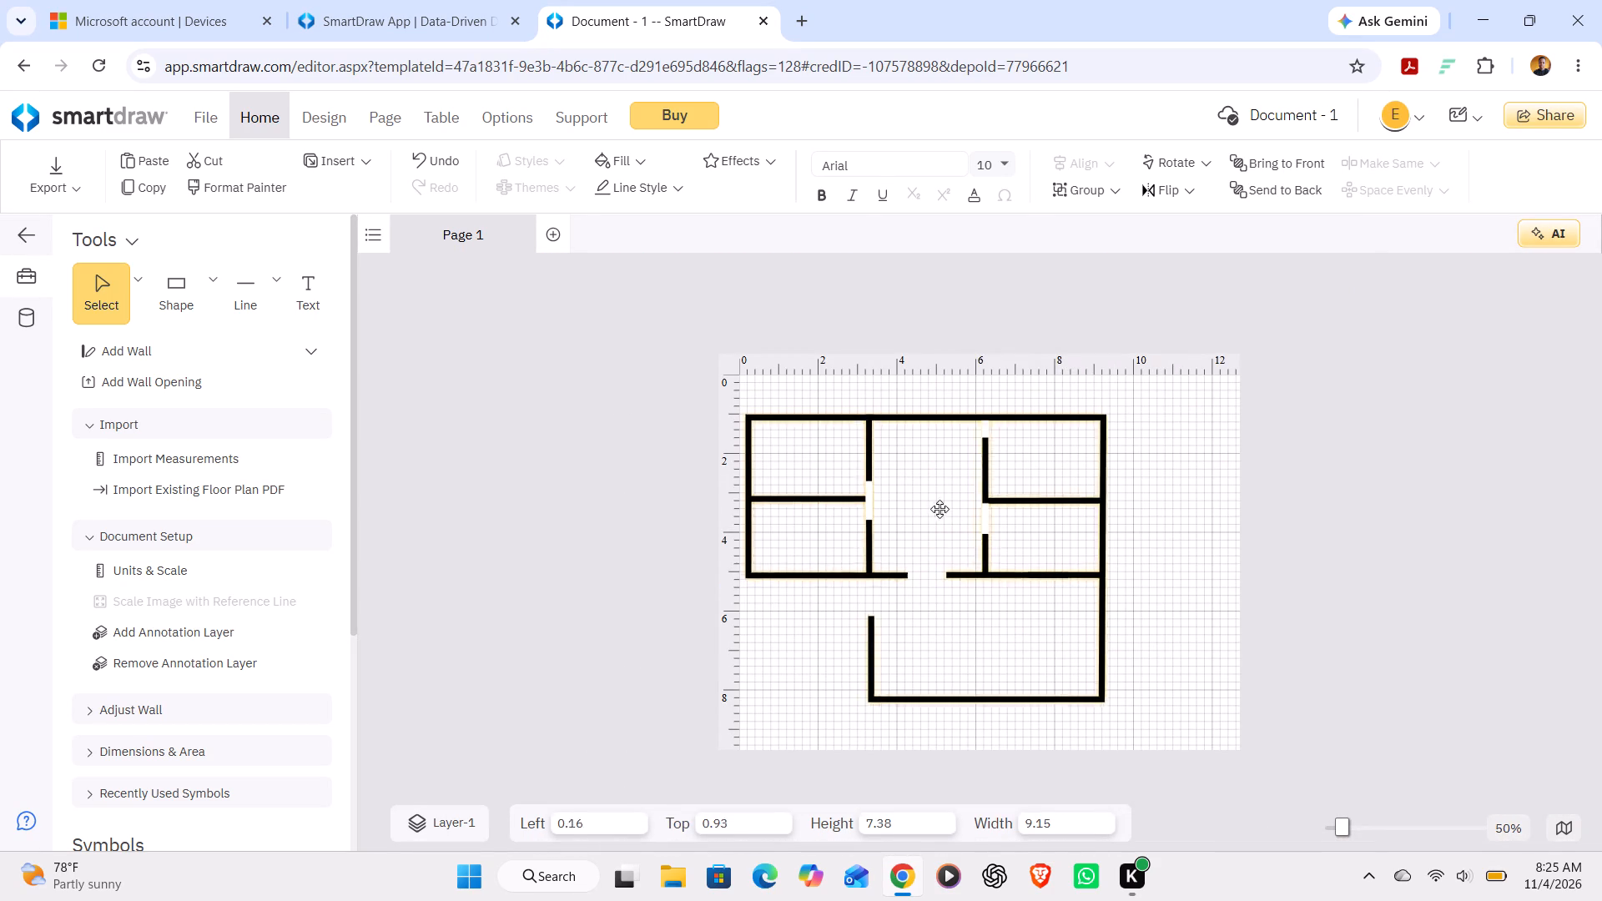
{"action": "left_click_drag", "start_coordinate": [940, 509], "coordinate": [1004, 541]}
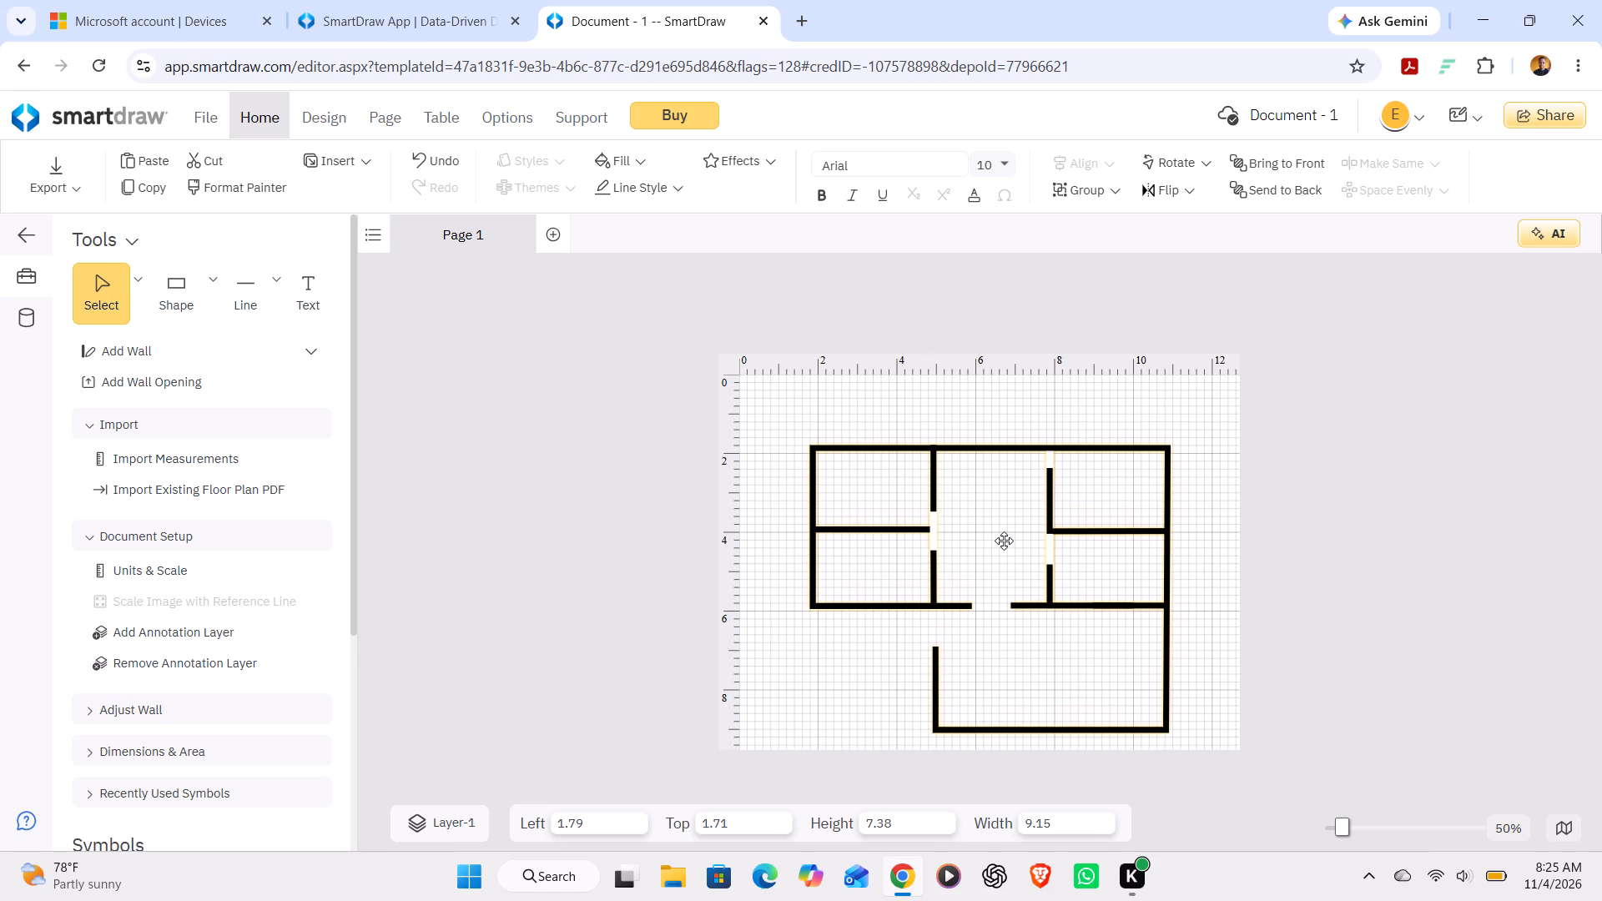
{"action": "left_click_drag", "start_coordinate": [1004, 541], "coordinate": [1008, 466]}
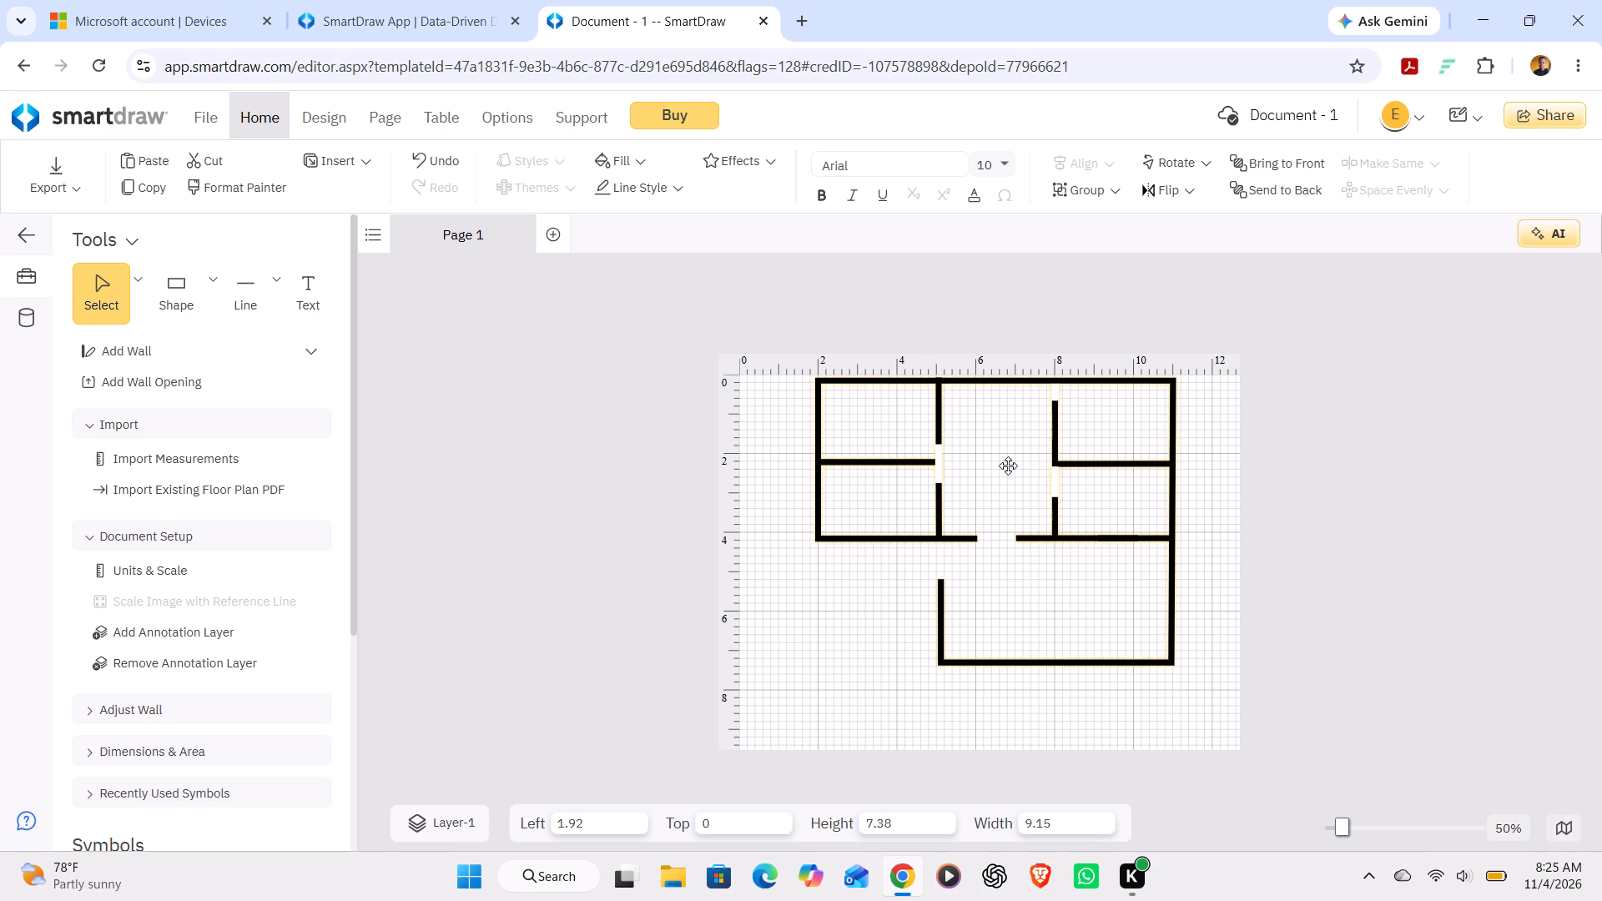
{"action": "left_click_drag", "start_coordinate": [1008, 466], "coordinate": [1008, 466]}
{"action": "left_click_drag", "start_coordinate": [1008, 466], "coordinate": [1007, 514]}
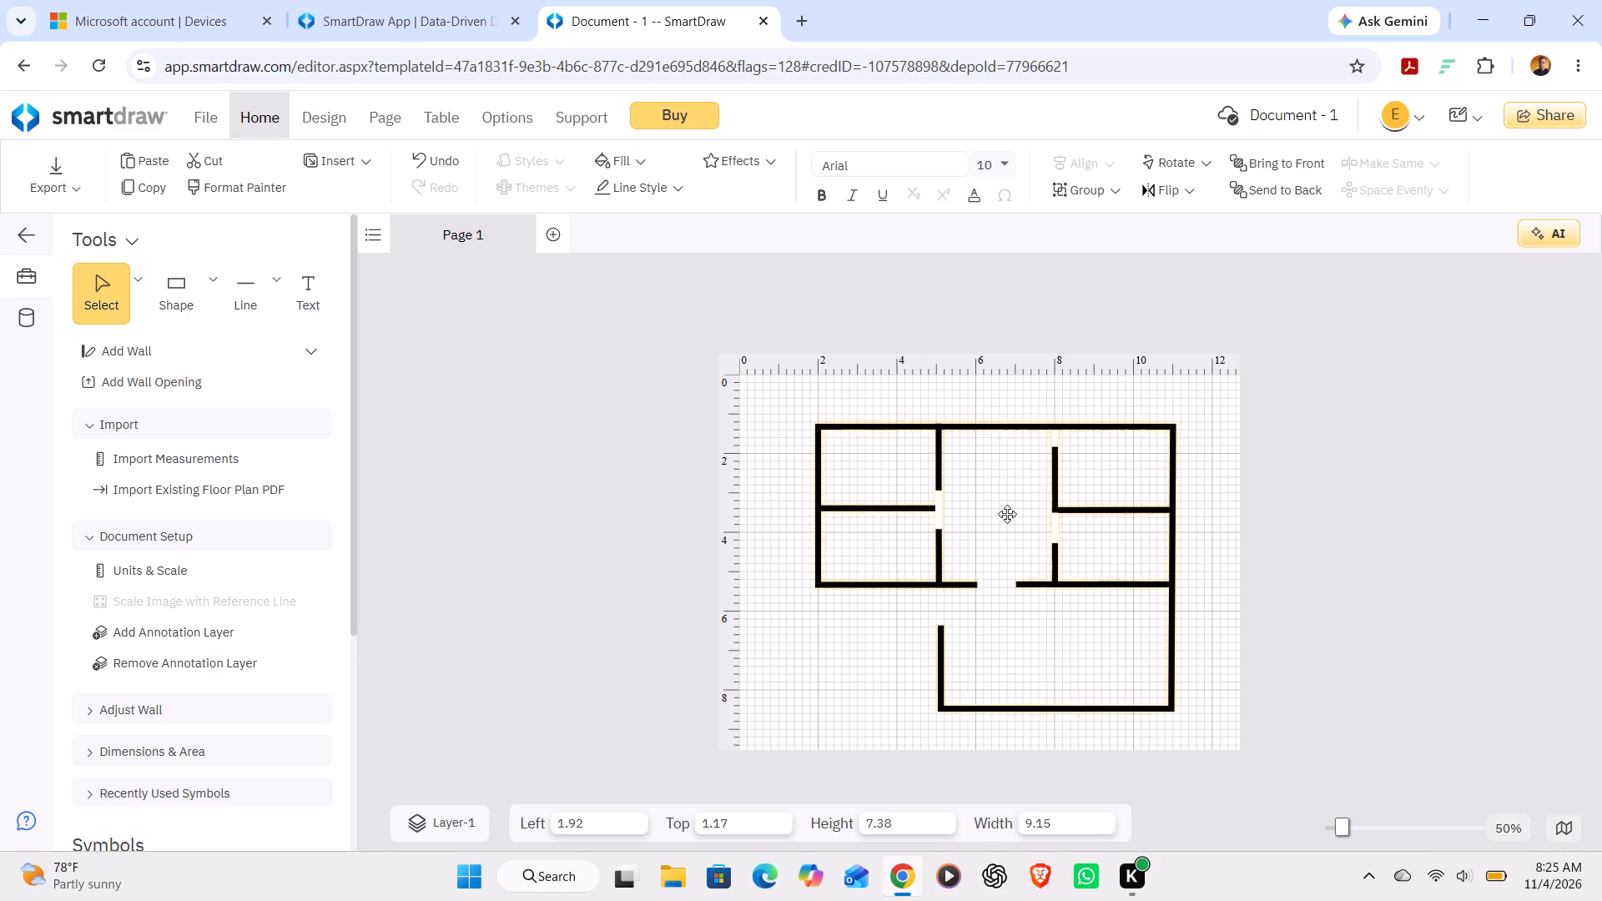
{"action": "left_click_drag", "start_coordinate": [1007, 514], "coordinate": [1010, 534]}
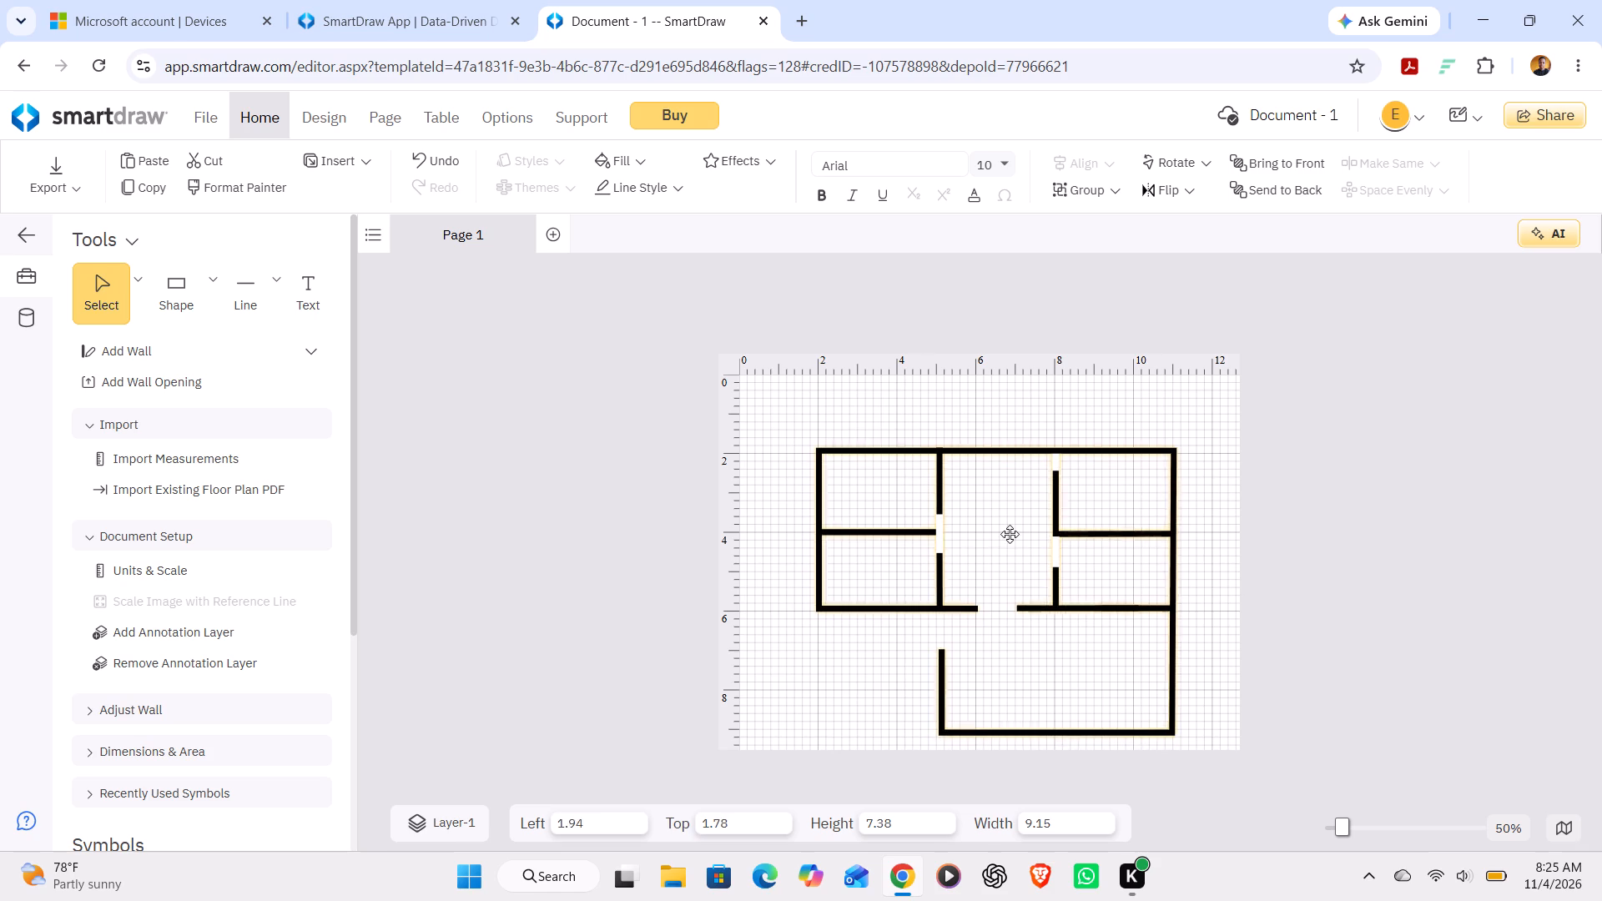
{"action": "left_click_drag", "start_coordinate": [1010, 534], "coordinate": [1008, 536]}
{"action": "left_click", "coordinate": [1008, 536]}
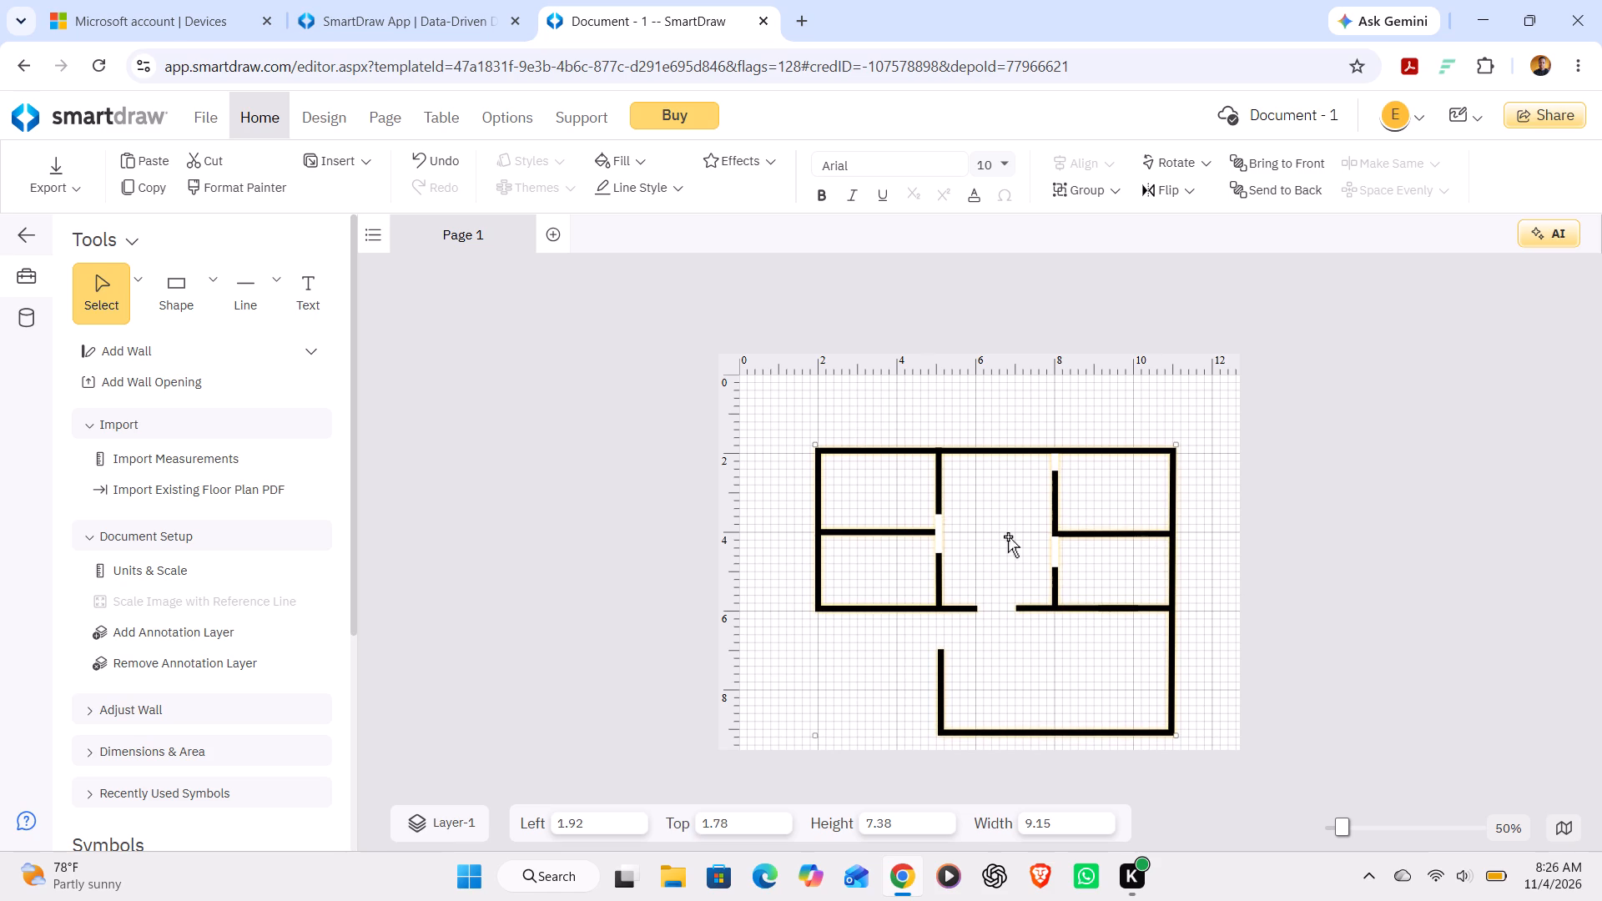
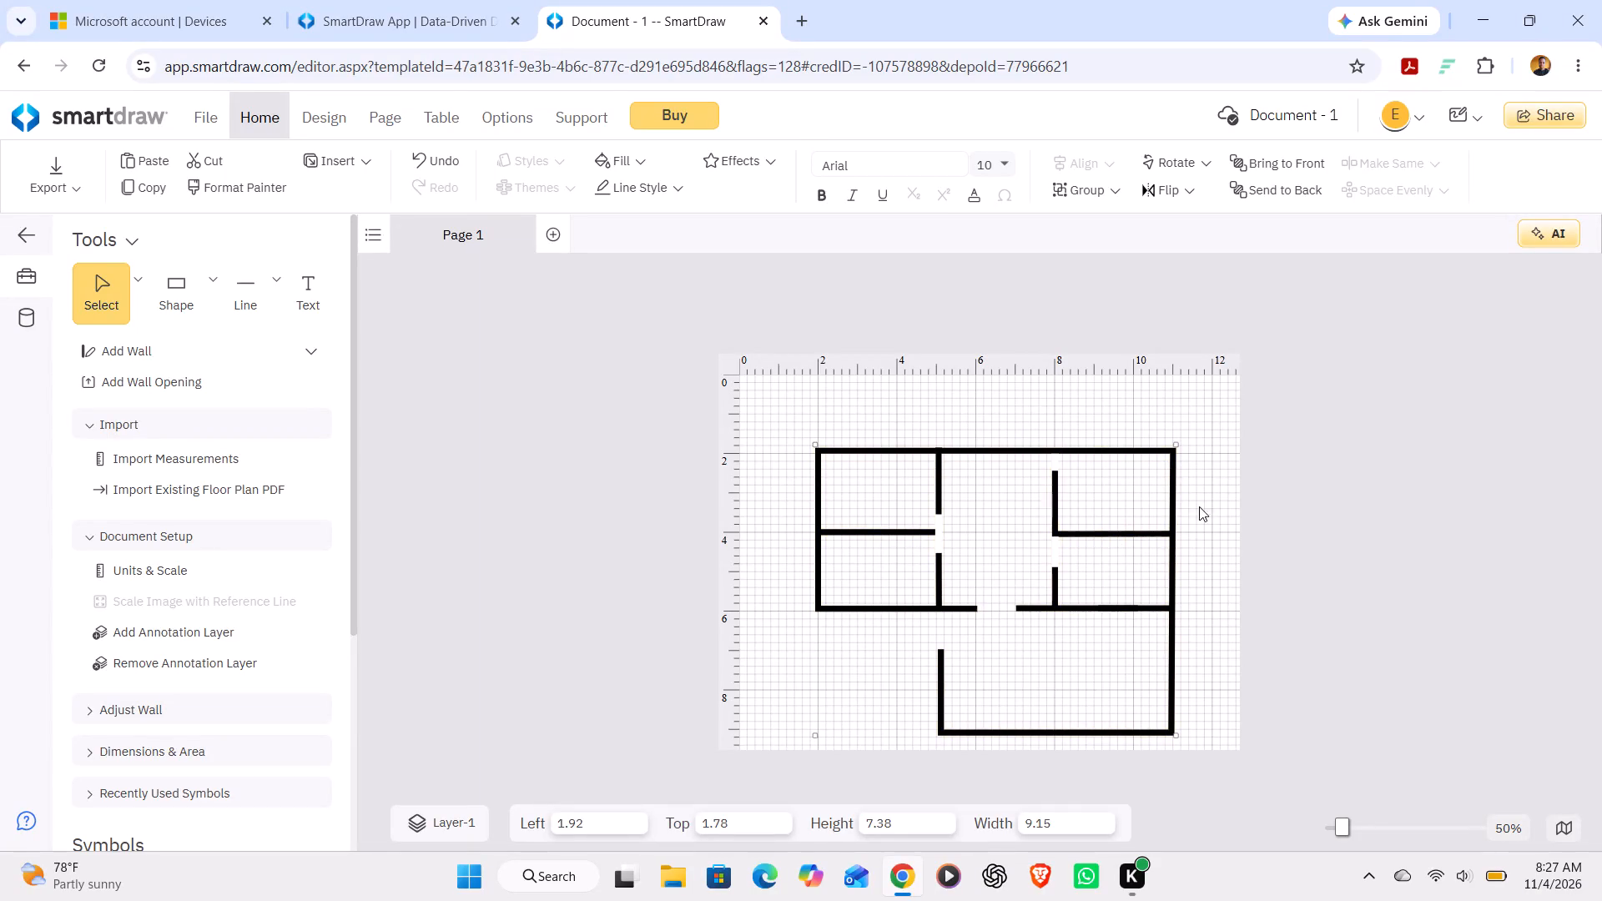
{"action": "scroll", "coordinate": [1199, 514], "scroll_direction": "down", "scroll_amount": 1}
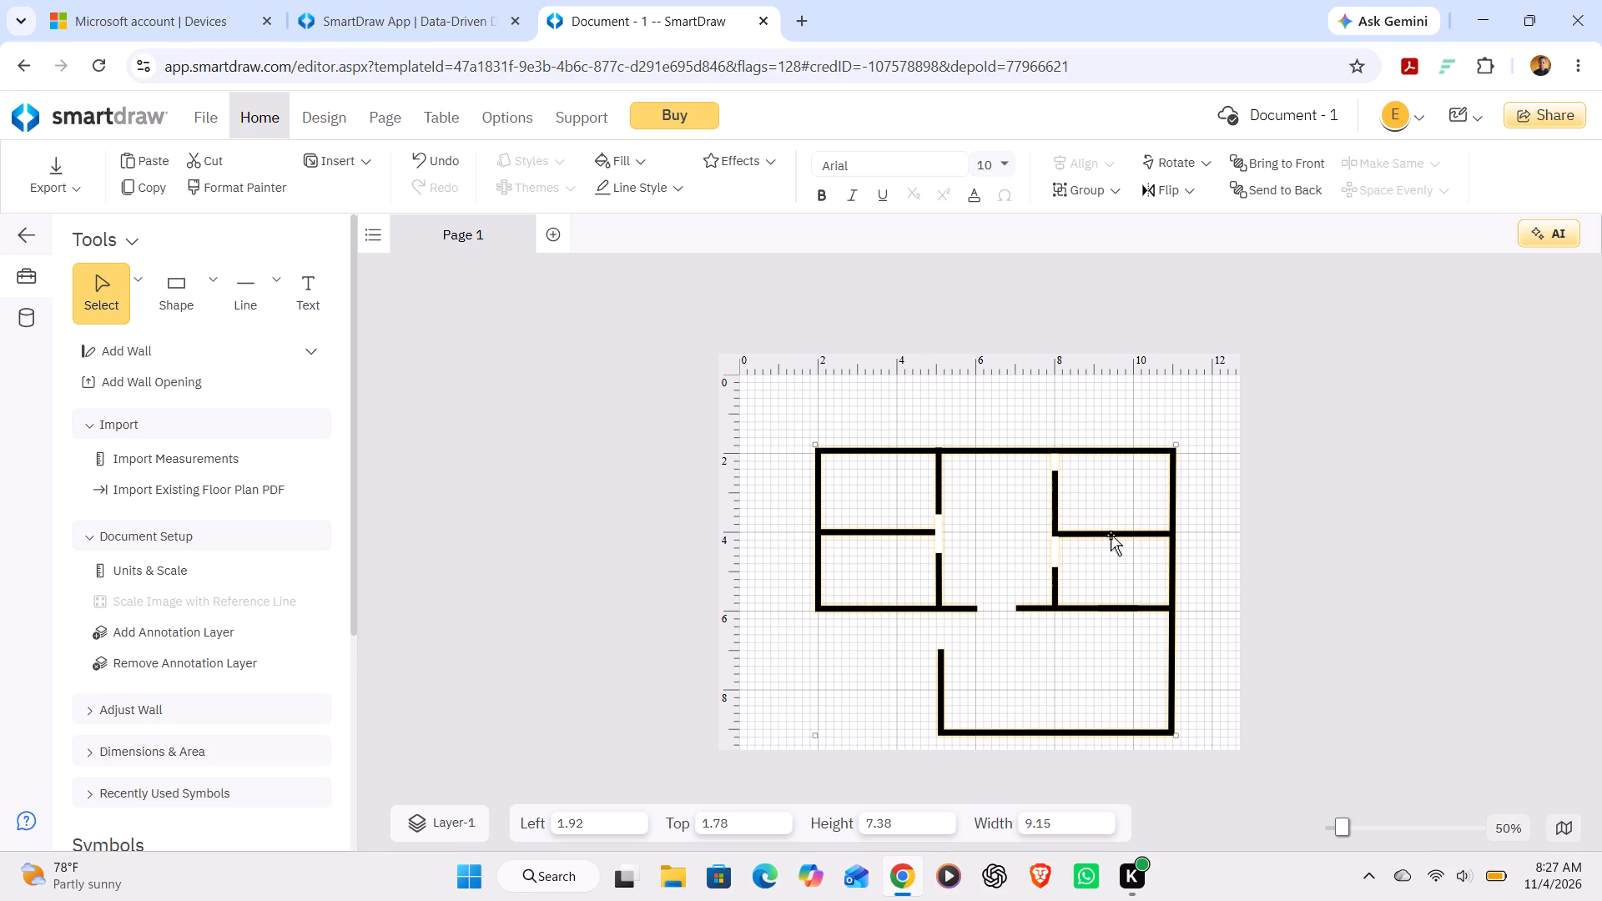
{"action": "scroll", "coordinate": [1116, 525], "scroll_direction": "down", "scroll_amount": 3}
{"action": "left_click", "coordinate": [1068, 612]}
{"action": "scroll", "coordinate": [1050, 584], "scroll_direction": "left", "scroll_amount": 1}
Move the grouped floor plan further into the page, to about Left 7.87 and Top 4.55.
{"action": "left_click_drag", "start_coordinate": [819, 450], "coordinate": [831, 445]}
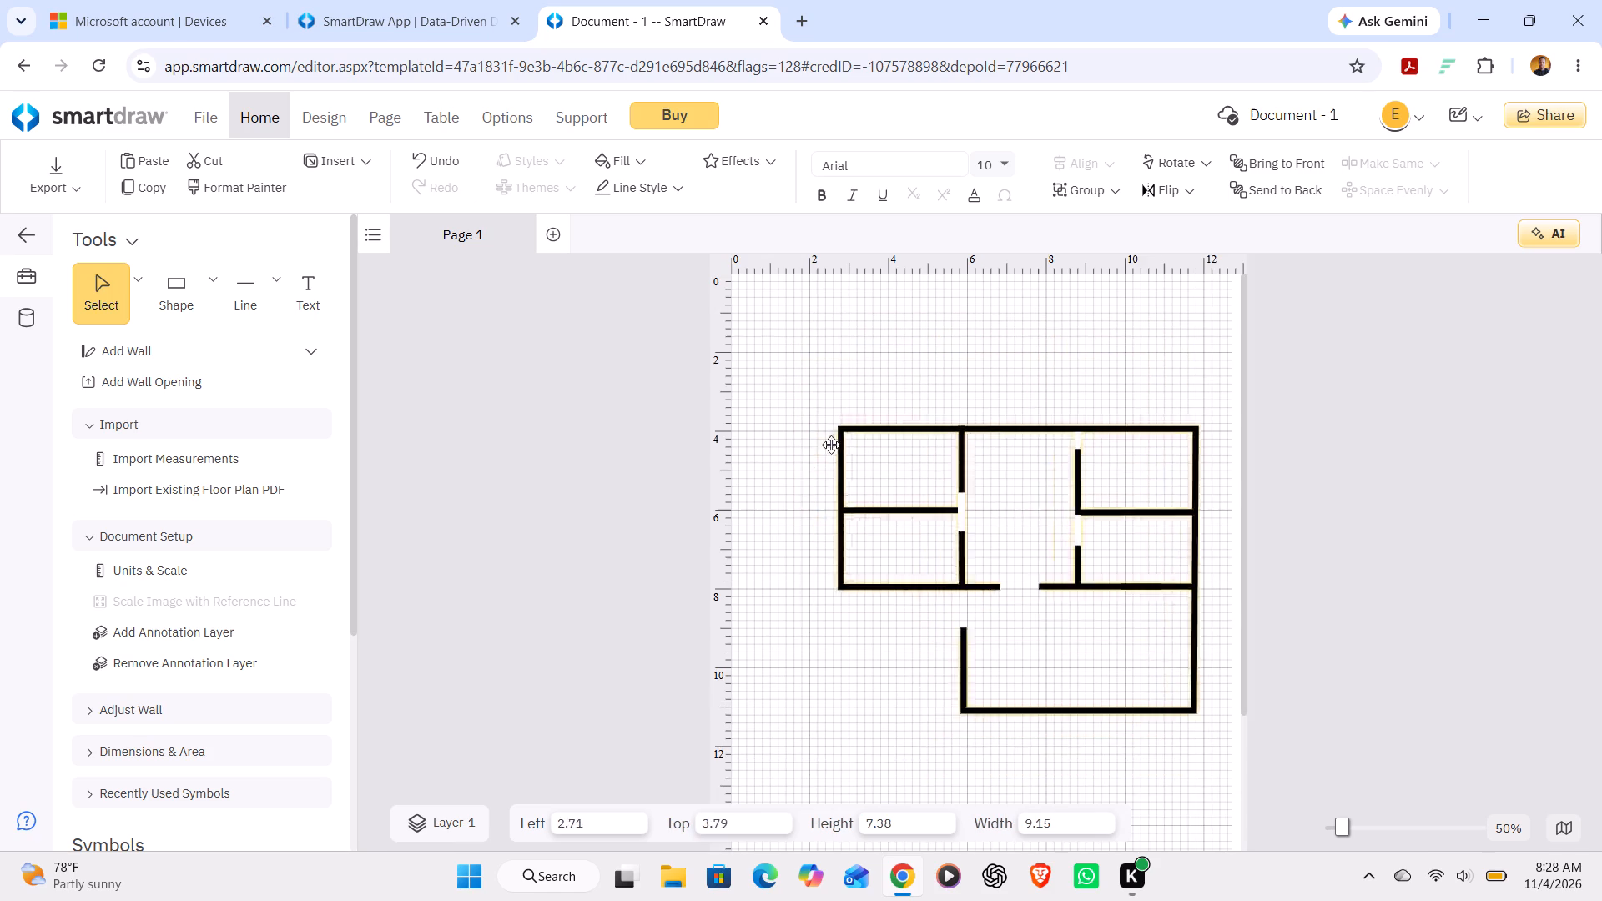
{"action": "left_click_drag", "start_coordinate": [831, 445], "coordinate": [698, 483]}
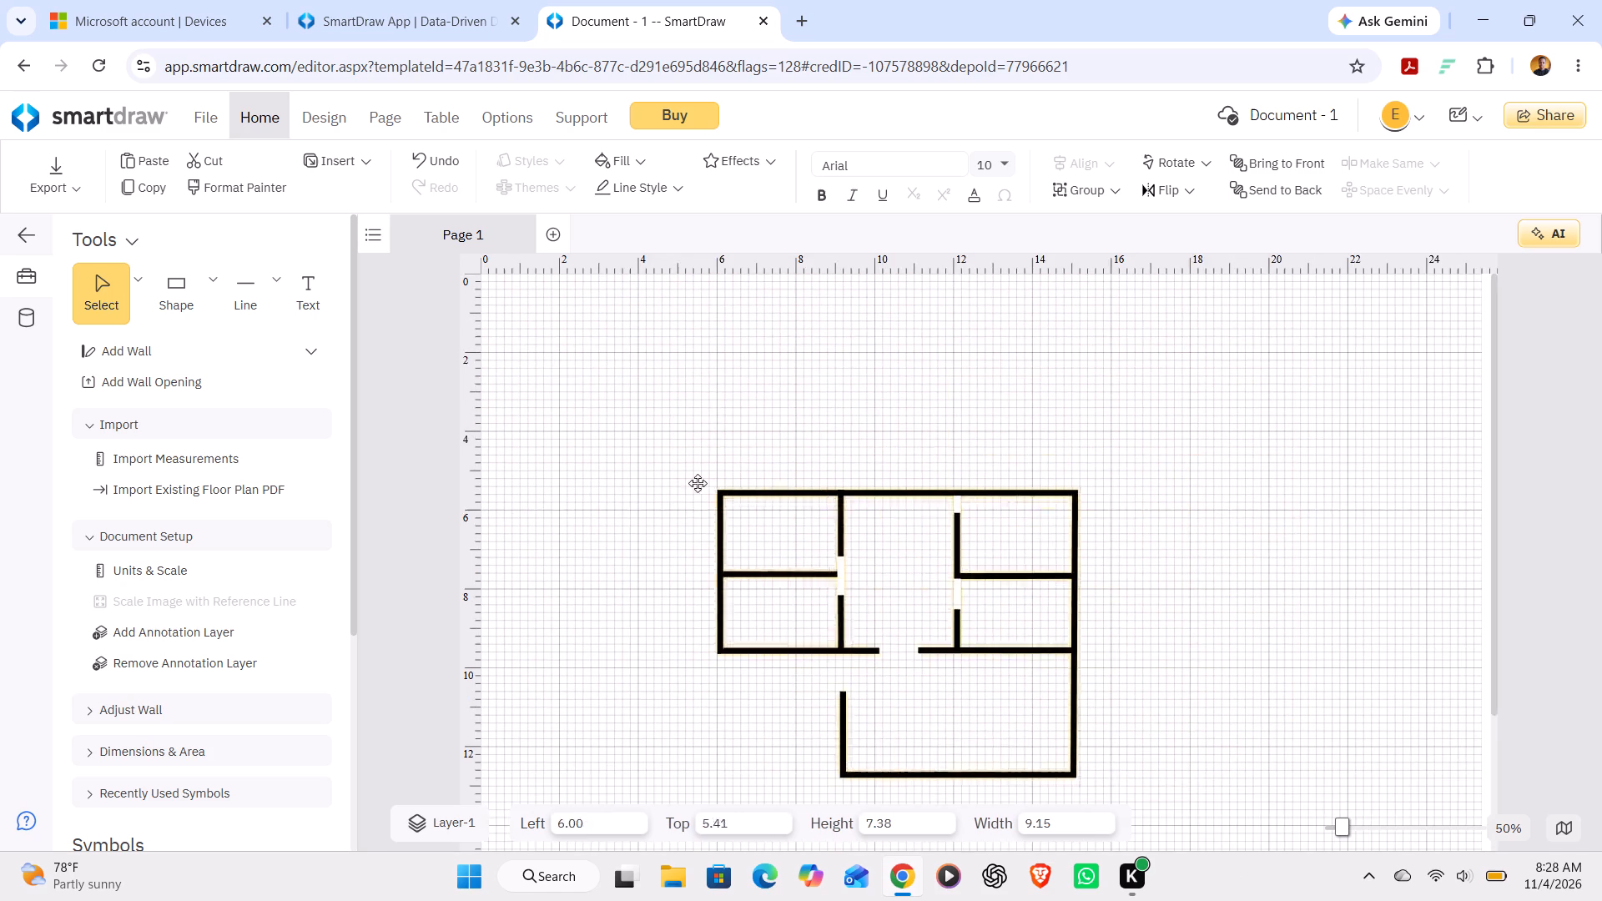
{"action": "left_click_drag", "start_coordinate": [698, 483], "coordinate": [864, 512]}
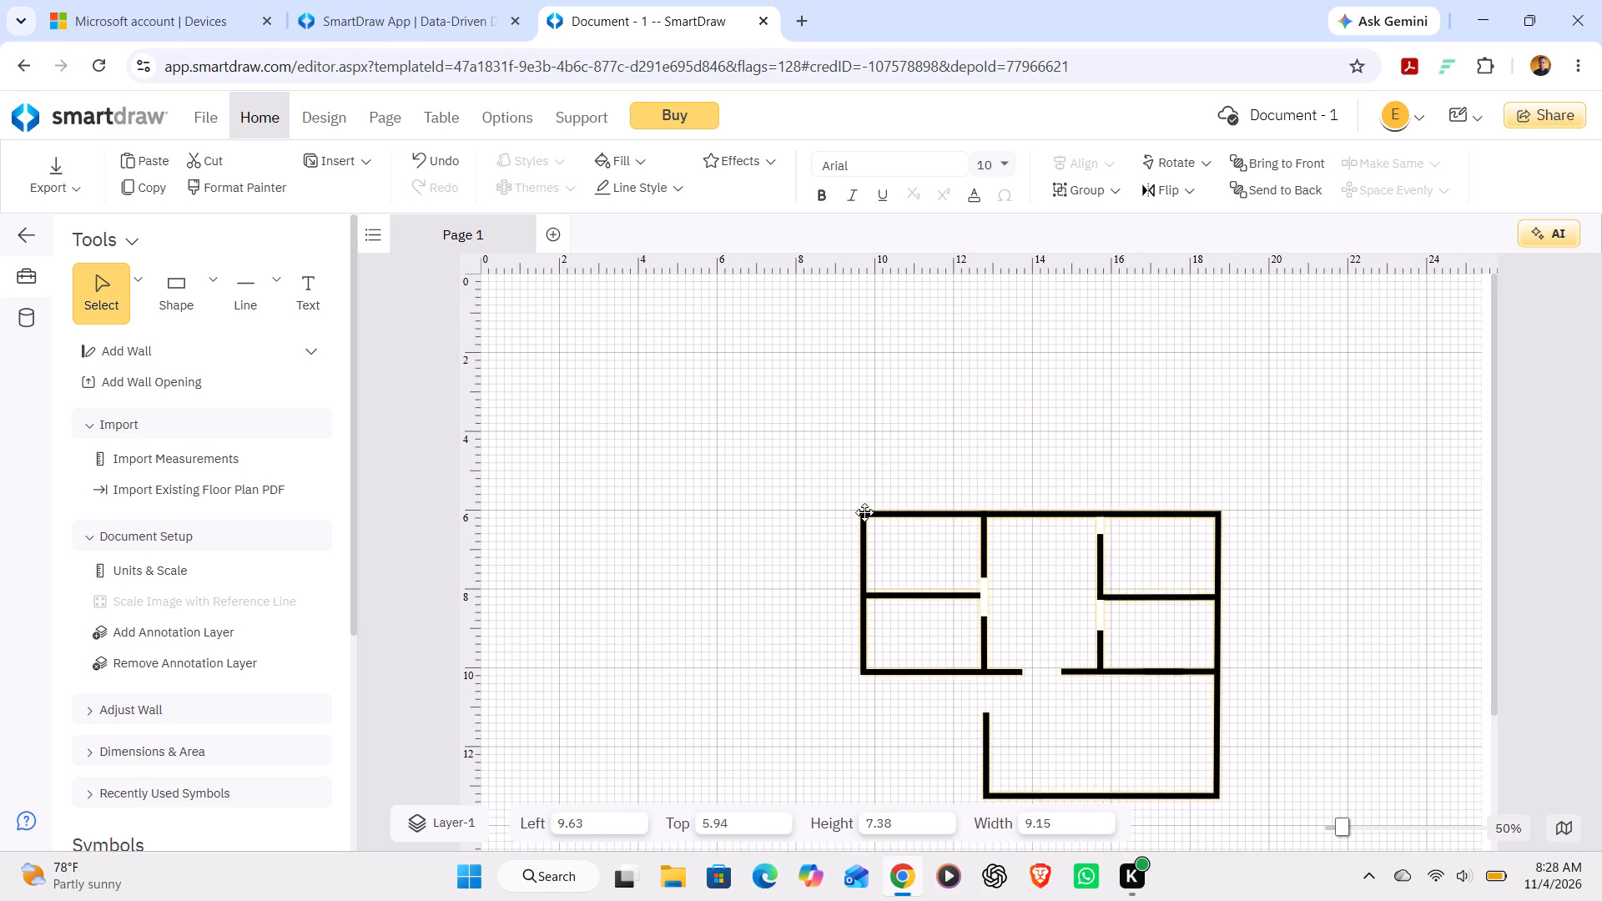
{"action": "left_click_drag", "start_coordinate": [864, 512], "coordinate": [793, 456]}
Examine the placement of the grouped floor plan on the page, including the blank areas above and below it.
{"action": "scroll", "coordinate": [736, 409], "scroll_direction": "right", "scroll_amount": 1}
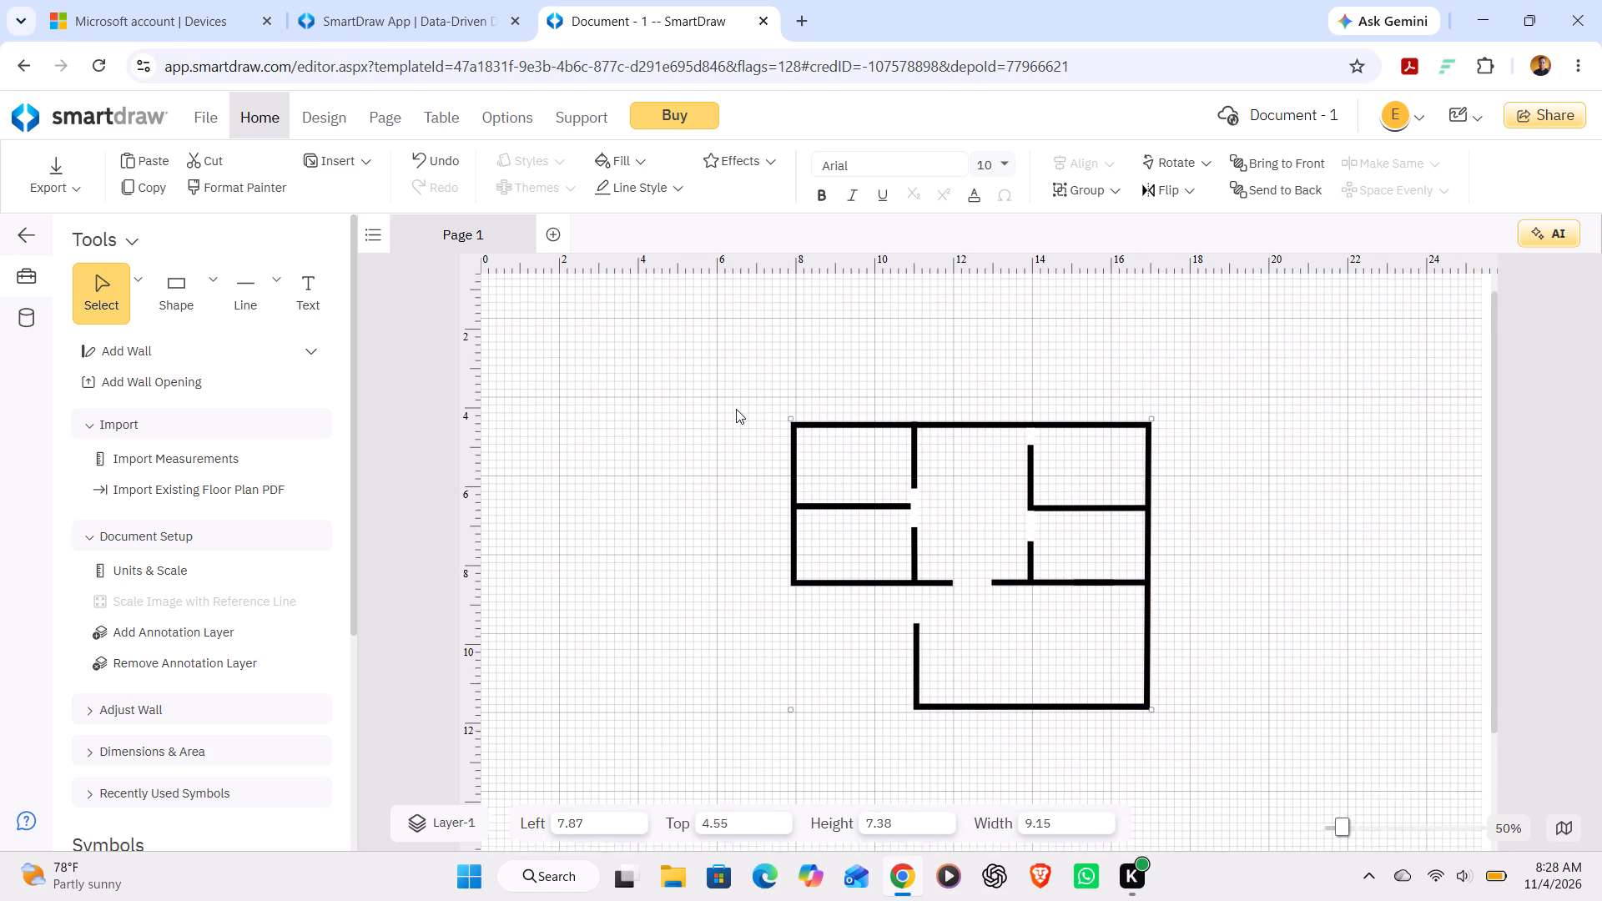
{"action": "scroll", "coordinate": [736, 409], "scroll_direction": "right", "scroll_amount": 1}
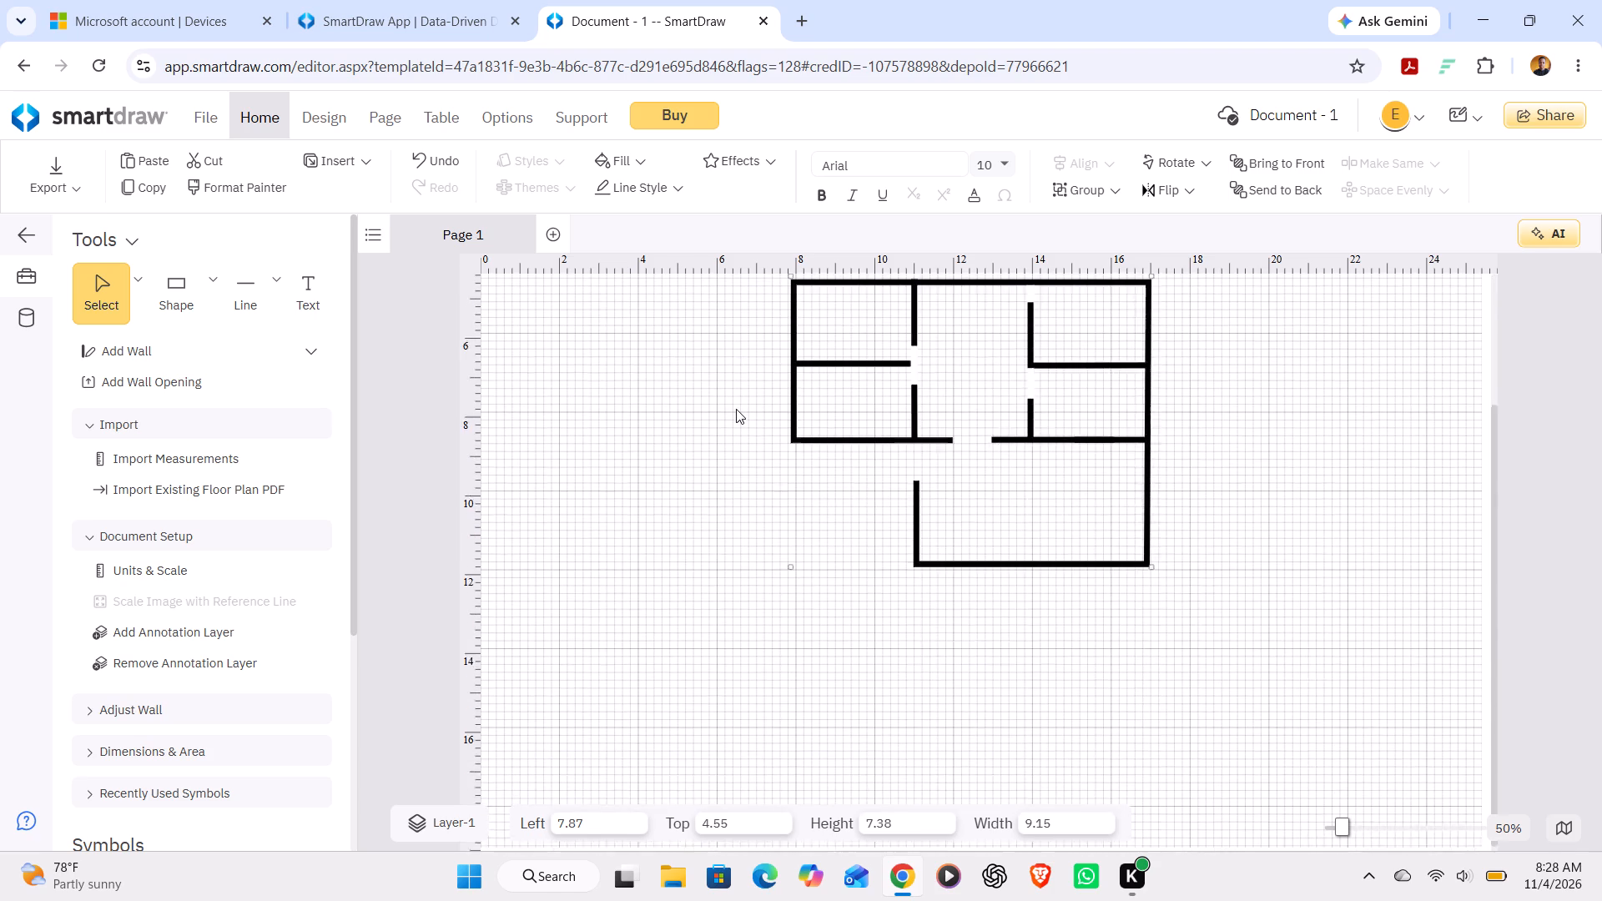
{"action": "scroll", "coordinate": [736, 409], "scroll_direction": "right", "scroll_amount": 1}
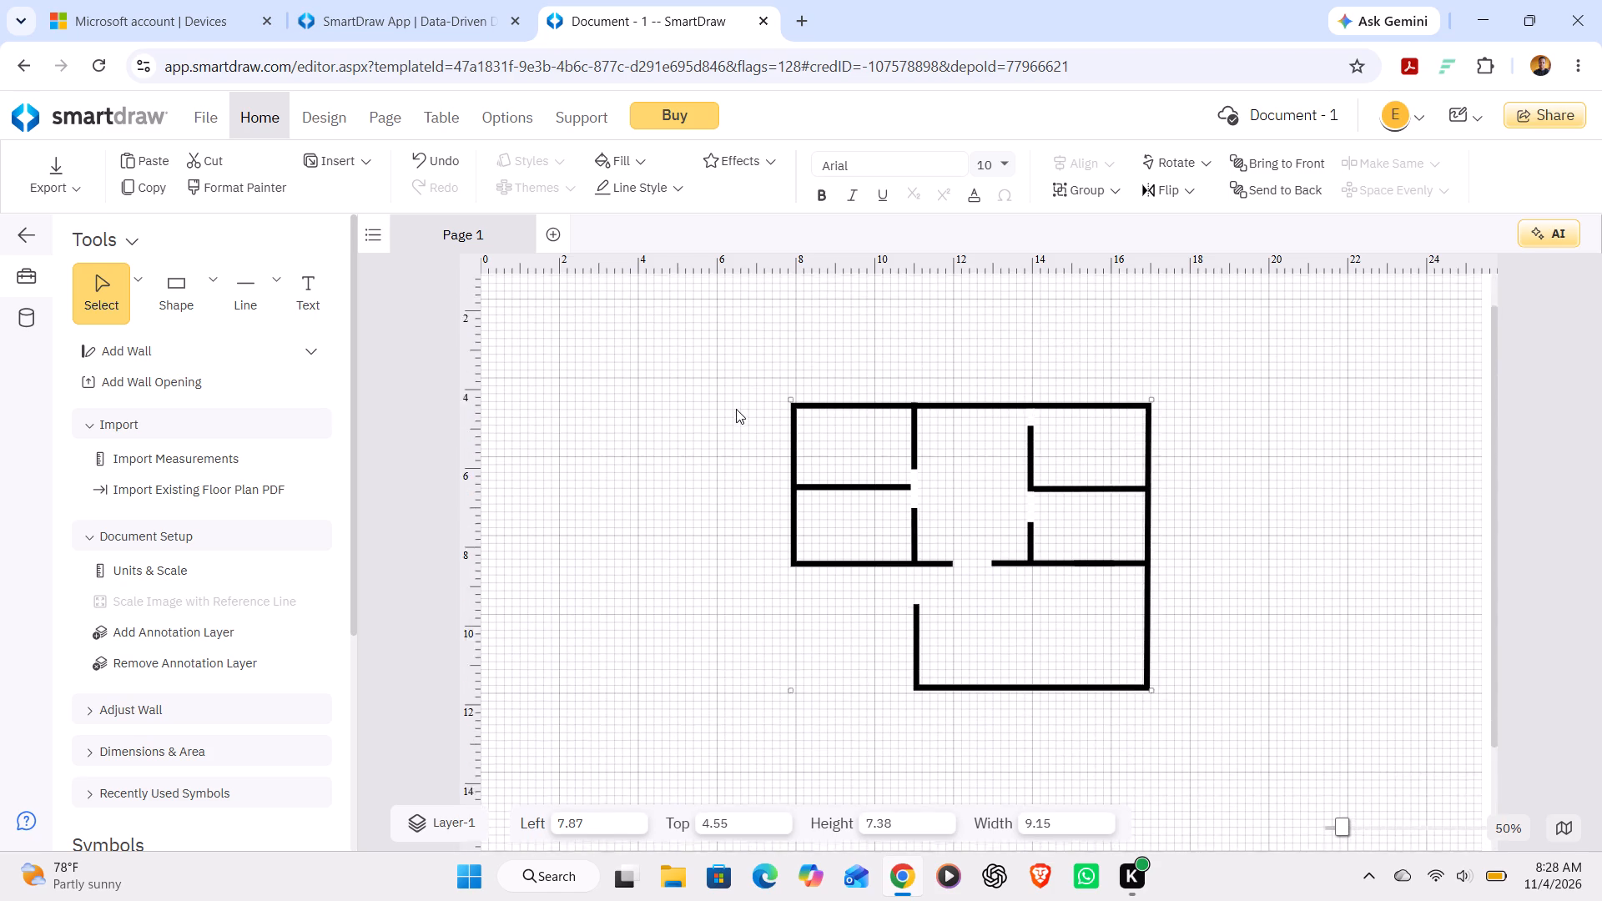
{"action": "scroll", "coordinate": [736, 409], "scroll_direction": "right", "scroll_amount": 1}
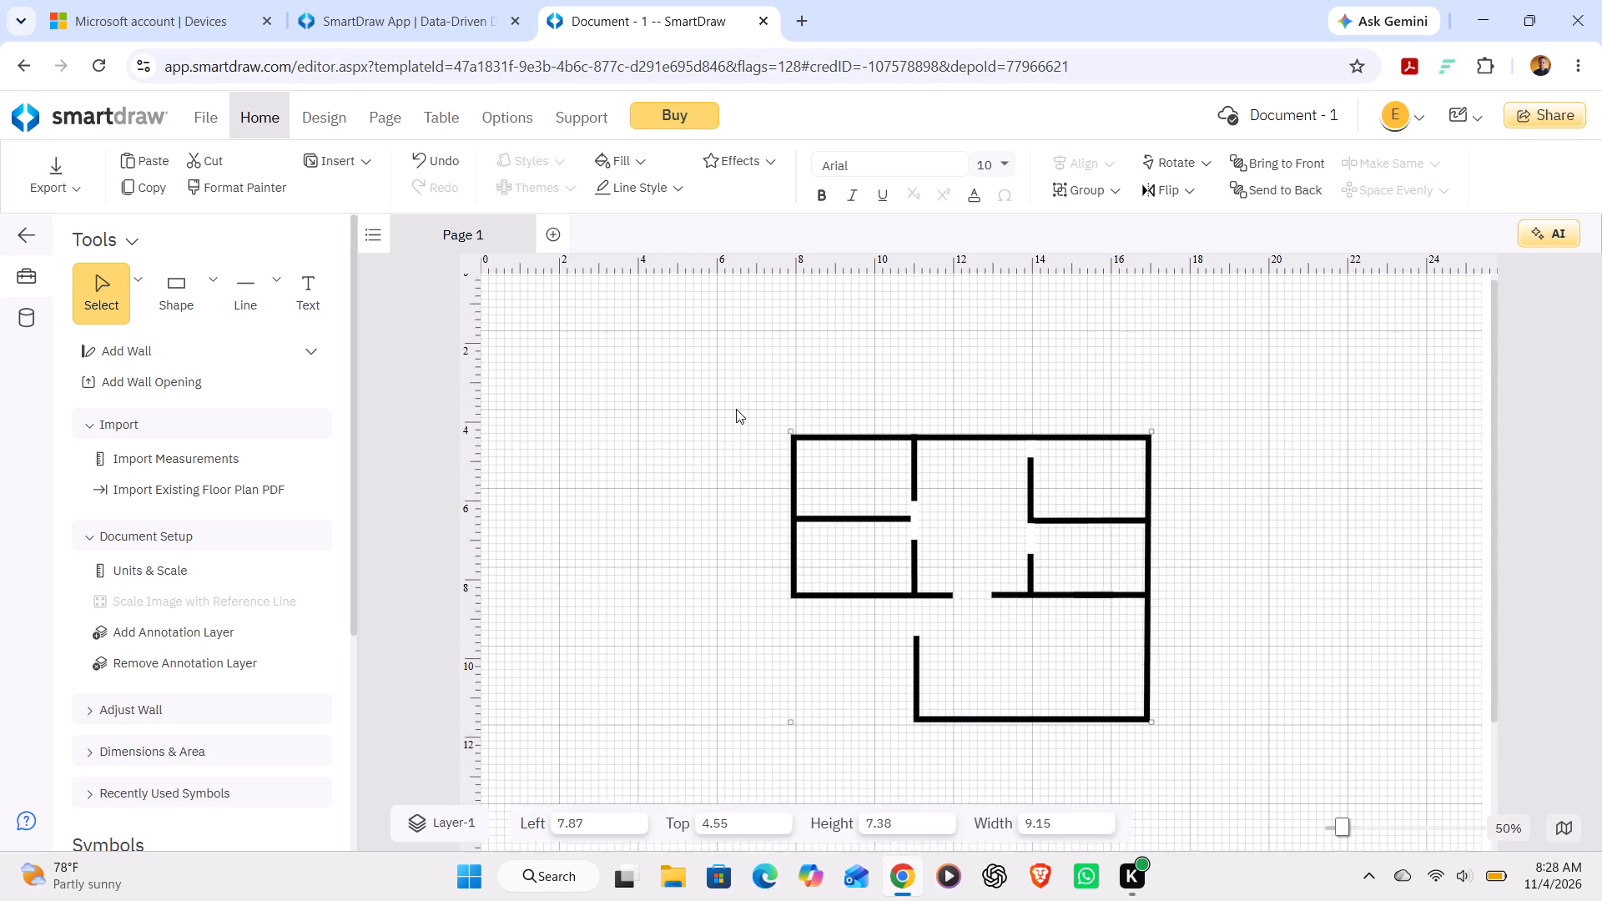
{"action": "scroll", "coordinate": [736, 409], "scroll_direction": "right", "scroll_amount": 1}
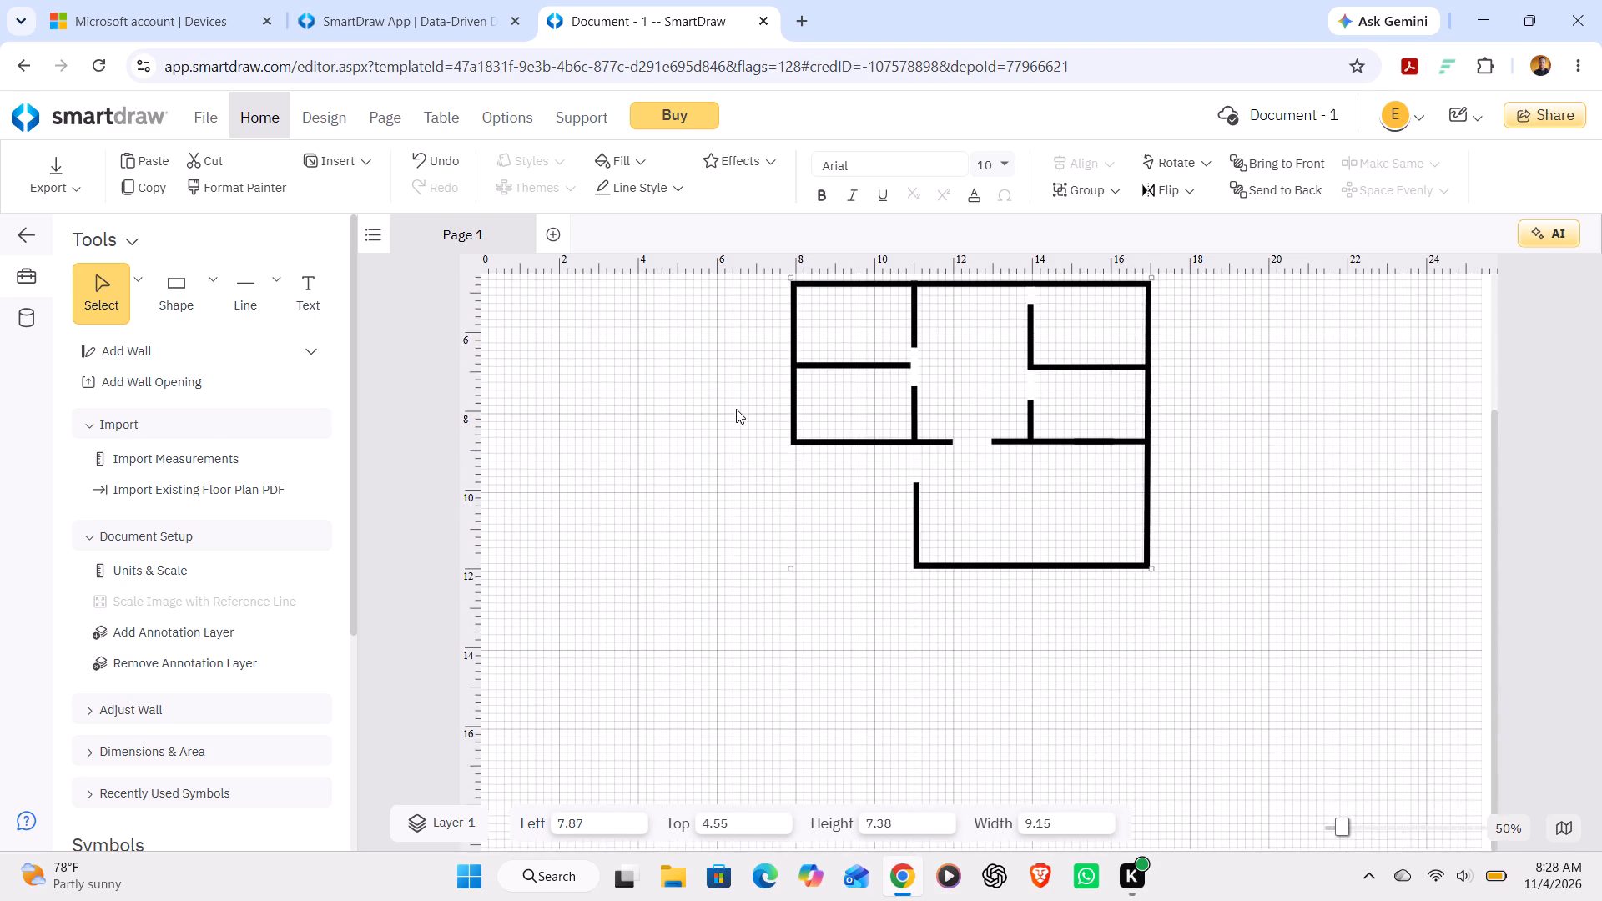
{"action": "scroll", "coordinate": [736, 409], "scroll_direction": "right", "scroll_amount": 1}
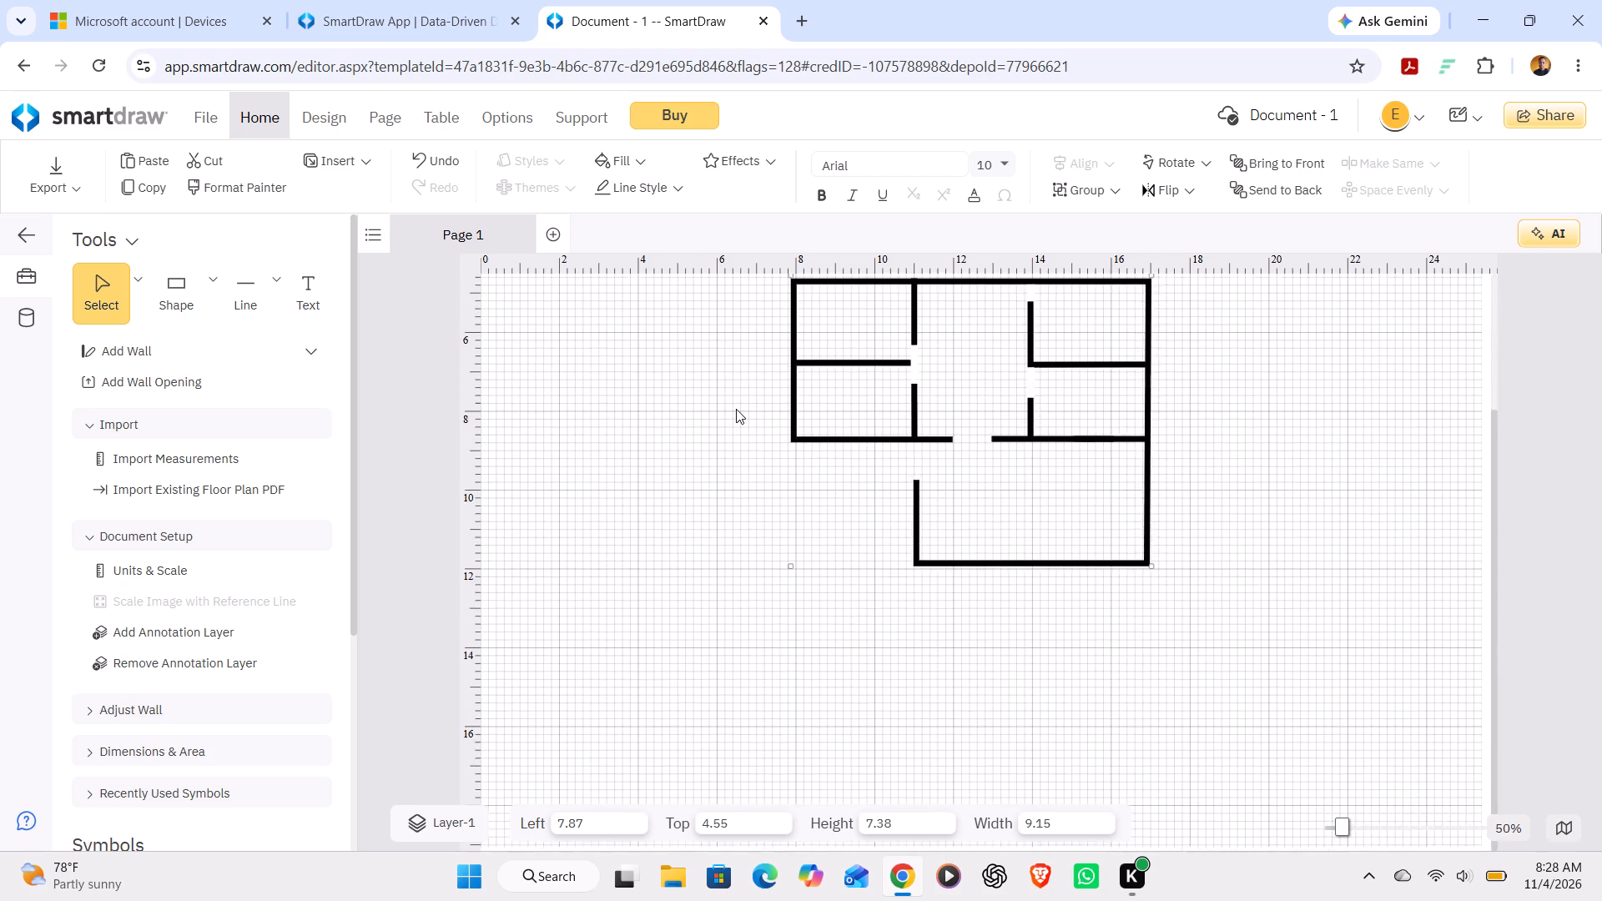
{"action": "scroll", "coordinate": [736, 409], "scroll_direction": "right", "scroll_amount": 1}
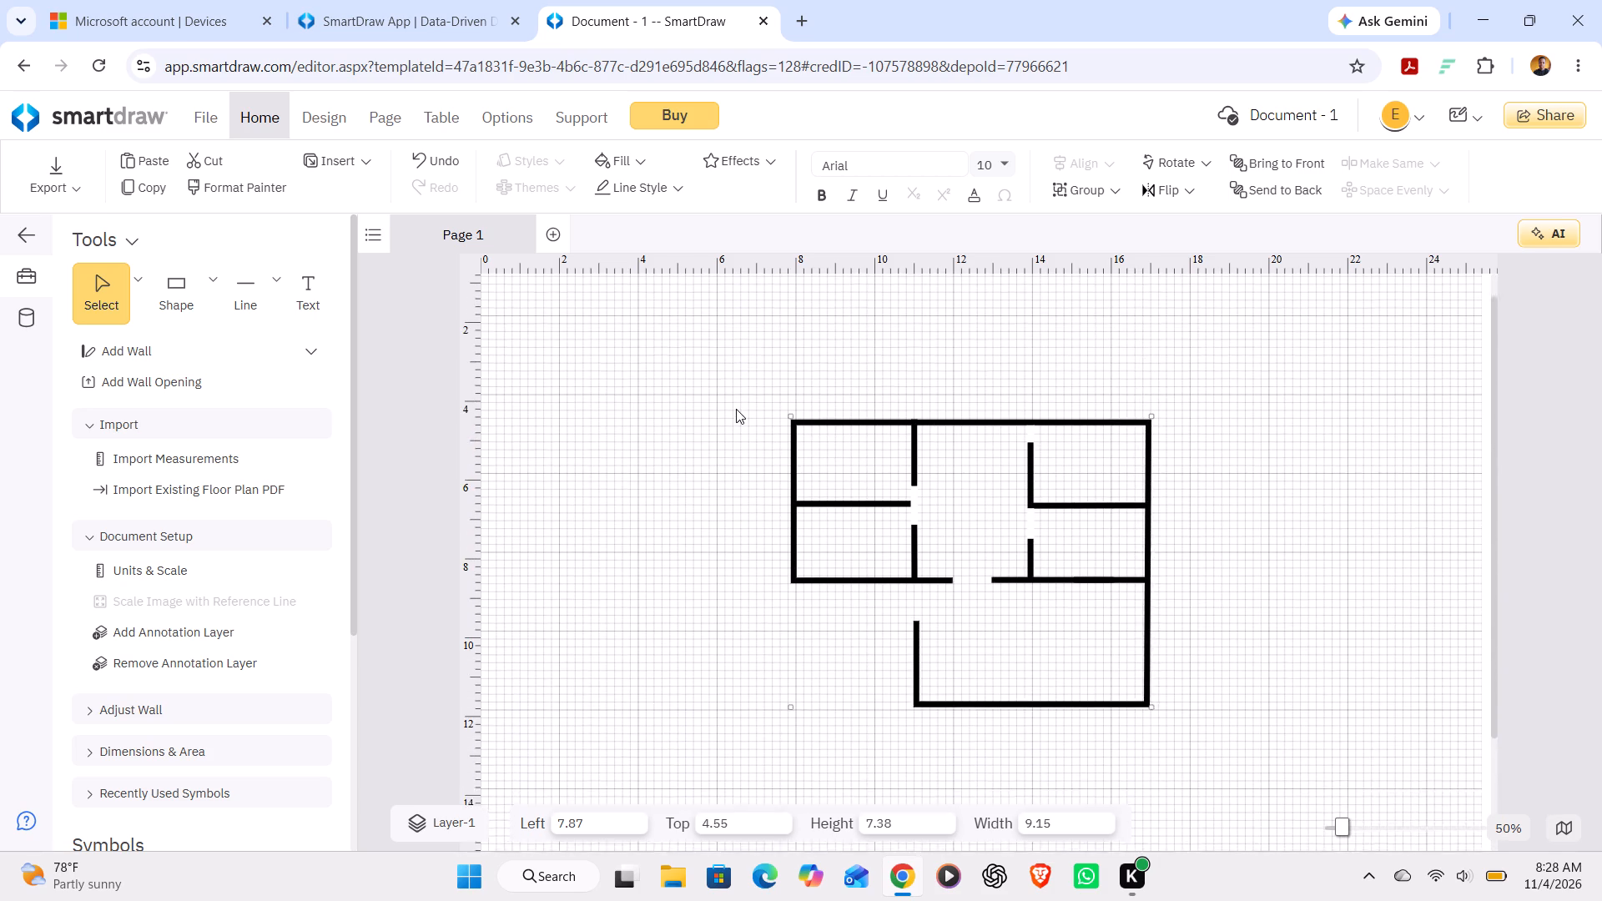
{"action": "scroll", "coordinate": [736, 409], "scroll_direction": "right", "scroll_amount": 1}
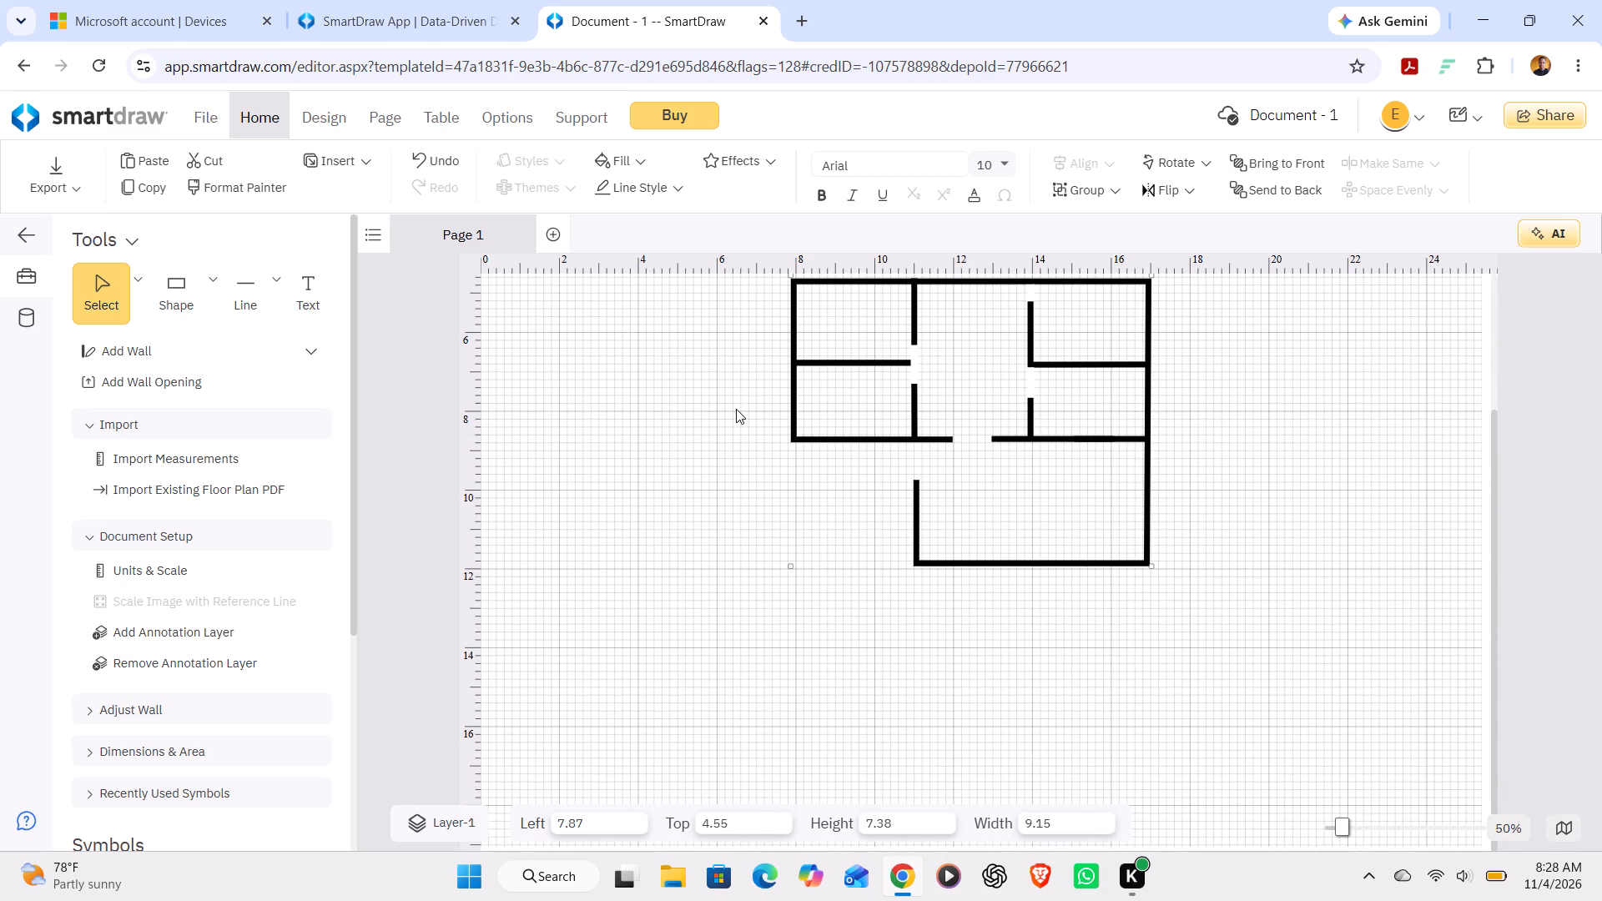
{"action": "scroll", "coordinate": [736, 409], "scroll_direction": "right", "scroll_amount": 1}
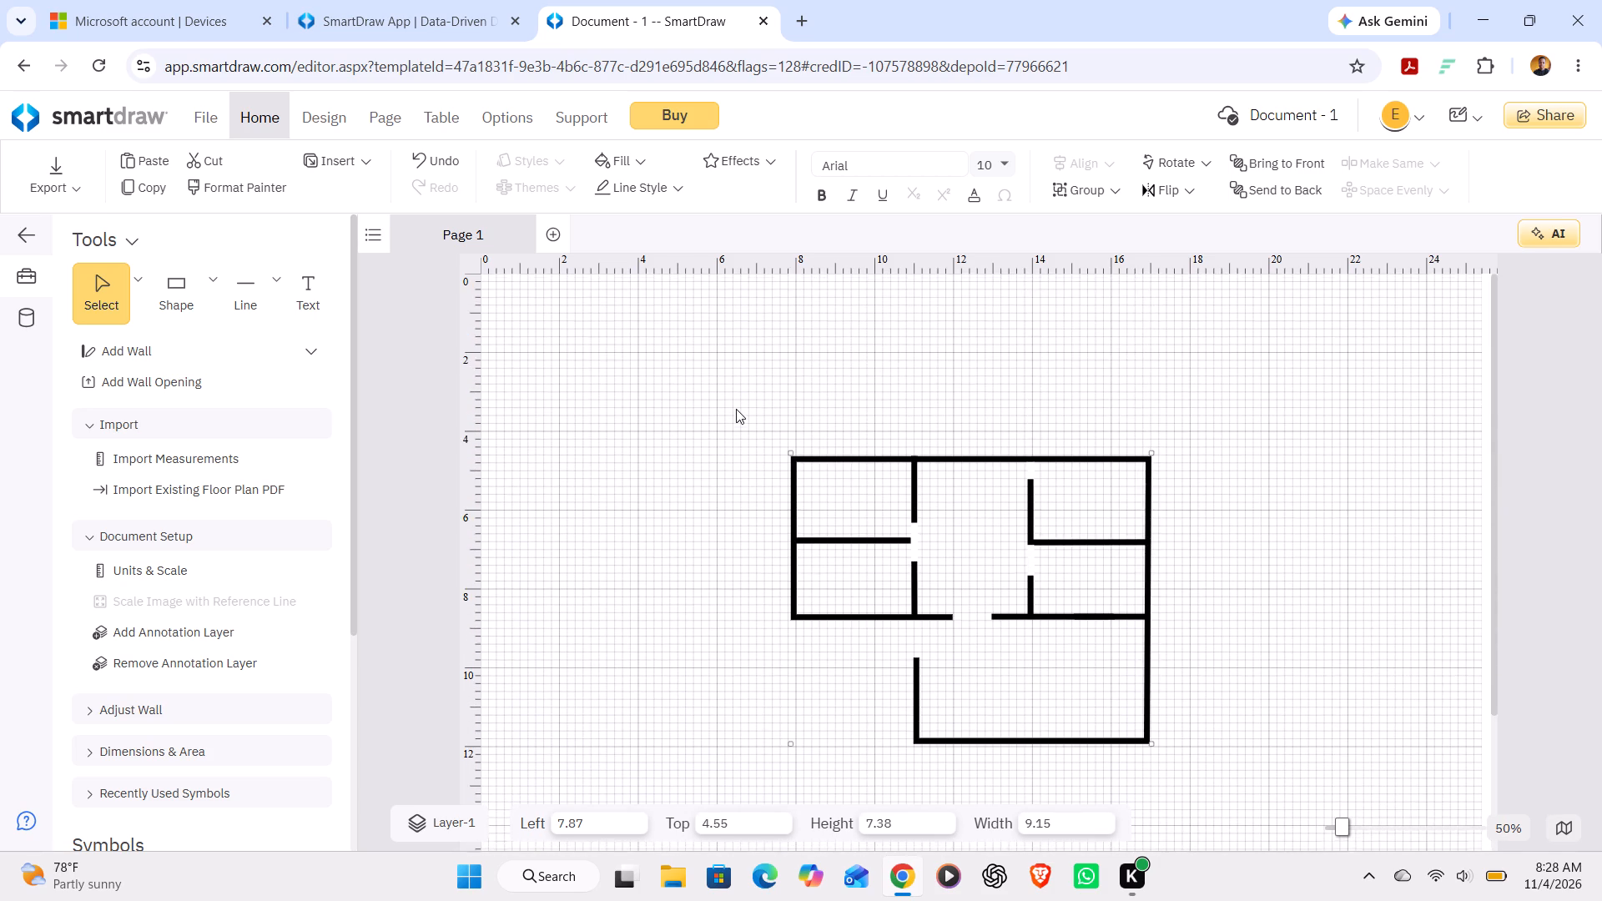
{"action": "scroll", "coordinate": [736, 409], "scroll_direction": "right", "scroll_amount": 1}
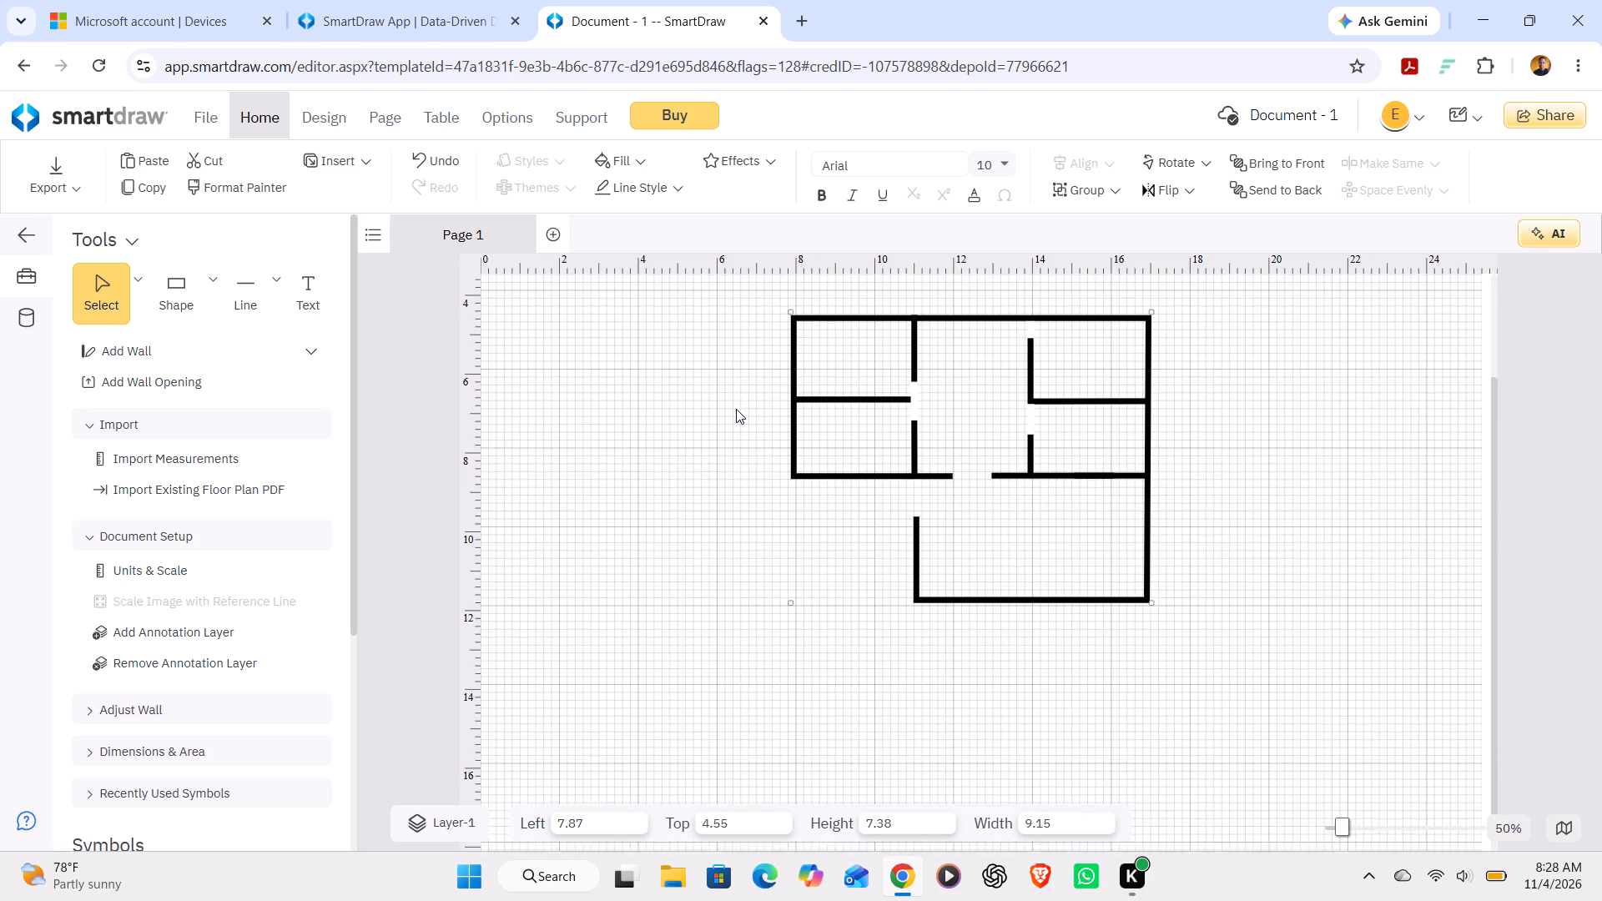
{"action": "scroll", "coordinate": [736, 409], "scroll_direction": "right", "scroll_amount": 1}
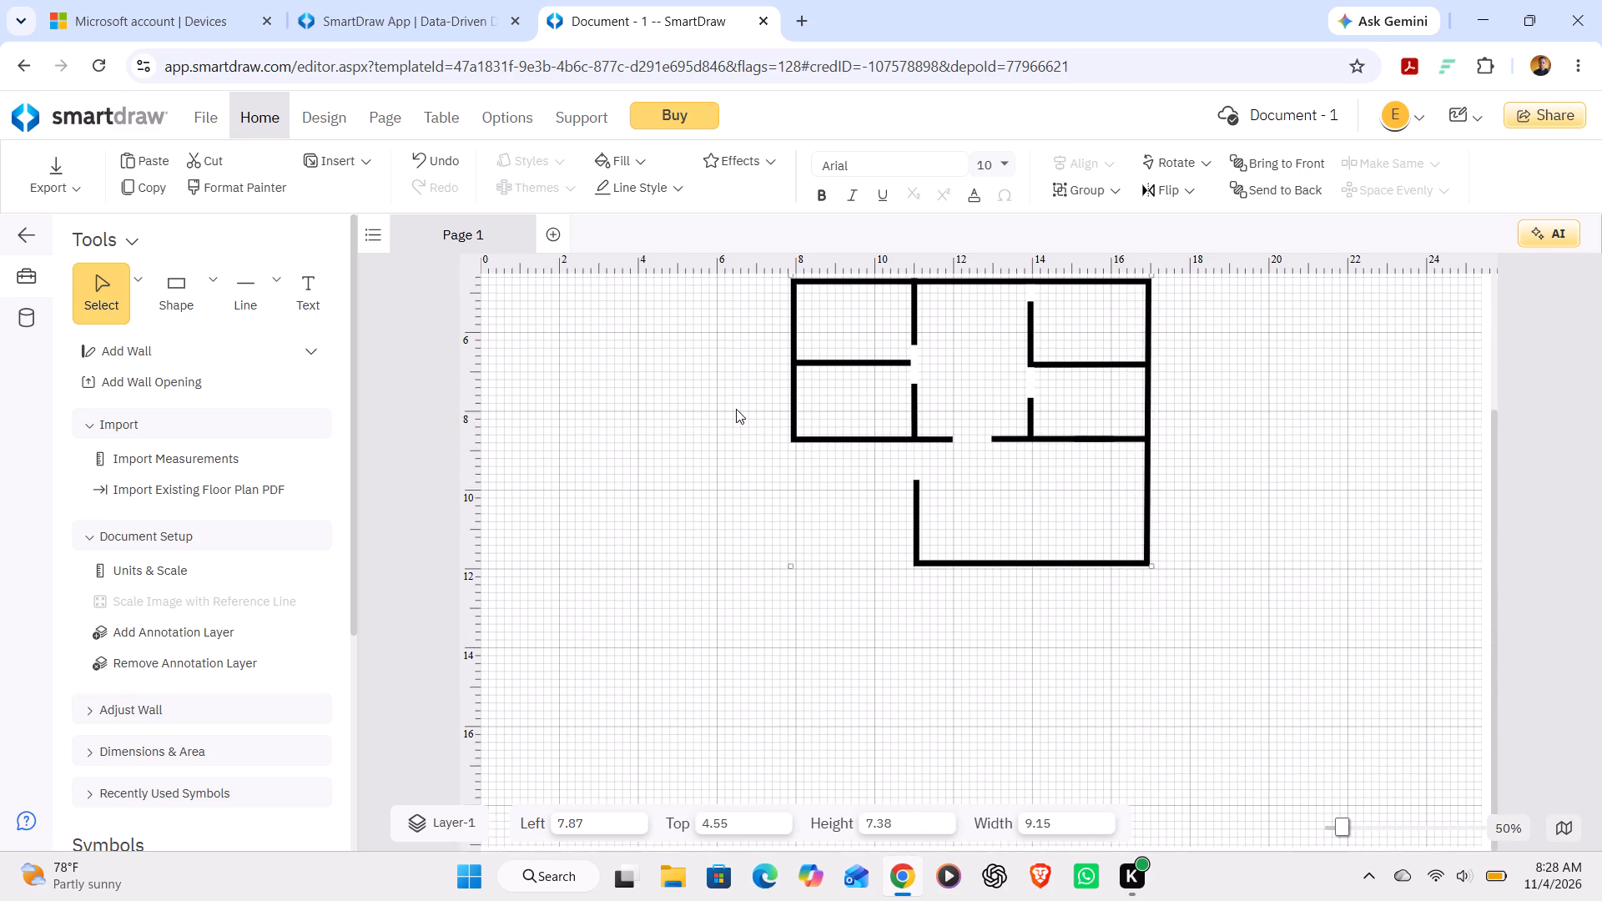
{"action": "scroll", "coordinate": [736, 409], "scroll_direction": "right", "scroll_amount": 1}
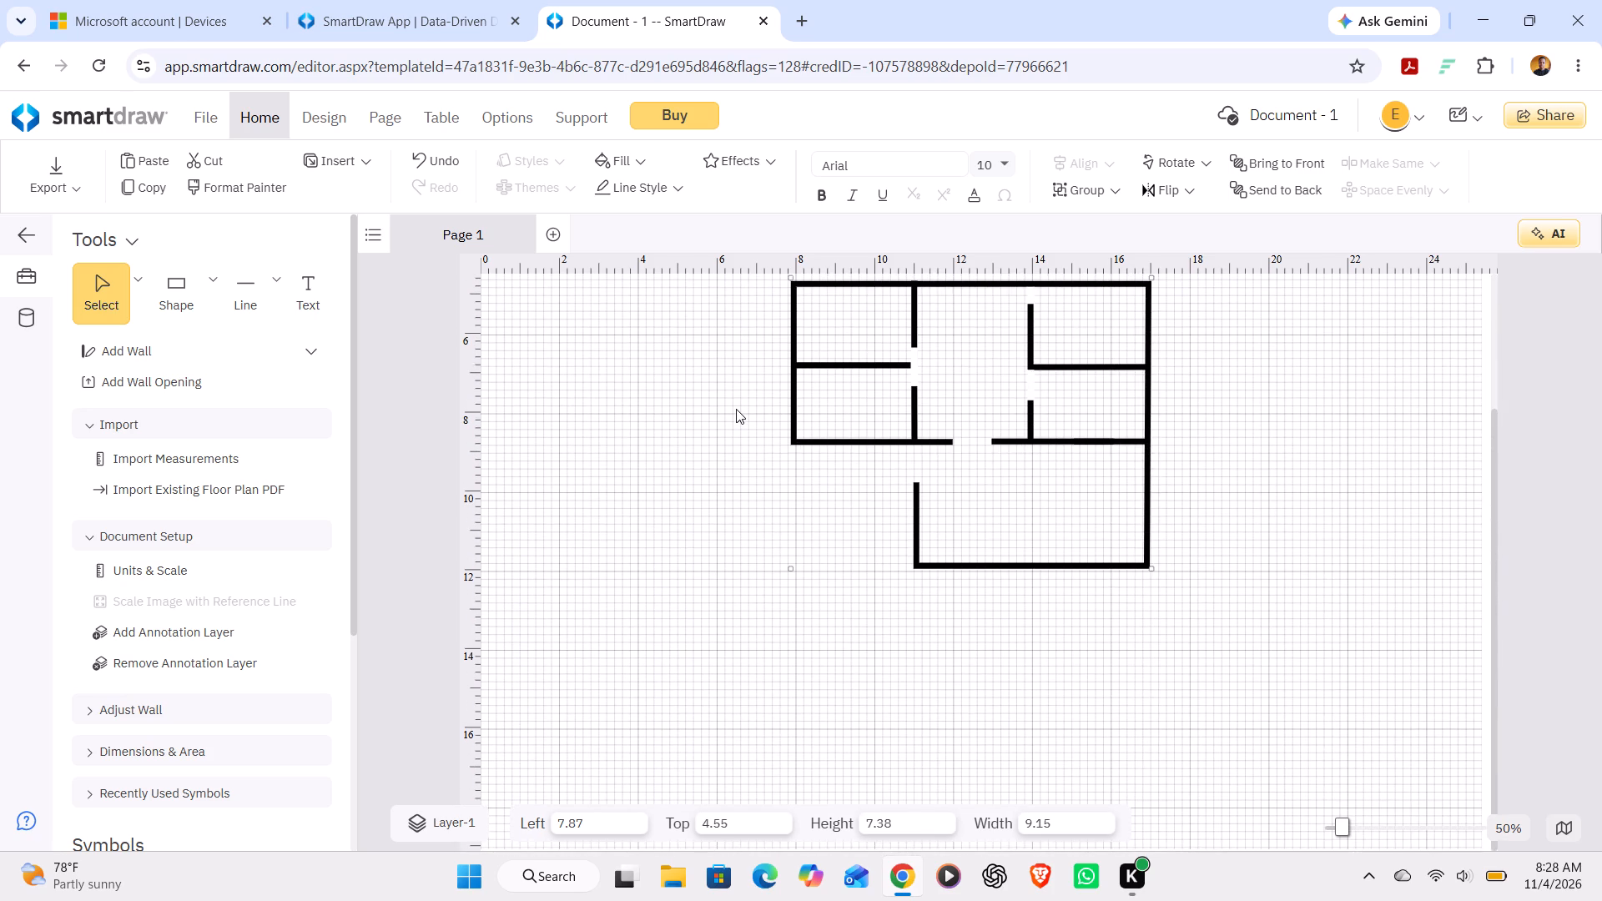
{"action": "scroll", "coordinate": [736, 409], "scroll_direction": "up", "scroll_amount": 4}
{"action": "scroll", "coordinate": [736, 409], "scroll_direction": "down", "scroll_amount": 1}
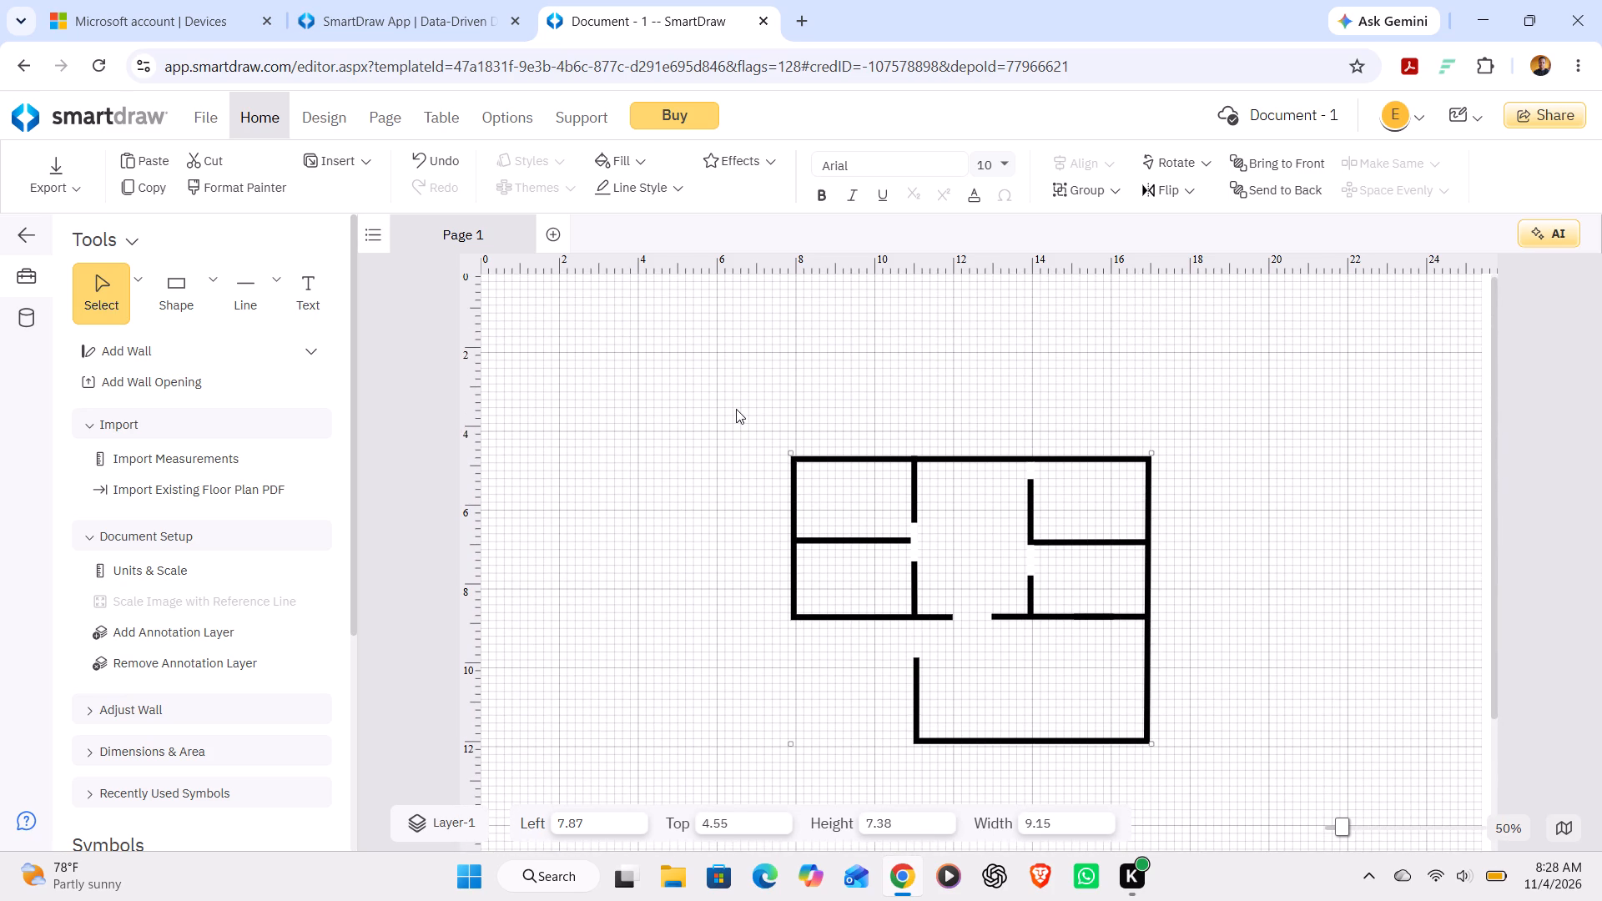
{"action": "scroll", "coordinate": [736, 409], "scroll_direction": "down", "scroll_amount": 3}
{"action": "scroll", "coordinate": [736, 409], "scroll_direction": "up", "scroll_amount": 4}
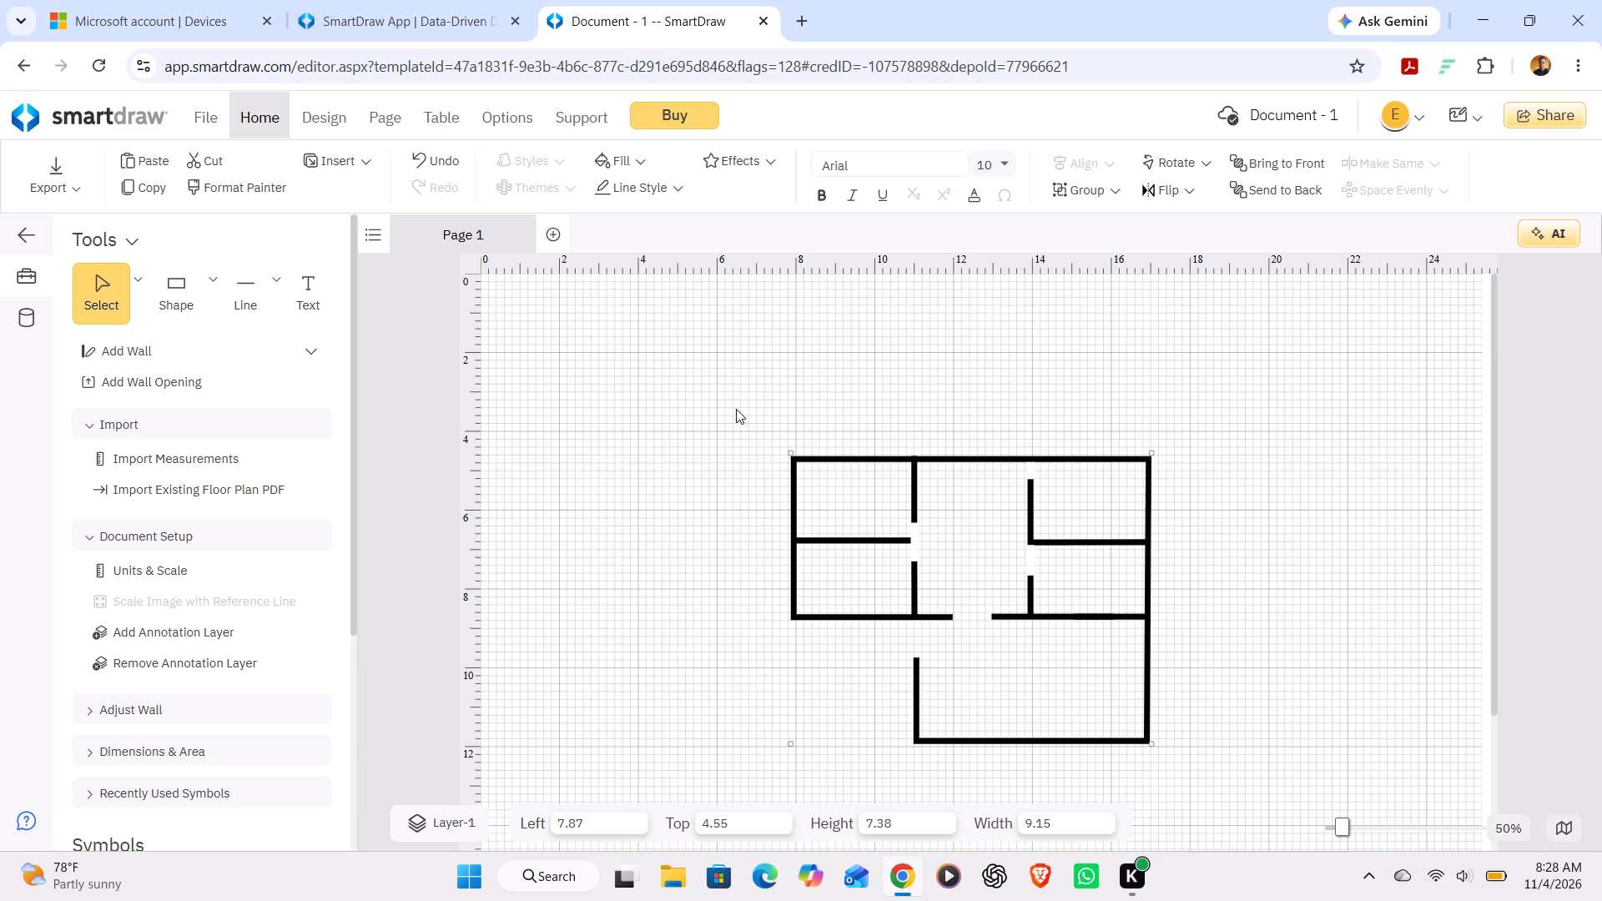
{"action": "scroll", "coordinate": [736, 409], "scroll_direction": "down", "scroll_amount": 2}
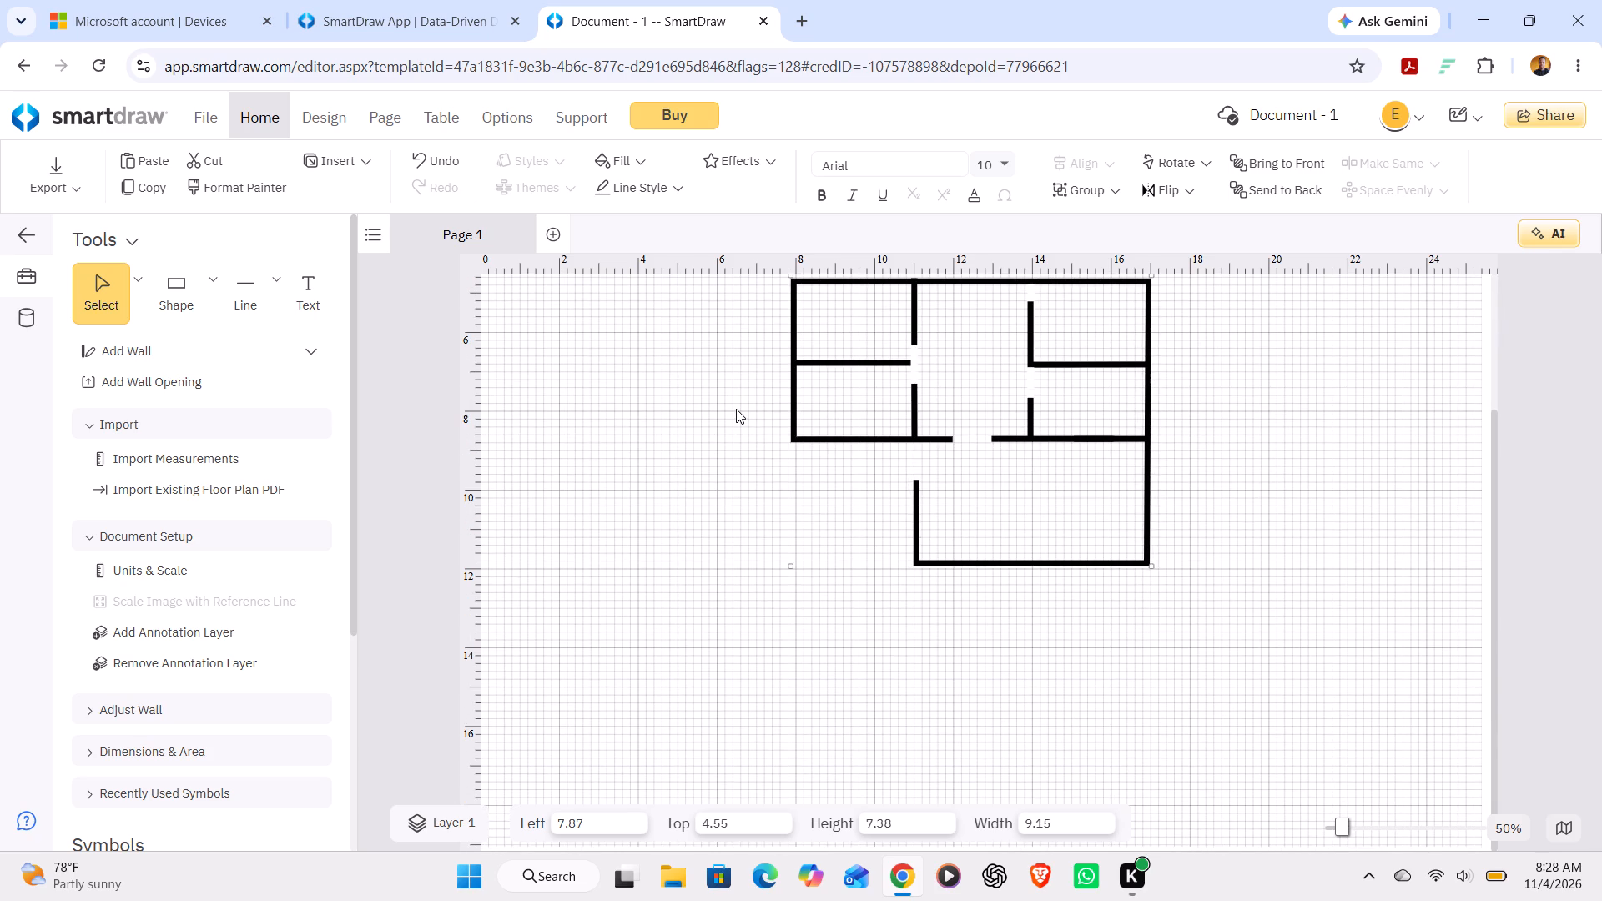
{"action": "scroll", "coordinate": [736, 409], "scroll_direction": "up", "scroll_amount": 1}
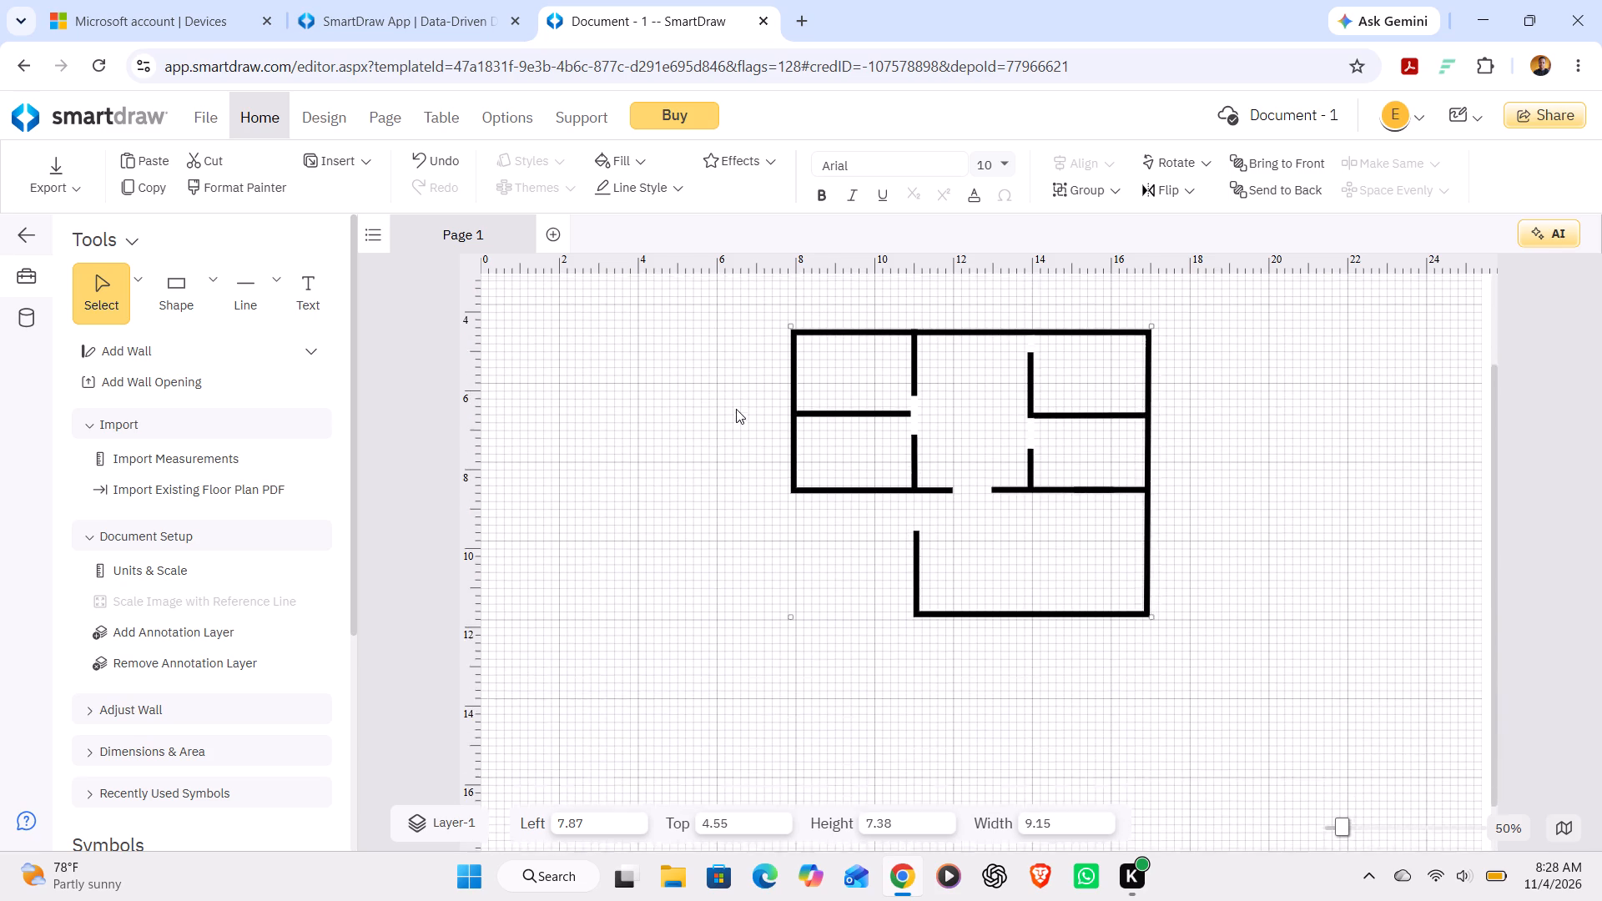
{"action": "scroll", "coordinate": [736, 409], "scroll_direction": "up", "scroll_amount": 1}
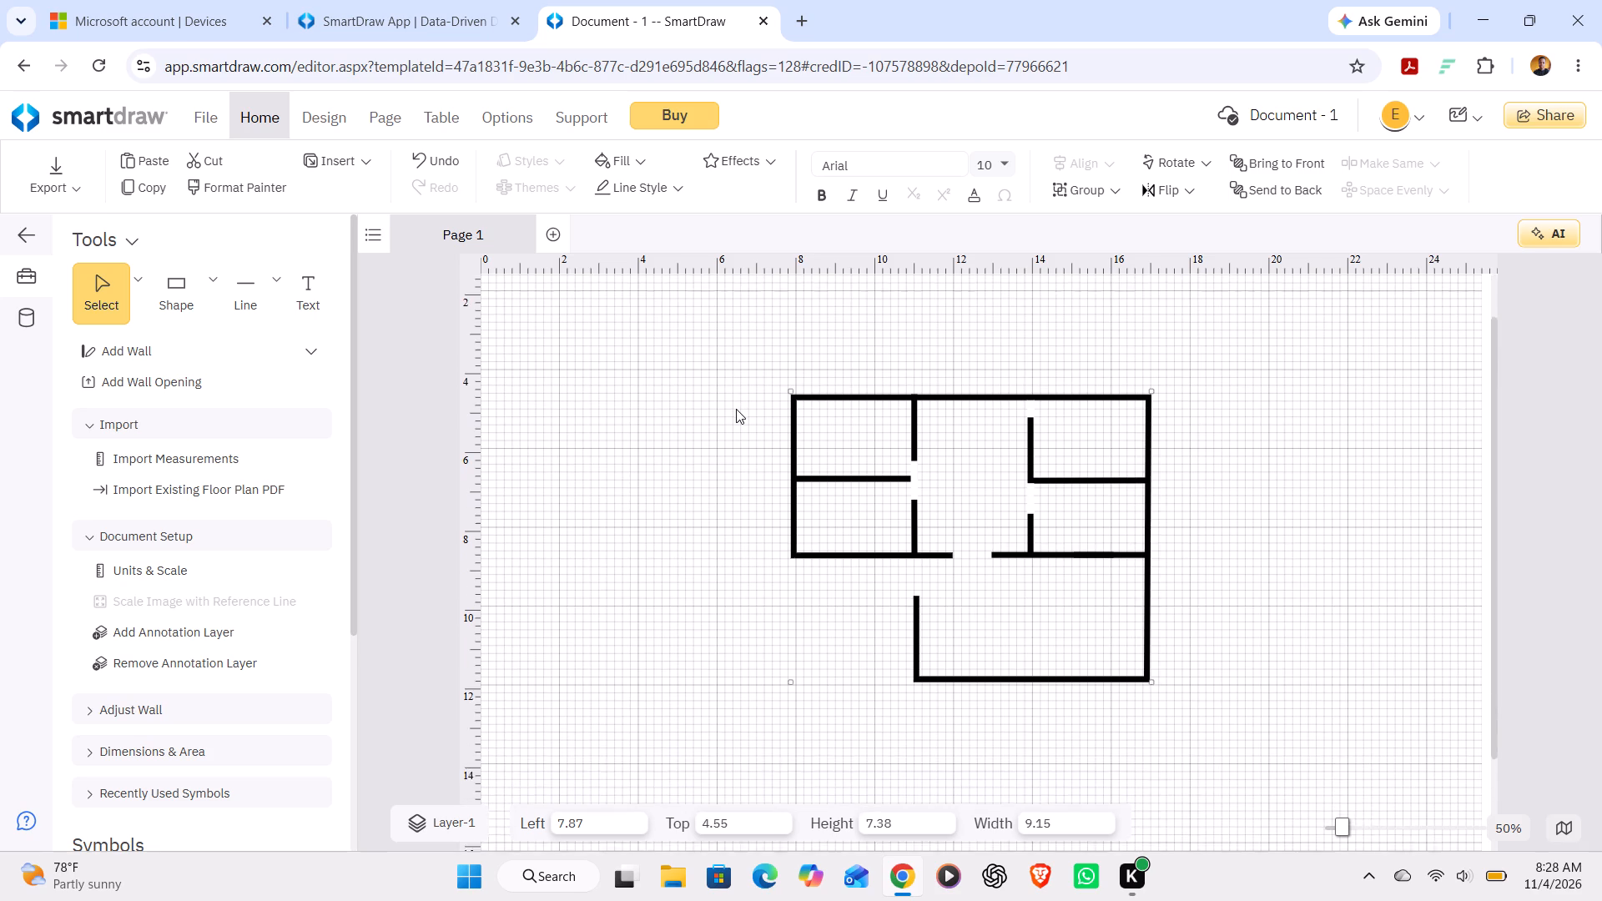
{"action": "scroll", "coordinate": [736, 409], "scroll_direction": "up", "scroll_amount": 1}
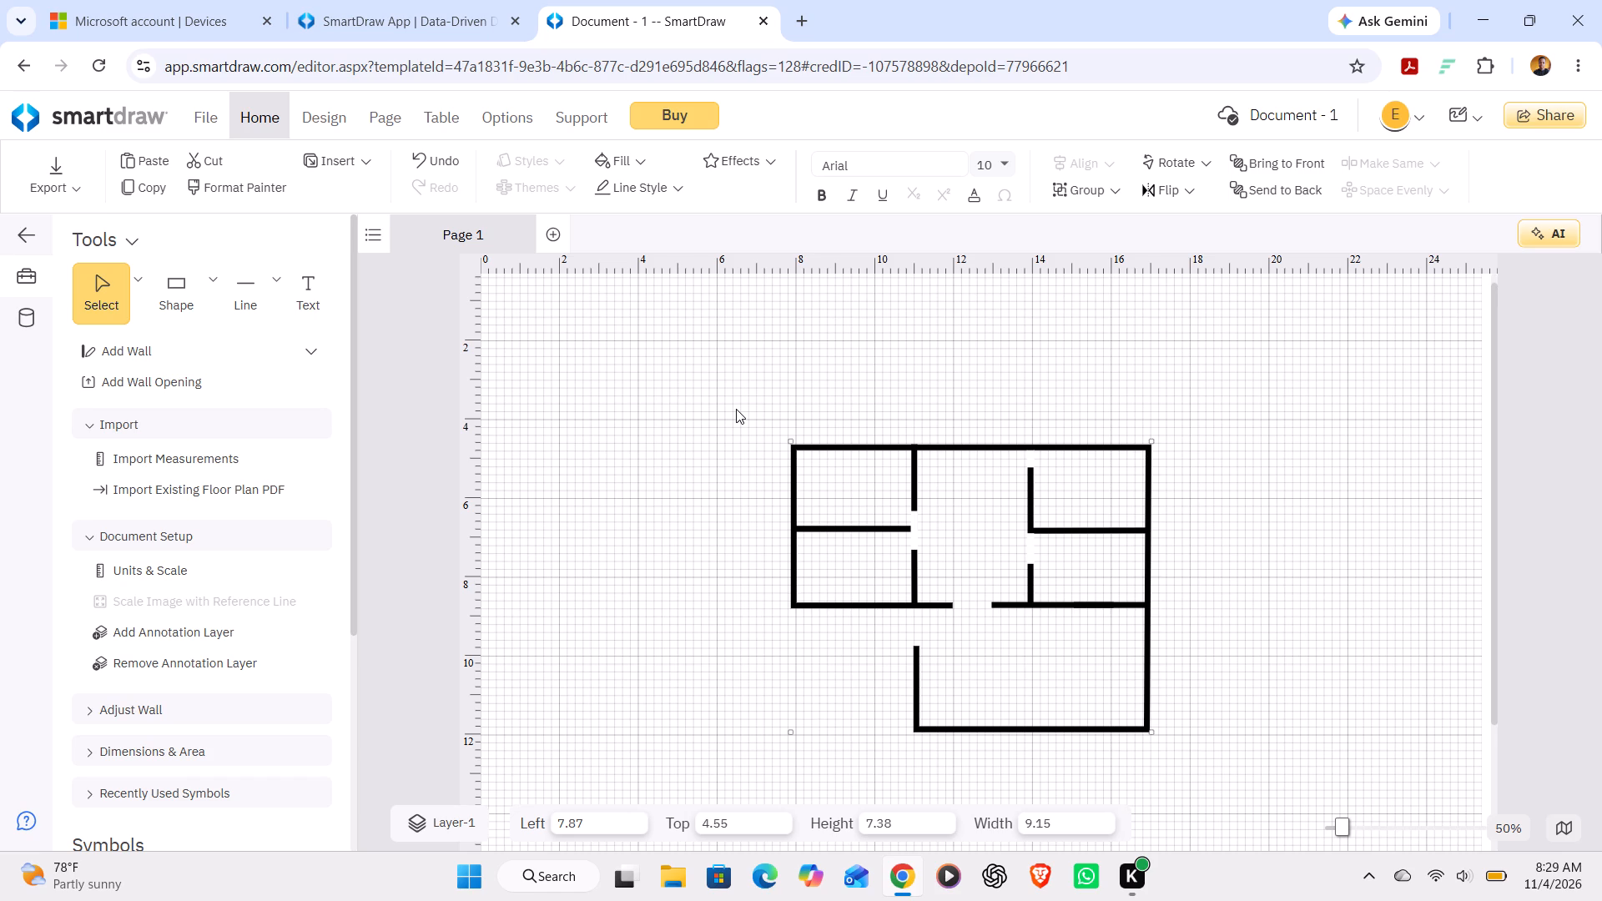
{"action": "scroll", "coordinate": [736, 409], "scroll_direction": "down", "scroll_amount": 2}
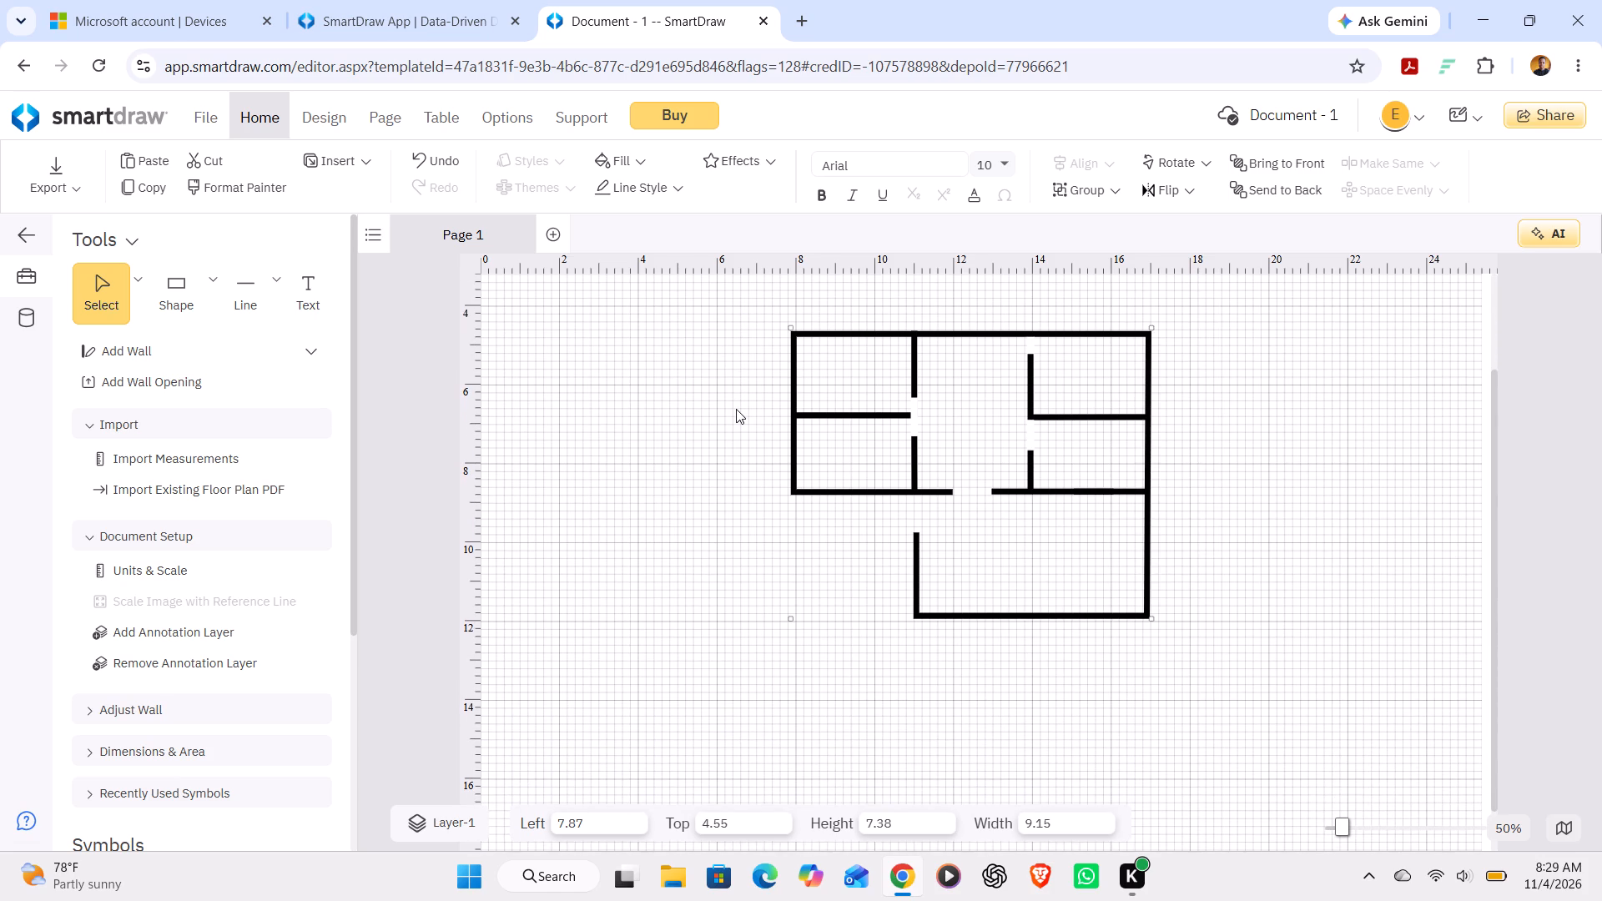
{"action": "scroll", "coordinate": [736, 409], "scroll_direction": "down", "scroll_amount": 2}
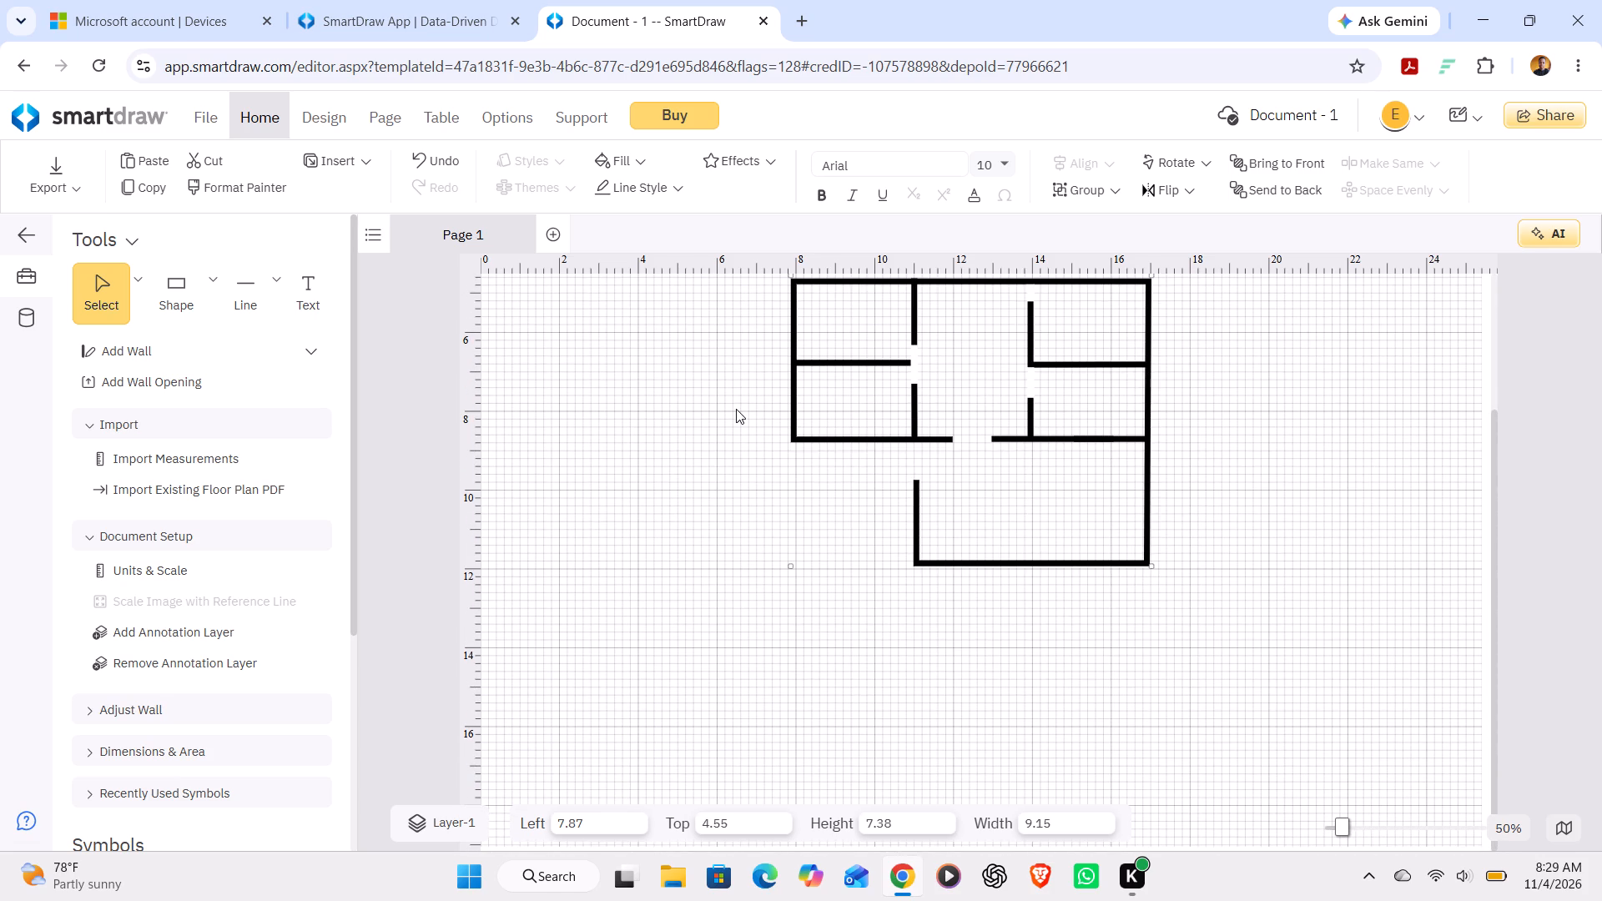
Deselect the grouped floor plan.
{"action": "left_click", "coordinate": [736, 409]}
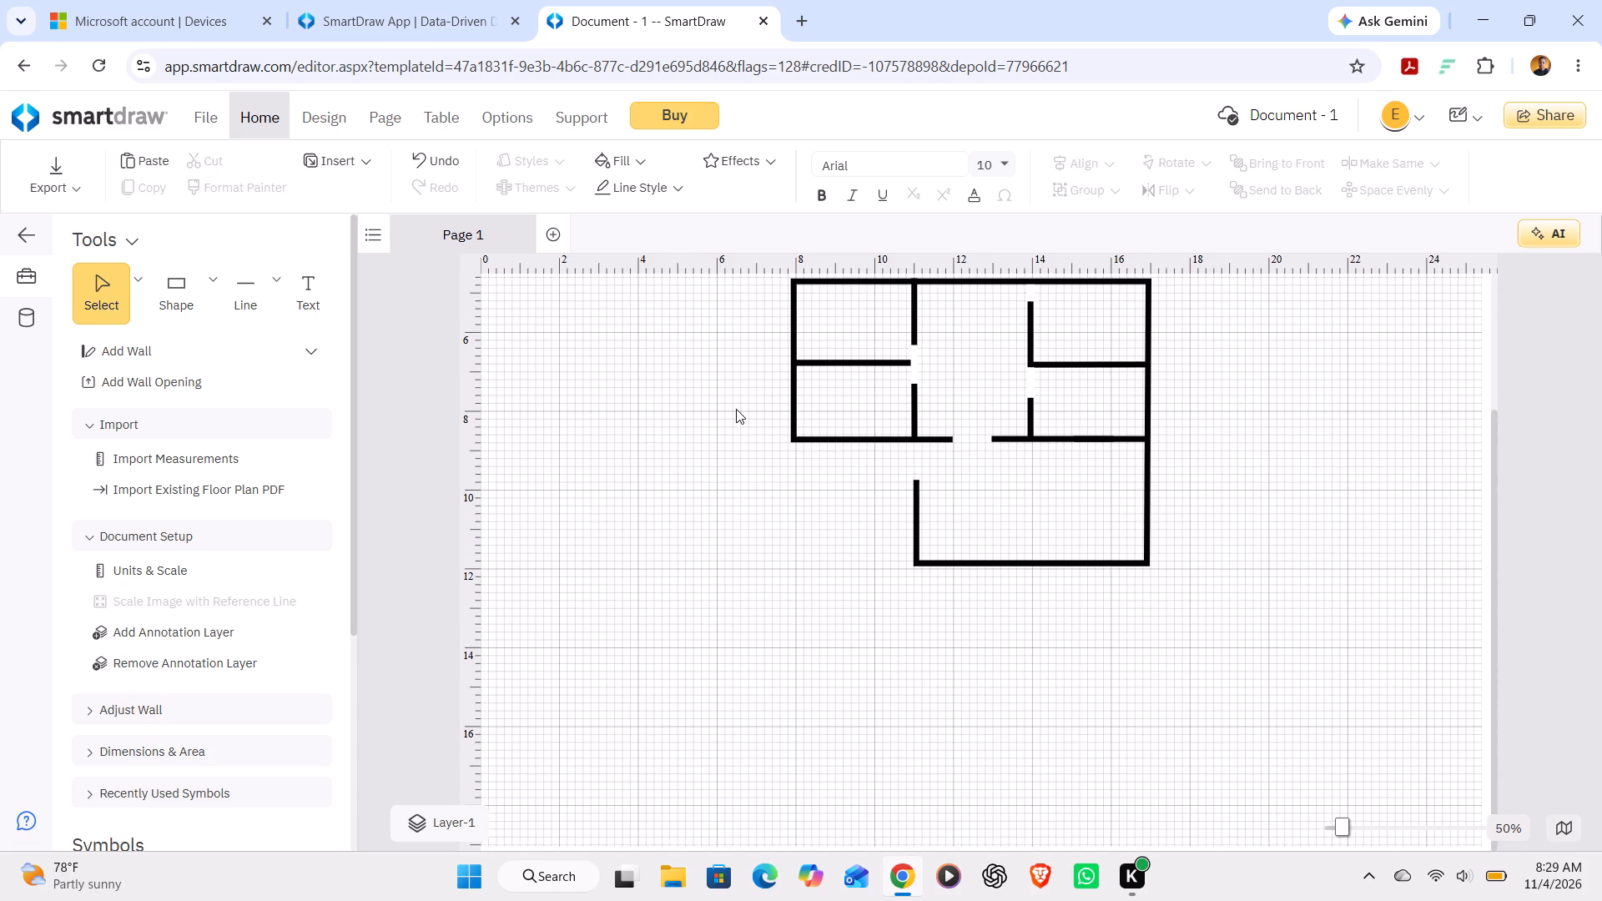
{"action": "left_click", "coordinate": [736, 409]}
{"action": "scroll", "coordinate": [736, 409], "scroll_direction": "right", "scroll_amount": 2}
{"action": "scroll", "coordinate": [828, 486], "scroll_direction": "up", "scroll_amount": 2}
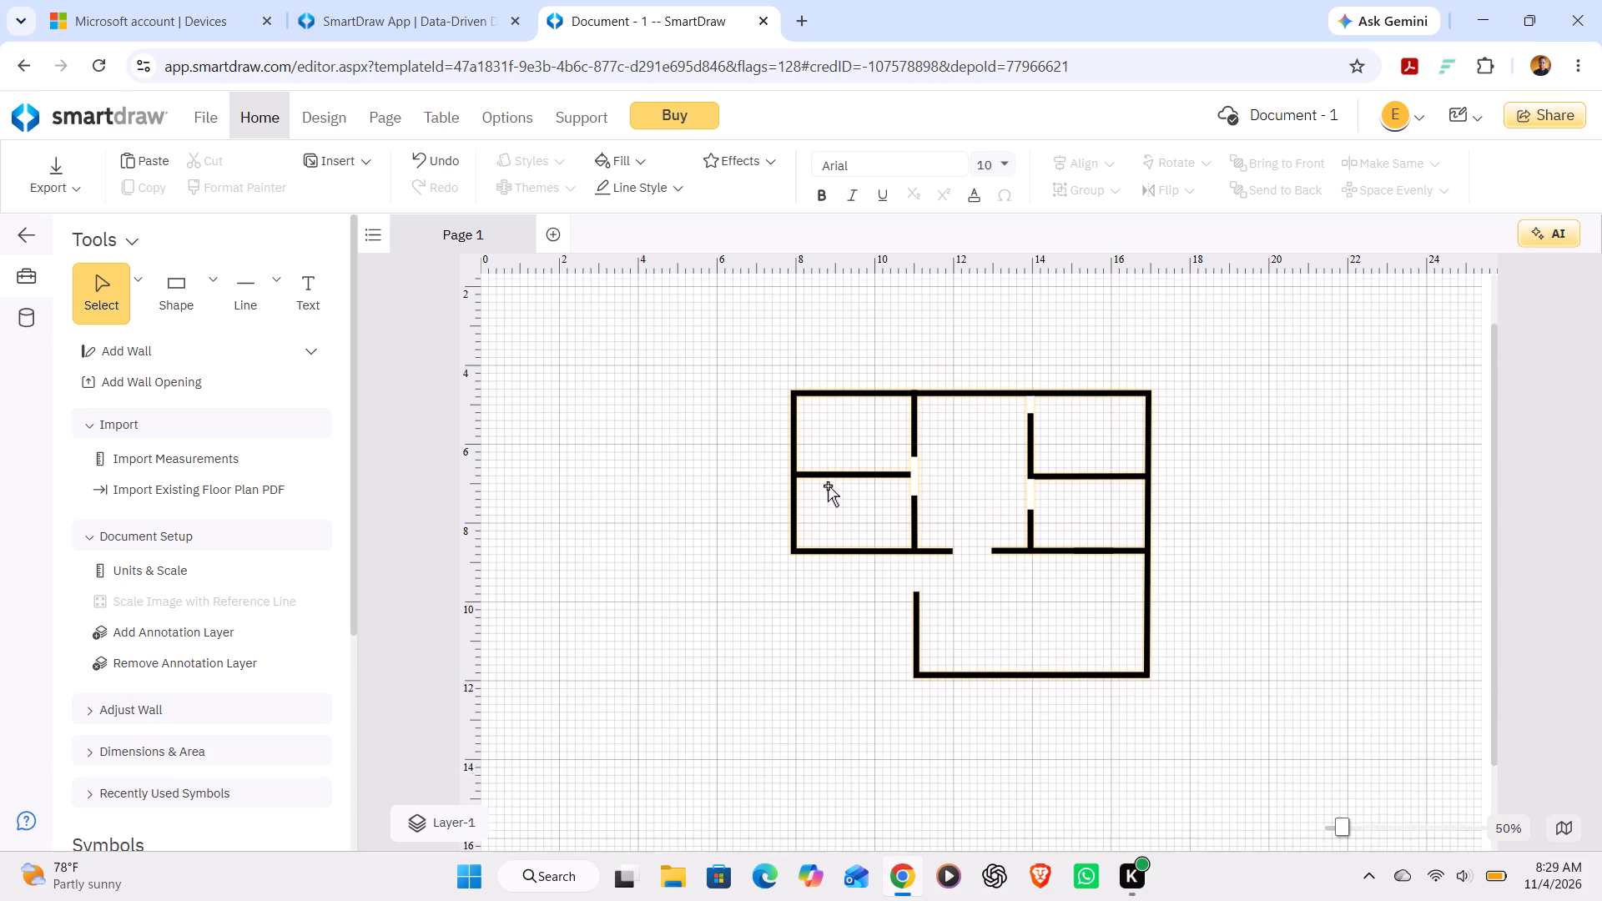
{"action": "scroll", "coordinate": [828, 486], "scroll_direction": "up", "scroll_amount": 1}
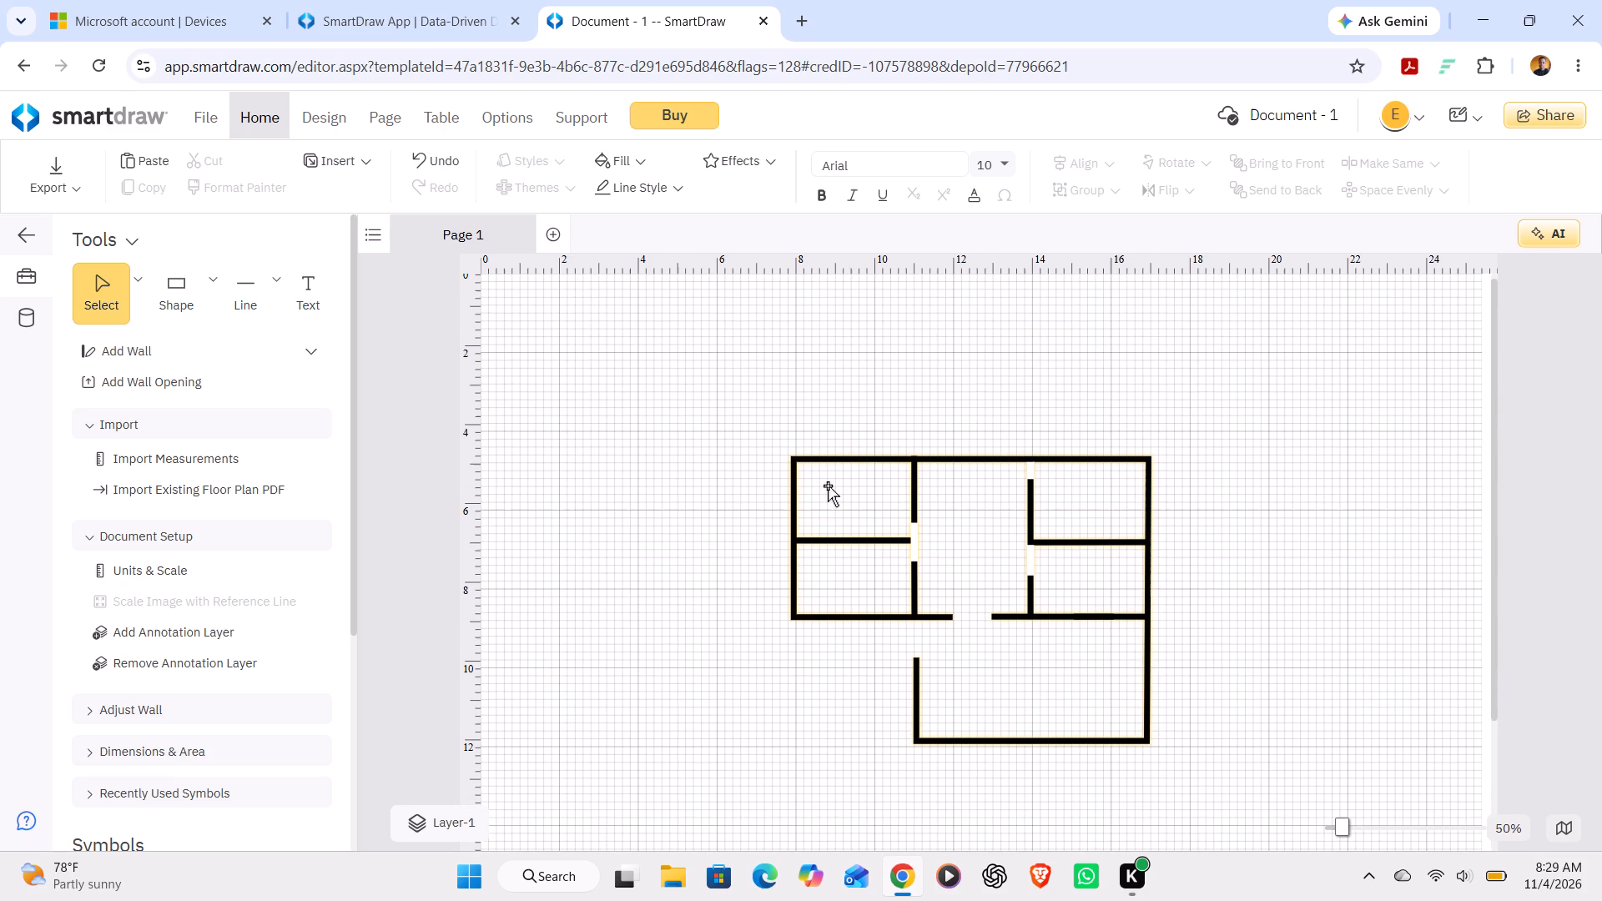
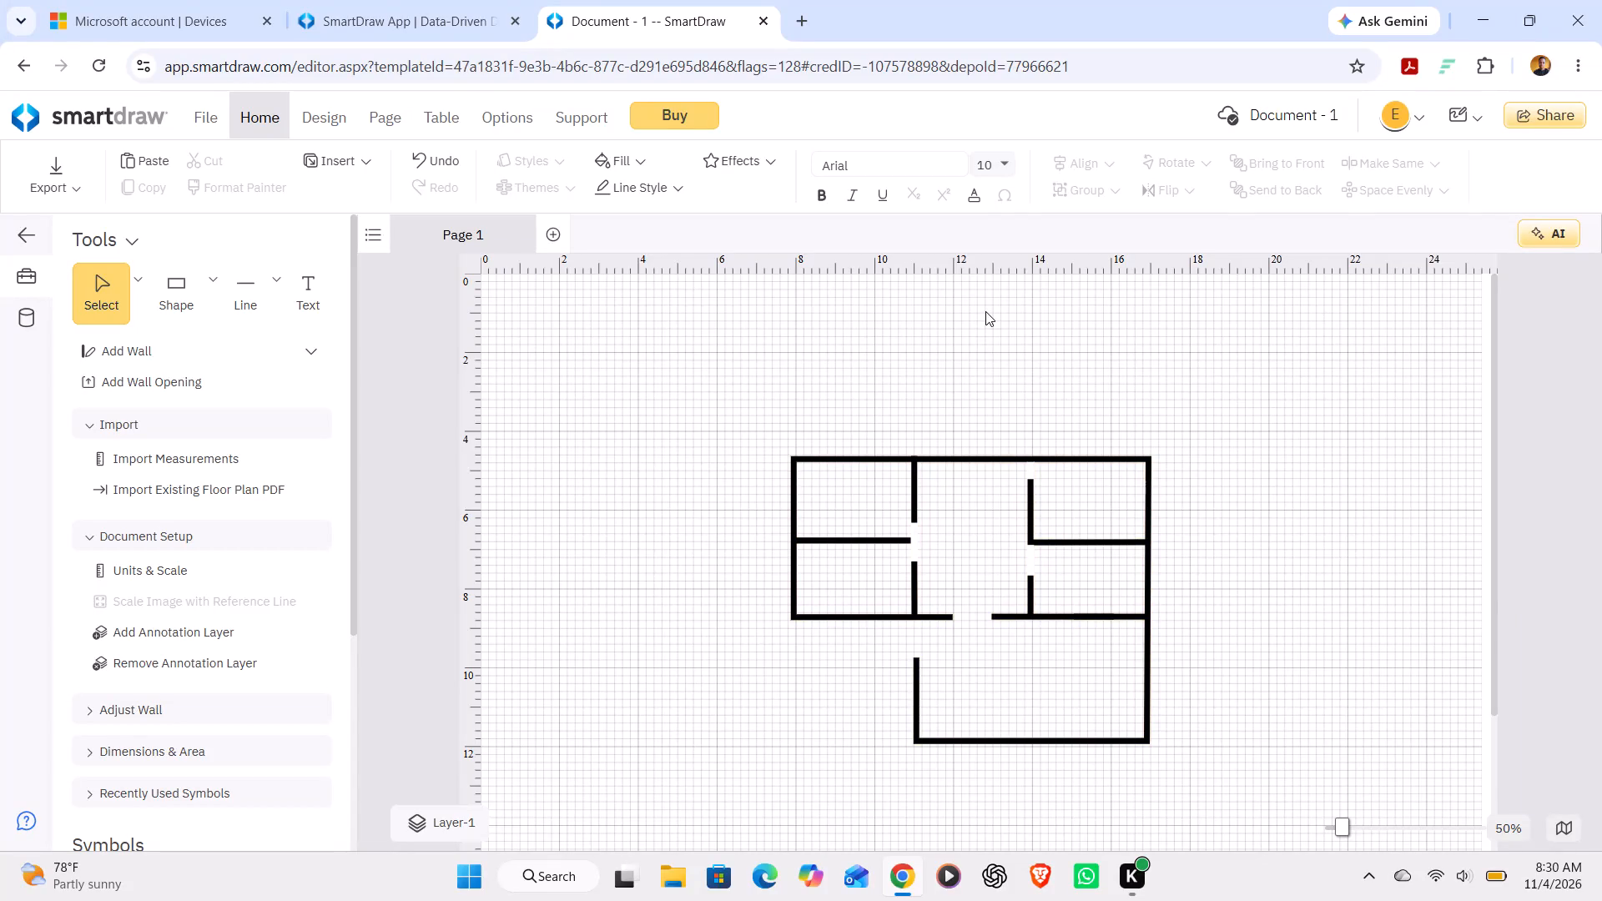
Review the whole floor plan and its placement on the page, including the blank space above and below the walls.
{"action": "scroll", "coordinate": [985, 311], "scroll_direction": "left", "scroll_amount": 1}
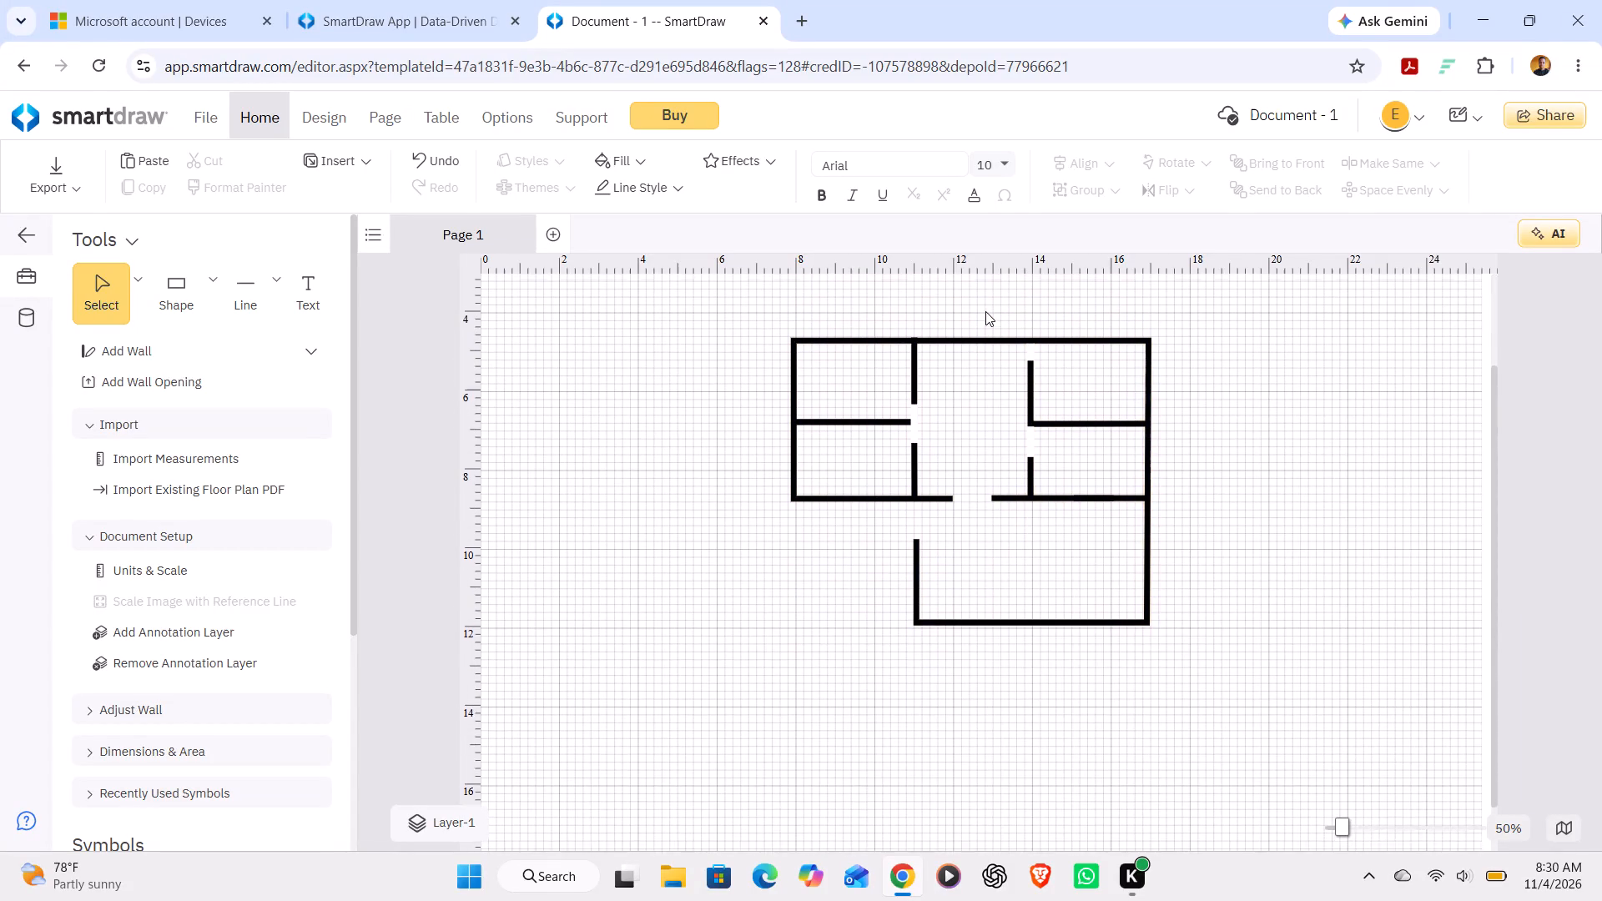
{"action": "scroll", "coordinate": [985, 311], "scroll_direction": "left", "scroll_amount": 3}
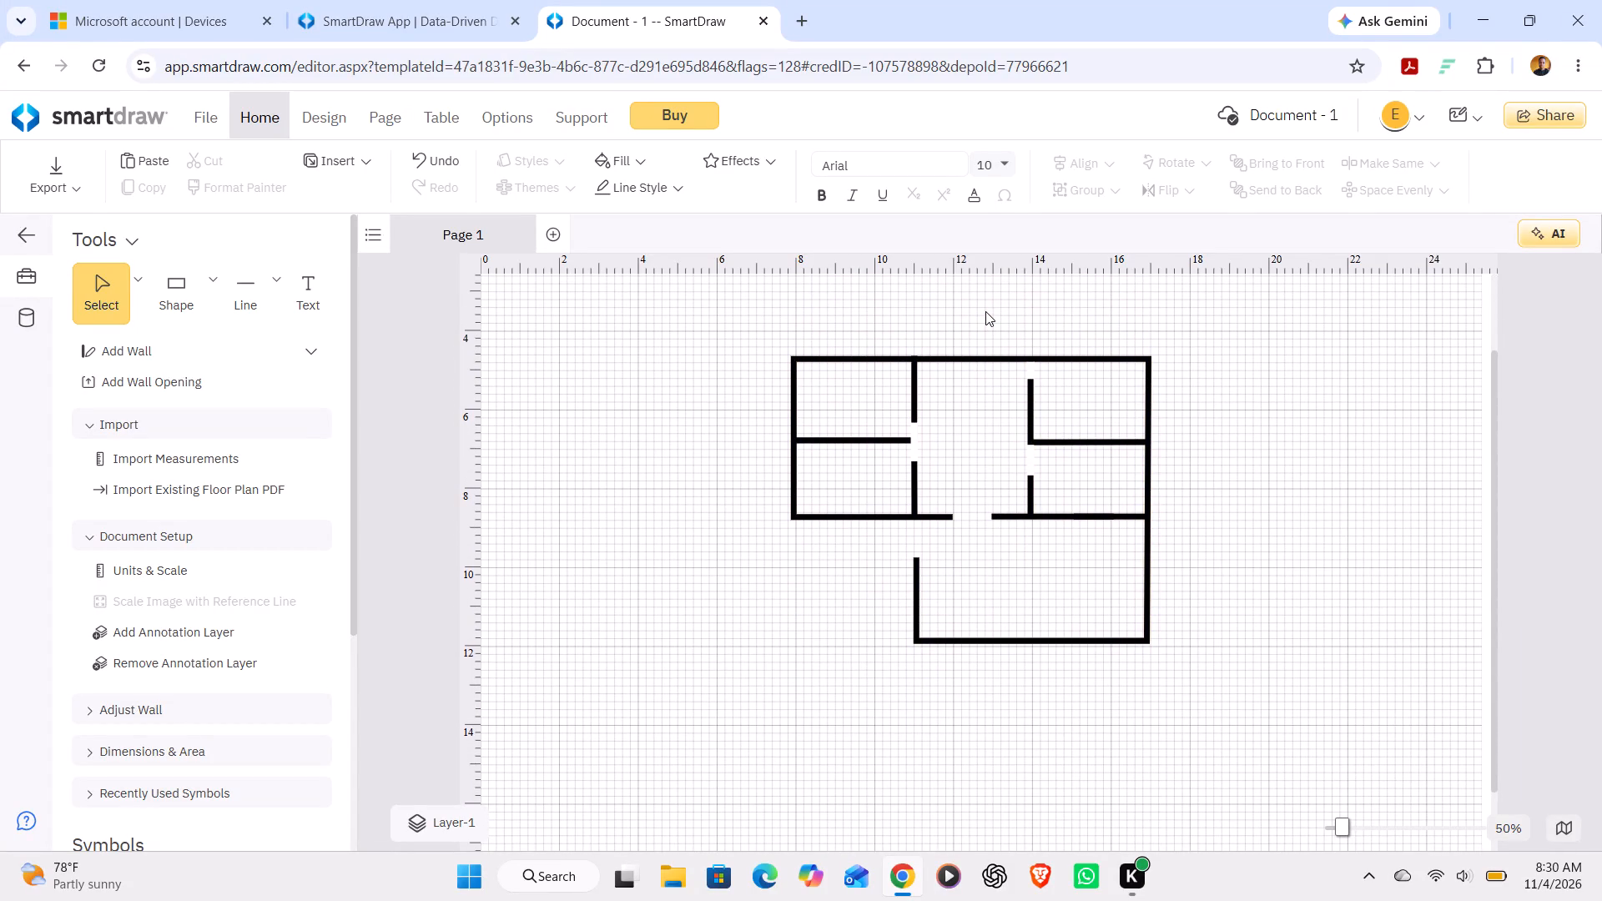
{"action": "scroll", "coordinate": [985, 311], "scroll_direction": "left", "scroll_amount": 3}
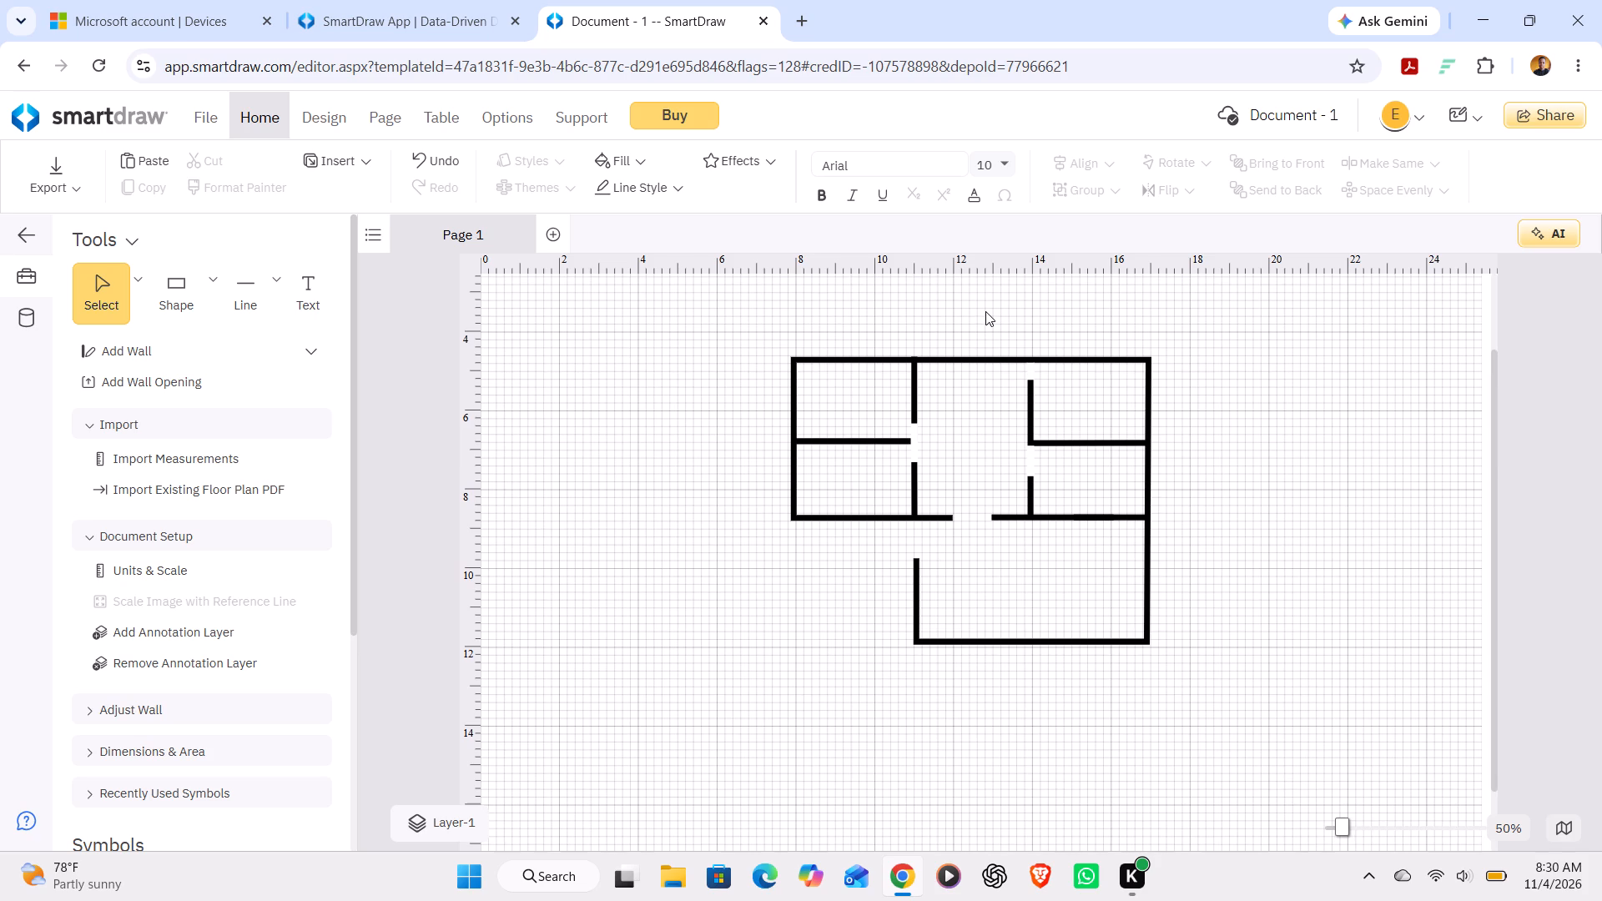
{"action": "scroll", "coordinate": [985, 311], "scroll_direction": "left", "scroll_amount": 1}
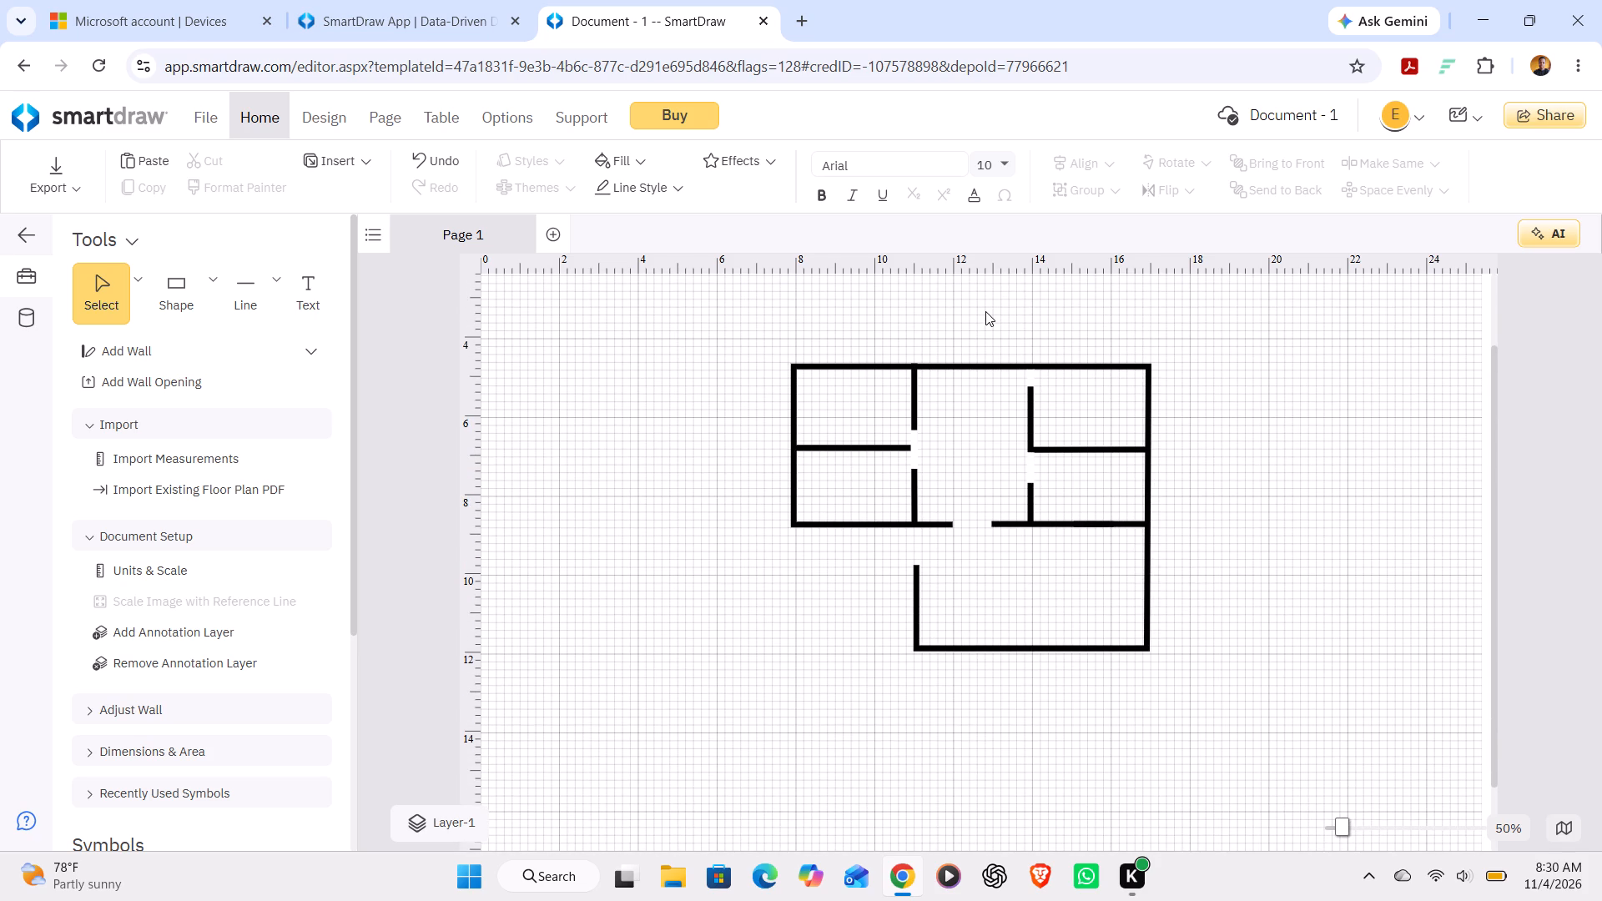
{"action": "scroll", "coordinate": [985, 311], "scroll_direction": "left", "scroll_amount": 2}
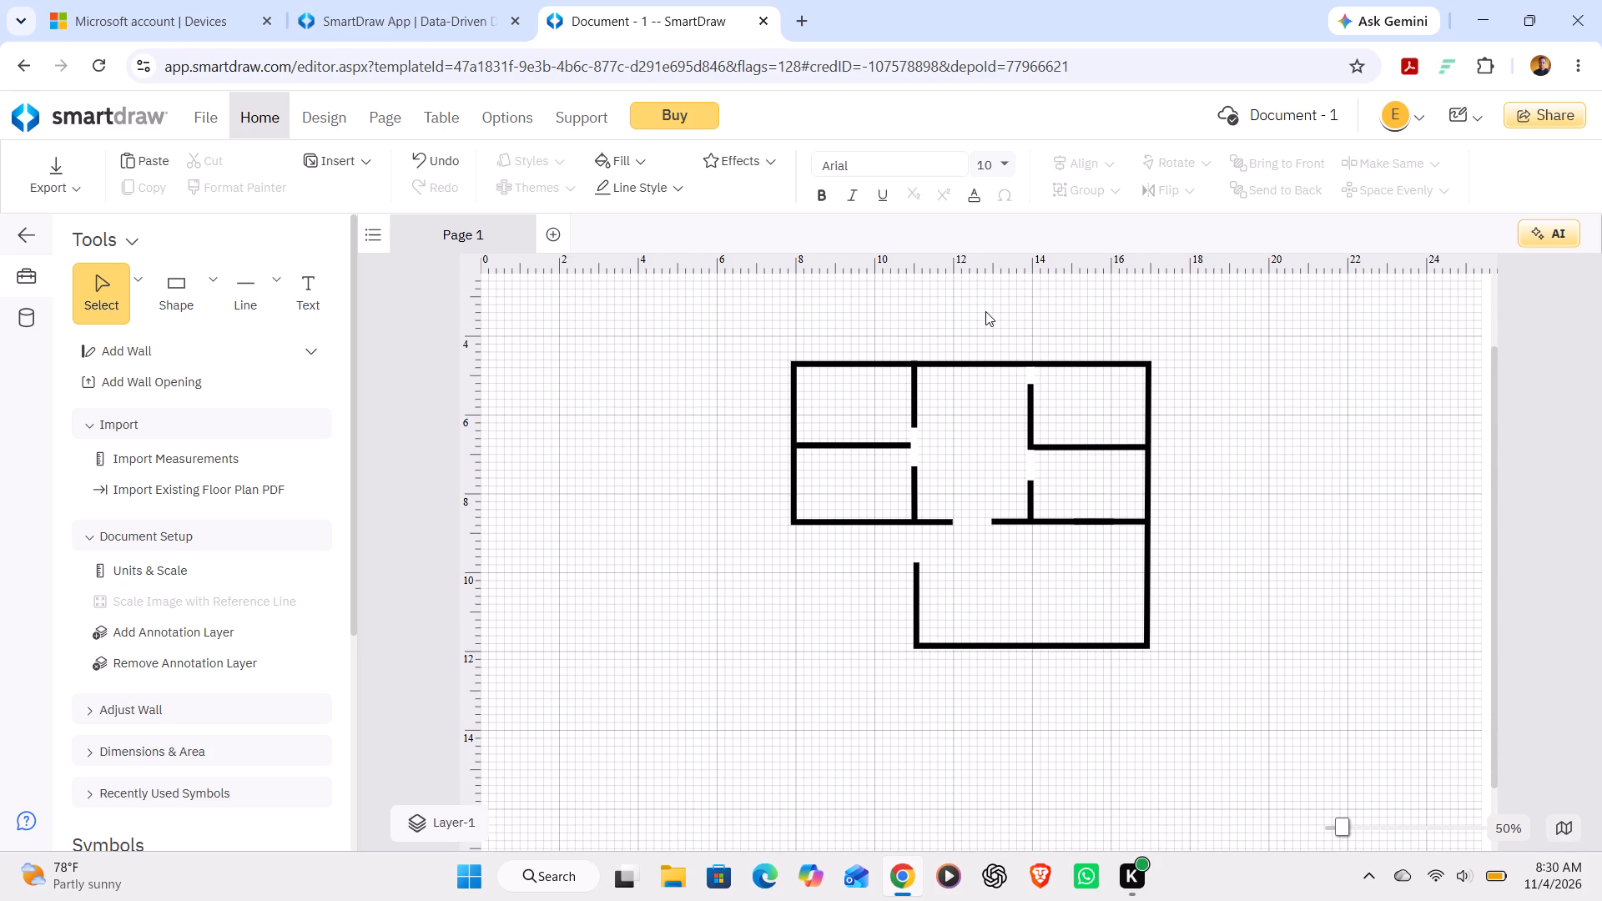
{"action": "scroll", "coordinate": [985, 311], "scroll_direction": "left", "scroll_amount": 2}
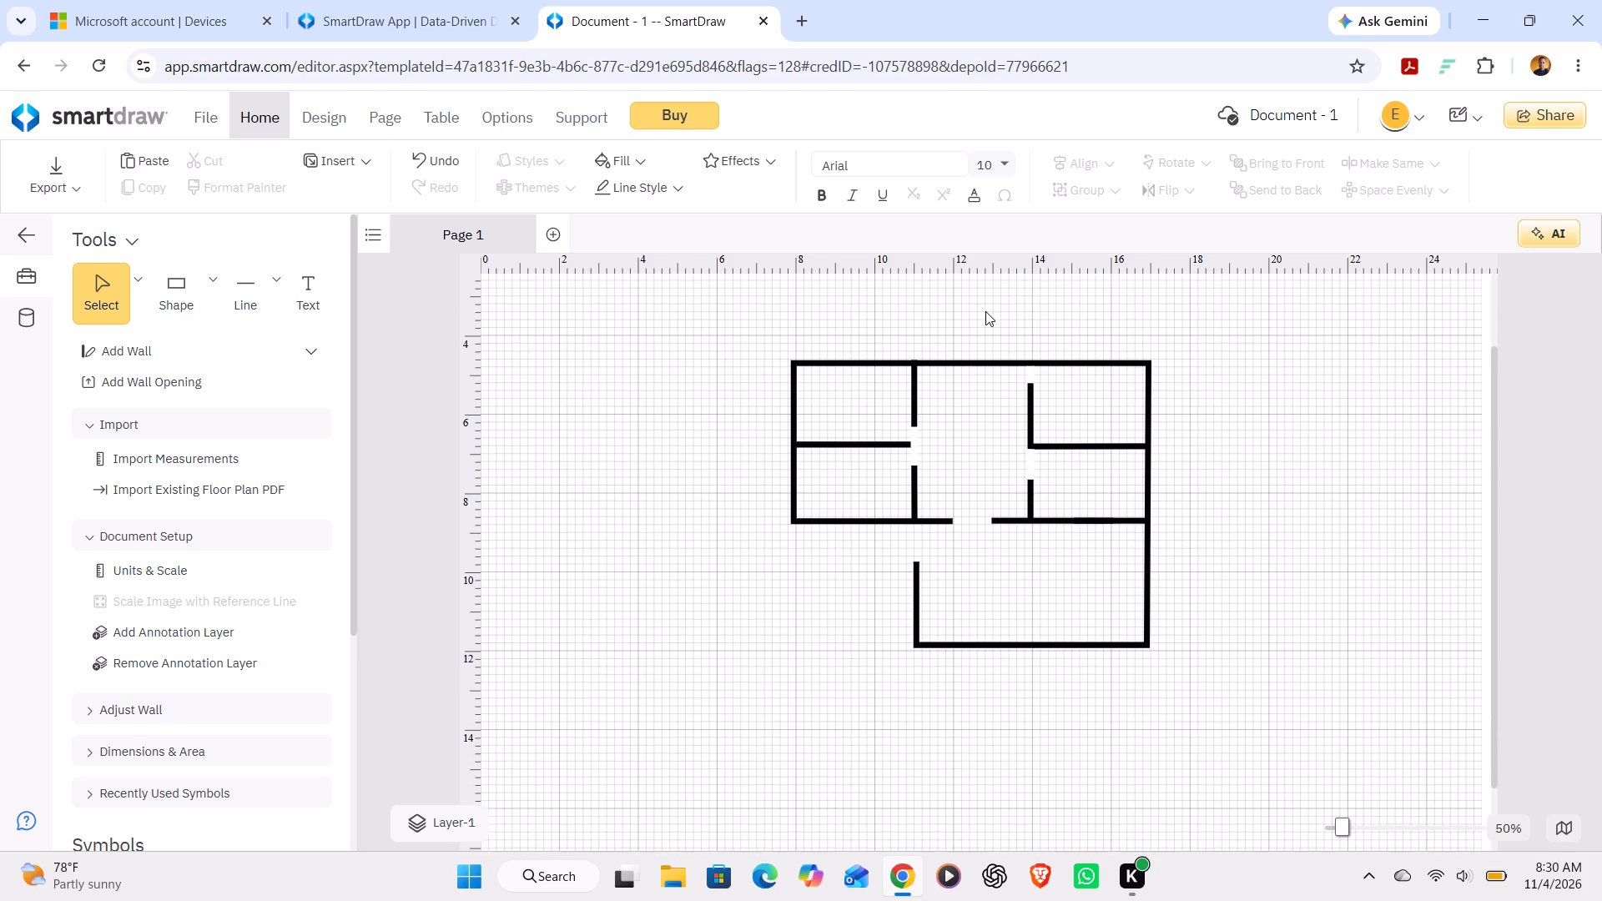
{"action": "scroll", "coordinate": [985, 311], "scroll_direction": "left", "scroll_amount": 2}
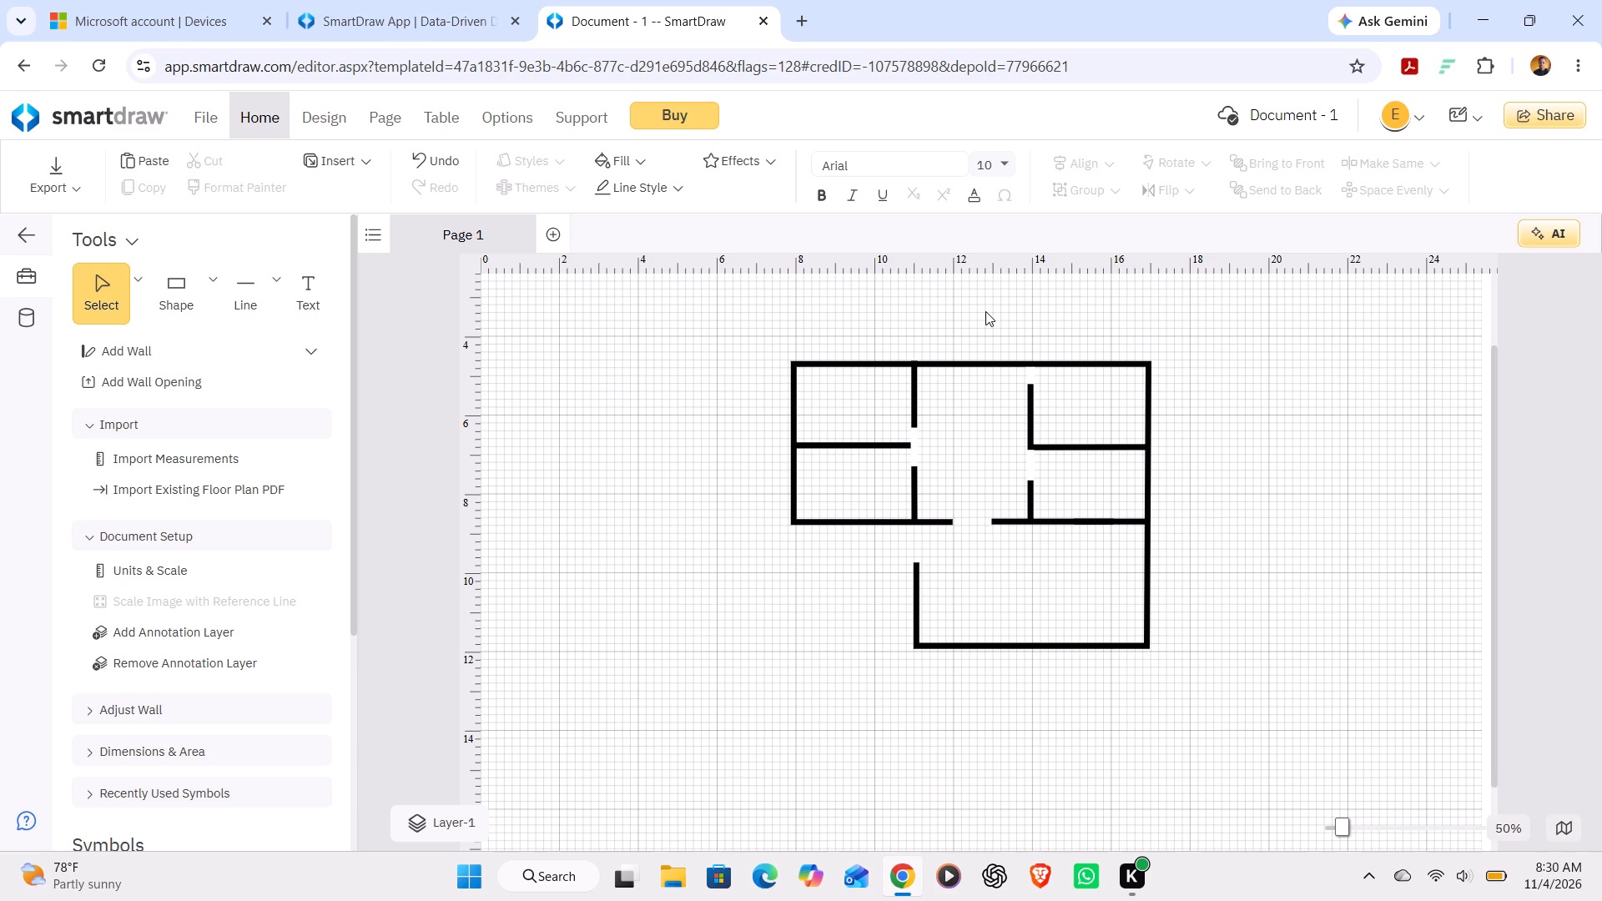
{"action": "scroll", "coordinate": [985, 311], "scroll_direction": "left", "scroll_amount": 2}
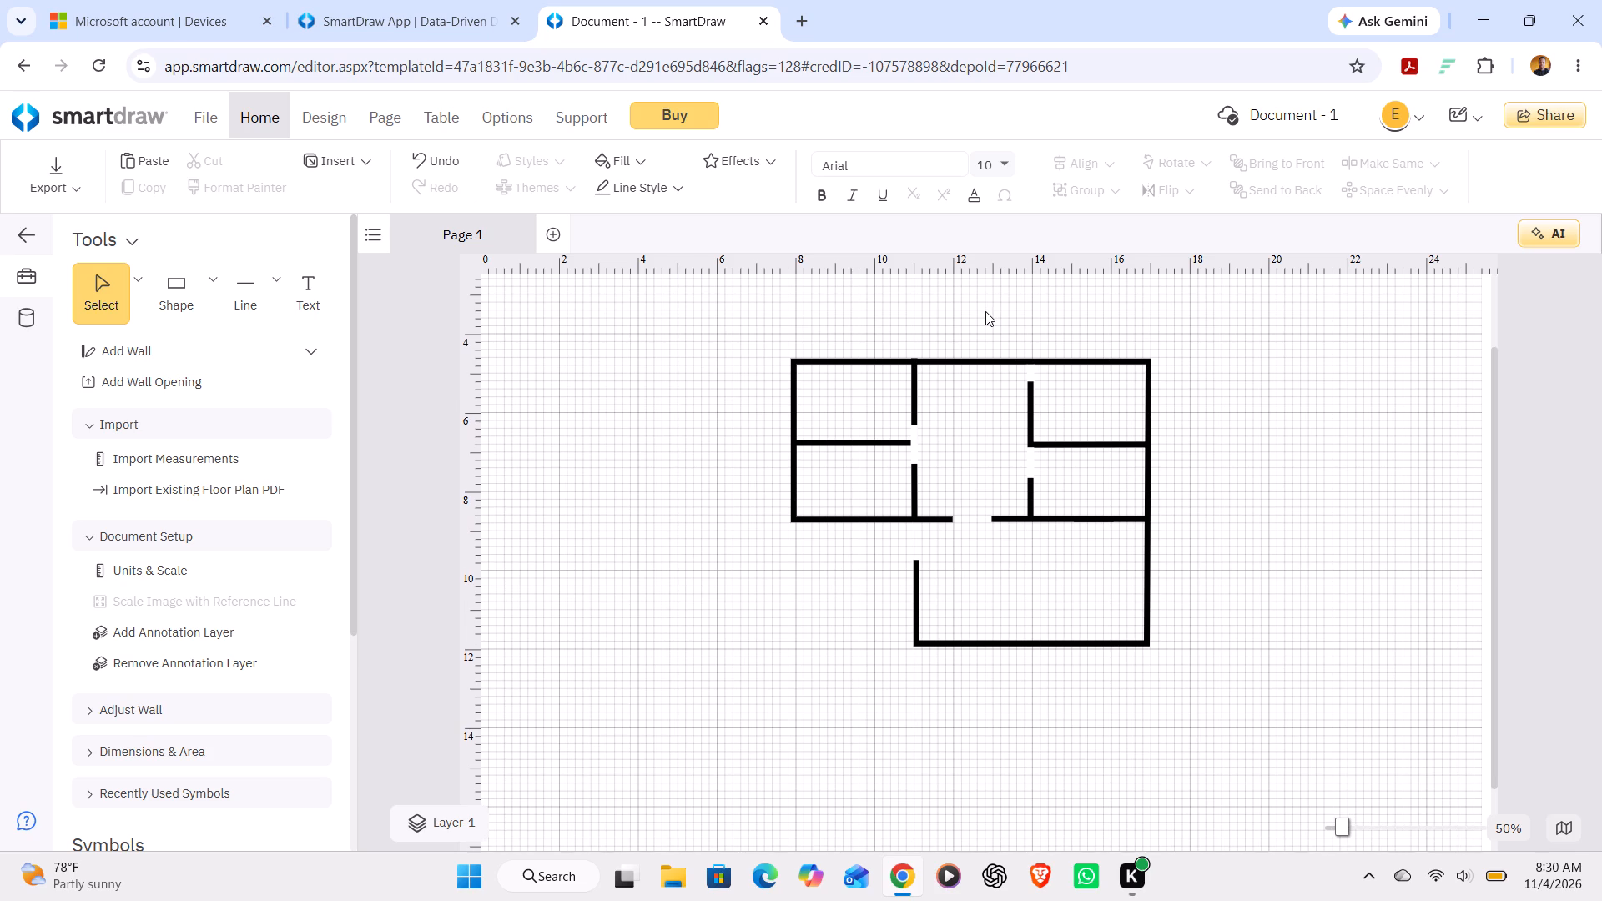
{"action": "scroll", "coordinate": [985, 311], "scroll_direction": "left", "scroll_amount": 5}
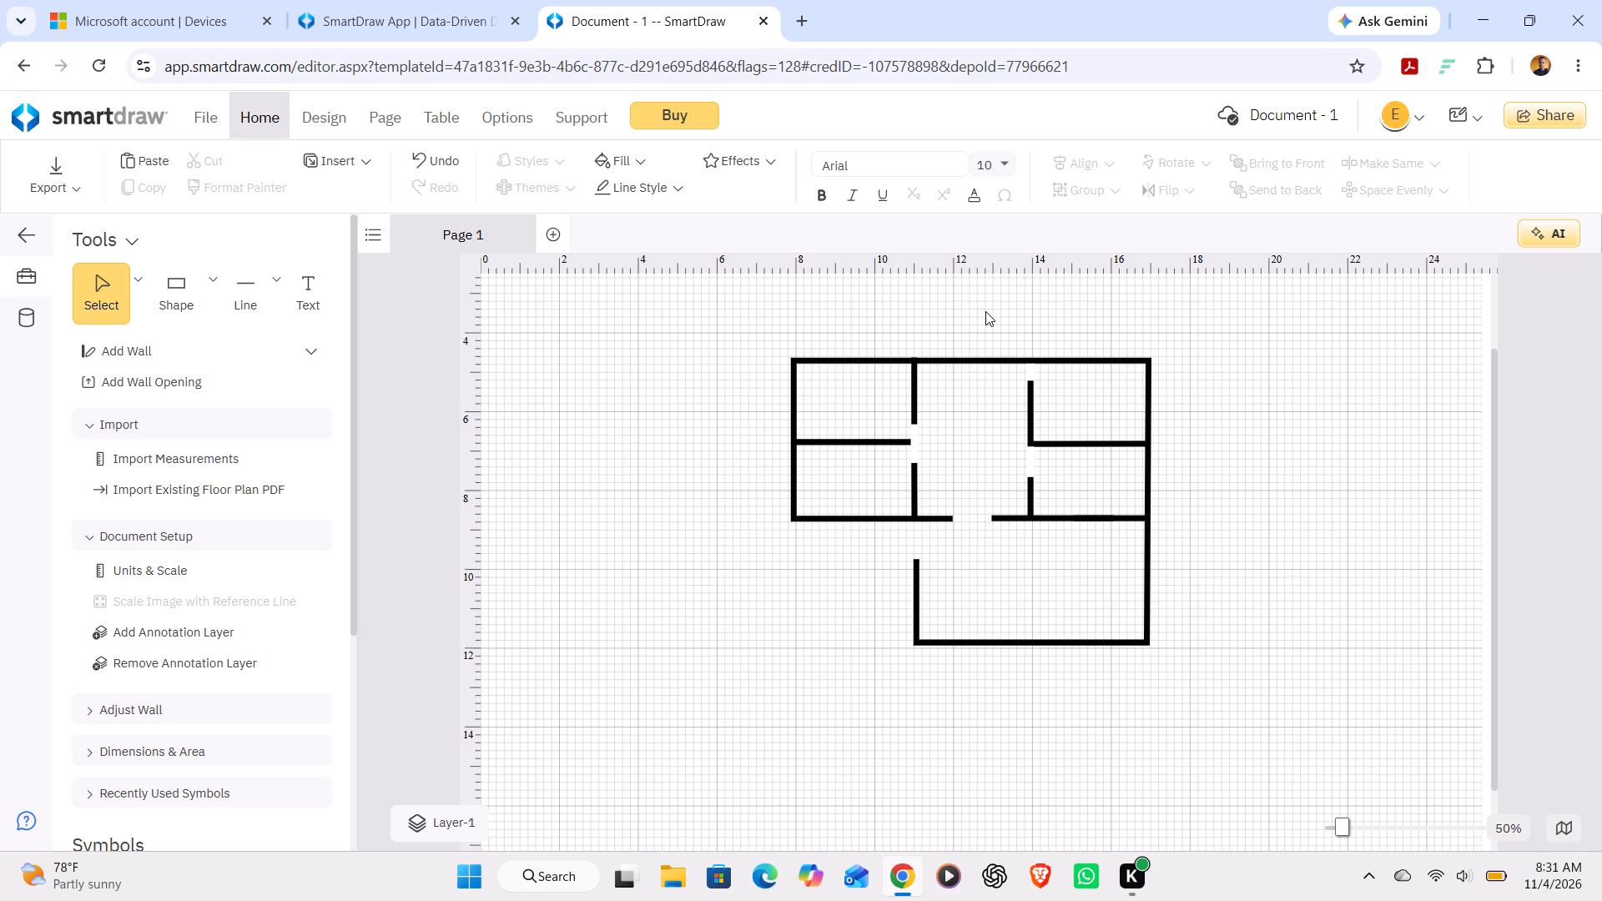
{"action": "scroll", "coordinate": [985, 311], "scroll_direction": "left", "scroll_amount": 4}
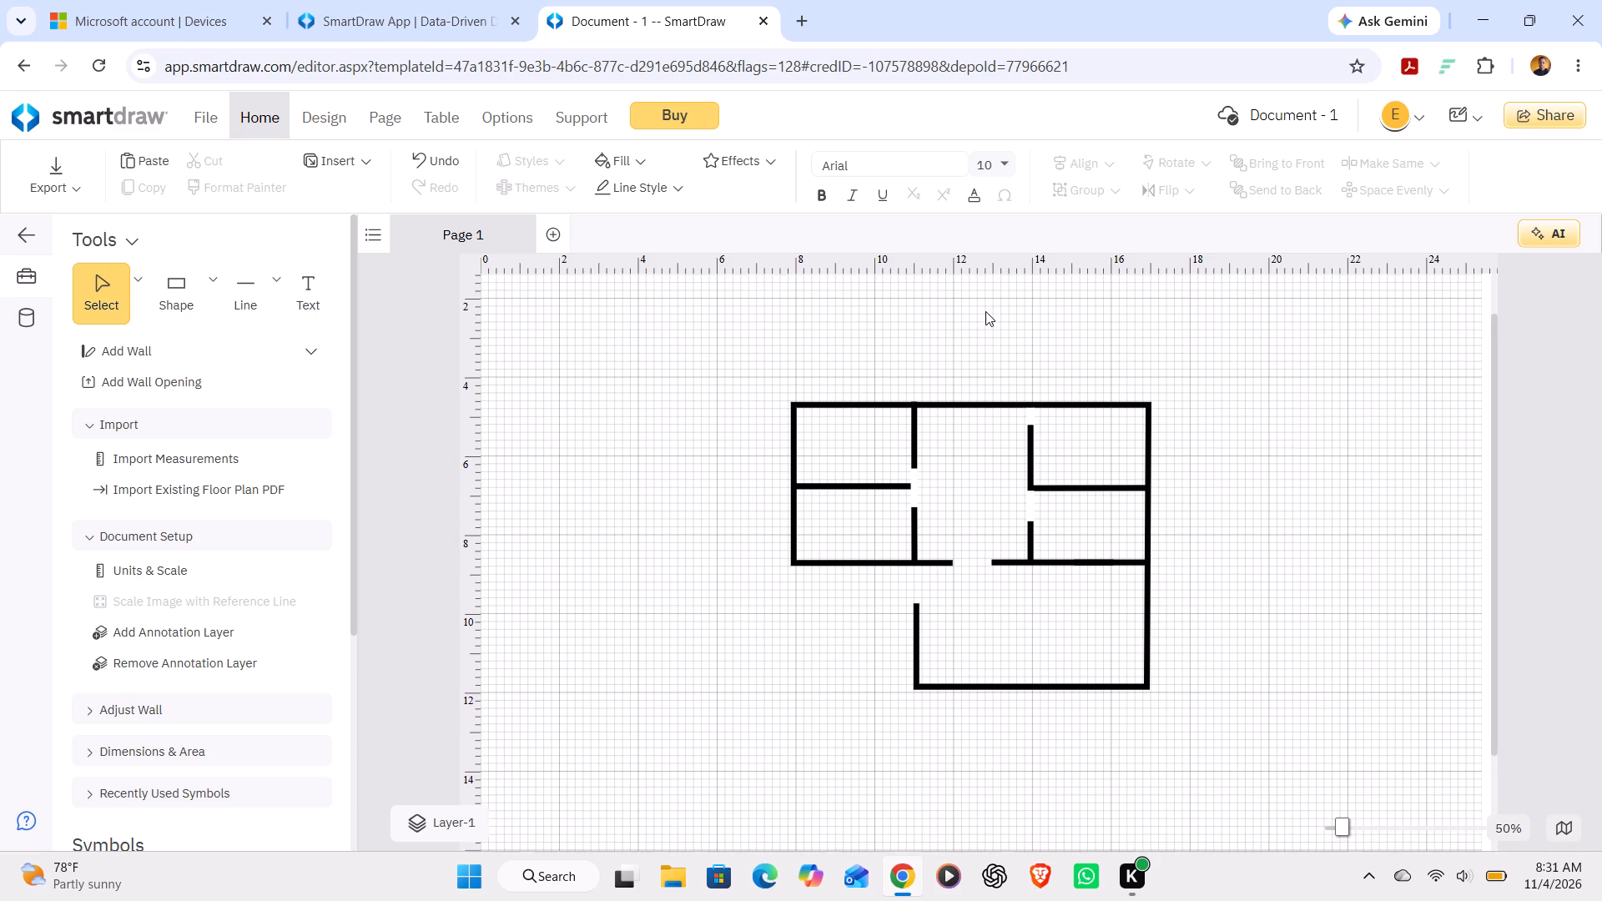
{"action": "scroll", "coordinate": [985, 311], "scroll_direction": "left", "scroll_amount": 2}
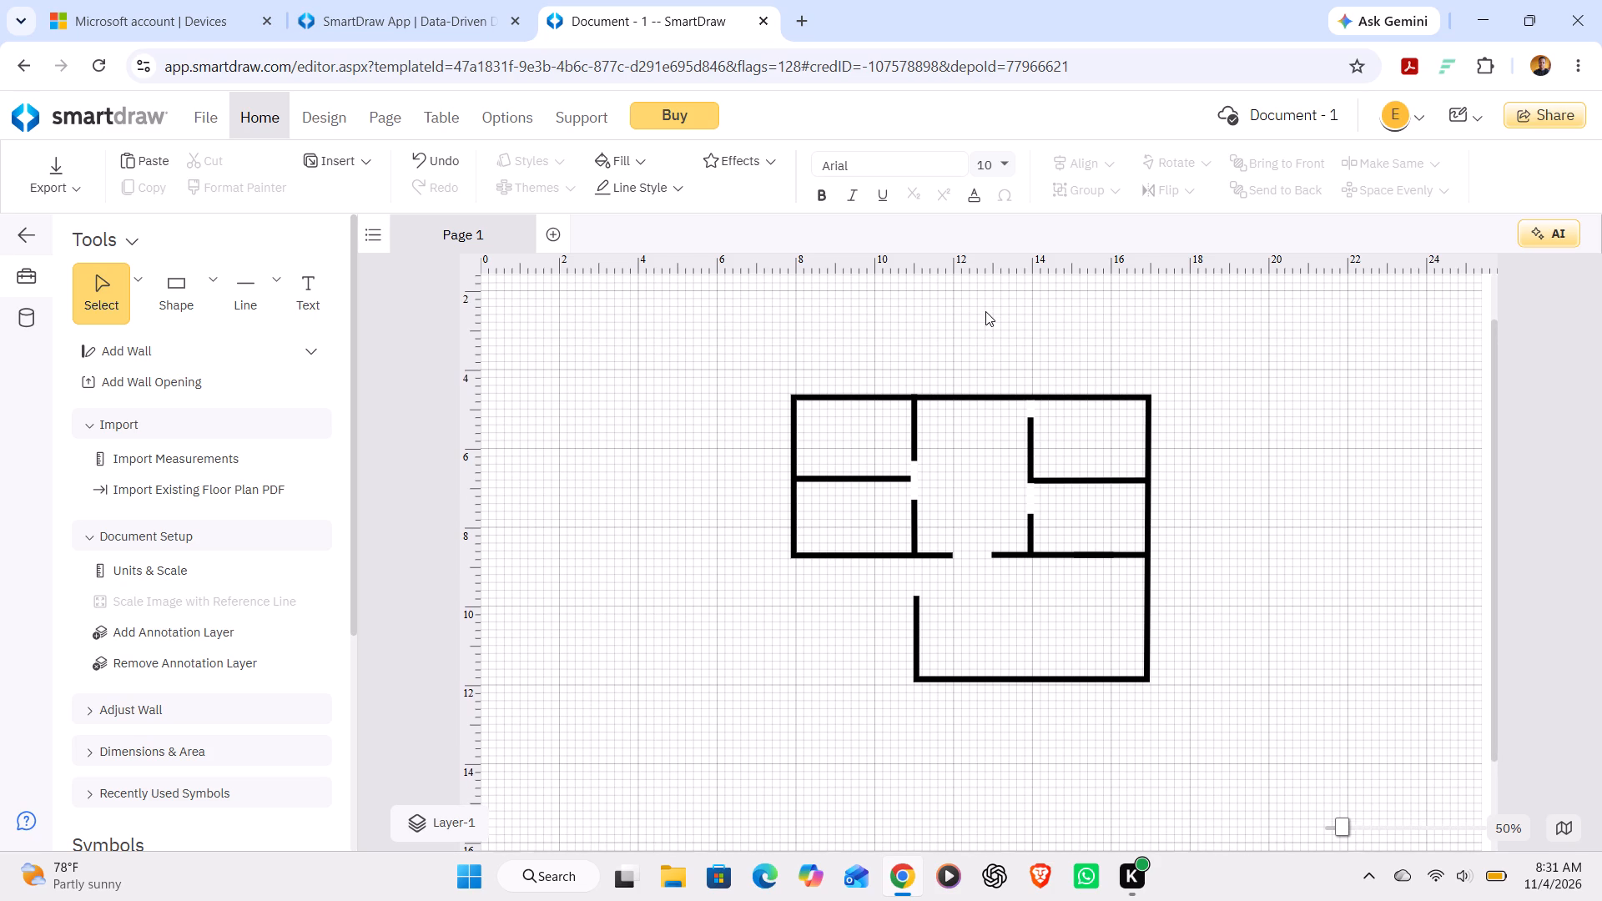
{"action": "scroll", "coordinate": [985, 311], "scroll_direction": "left", "scroll_amount": 3}
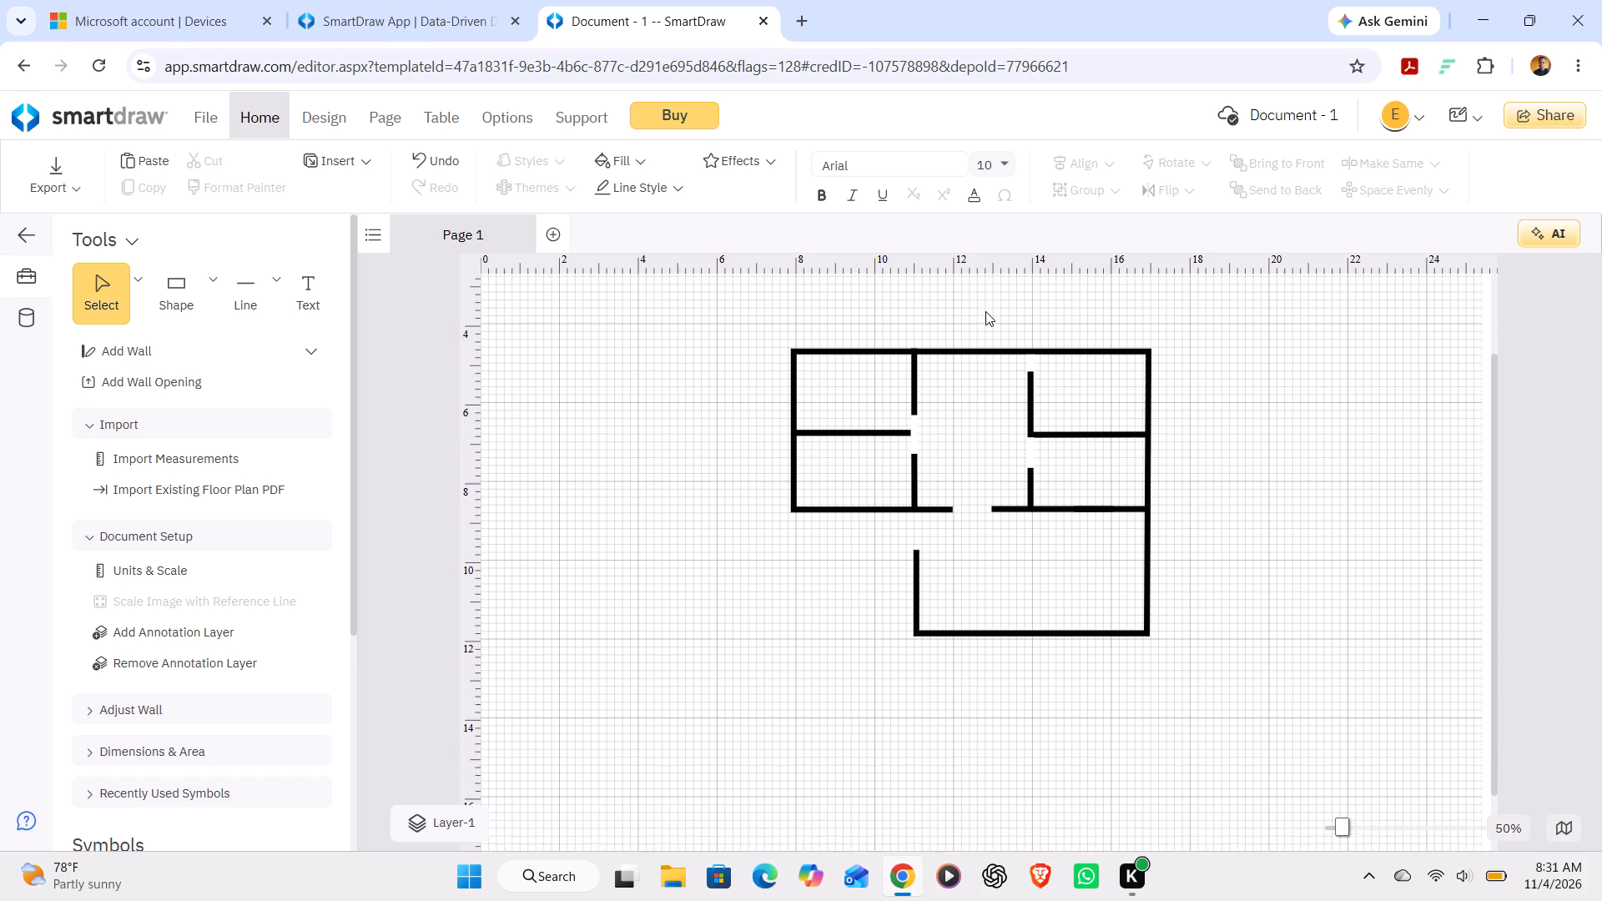
{"action": "scroll", "coordinate": [985, 311], "scroll_direction": "left", "scroll_amount": 1}
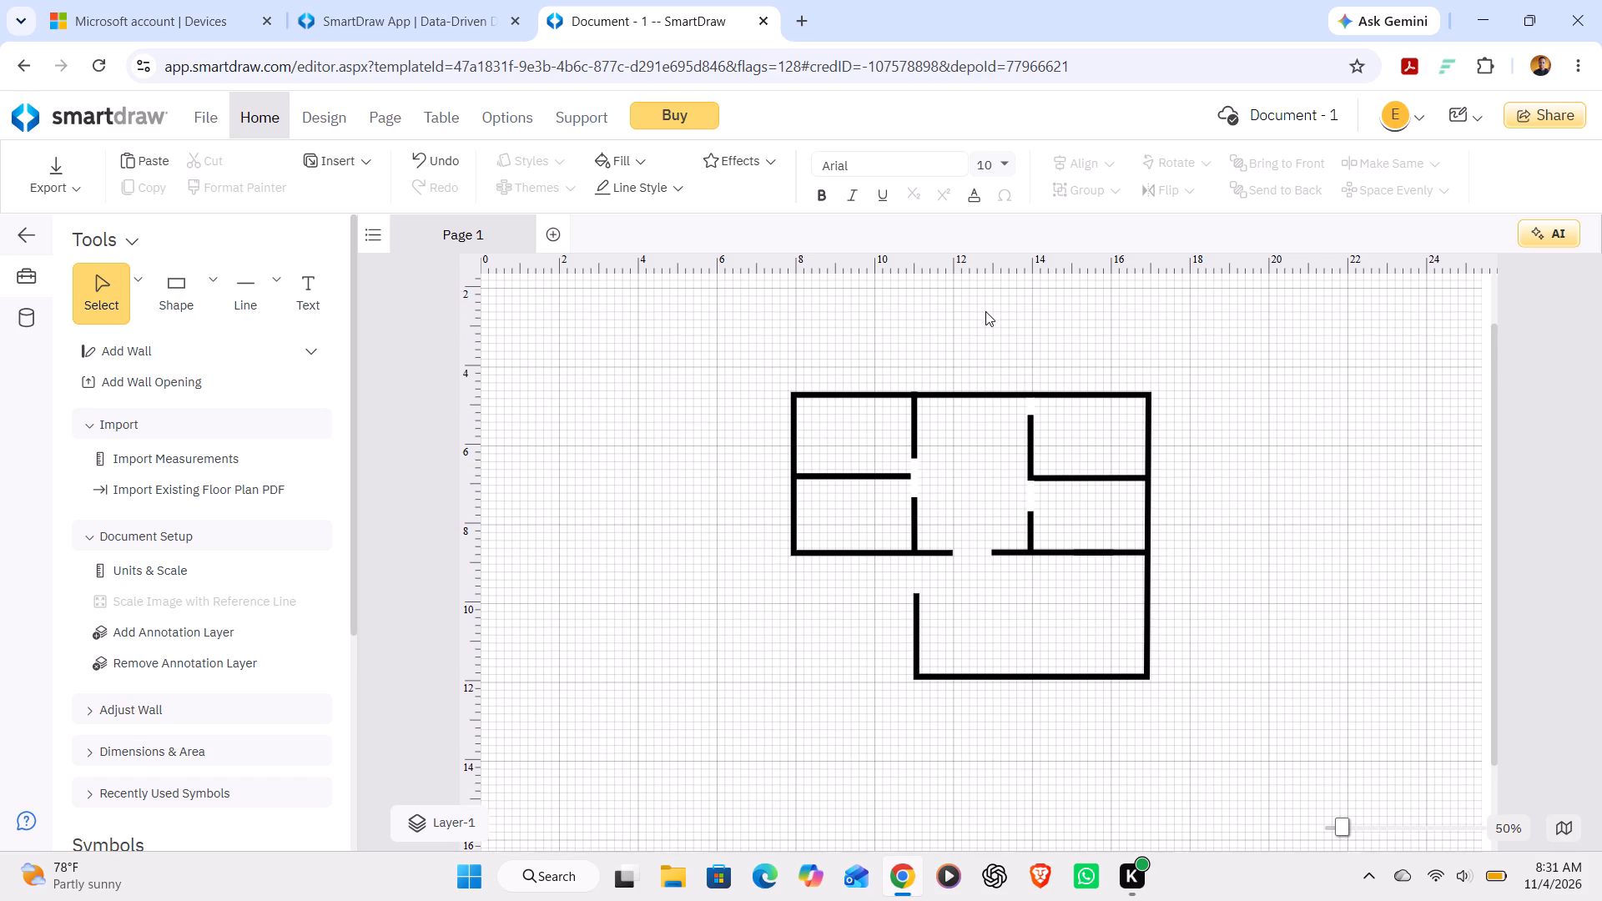
{"action": "scroll", "coordinate": [985, 311], "scroll_direction": "left", "scroll_amount": 1}
{"action": "scroll", "coordinate": [985, 311], "scroll_direction": "up", "scroll_amount": 1}
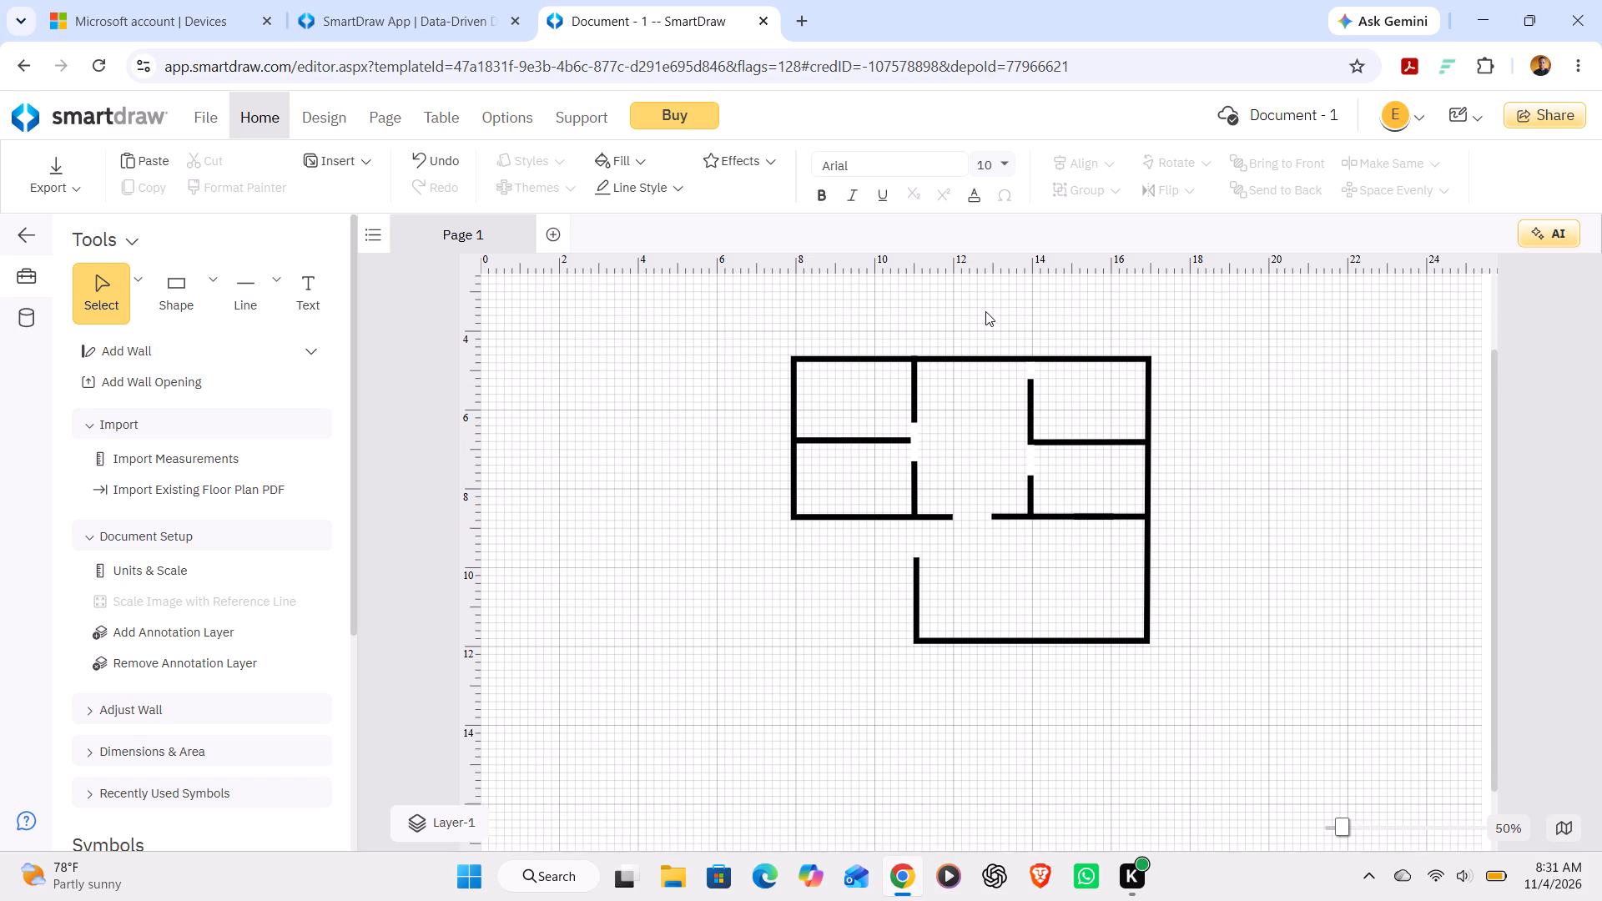
{"action": "scroll", "coordinate": [985, 311], "scroll_direction": "up", "scroll_amount": 1}
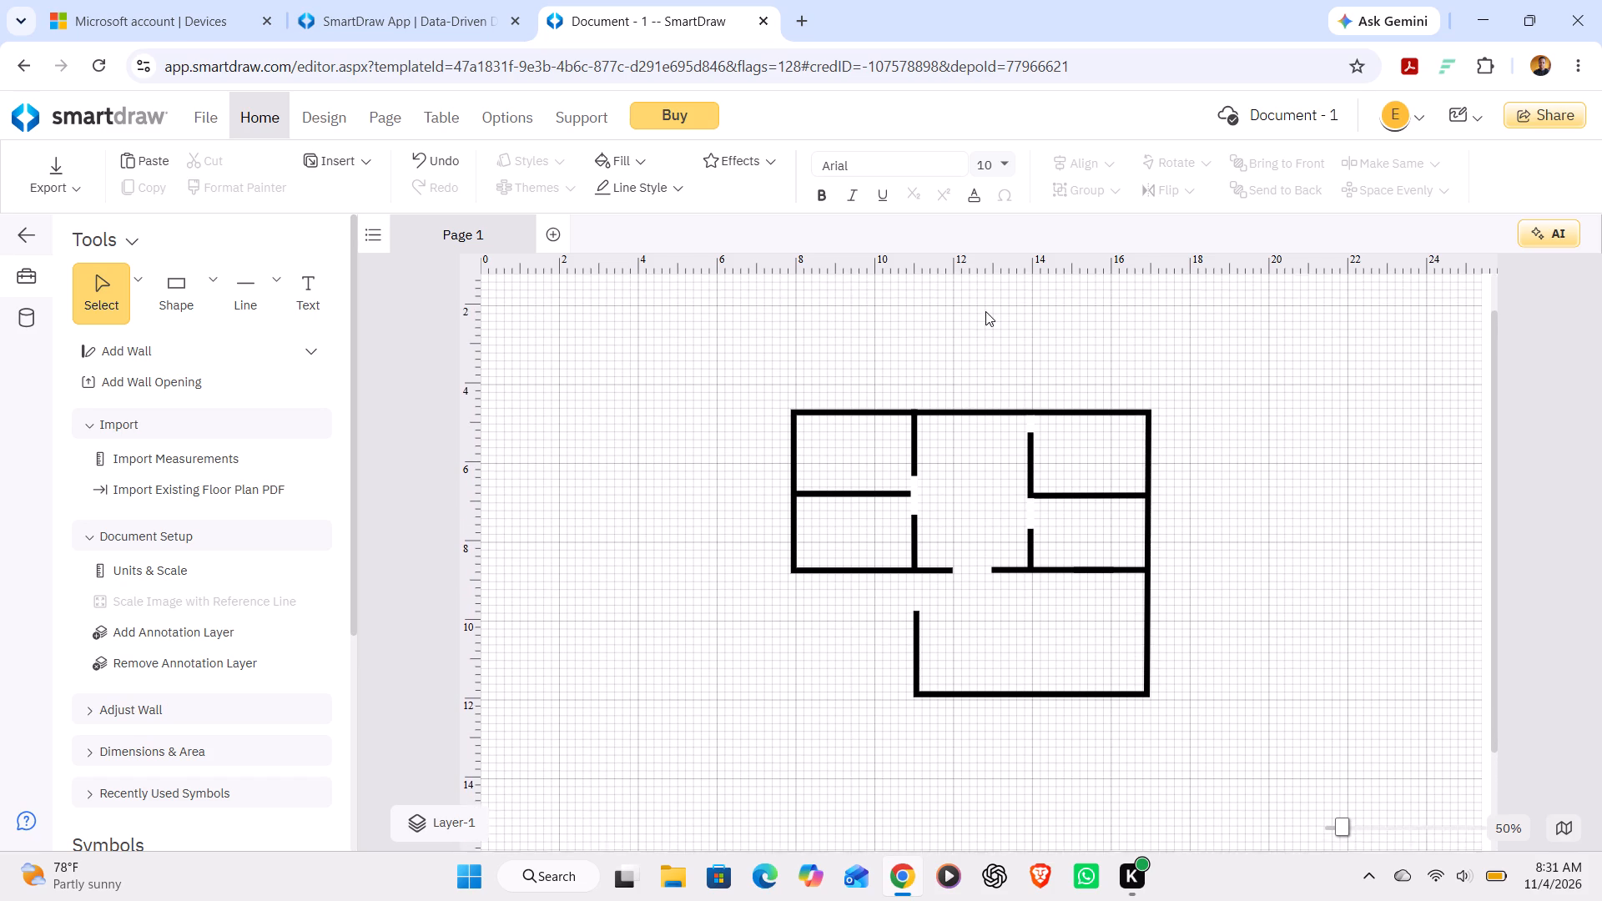
{"action": "scroll", "coordinate": [985, 311], "scroll_direction": "up", "scroll_amount": 1}
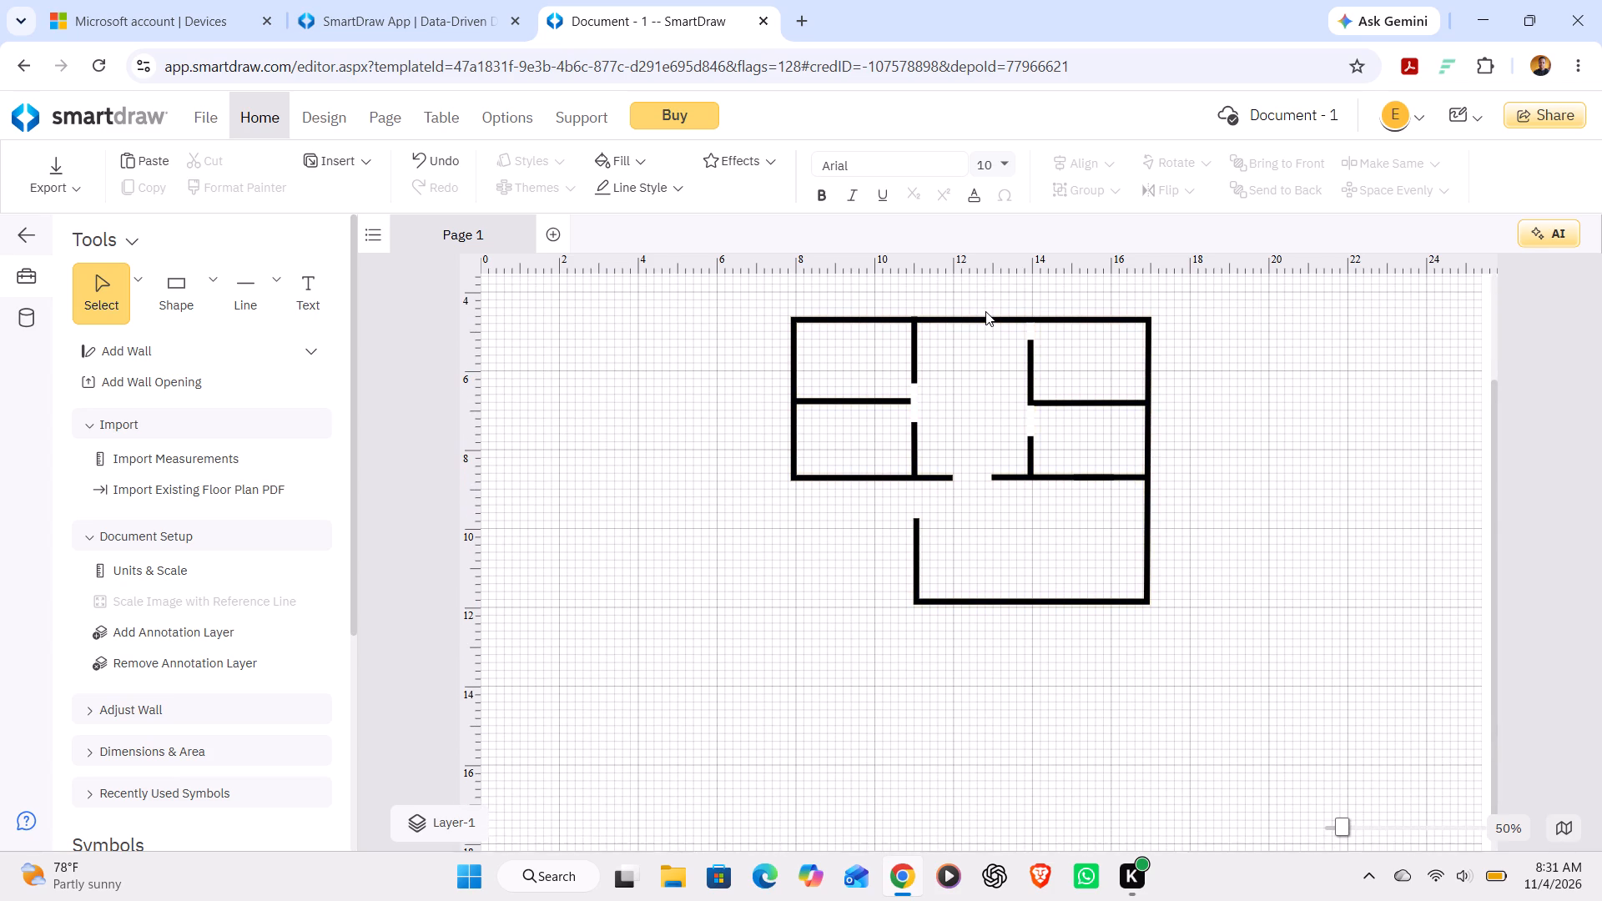
{"action": "scroll", "coordinate": [985, 311], "scroll_direction": "up", "scroll_amount": 1}
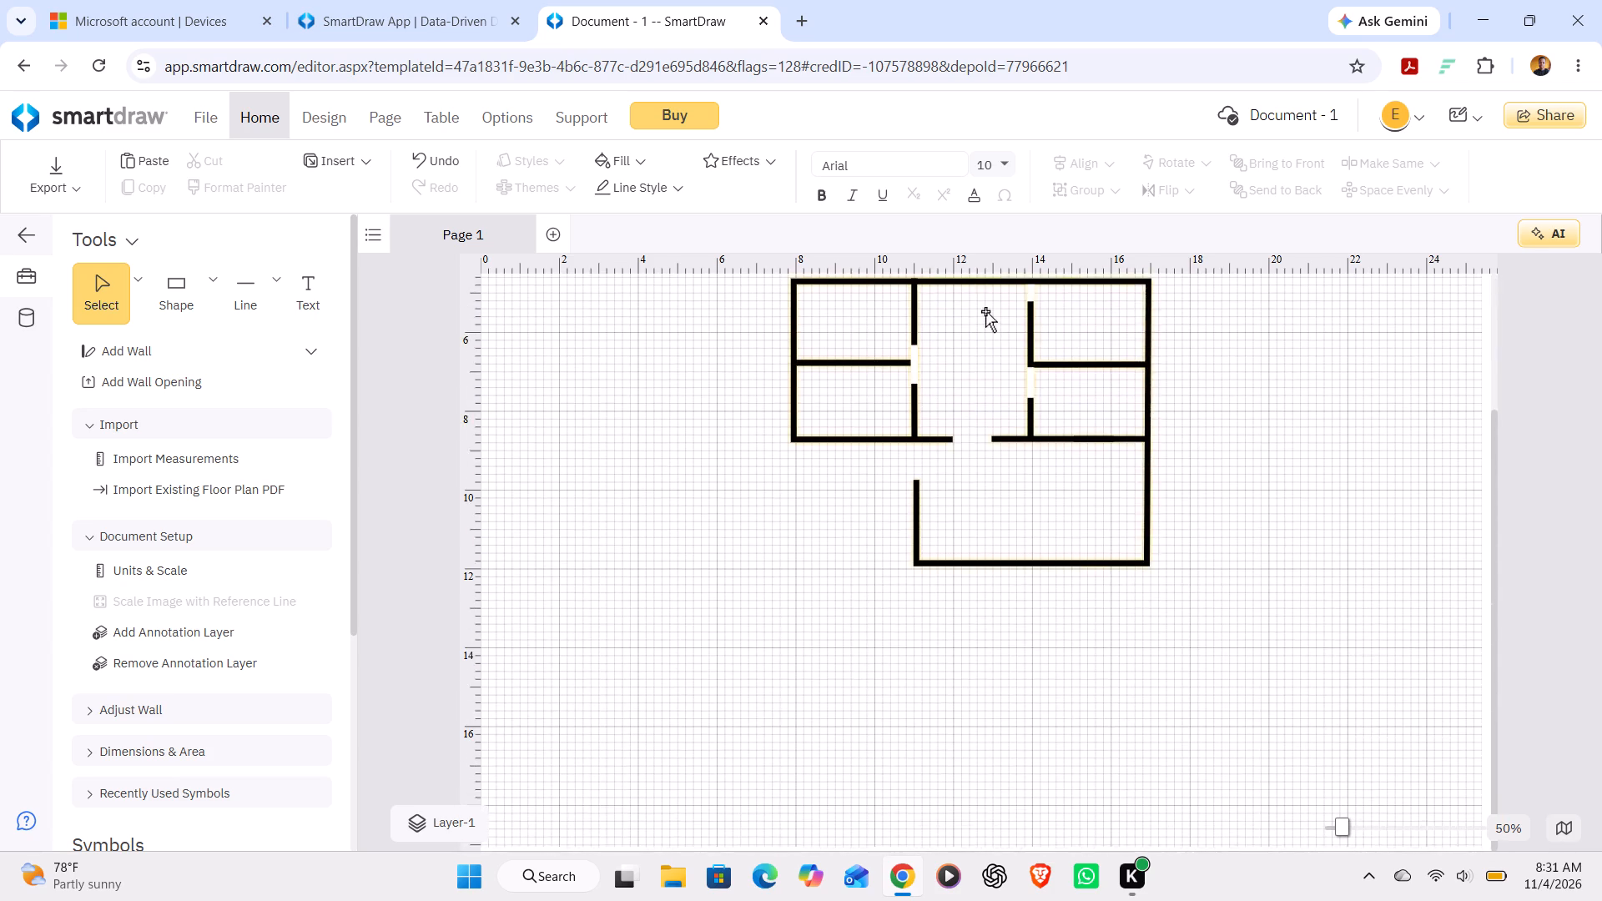
{"action": "scroll", "coordinate": [985, 311], "scroll_direction": "up", "scroll_amount": 1}
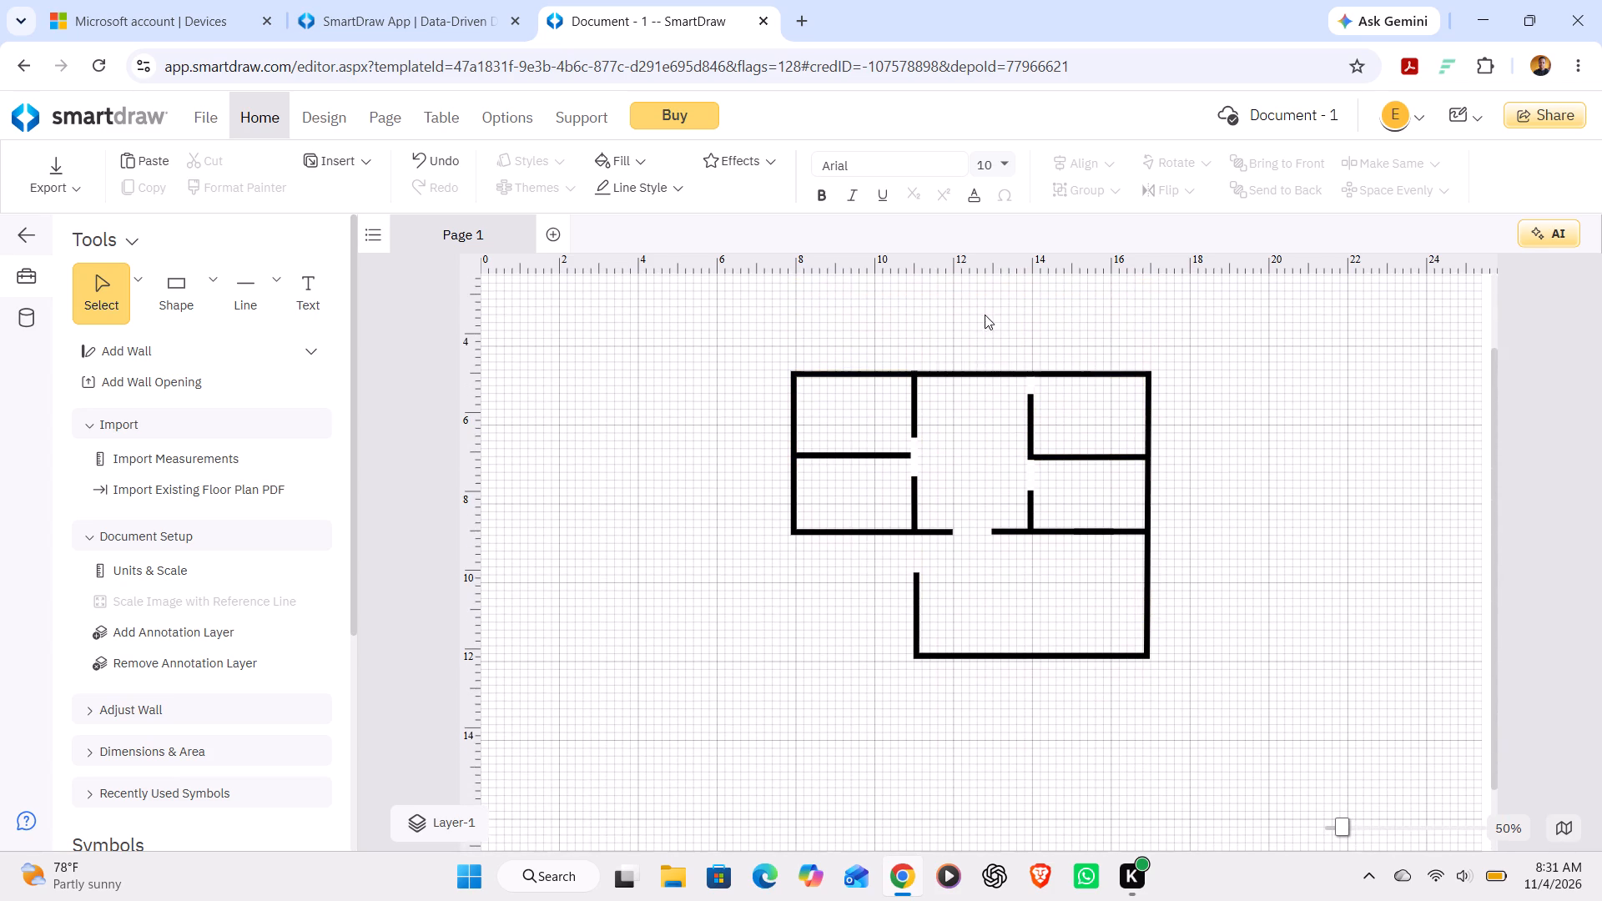
{"action": "scroll", "coordinate": [985, 315], "scroll_direction": "up", "scroll_amount": 1}
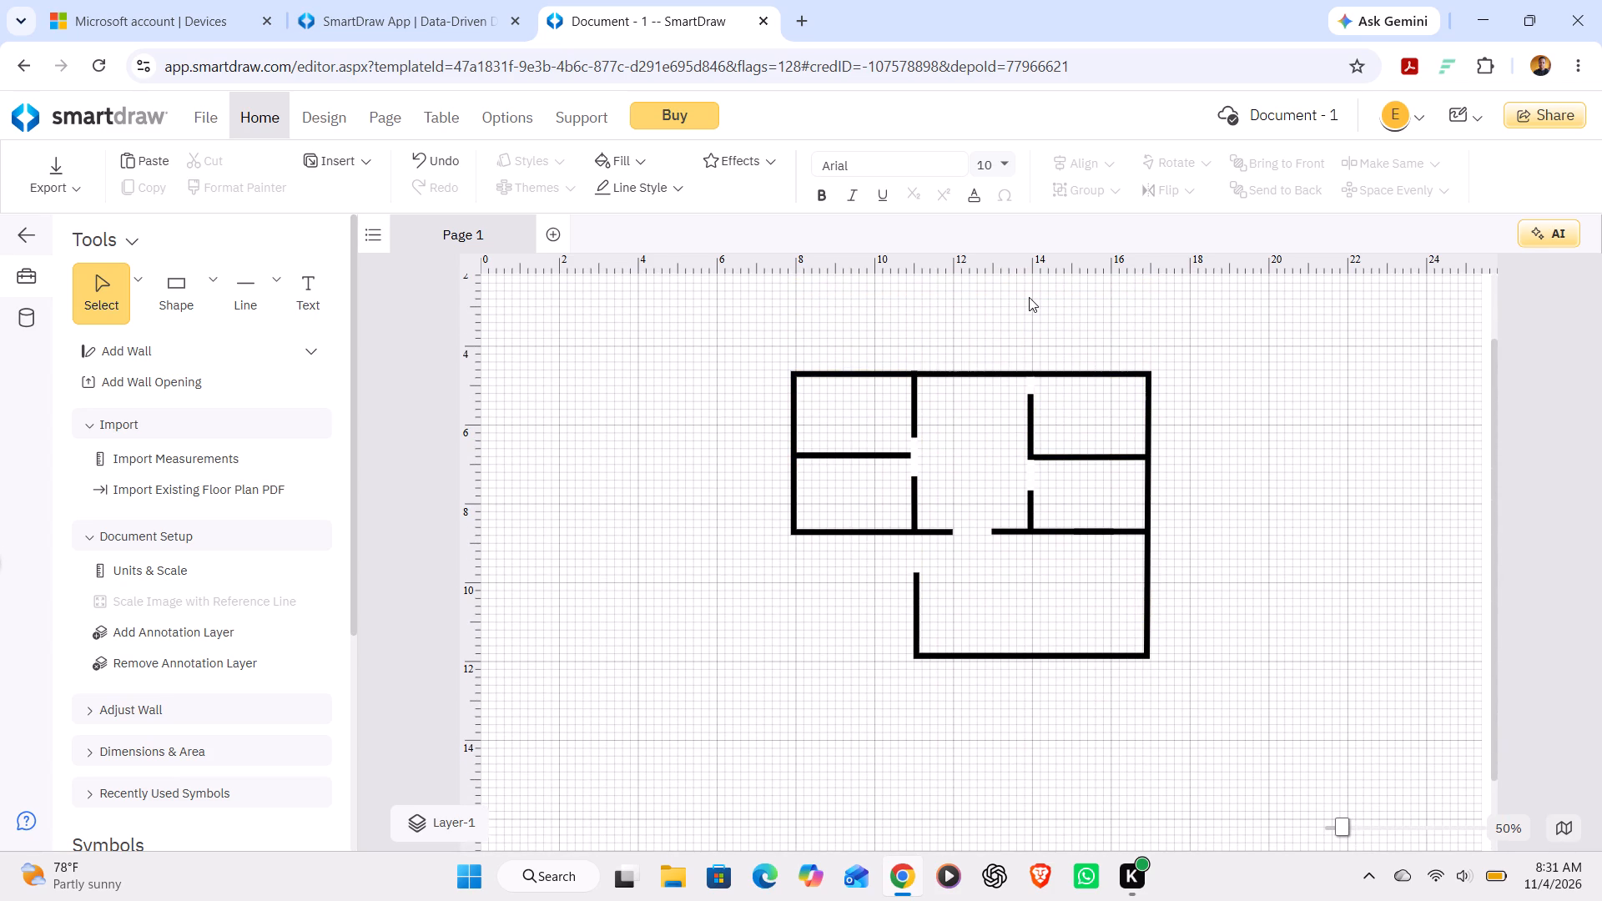
{"action": "scroll", "coordinate": [1029, 297], "scroll_direction": "up", "scroll_amount": 12}
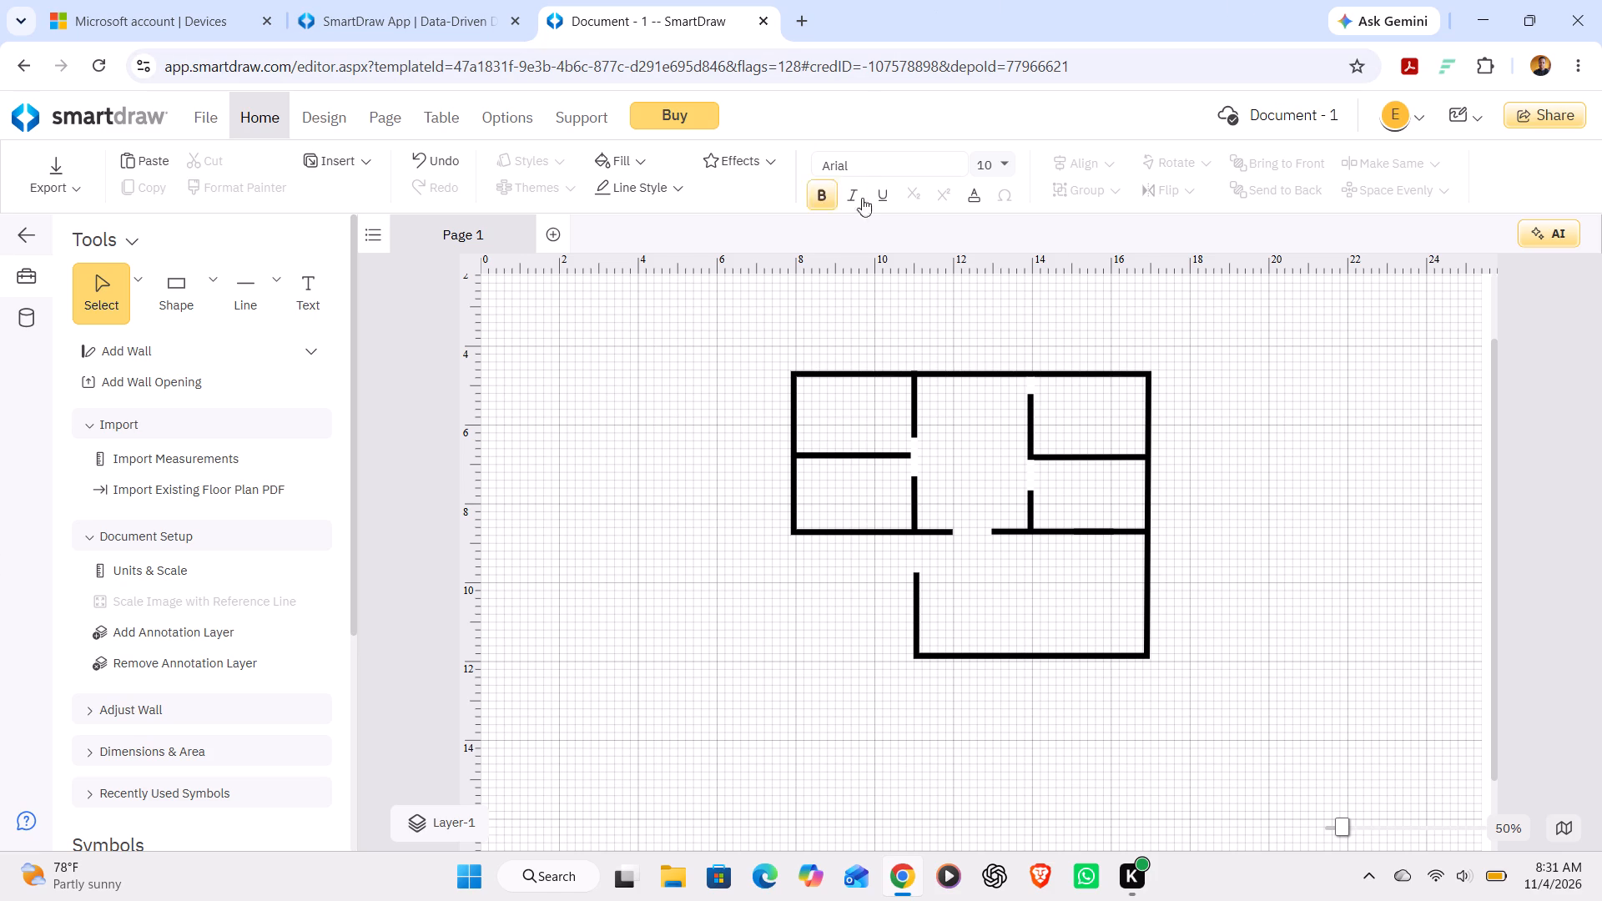
{"action": "scroll", "coordinate": [1058, 367], "scroll_direction": "up", "scroll_amount": 1}
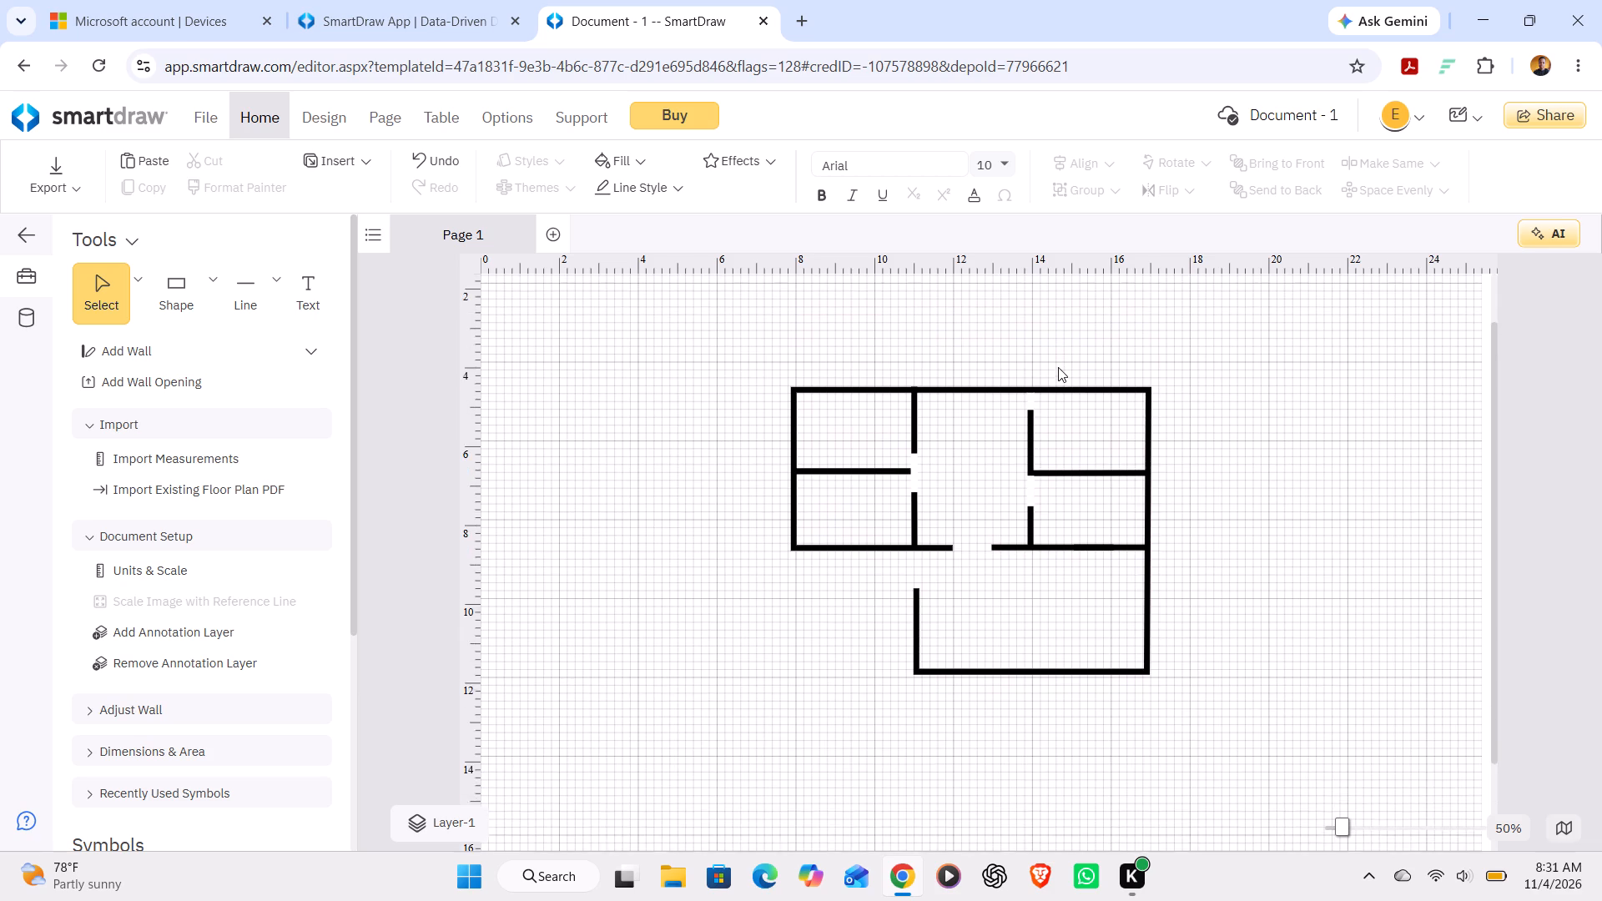
{"action": "scroll", "coordinate": [1058, 367], "scroll_direction": "up", "scroll_amount": 1}
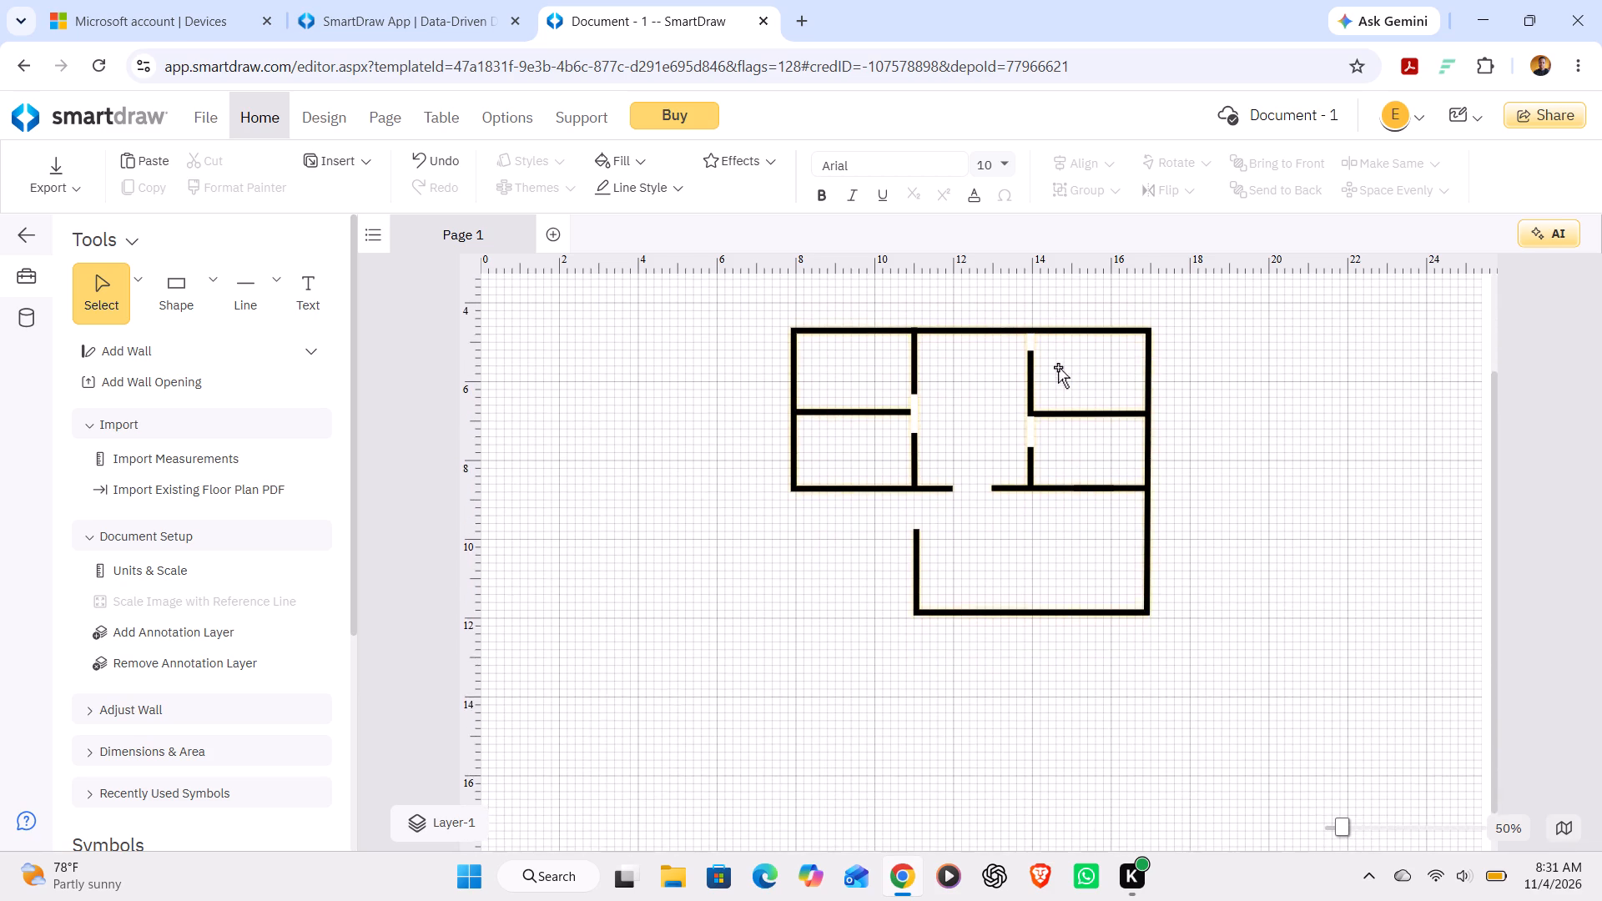
{"action": "scroll", "coordinate": [1058, 367], "scroll_direction": "up", "scroll_amount": 1}
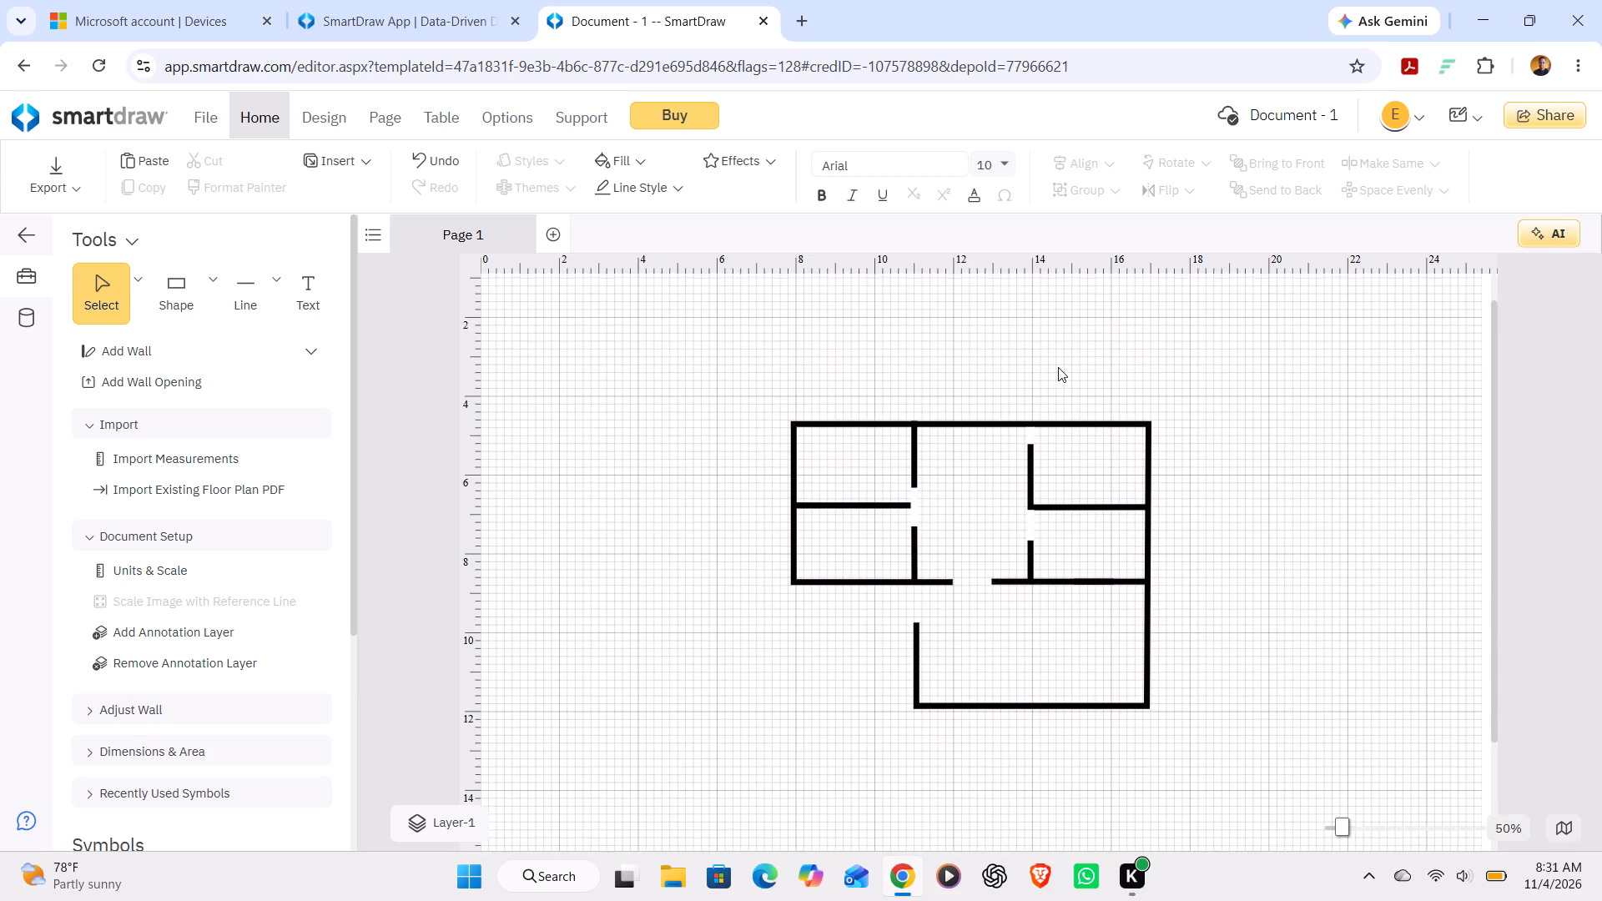
{"action": "scroll", "coordinate": [1058, 367], "scroll_direction": "up", "scroll_amount": 1}
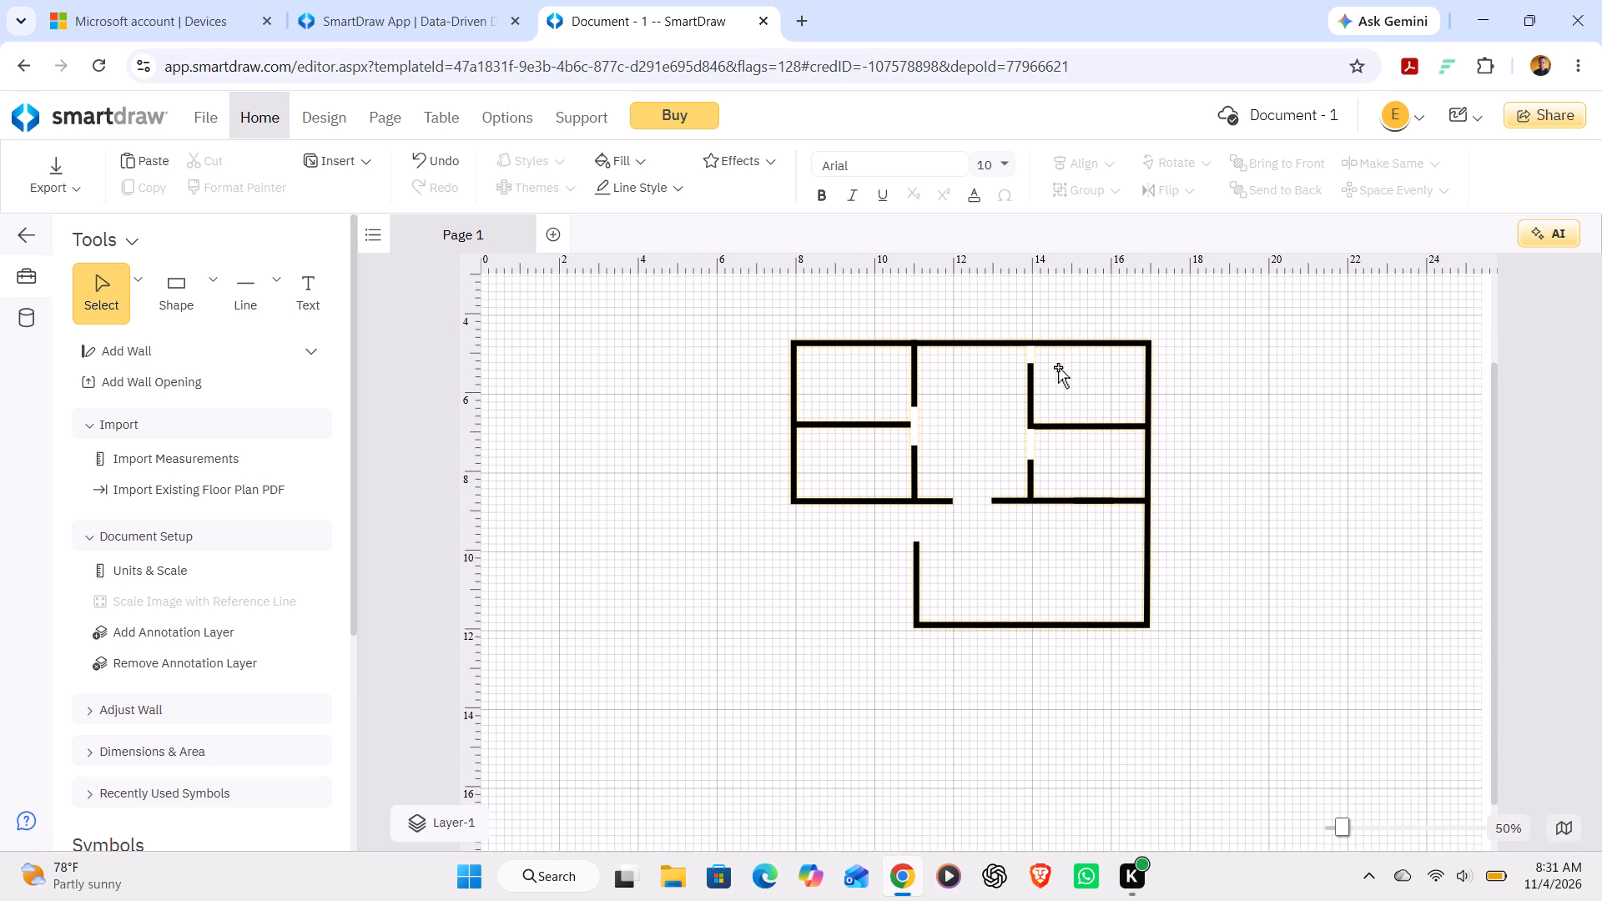
{"action": "scroll", "coordinate": [1058, 367], "scroll_direction": "up", "scroll_amount": 2}
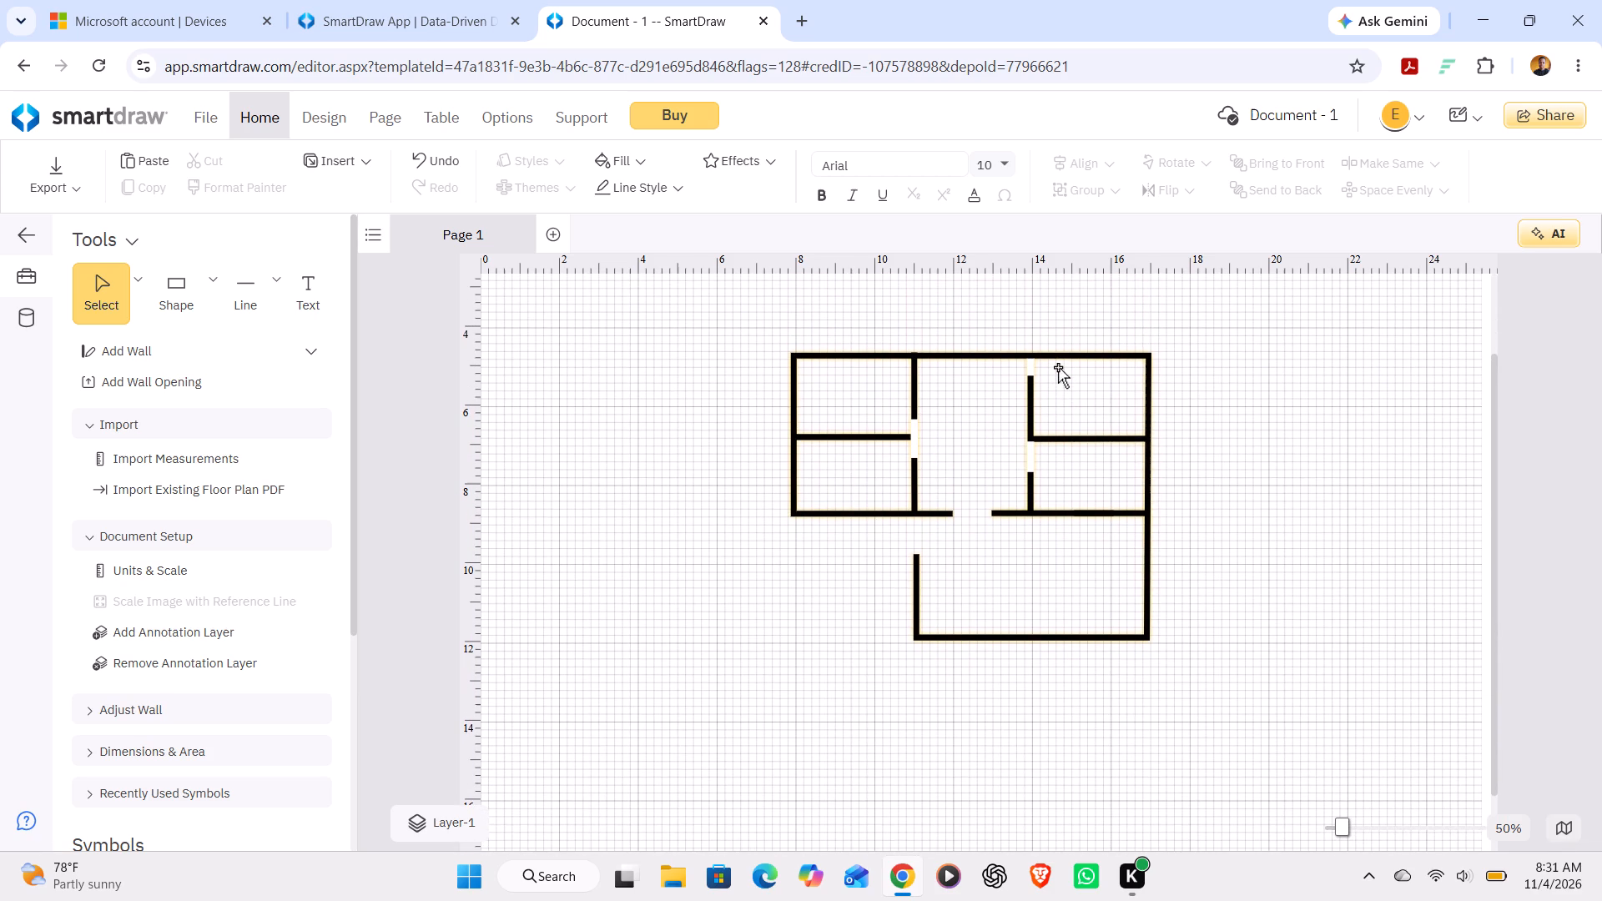
{"action": "scroll", "coordinate": [1058, 367], "scroll_direction": "up", "scroll_amount": 2}
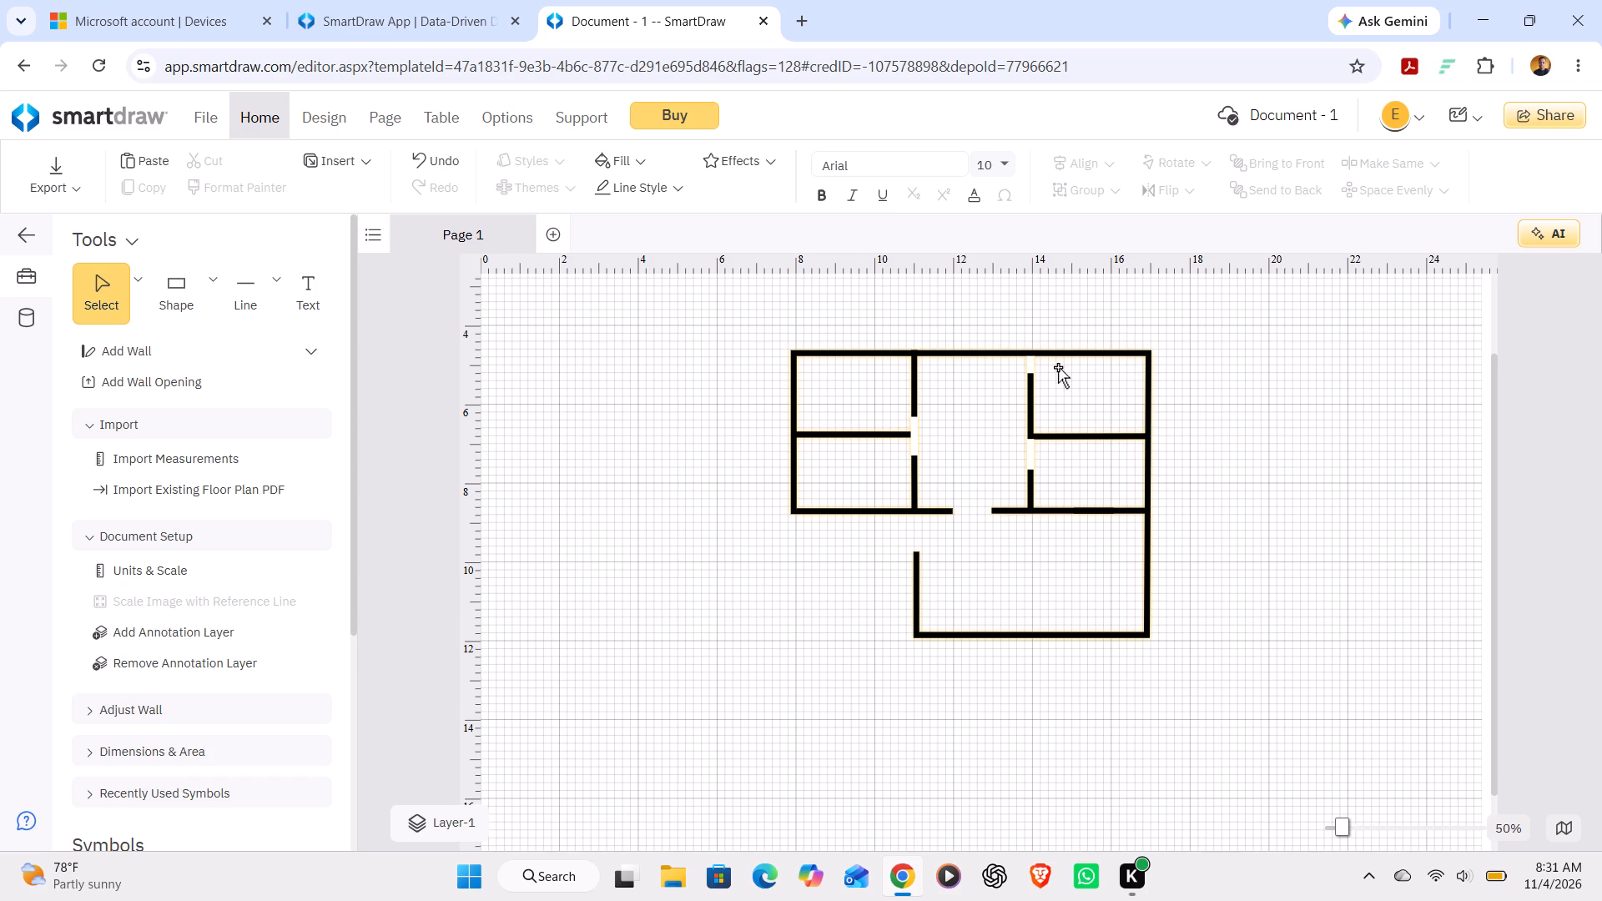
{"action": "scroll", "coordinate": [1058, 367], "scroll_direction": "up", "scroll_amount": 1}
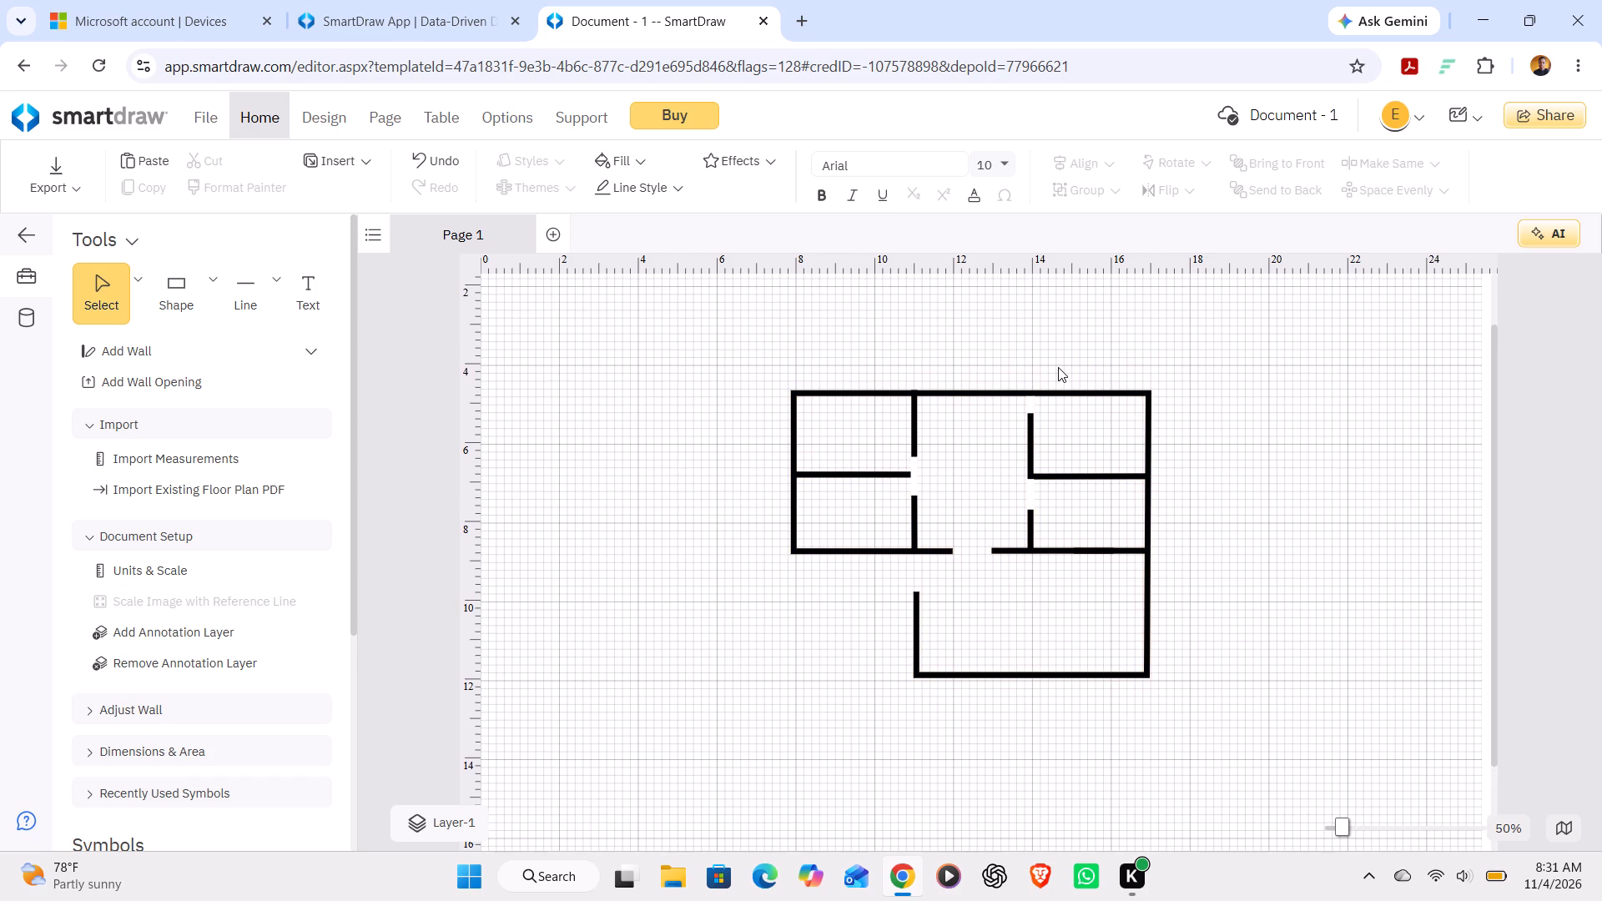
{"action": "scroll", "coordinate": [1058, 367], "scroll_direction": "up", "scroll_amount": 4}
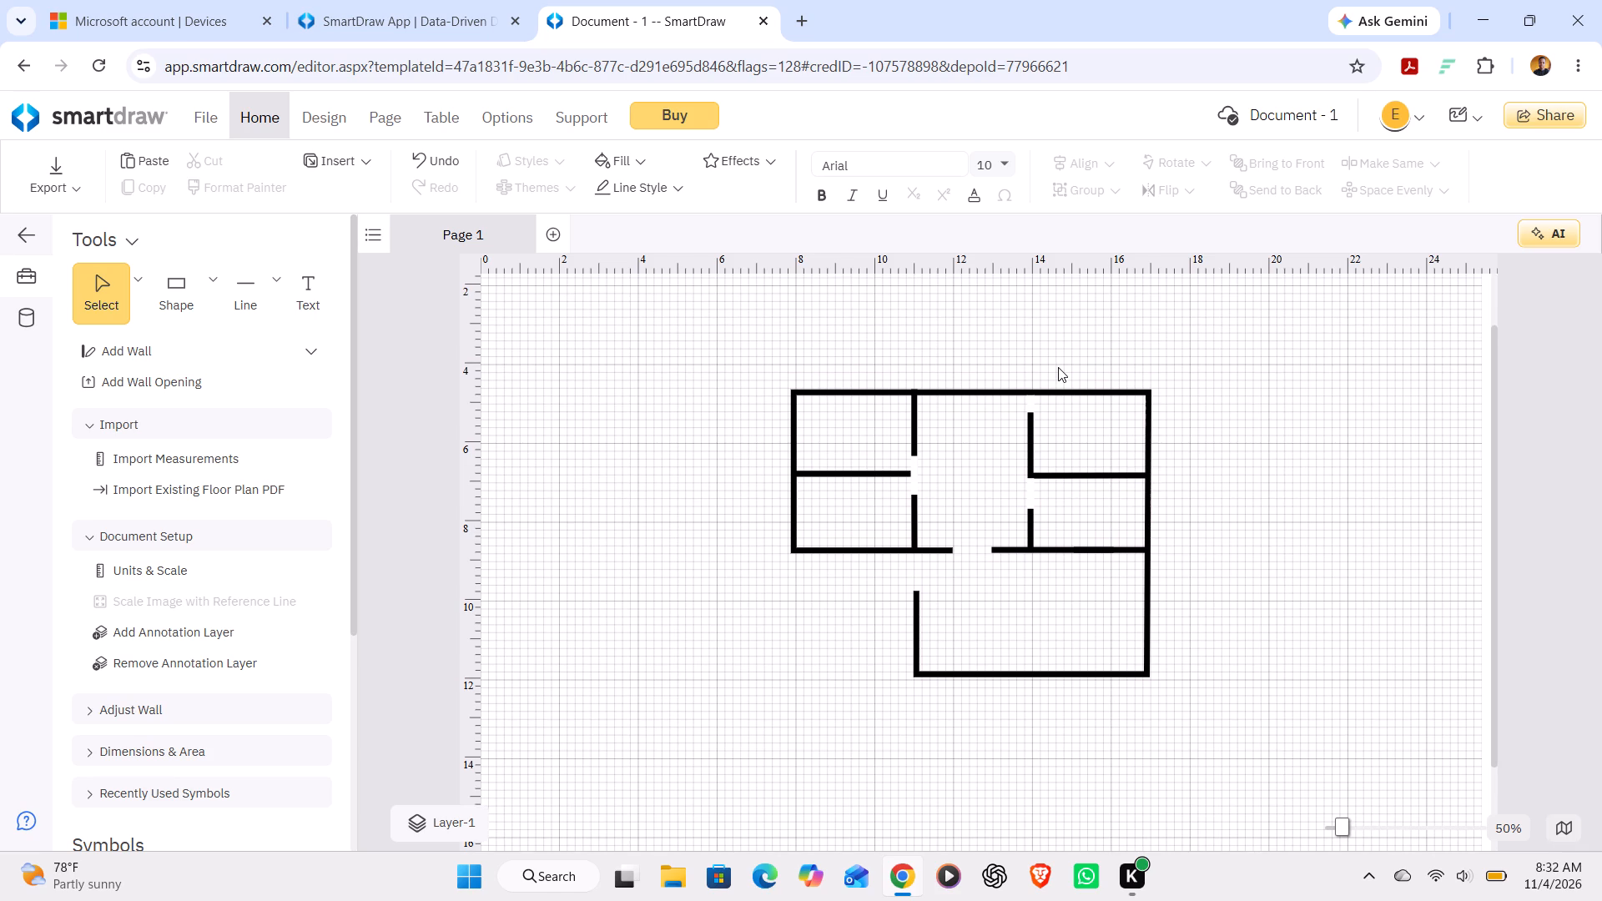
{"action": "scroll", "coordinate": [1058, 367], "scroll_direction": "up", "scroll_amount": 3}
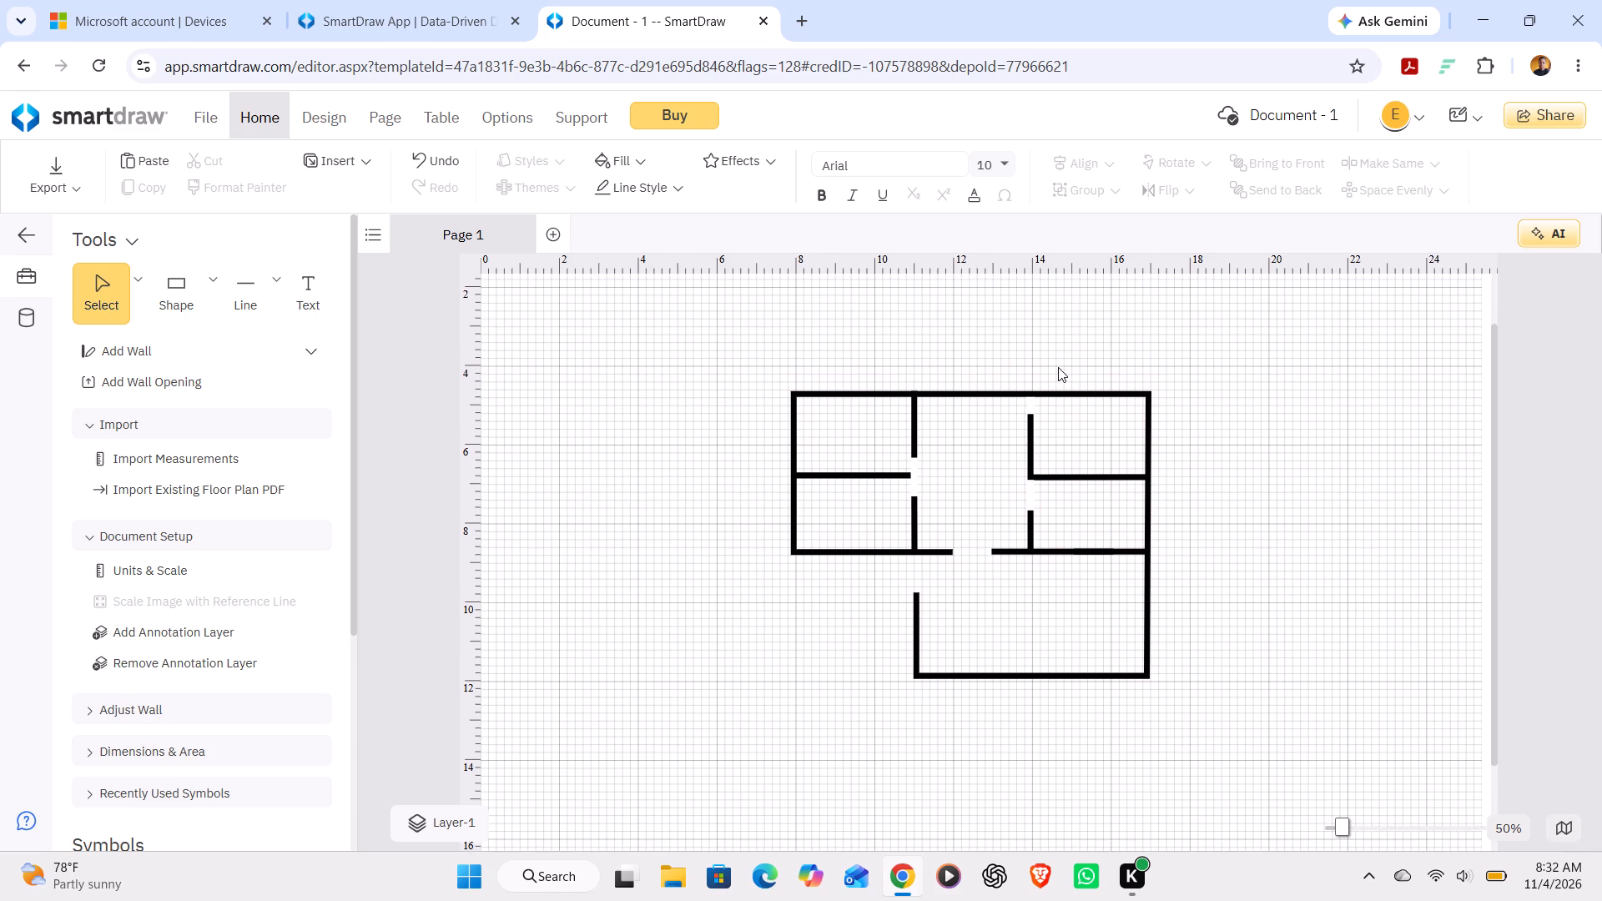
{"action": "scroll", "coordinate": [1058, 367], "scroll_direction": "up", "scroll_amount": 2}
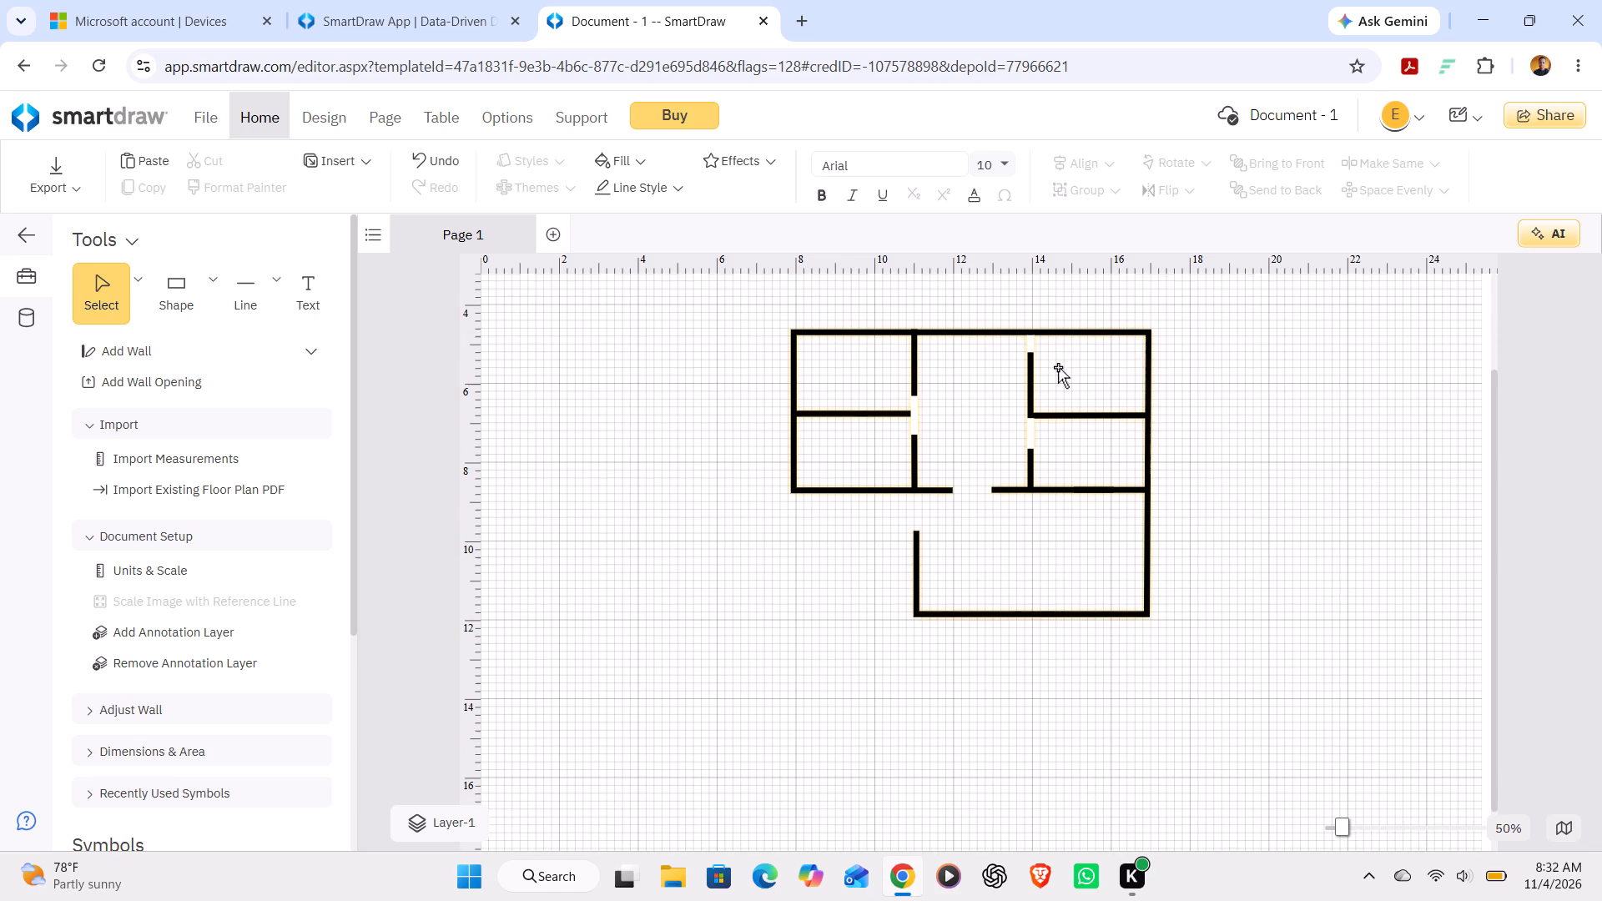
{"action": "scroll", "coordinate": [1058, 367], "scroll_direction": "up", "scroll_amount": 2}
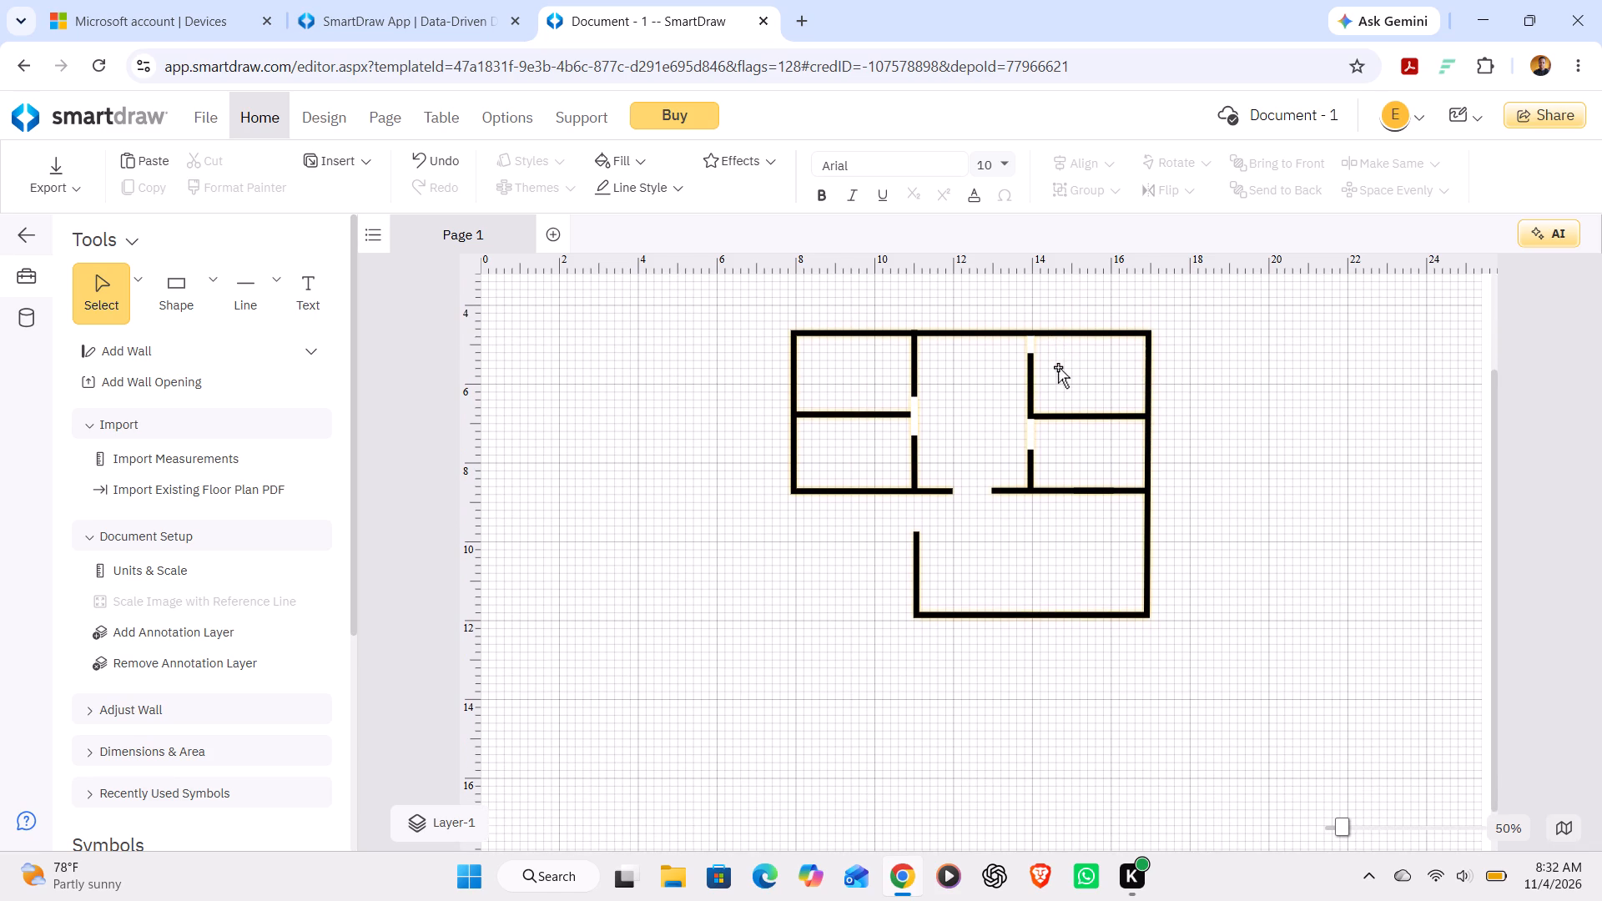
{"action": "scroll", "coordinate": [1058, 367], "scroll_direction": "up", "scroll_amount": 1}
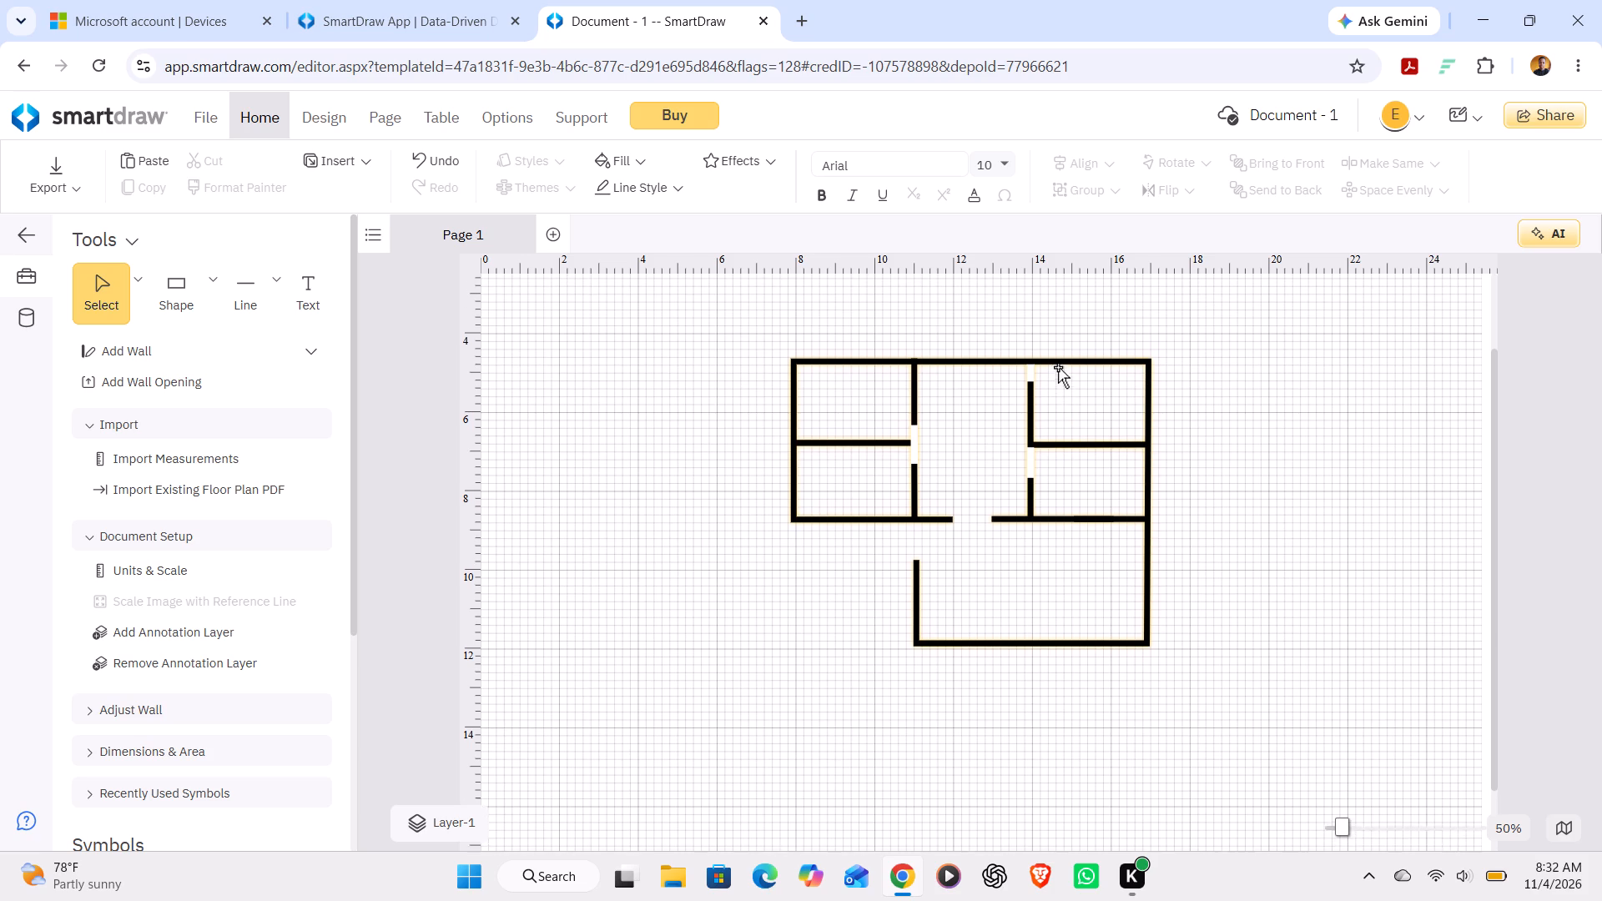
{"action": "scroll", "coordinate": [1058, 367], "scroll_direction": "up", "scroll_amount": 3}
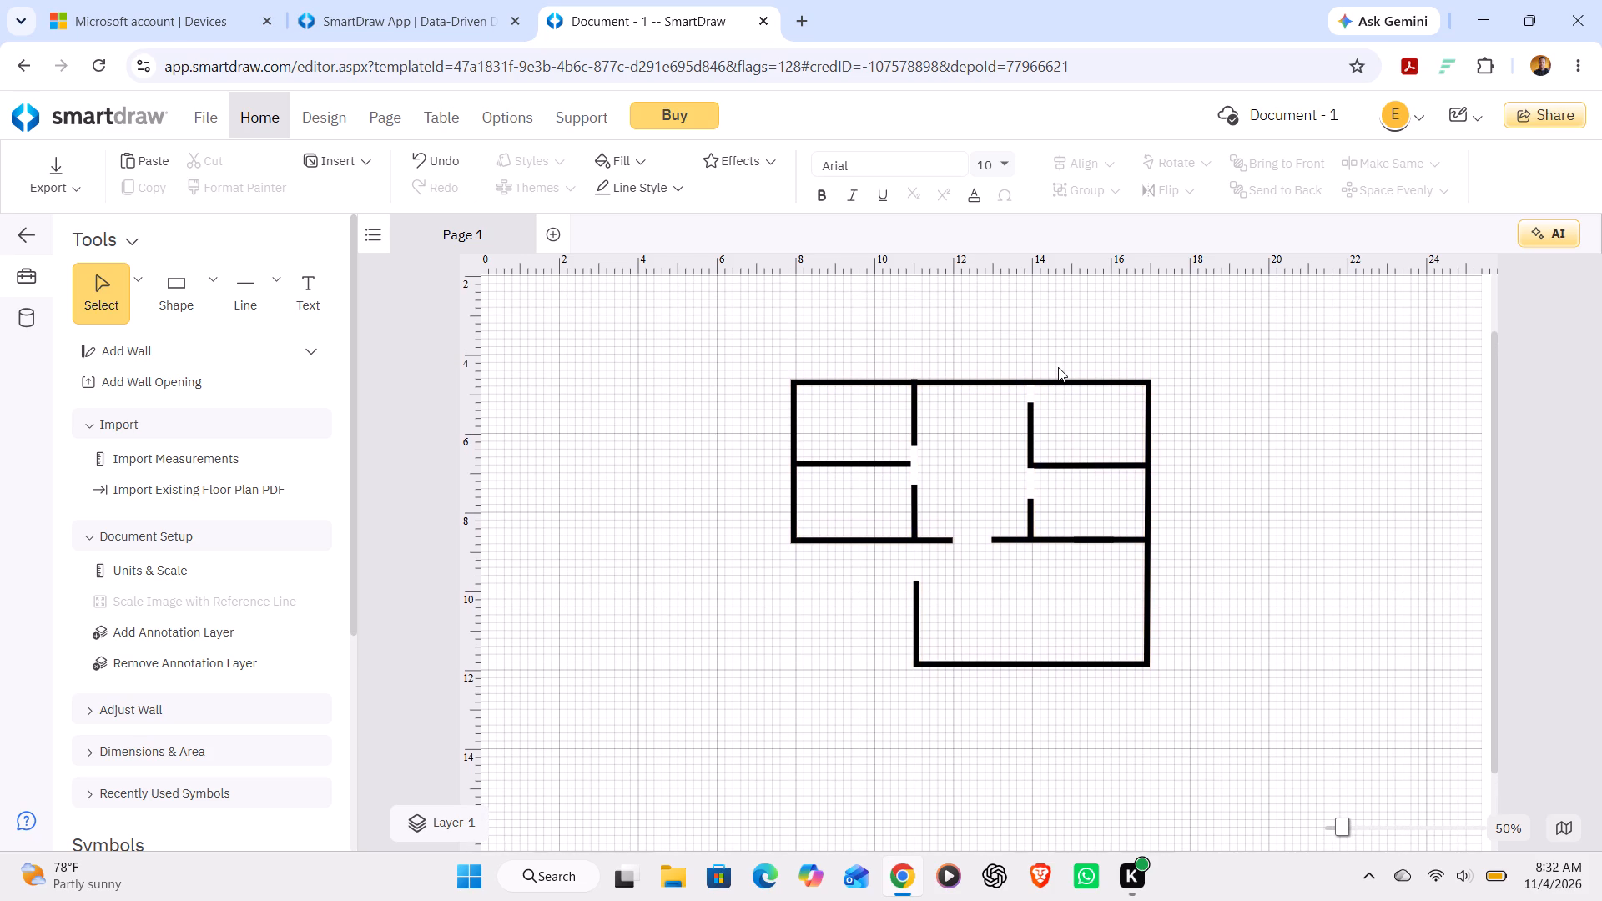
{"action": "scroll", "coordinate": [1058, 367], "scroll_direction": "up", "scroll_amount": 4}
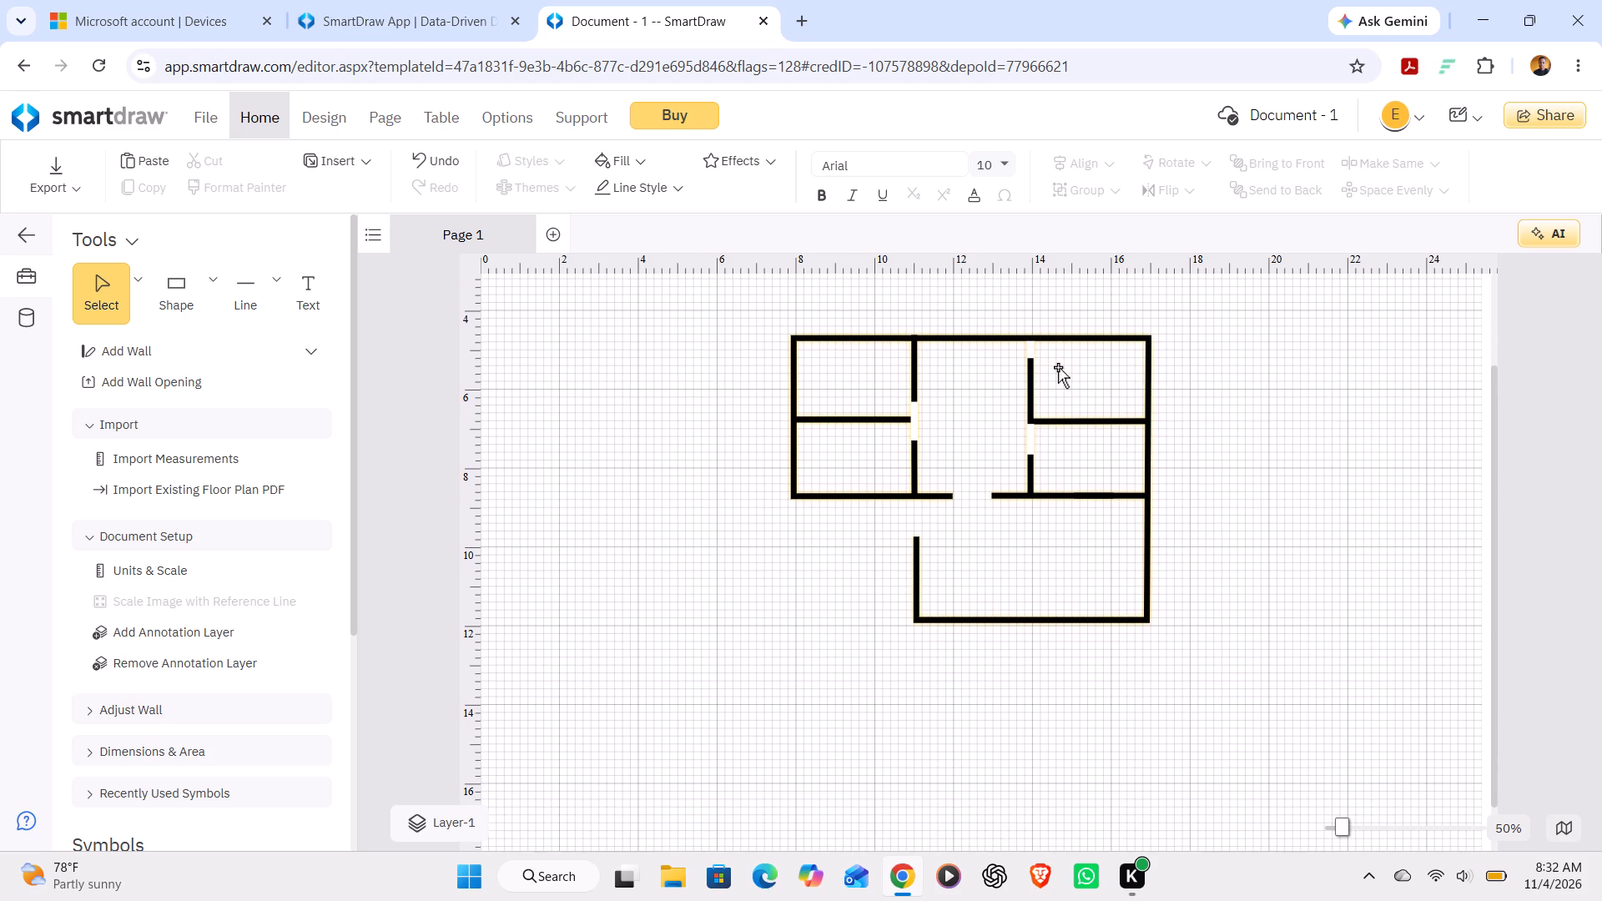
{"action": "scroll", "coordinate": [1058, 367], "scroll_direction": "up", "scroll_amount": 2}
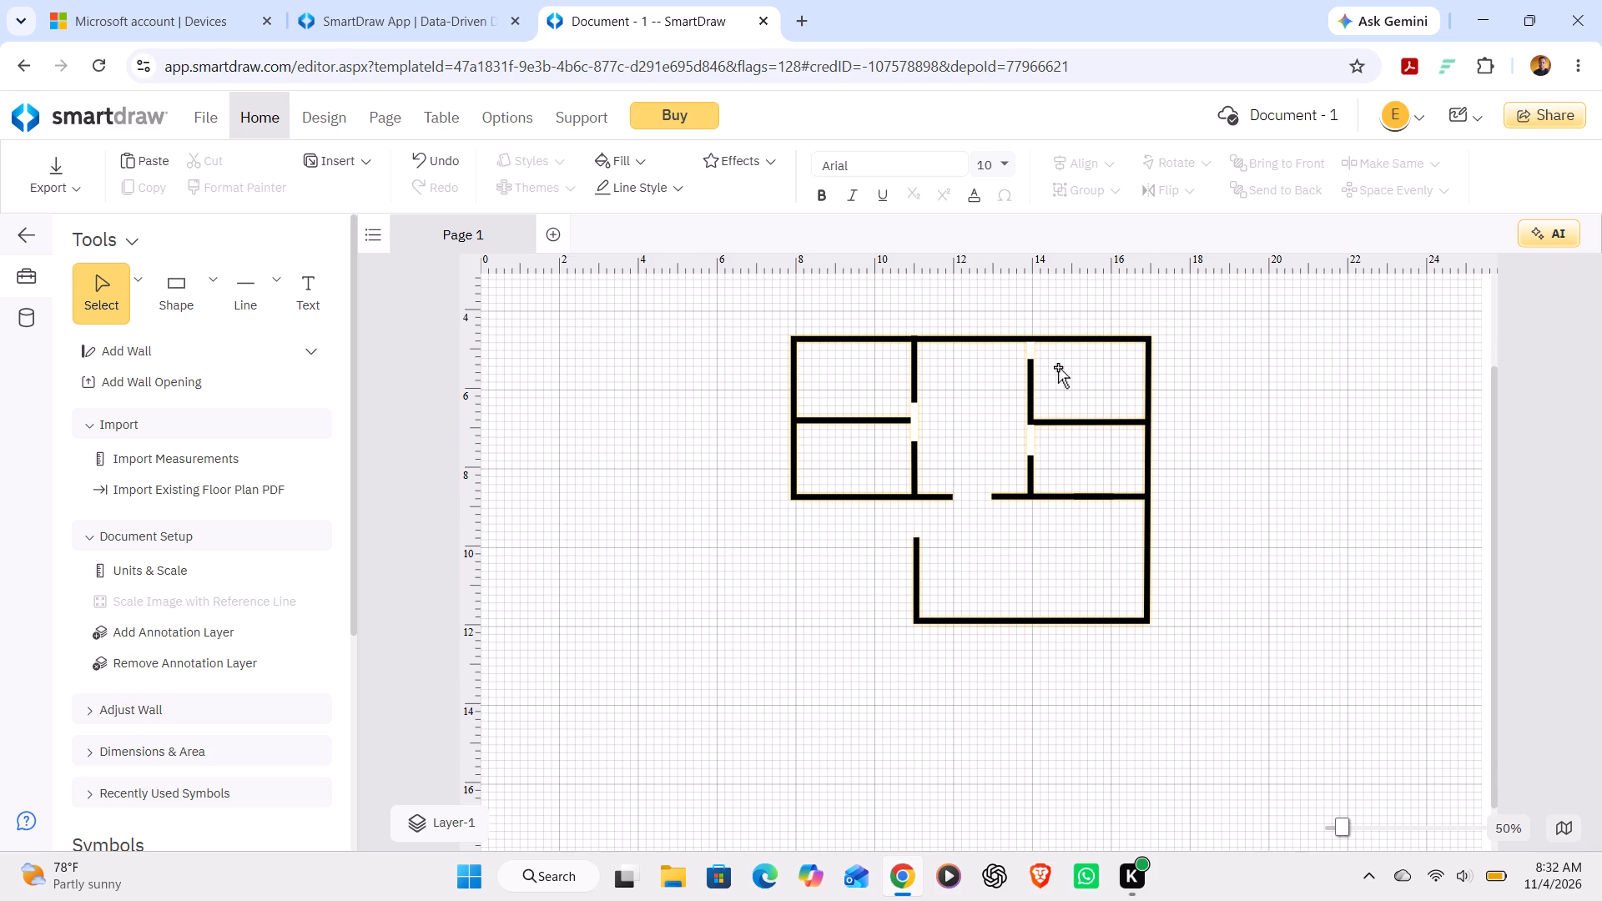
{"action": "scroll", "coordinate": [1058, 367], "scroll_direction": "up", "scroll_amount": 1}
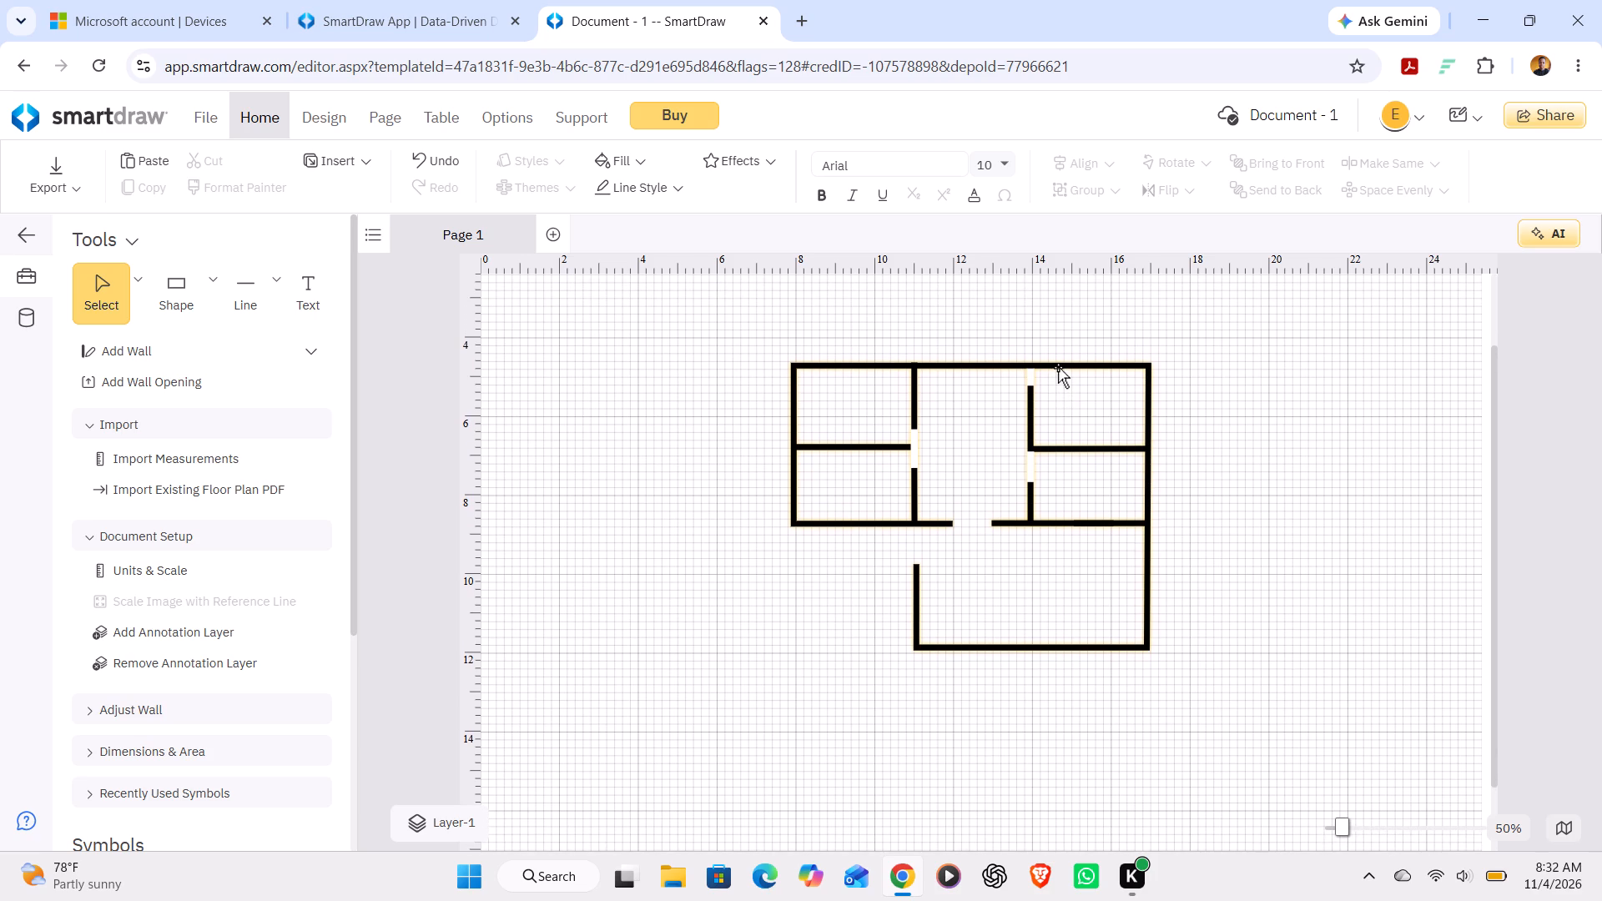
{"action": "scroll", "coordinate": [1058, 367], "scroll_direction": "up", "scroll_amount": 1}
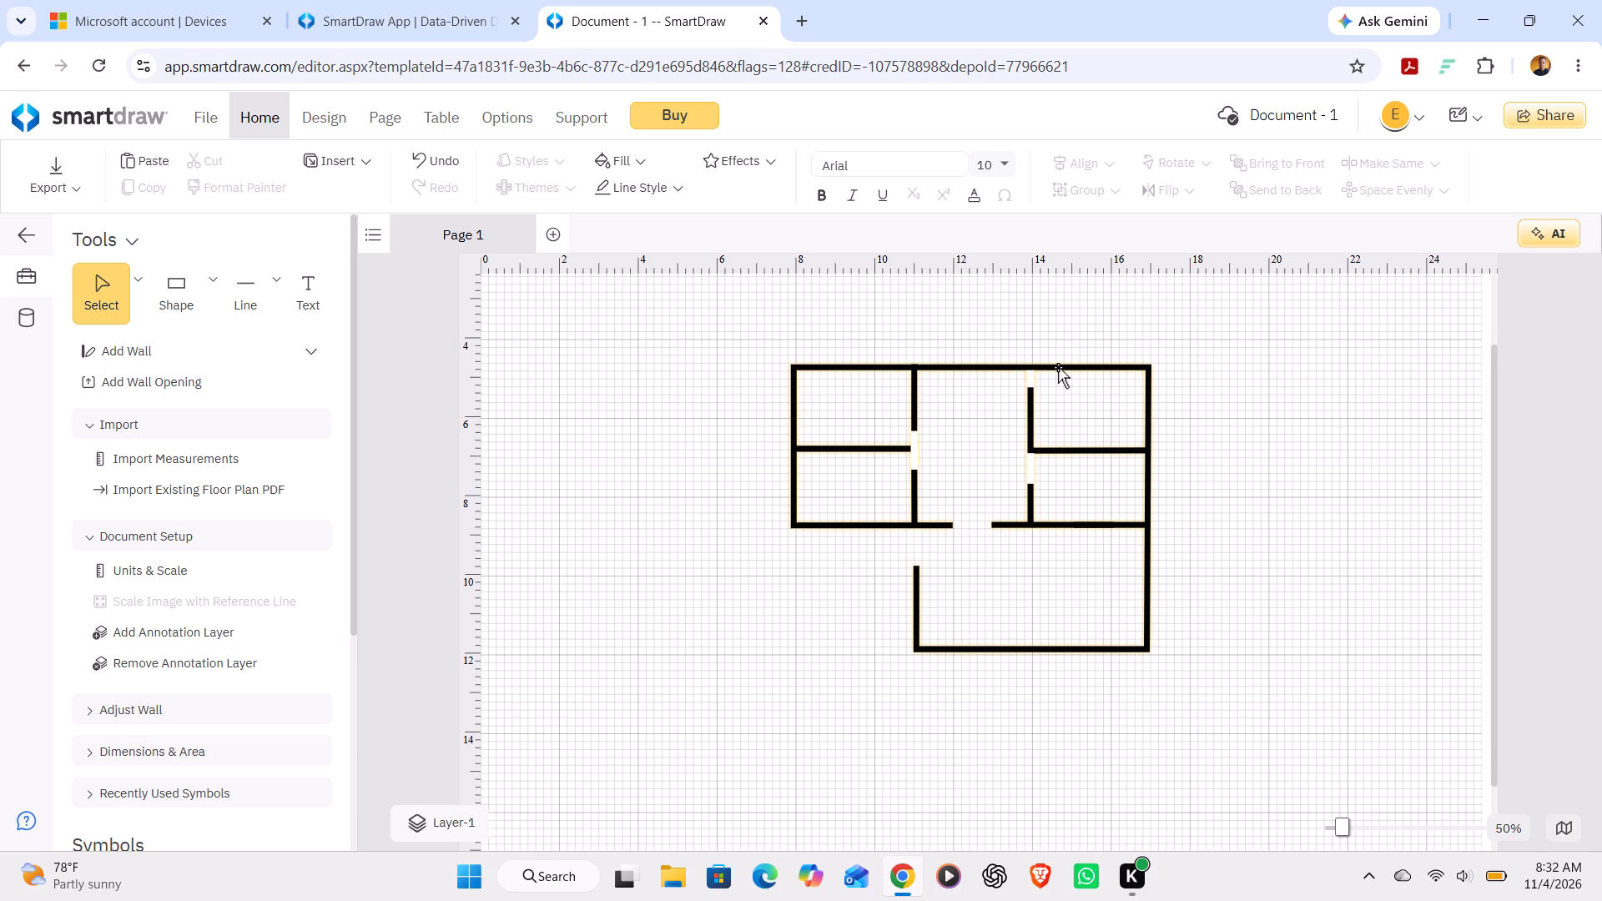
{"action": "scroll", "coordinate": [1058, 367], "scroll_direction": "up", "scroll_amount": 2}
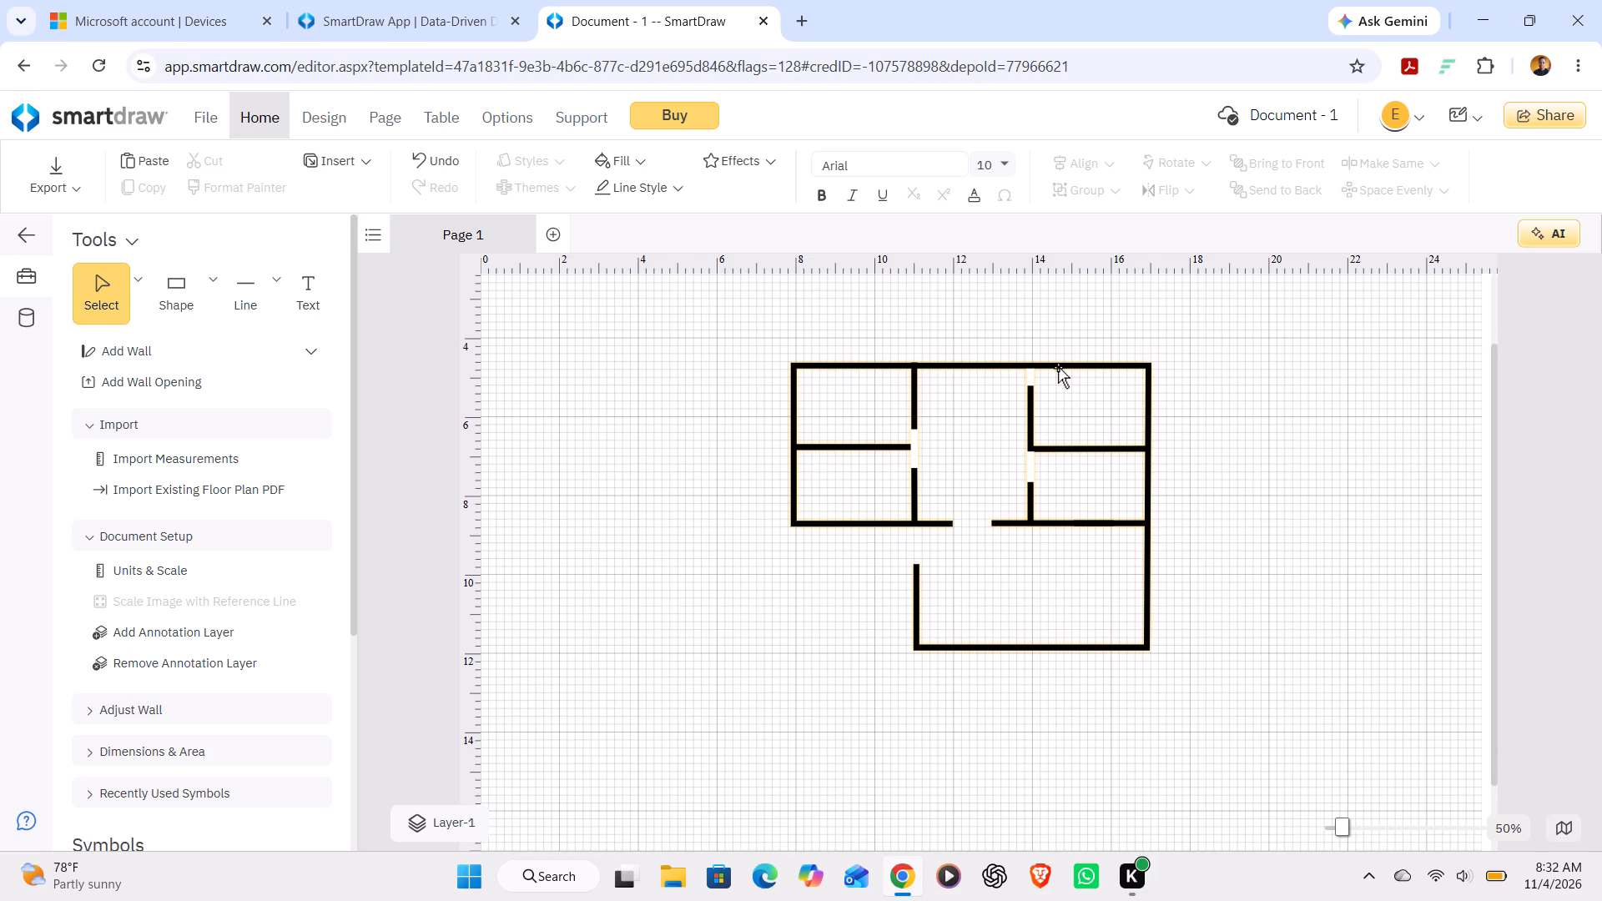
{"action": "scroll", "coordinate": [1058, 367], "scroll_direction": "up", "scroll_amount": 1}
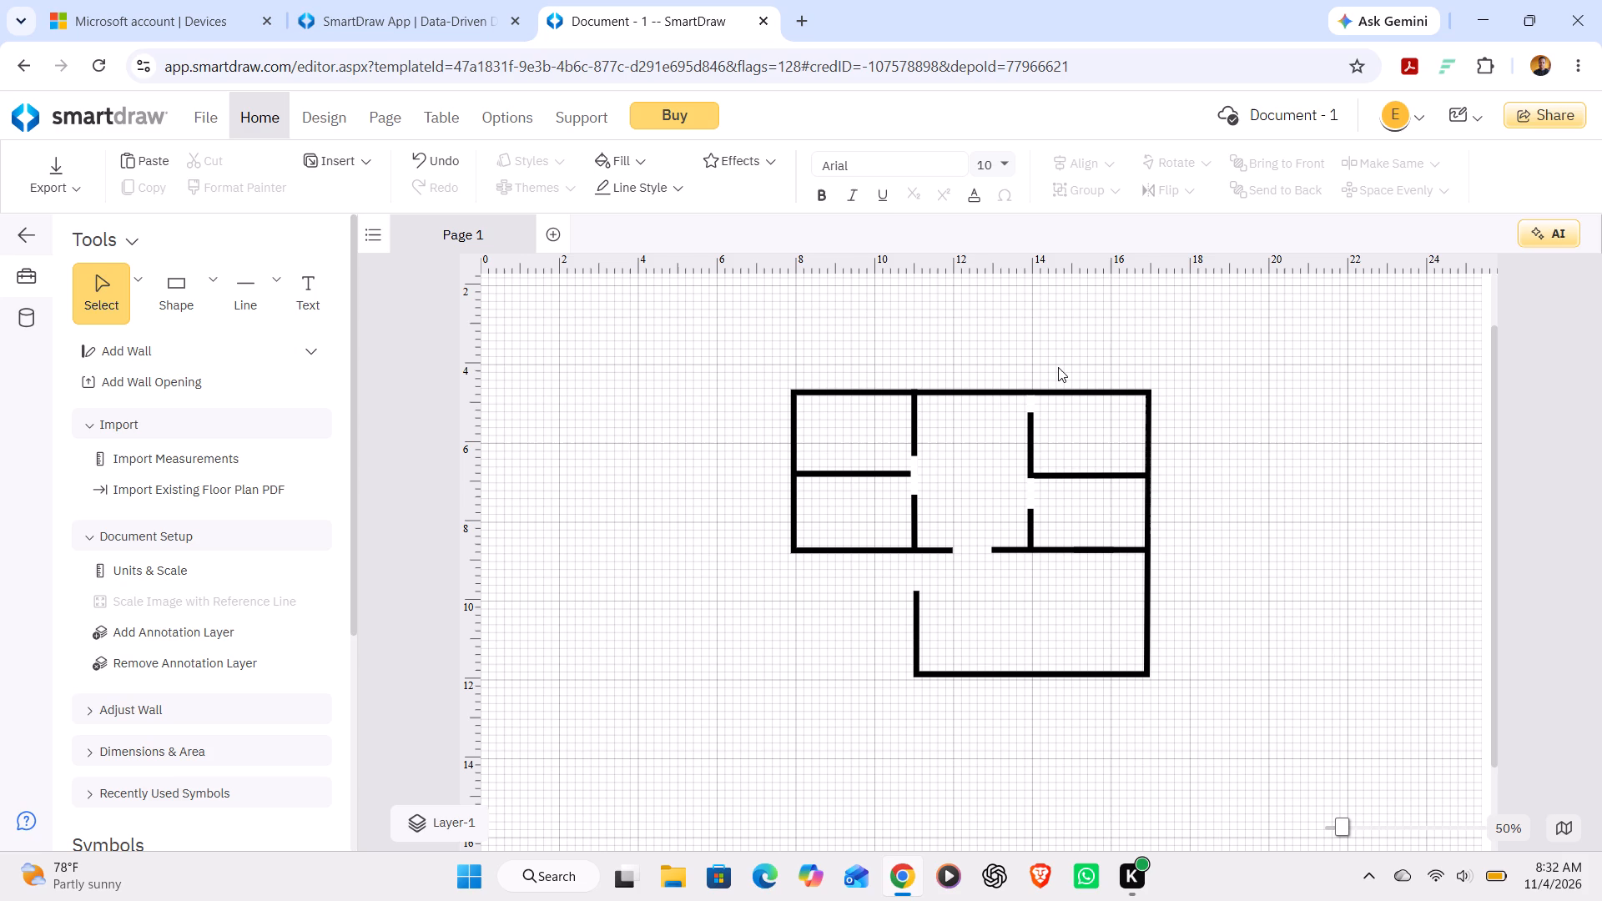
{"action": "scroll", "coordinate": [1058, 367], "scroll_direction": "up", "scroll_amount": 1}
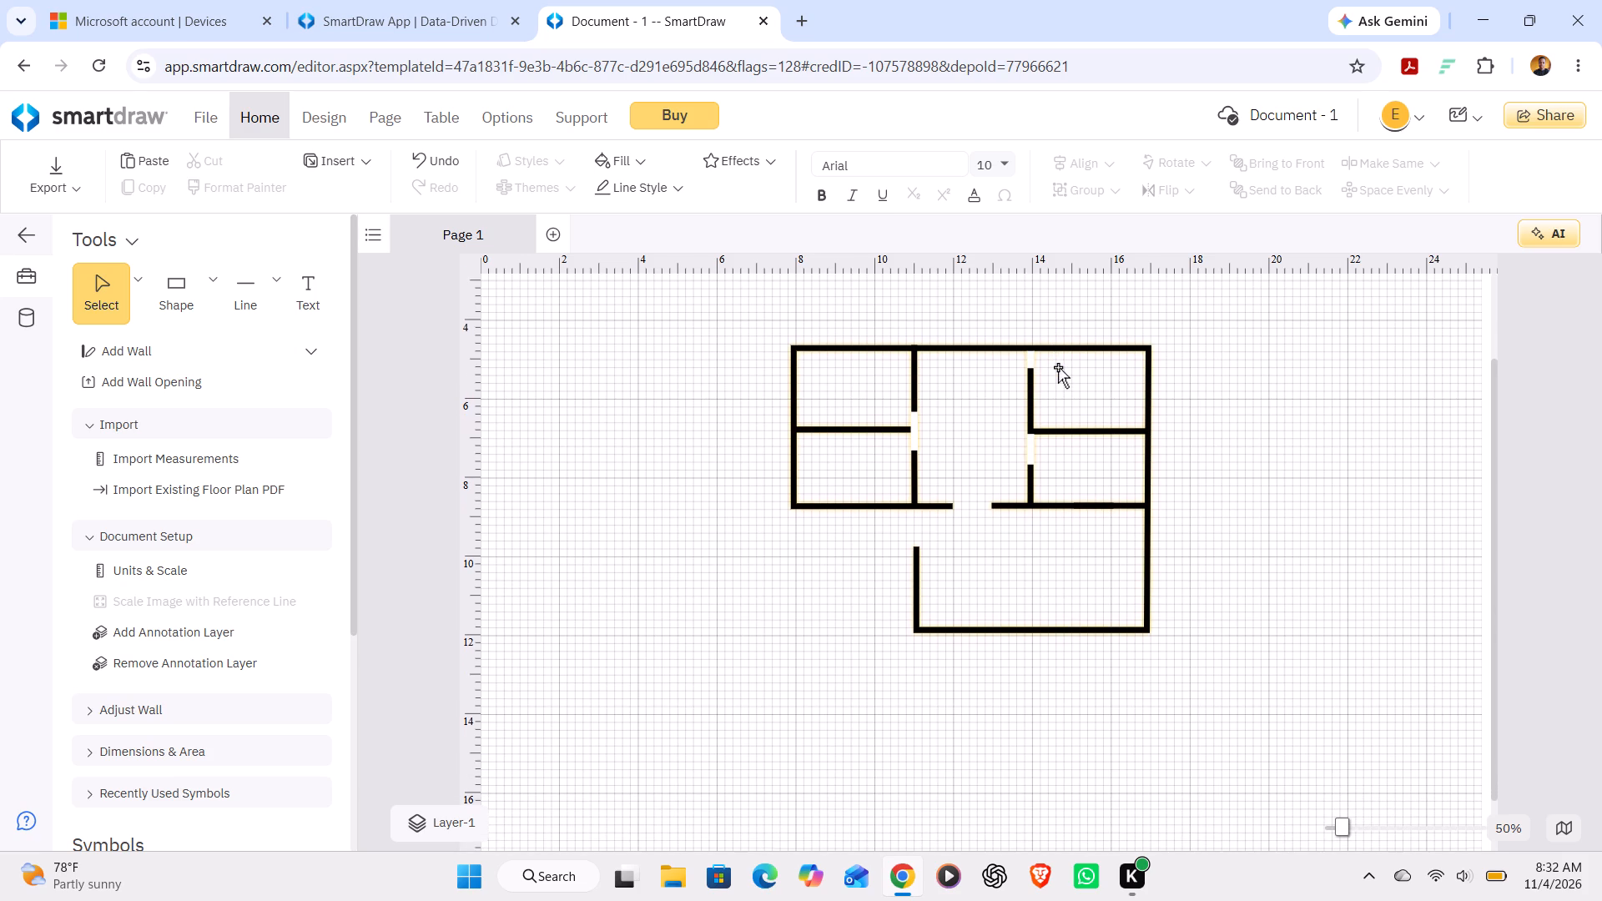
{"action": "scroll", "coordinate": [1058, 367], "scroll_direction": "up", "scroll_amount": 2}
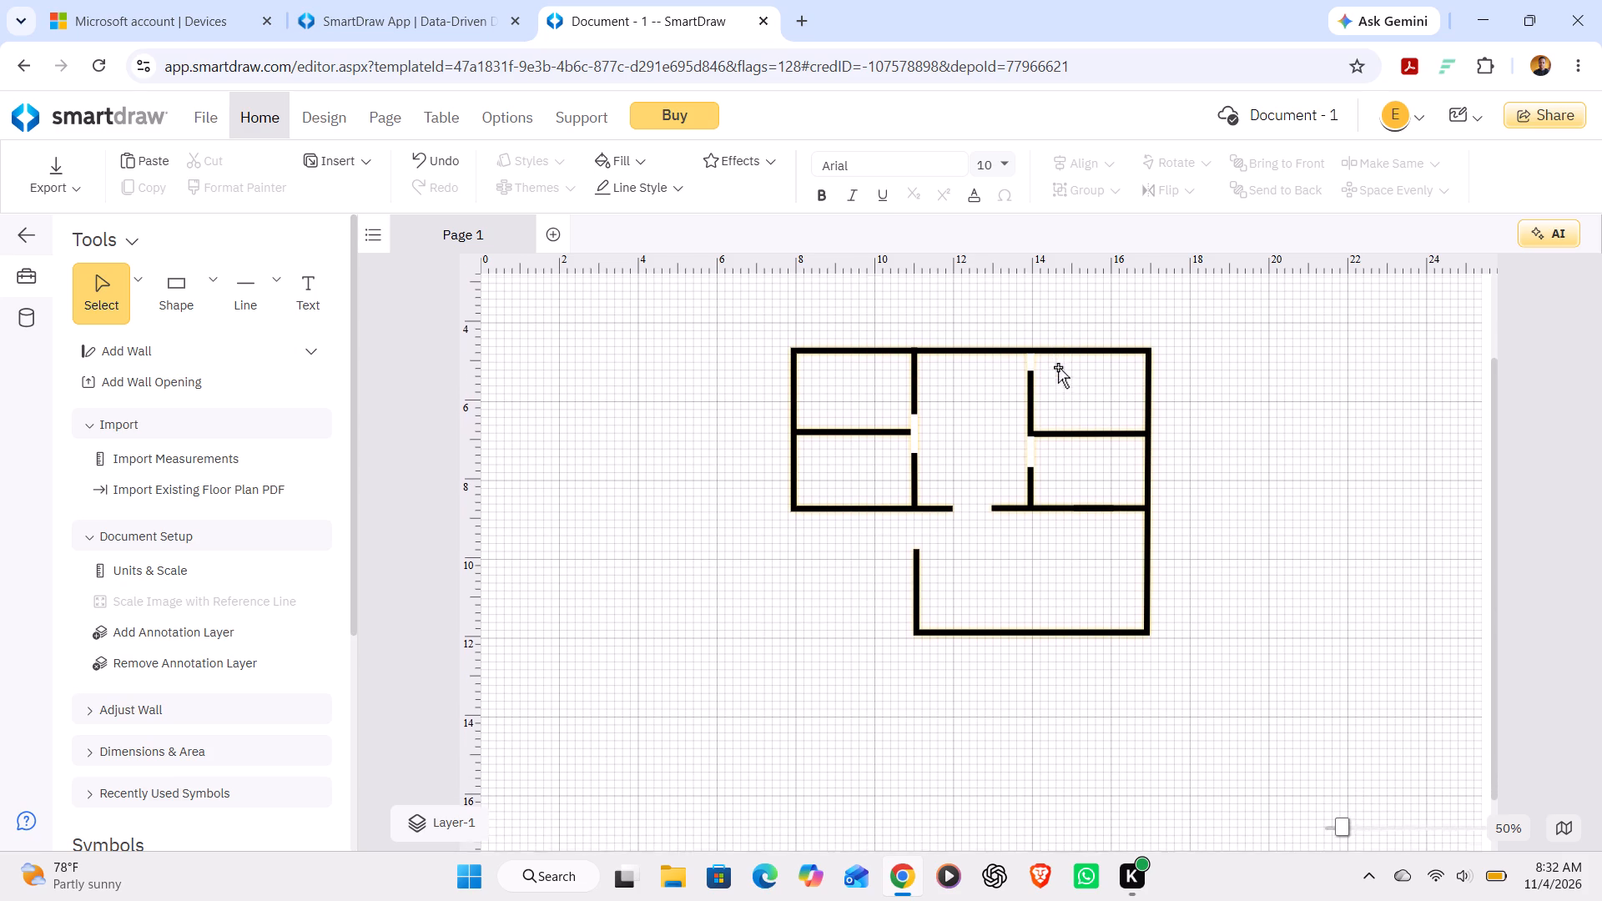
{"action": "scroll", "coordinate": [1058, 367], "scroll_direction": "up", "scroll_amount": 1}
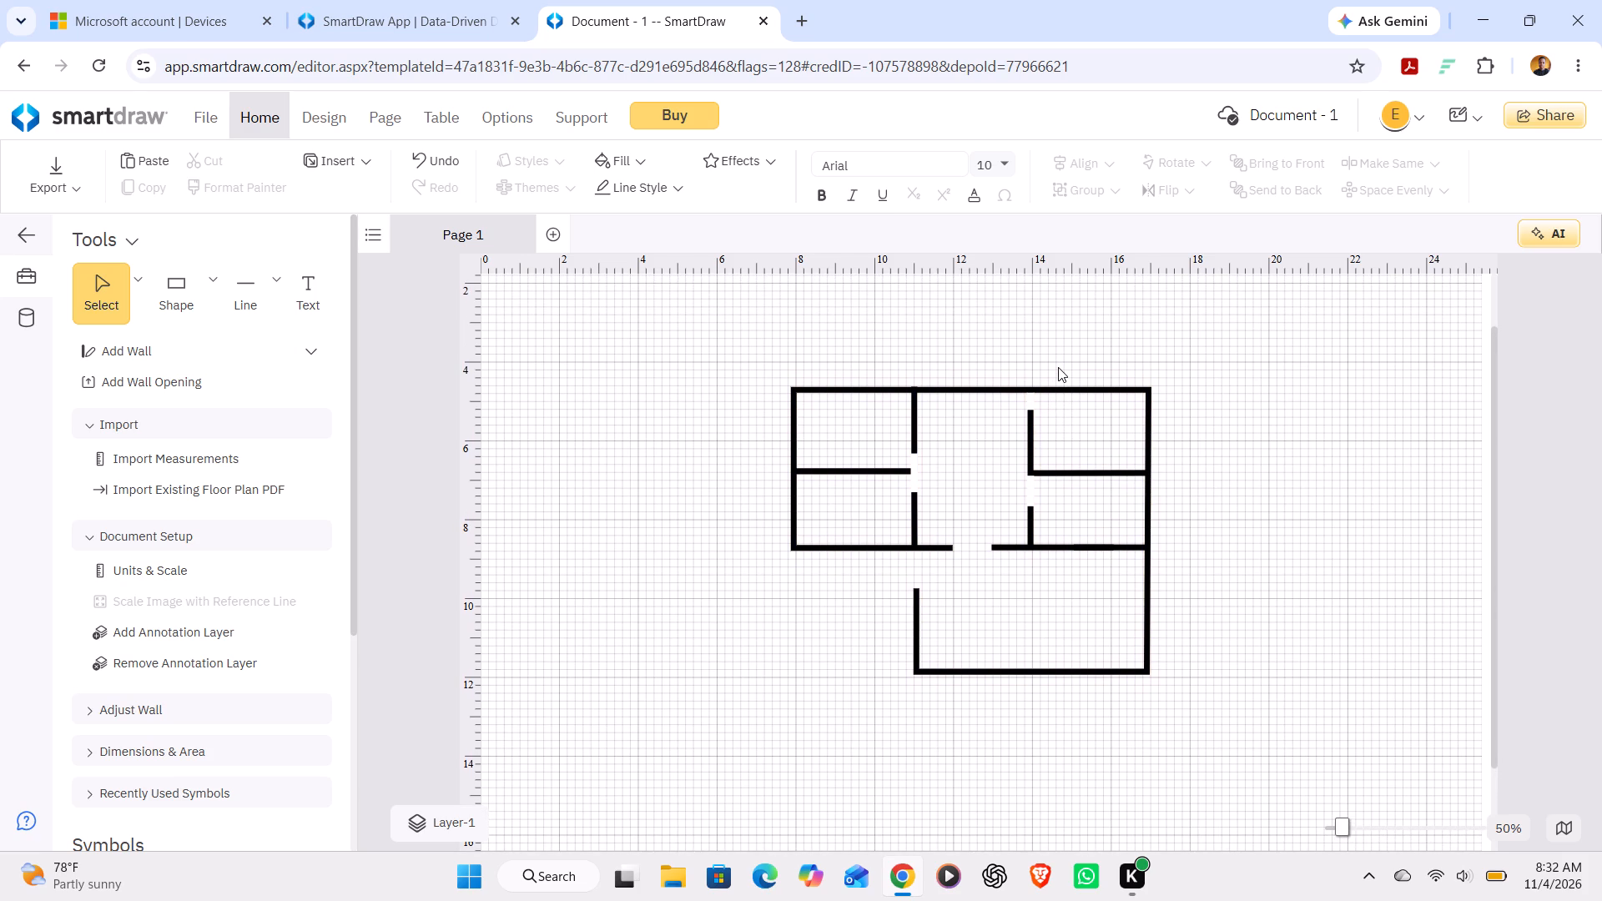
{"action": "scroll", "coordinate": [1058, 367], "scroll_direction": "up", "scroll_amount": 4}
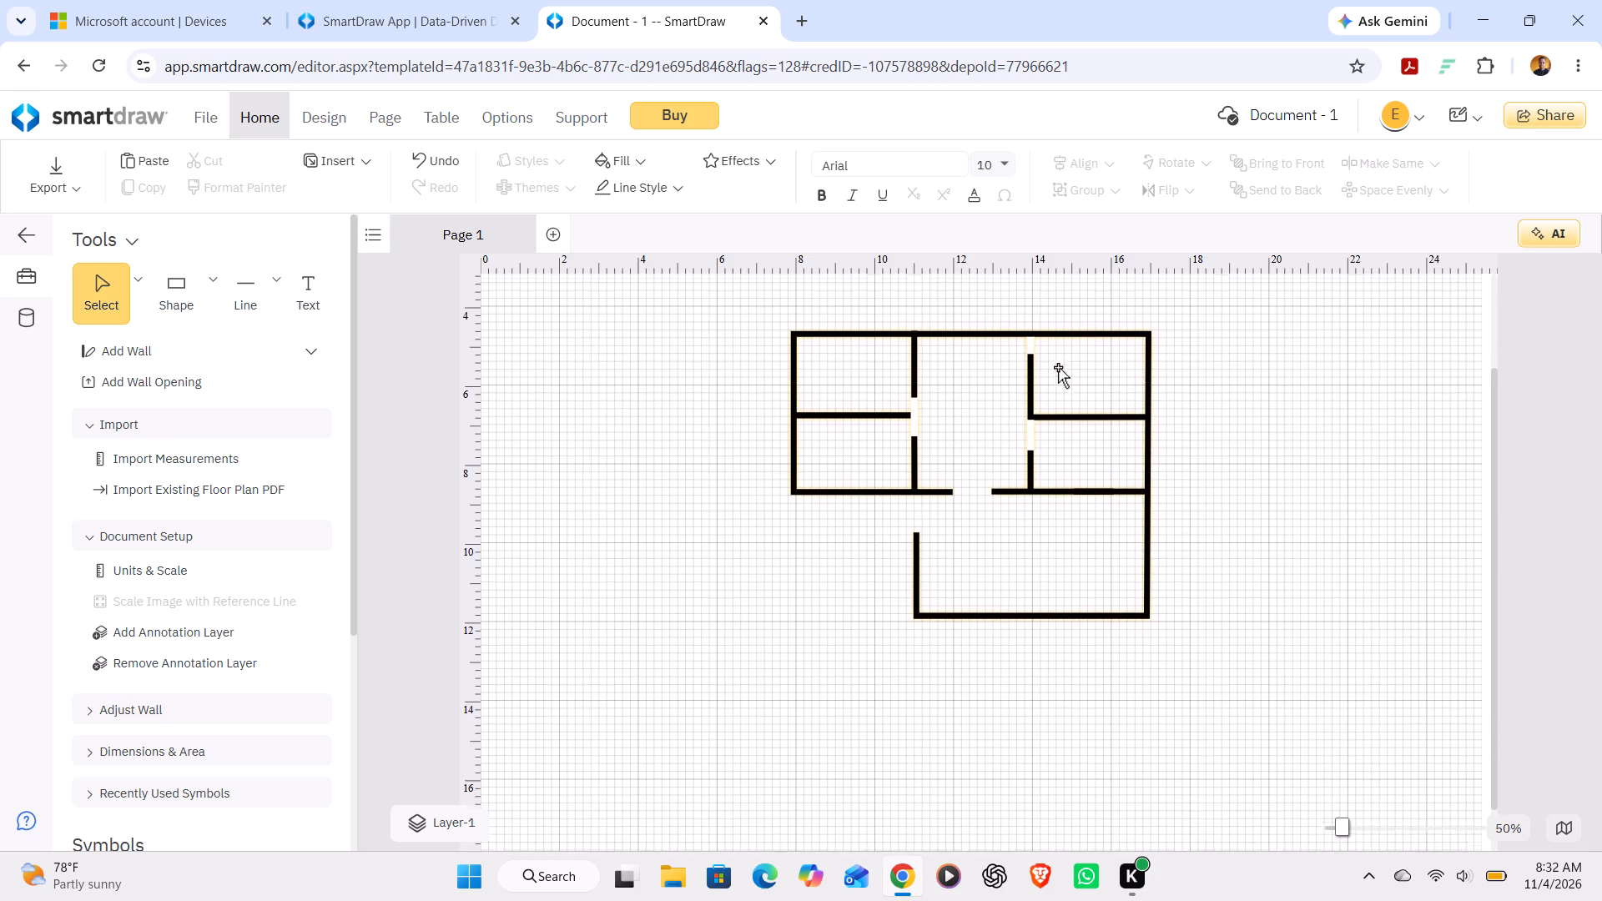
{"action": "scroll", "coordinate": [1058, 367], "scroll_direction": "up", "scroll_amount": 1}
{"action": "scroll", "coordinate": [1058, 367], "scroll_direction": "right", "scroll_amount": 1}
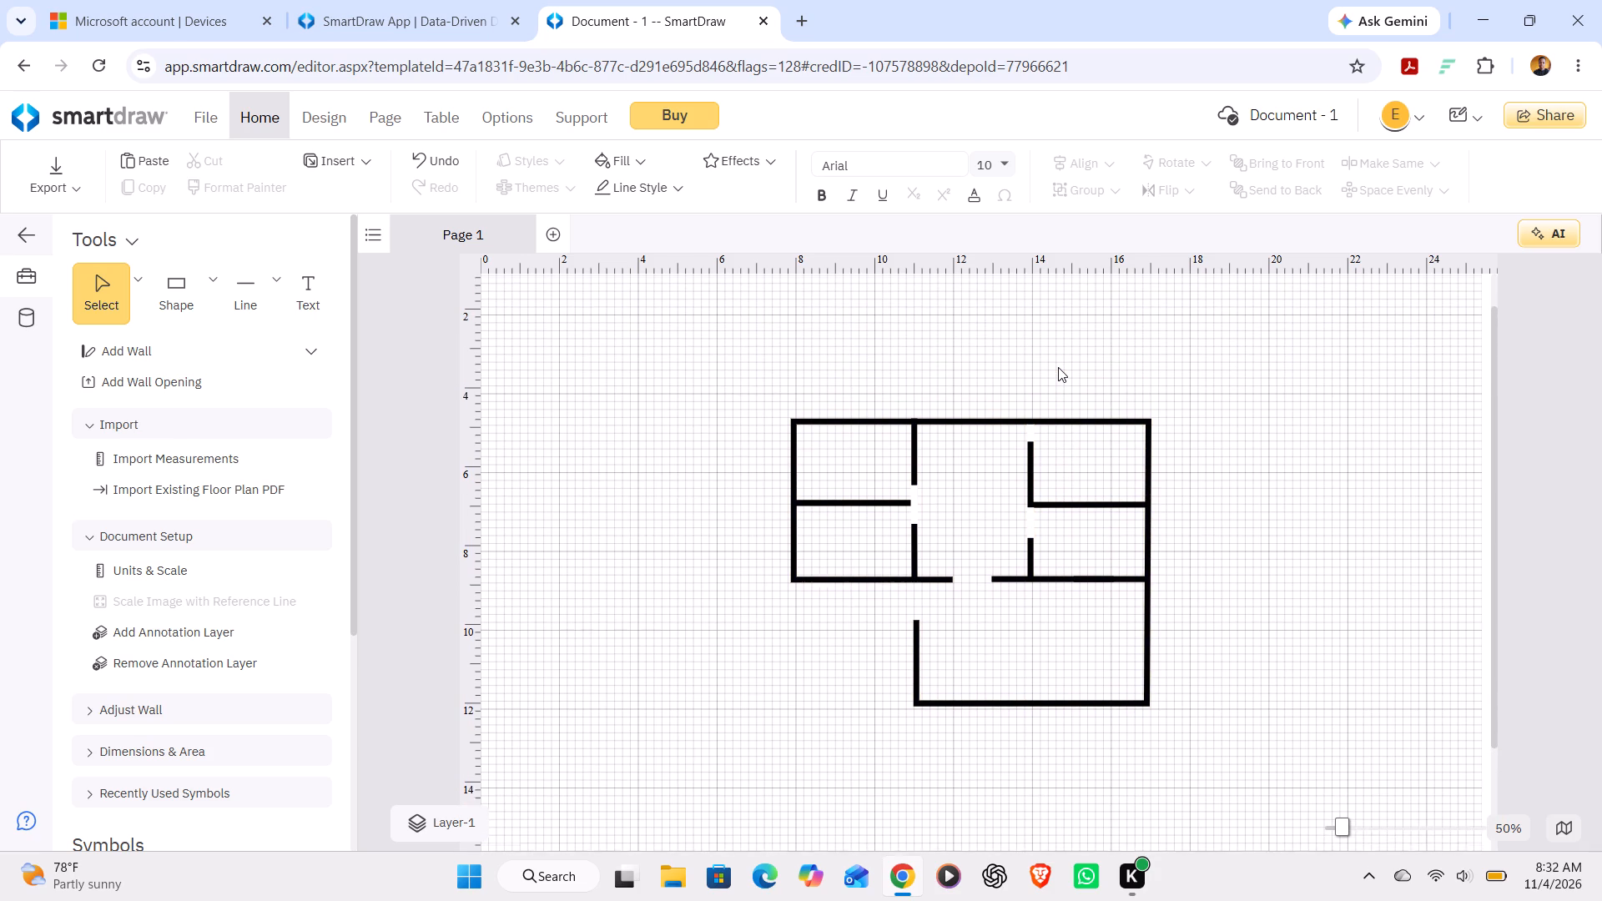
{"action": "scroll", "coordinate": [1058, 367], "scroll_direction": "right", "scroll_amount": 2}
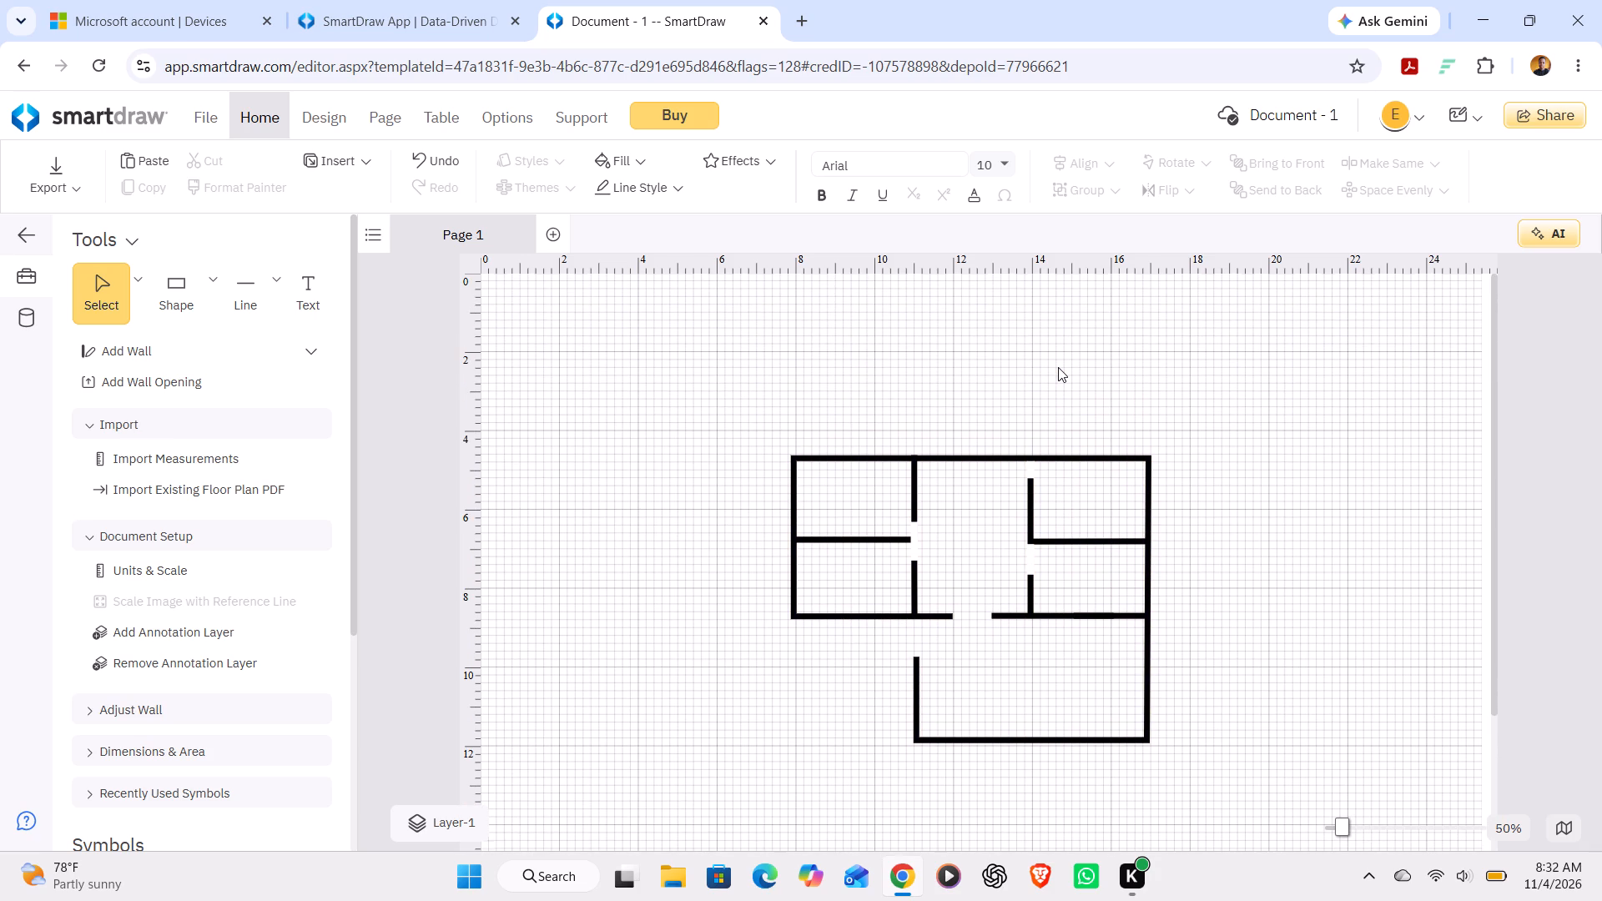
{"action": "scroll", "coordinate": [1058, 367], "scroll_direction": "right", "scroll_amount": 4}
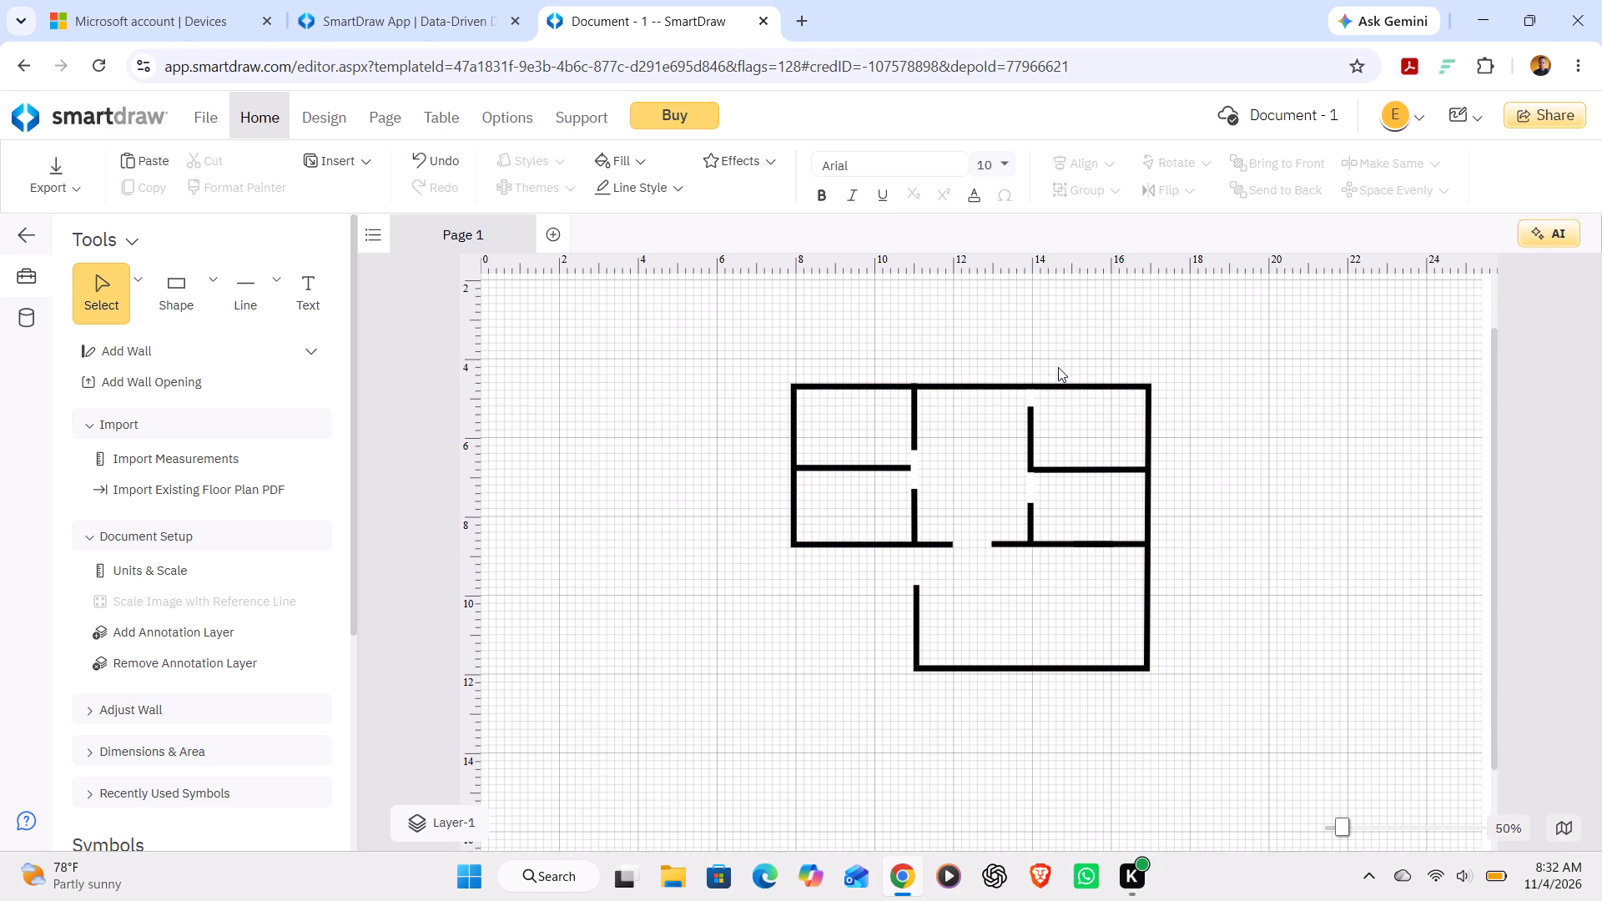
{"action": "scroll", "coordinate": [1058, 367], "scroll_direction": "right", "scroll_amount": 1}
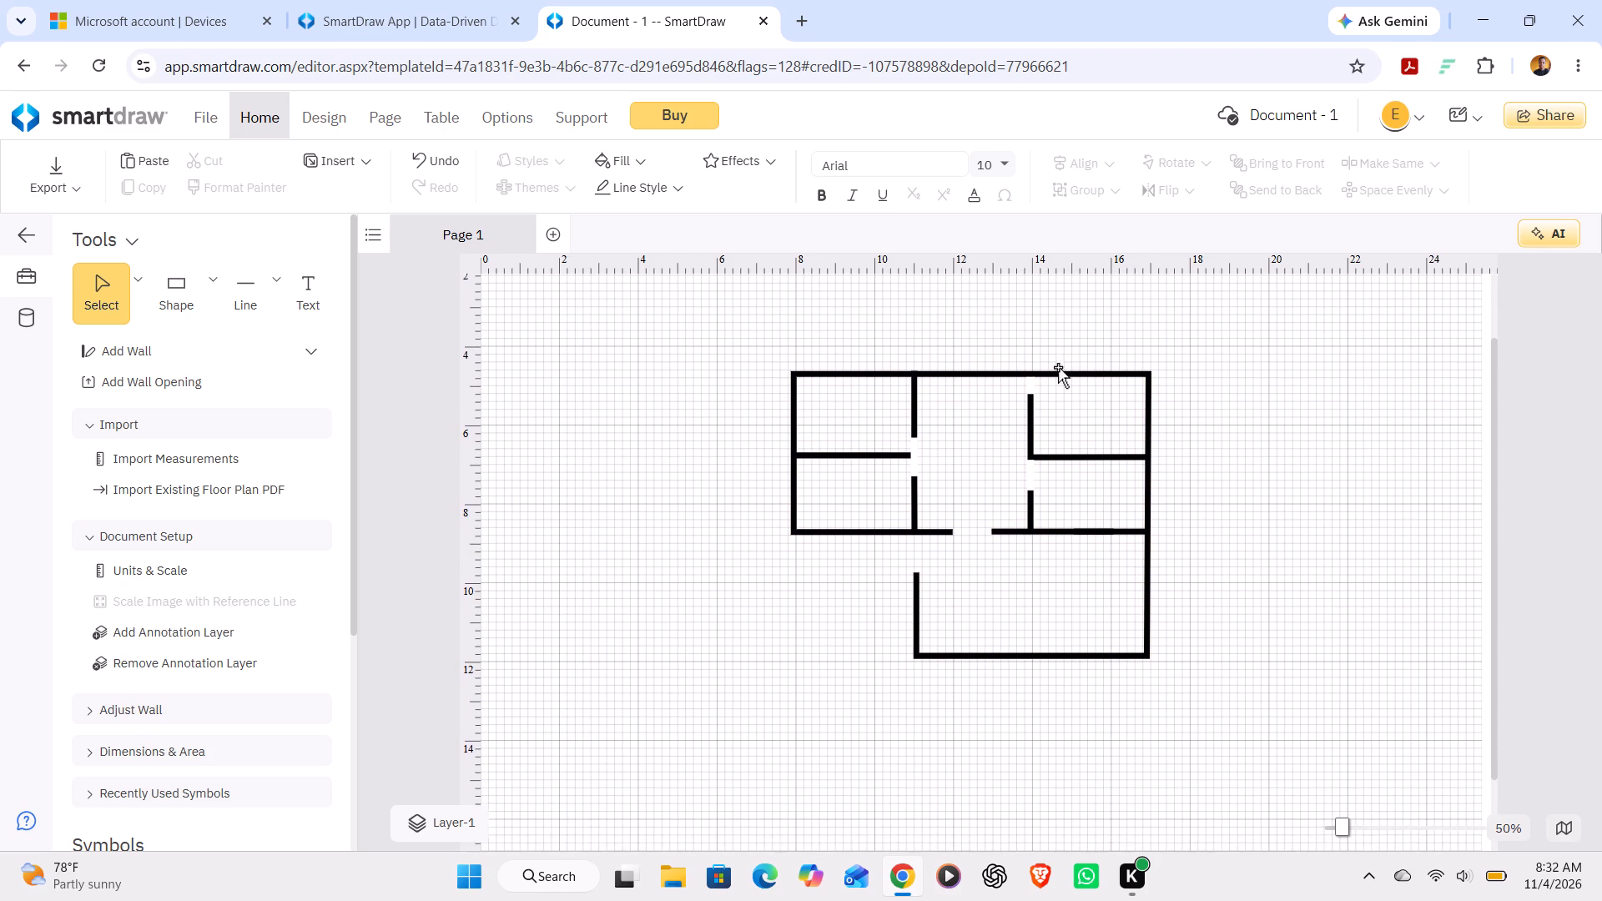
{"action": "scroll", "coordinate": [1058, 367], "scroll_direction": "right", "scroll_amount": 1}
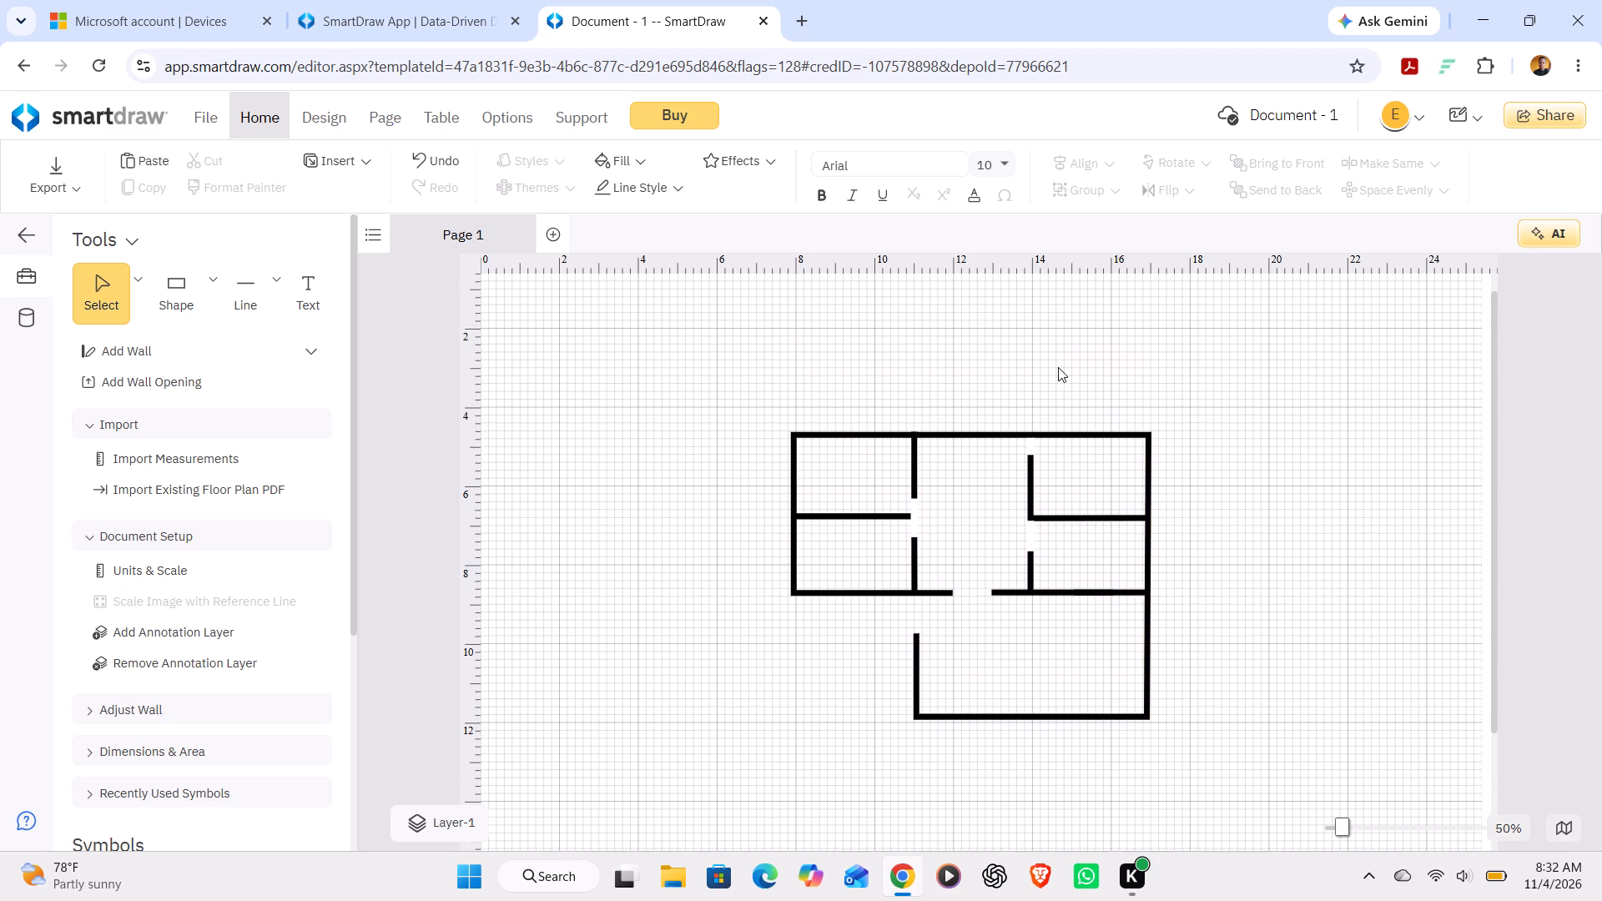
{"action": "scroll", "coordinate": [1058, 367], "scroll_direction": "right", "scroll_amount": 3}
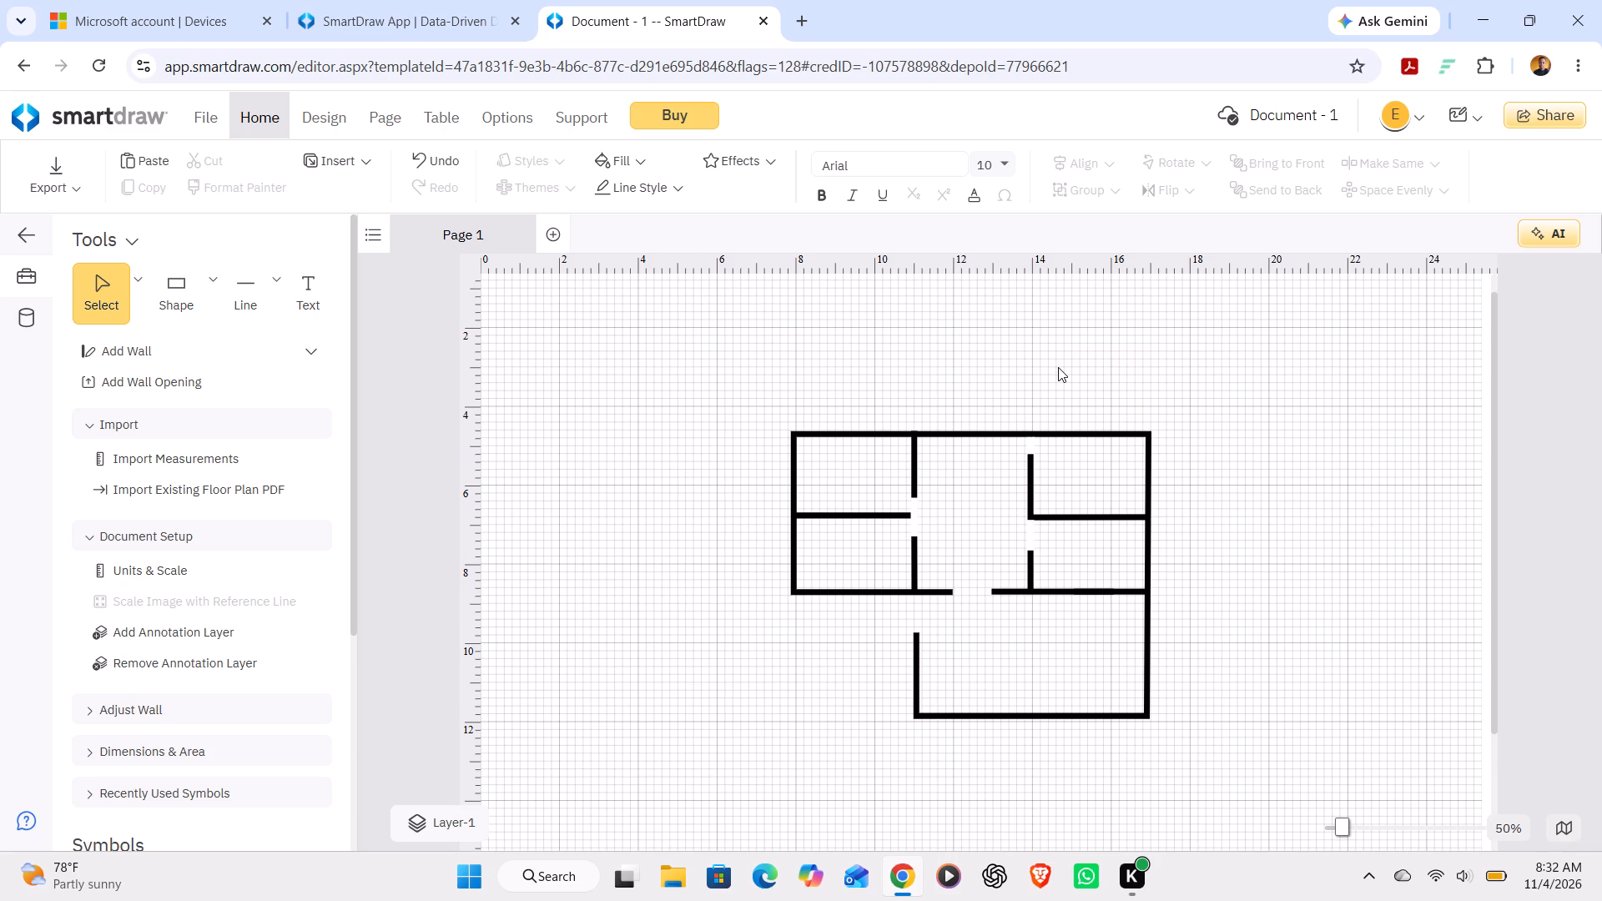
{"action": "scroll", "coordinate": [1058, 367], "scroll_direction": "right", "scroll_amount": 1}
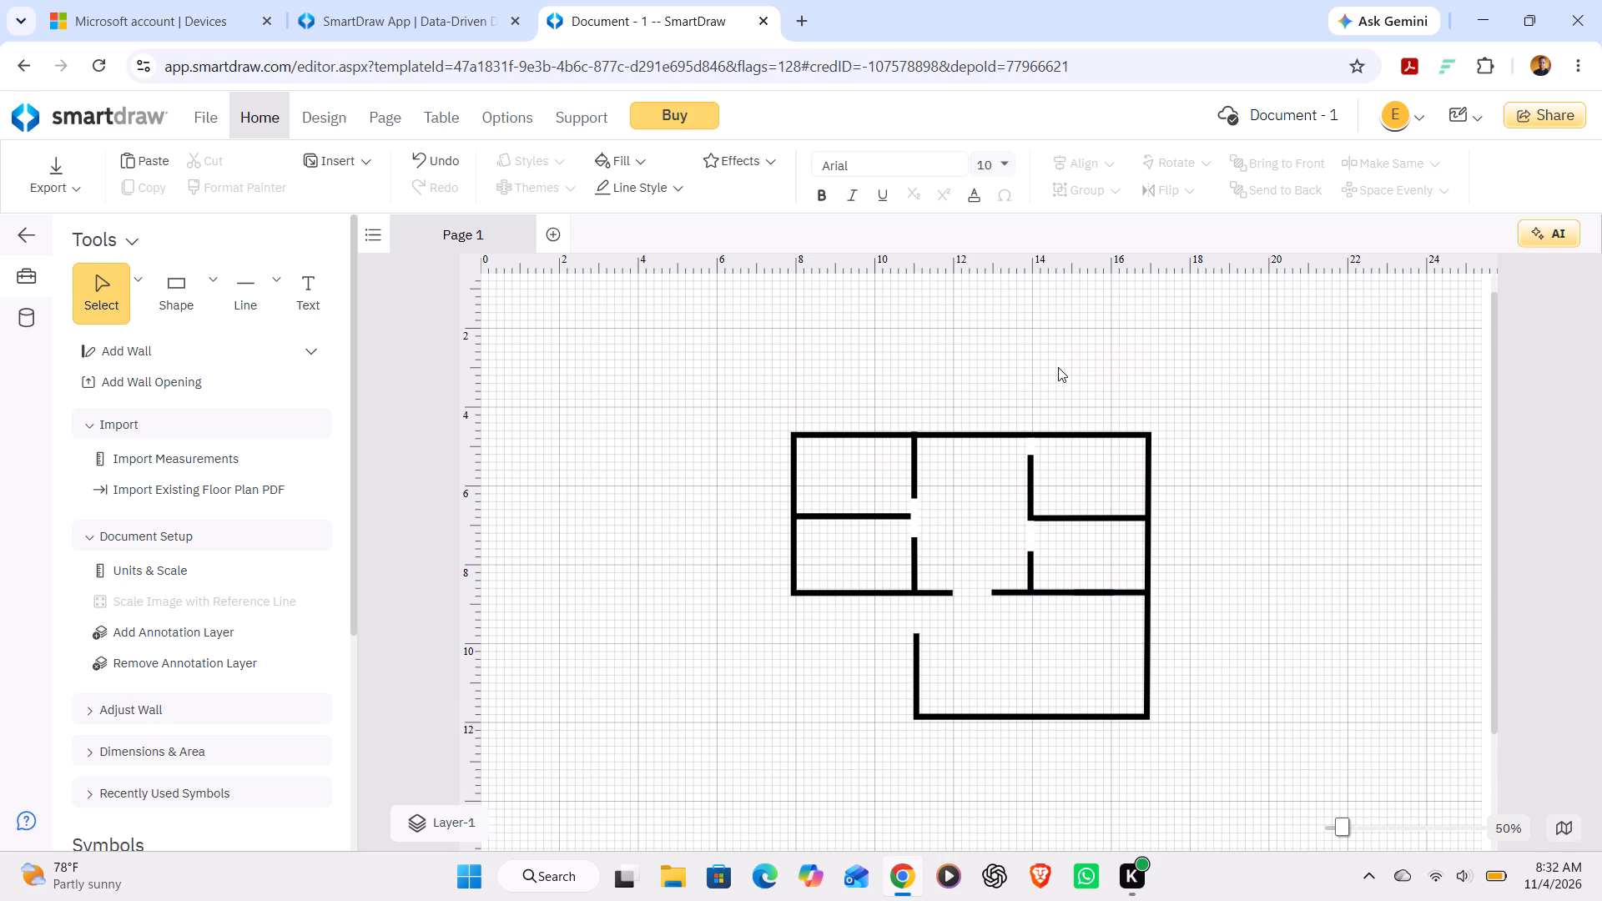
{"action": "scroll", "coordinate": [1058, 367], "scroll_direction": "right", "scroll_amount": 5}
Examine the floor plan's placement on the page, comparing the blank space above and below the walls.
{"action": "scroll", "coordinate": [1058, 367], "scroll_direction": "right", "scroll_amount": 1}
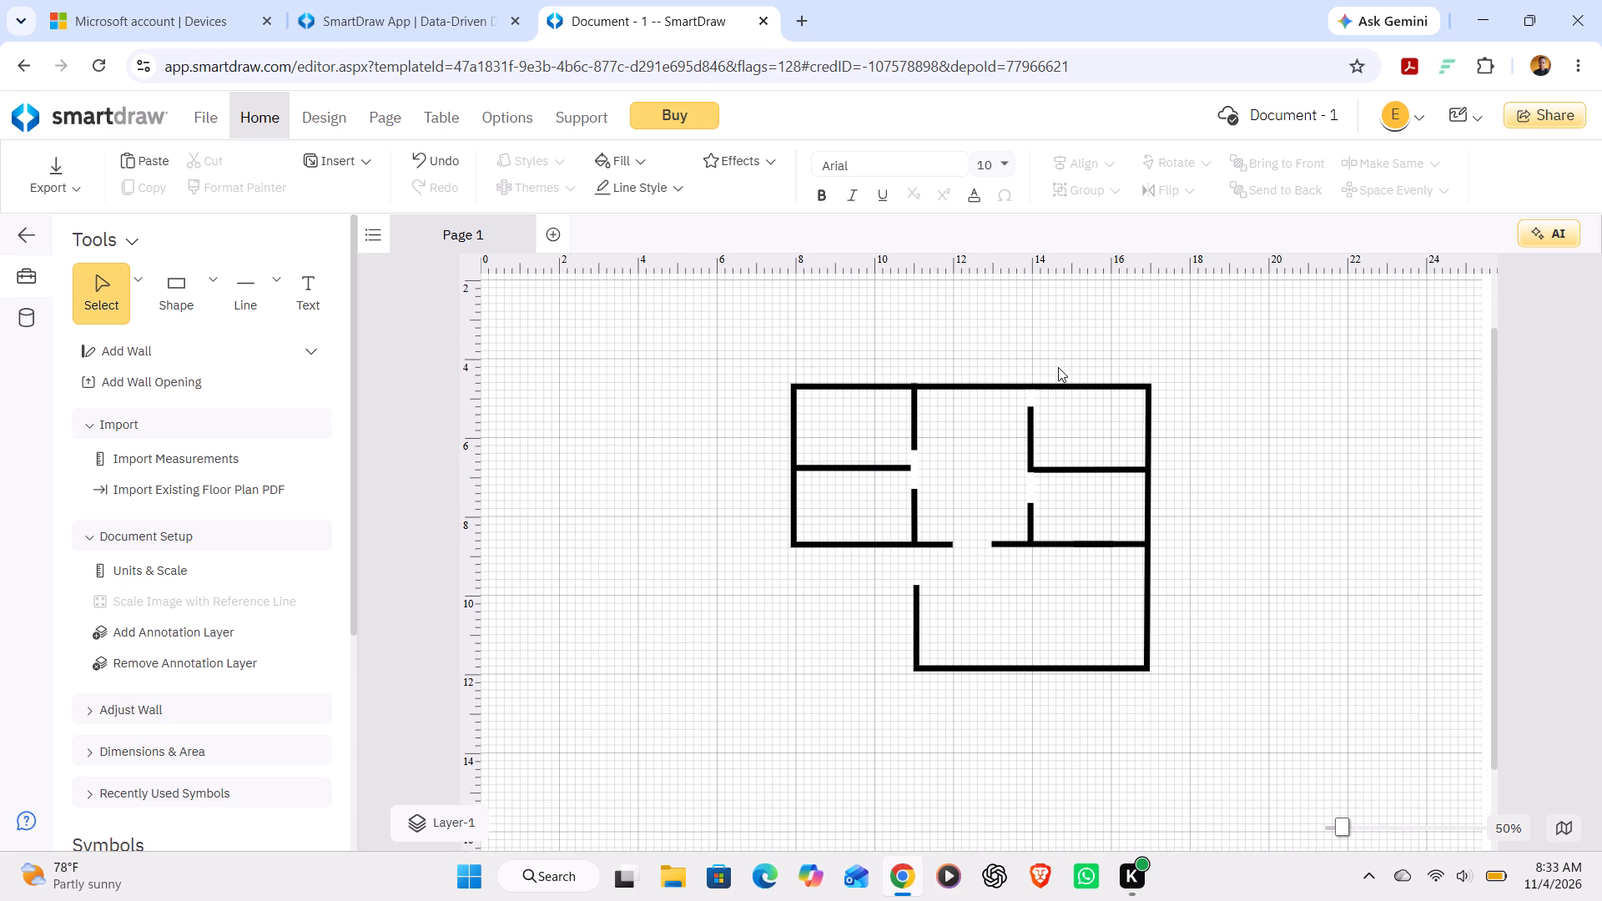
{"action": "scroll", "coordinate": [1058, 367], "scroll_direction": "right", "scroll_amount": 1}
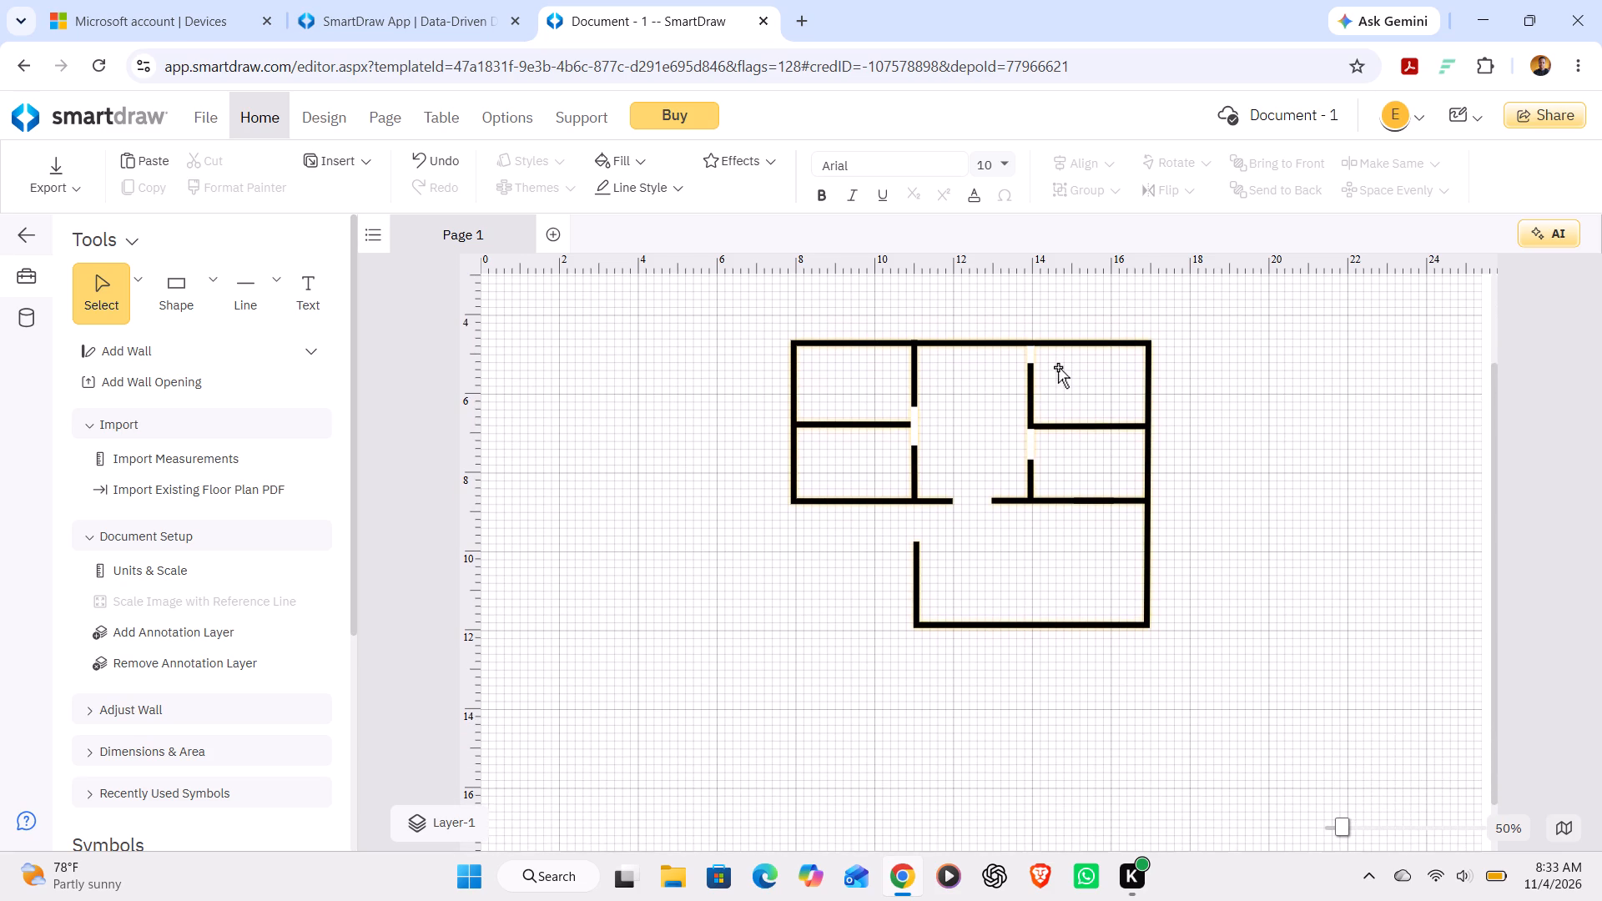
{"action": "scroll", "coordinate": [1058, 367], "scroll_direction": "right", "scroll_amount": 1}
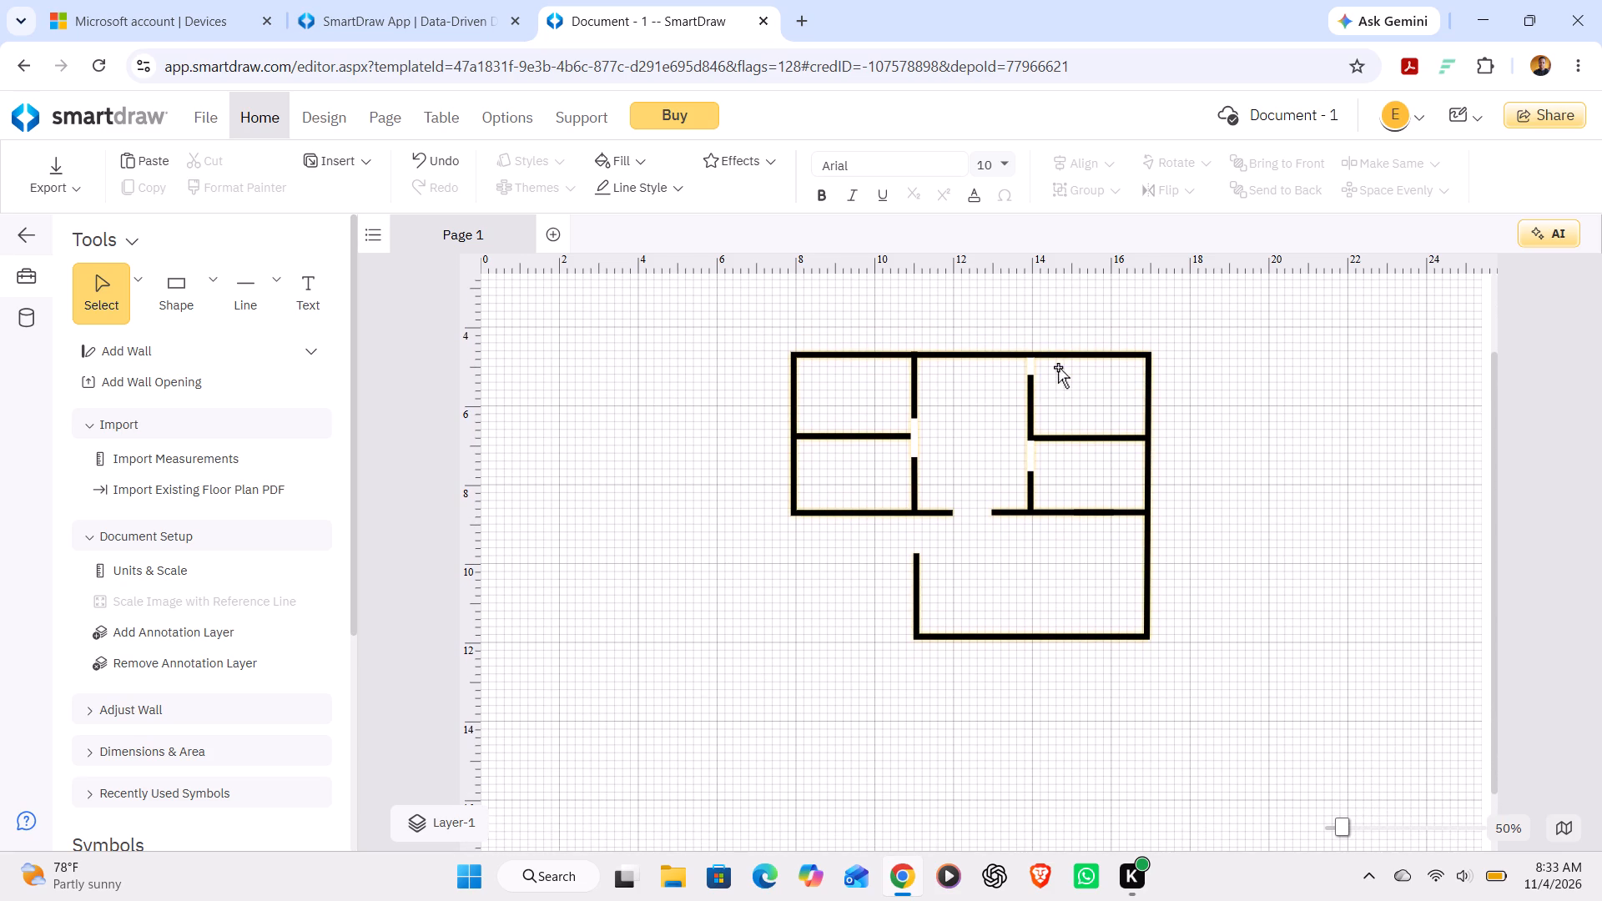
{"action": "scroll", "coordinate": [1058, 367], "scroll_direction": "right", "scroll_amount": 3}
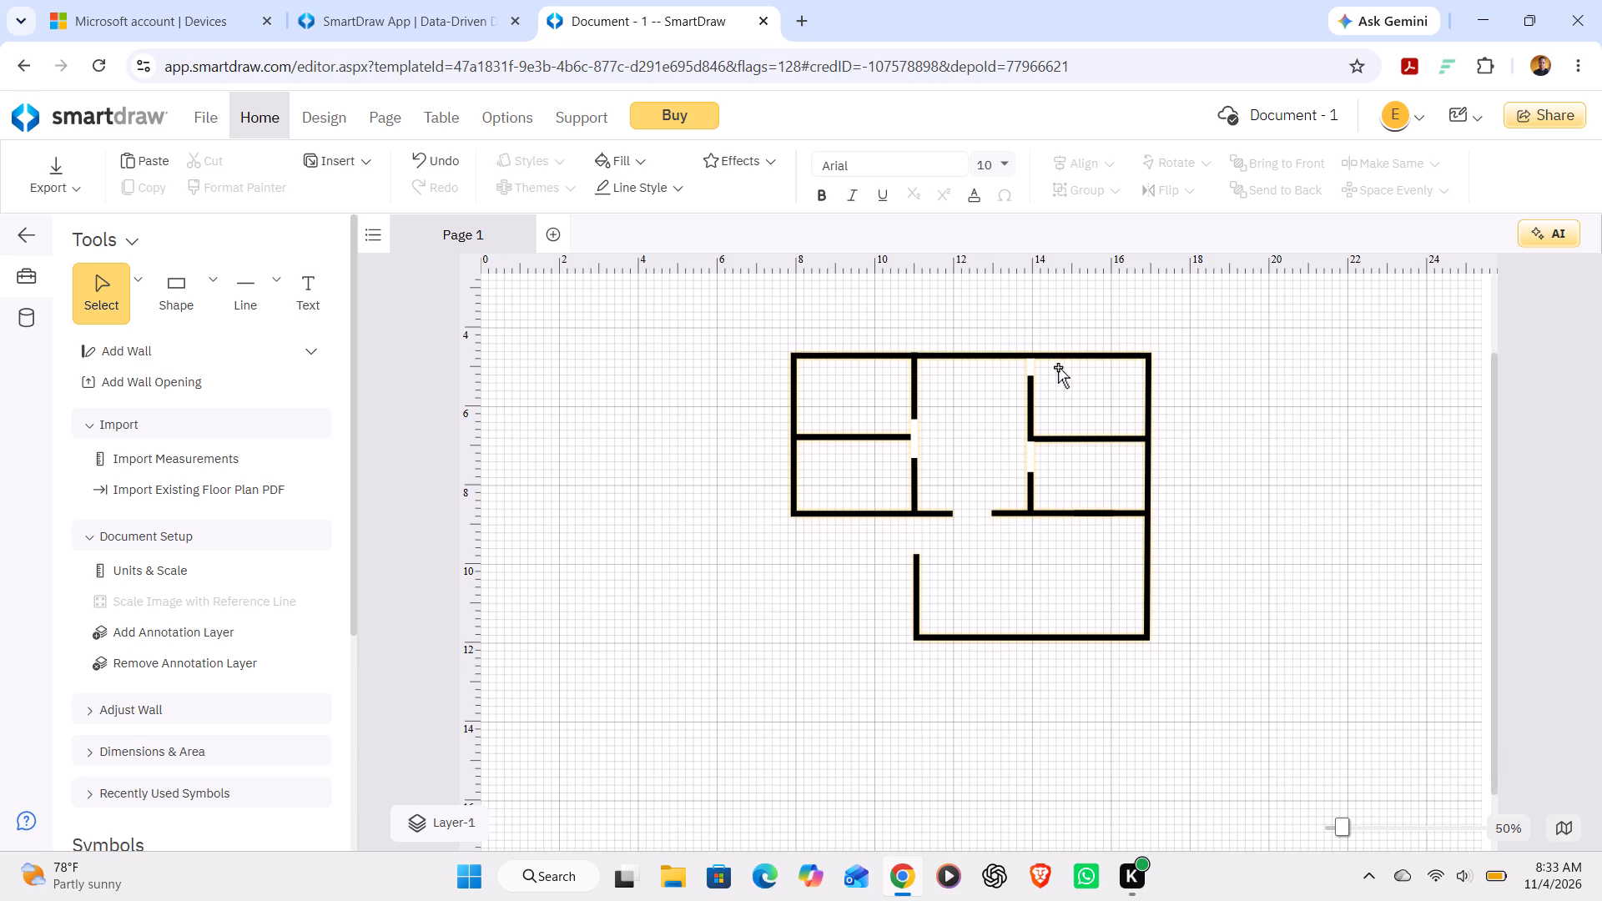
{"action": "scroll", "coordinate": [1058, 367], "scroll_direction": "right", "scroll_amount": 1}
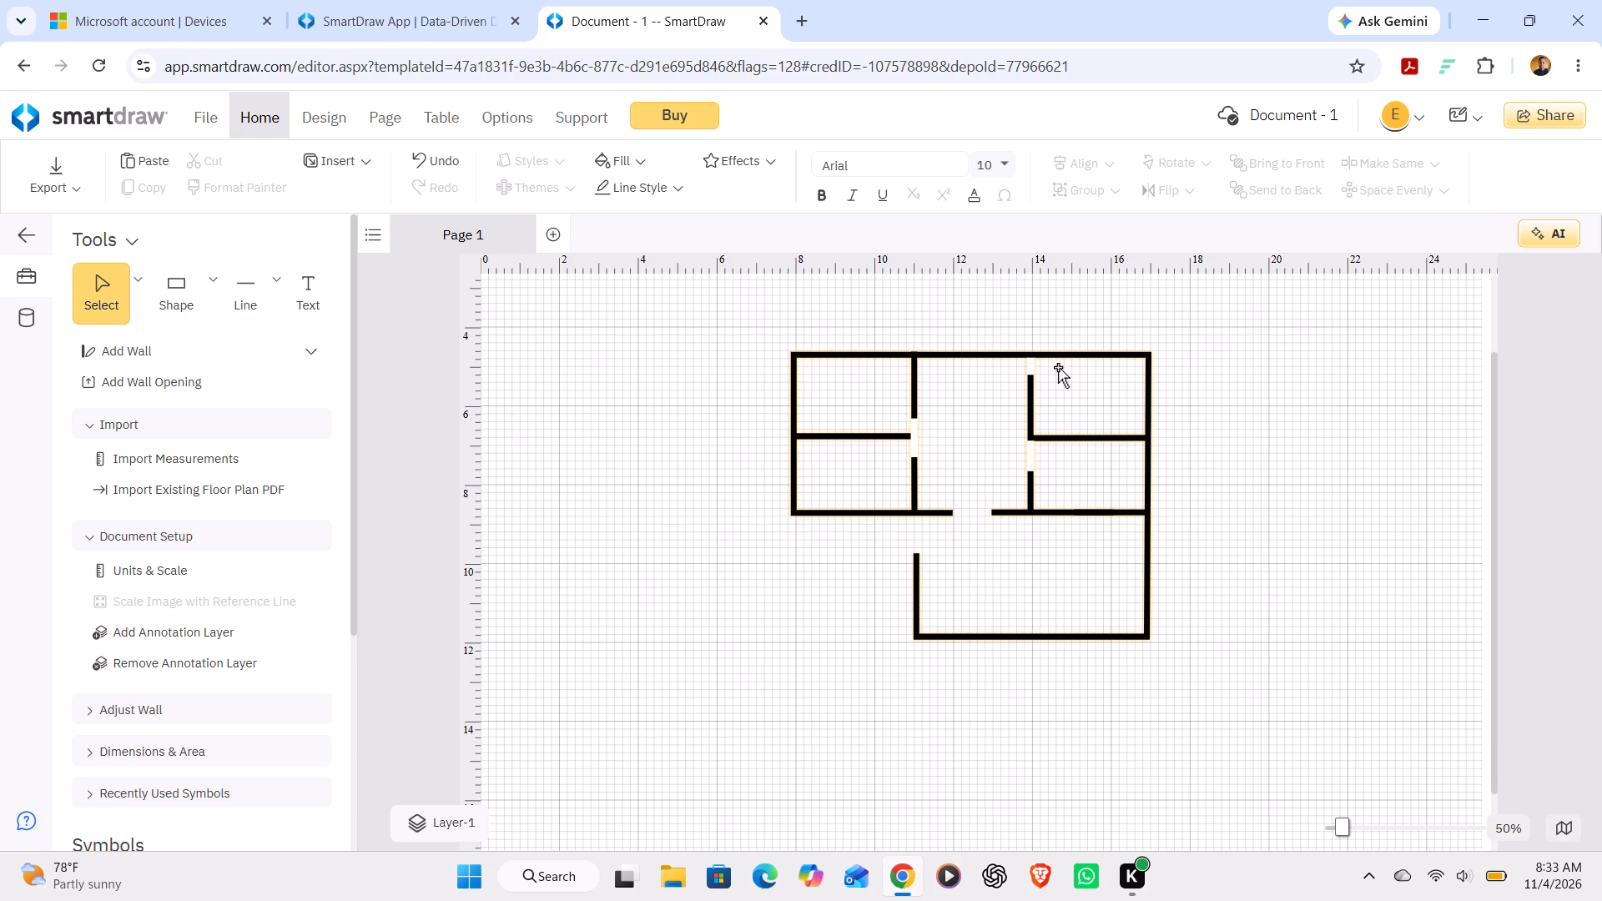
{"action": "scroll", "coordinate": [1058, 367], "scroll_direction": "right", "scroll_amount": 1}
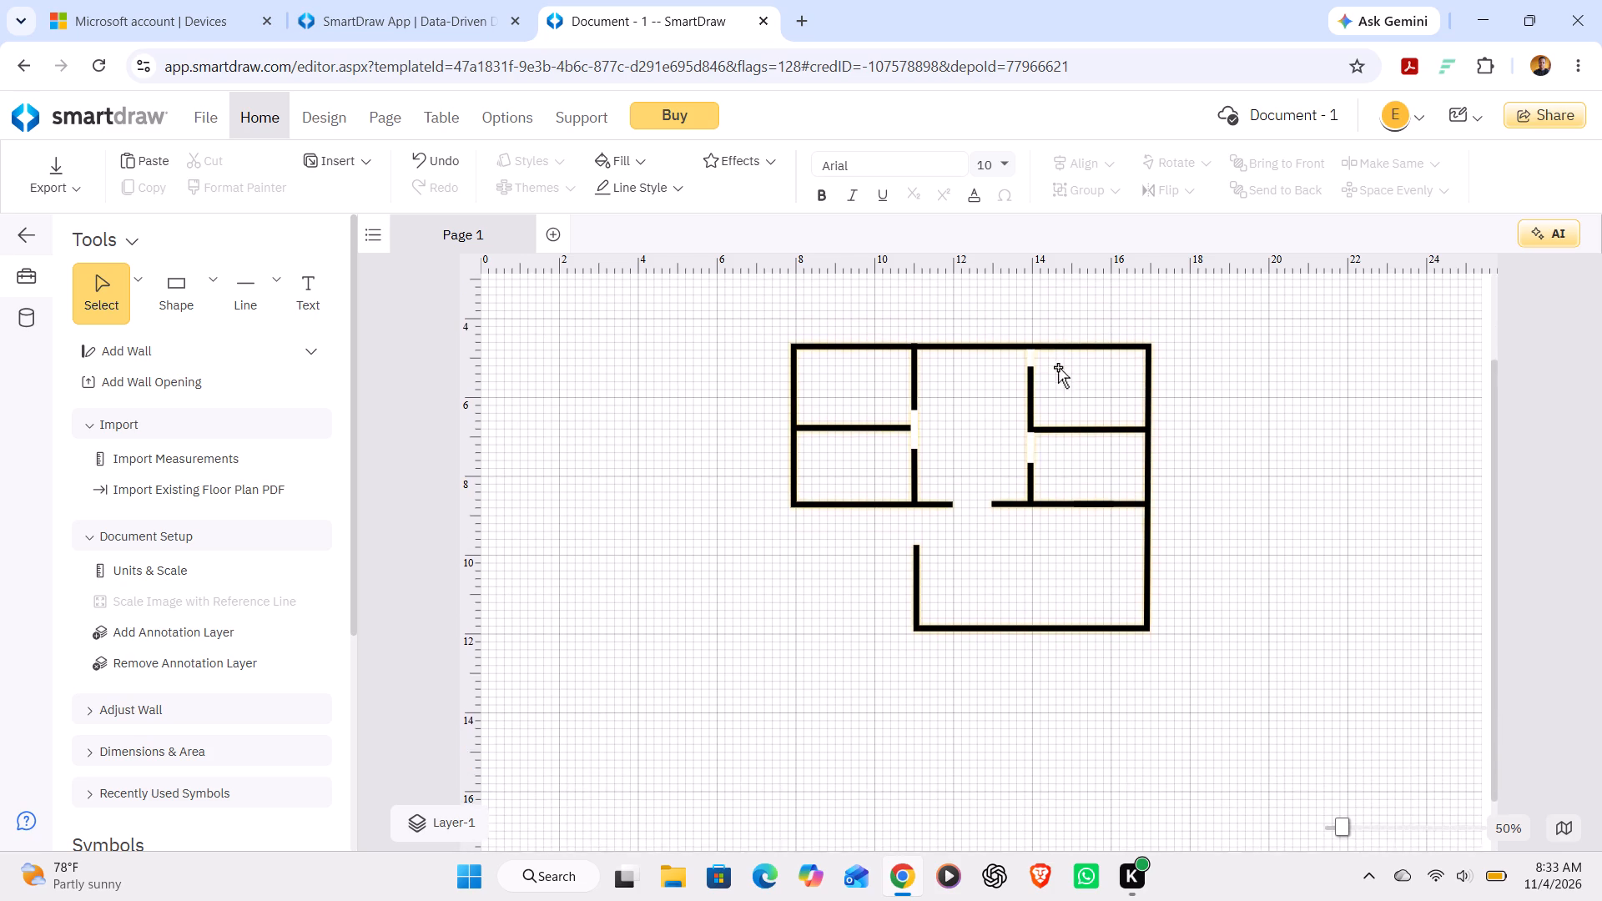
{"action": "scroll", "coordinate": [1058, 367], "scroll_direction": "right", "scroll_amount": 1}
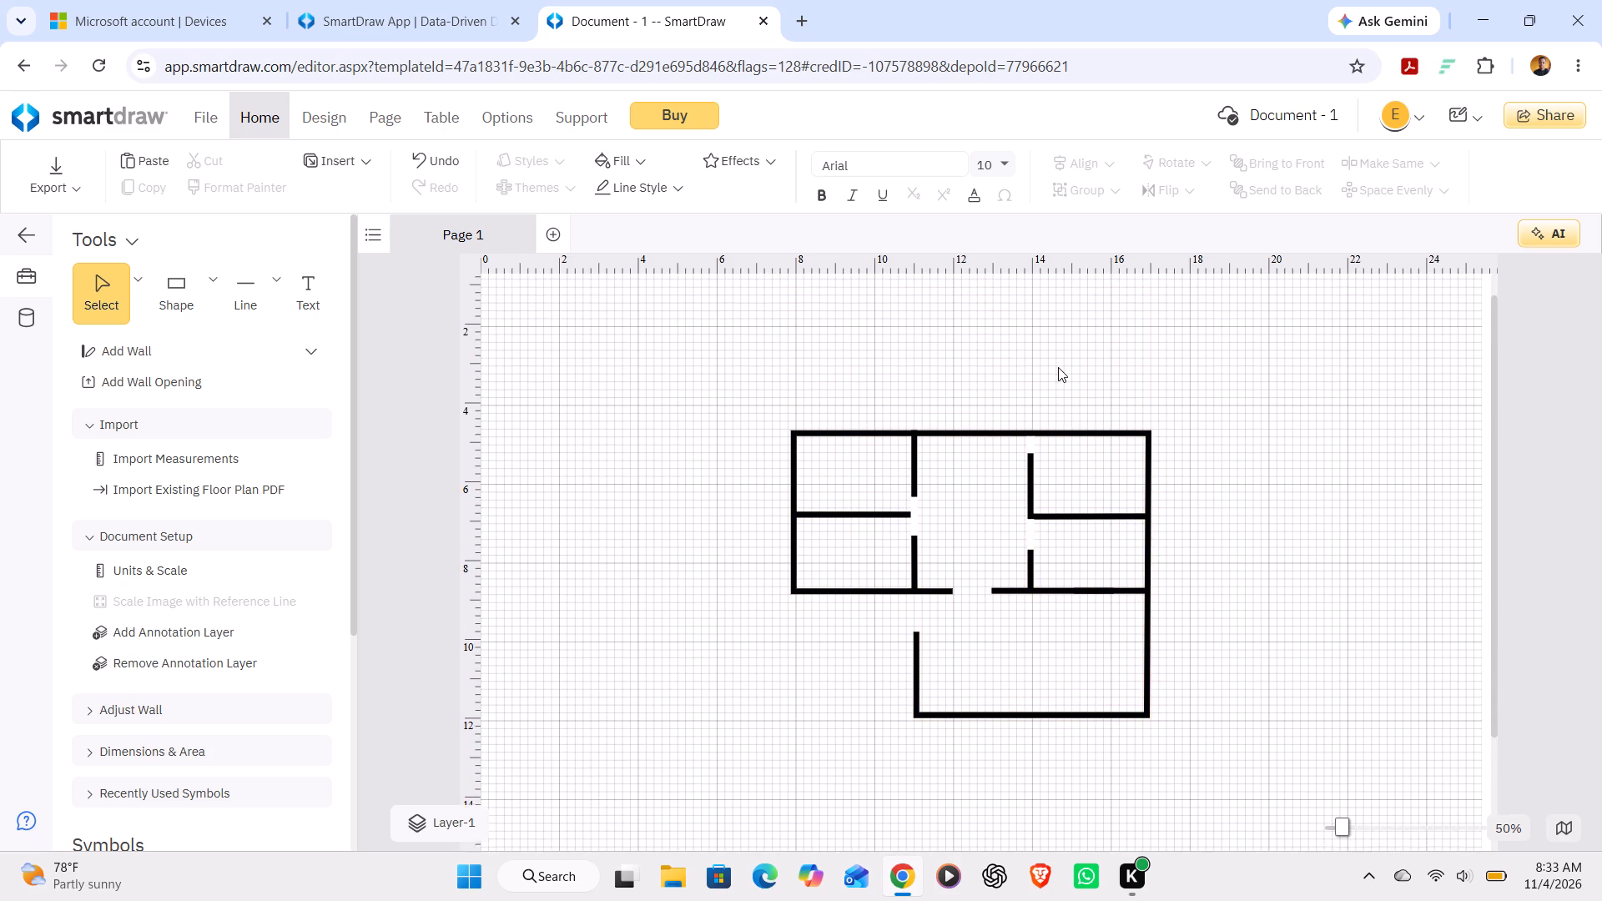
{"action": "scroll", "coordinate": [1058, 367], "scroll_direction": "right", "scroll_amount": 1}
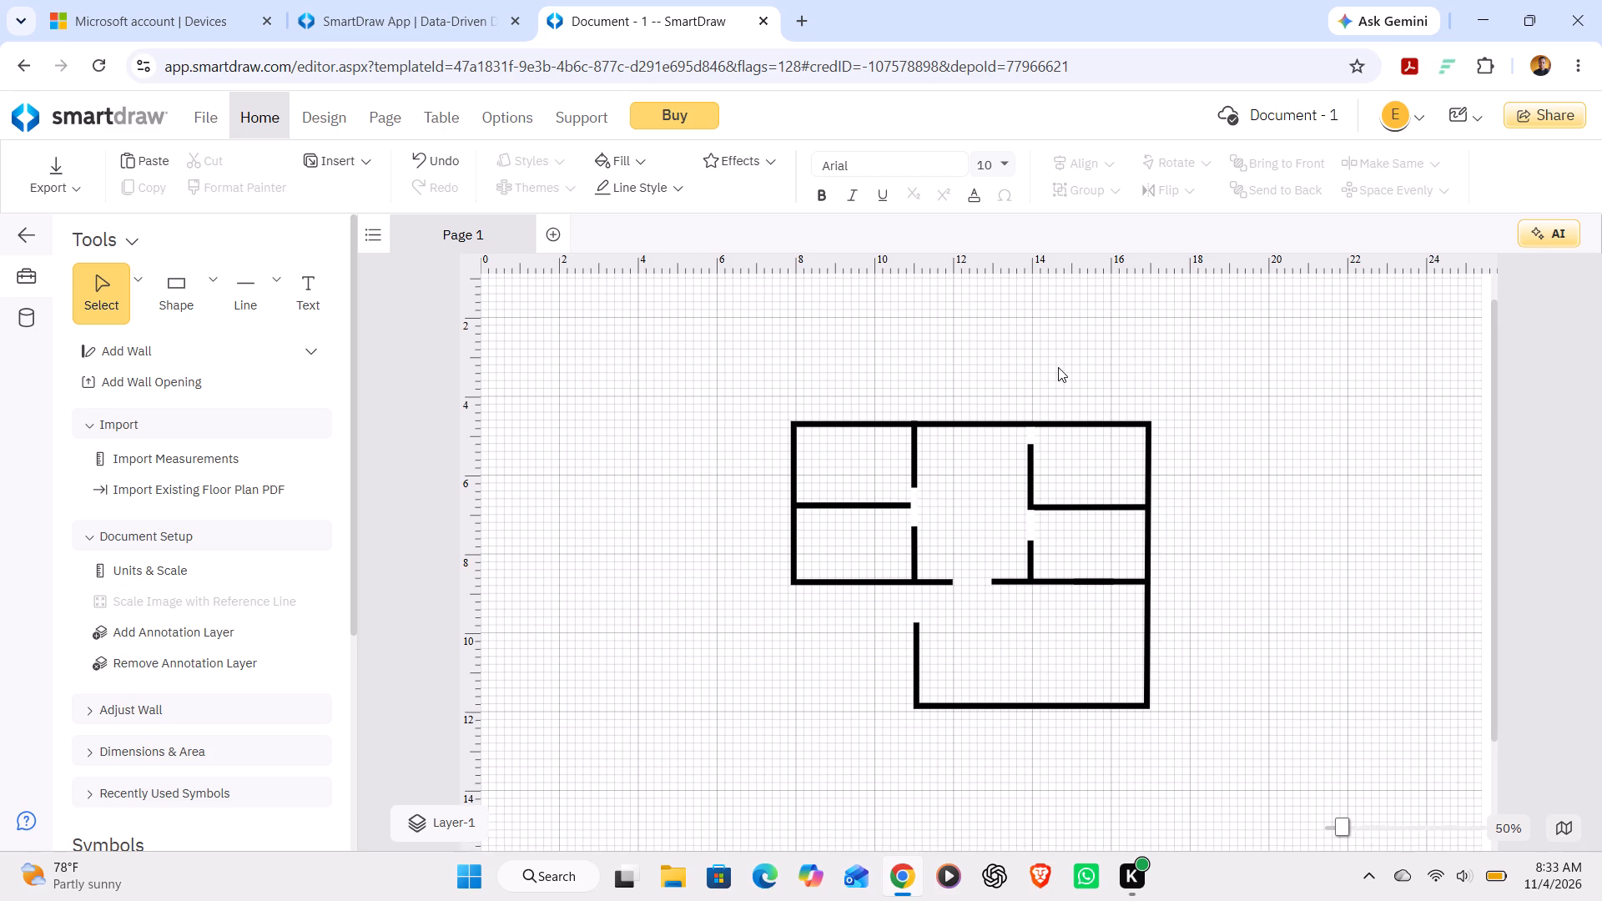
{"action": "scroll", "coordinate": [1058, 367], "scroll_direction": "right", "scroll_amount": 1}
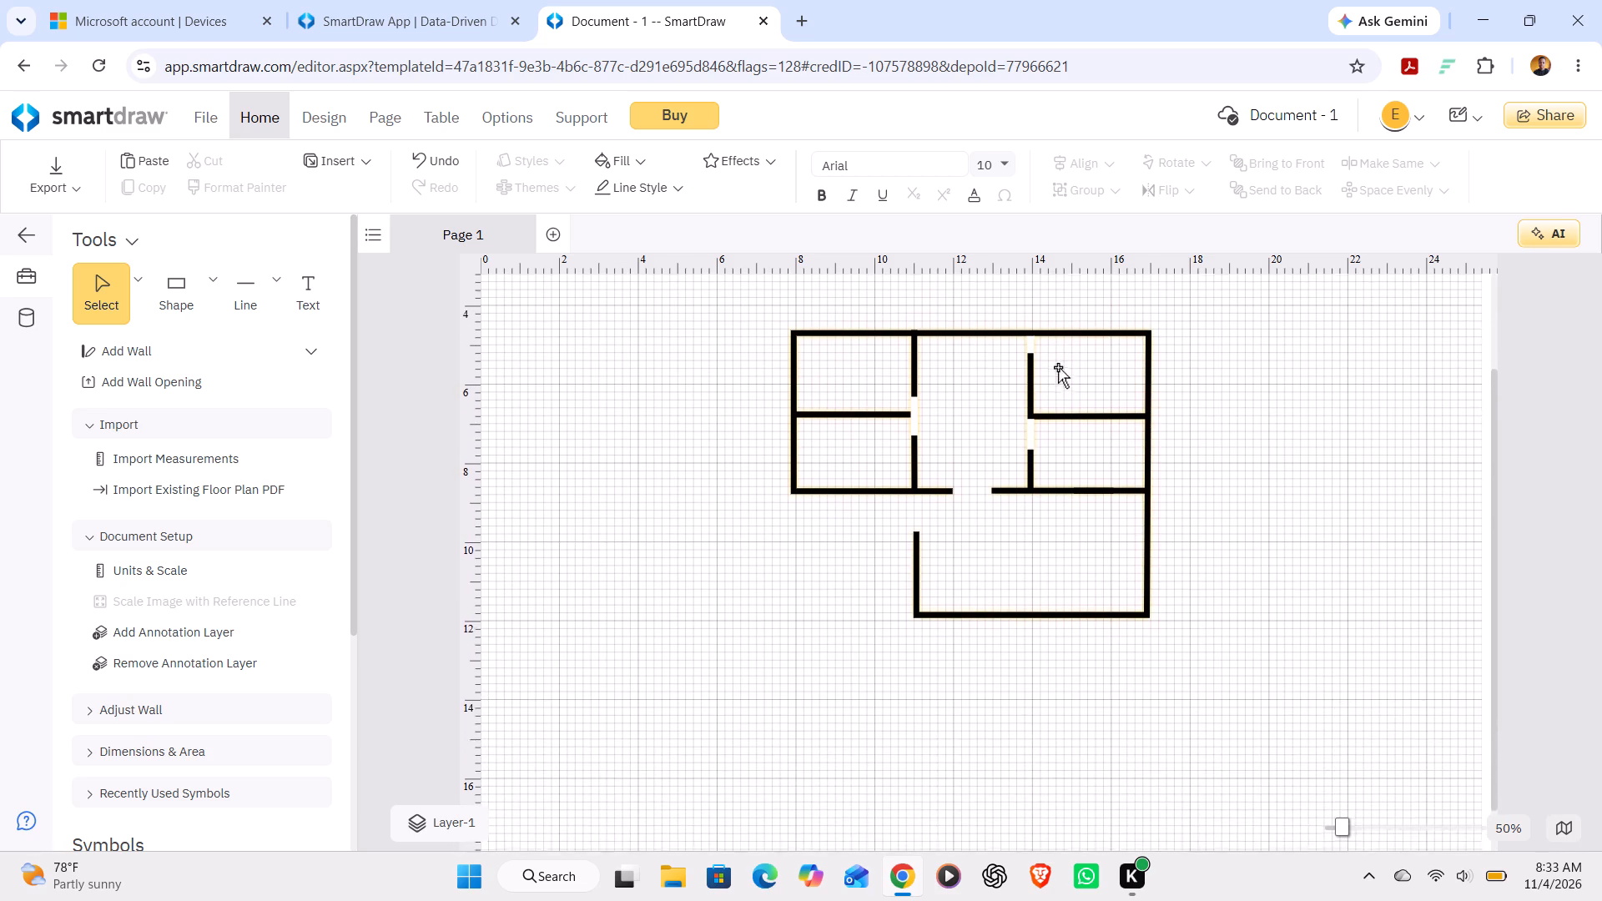
{"action": "scroll", "coordinate": [1058, 367], "scroll_direction": "right", "scroll_amount": 1}
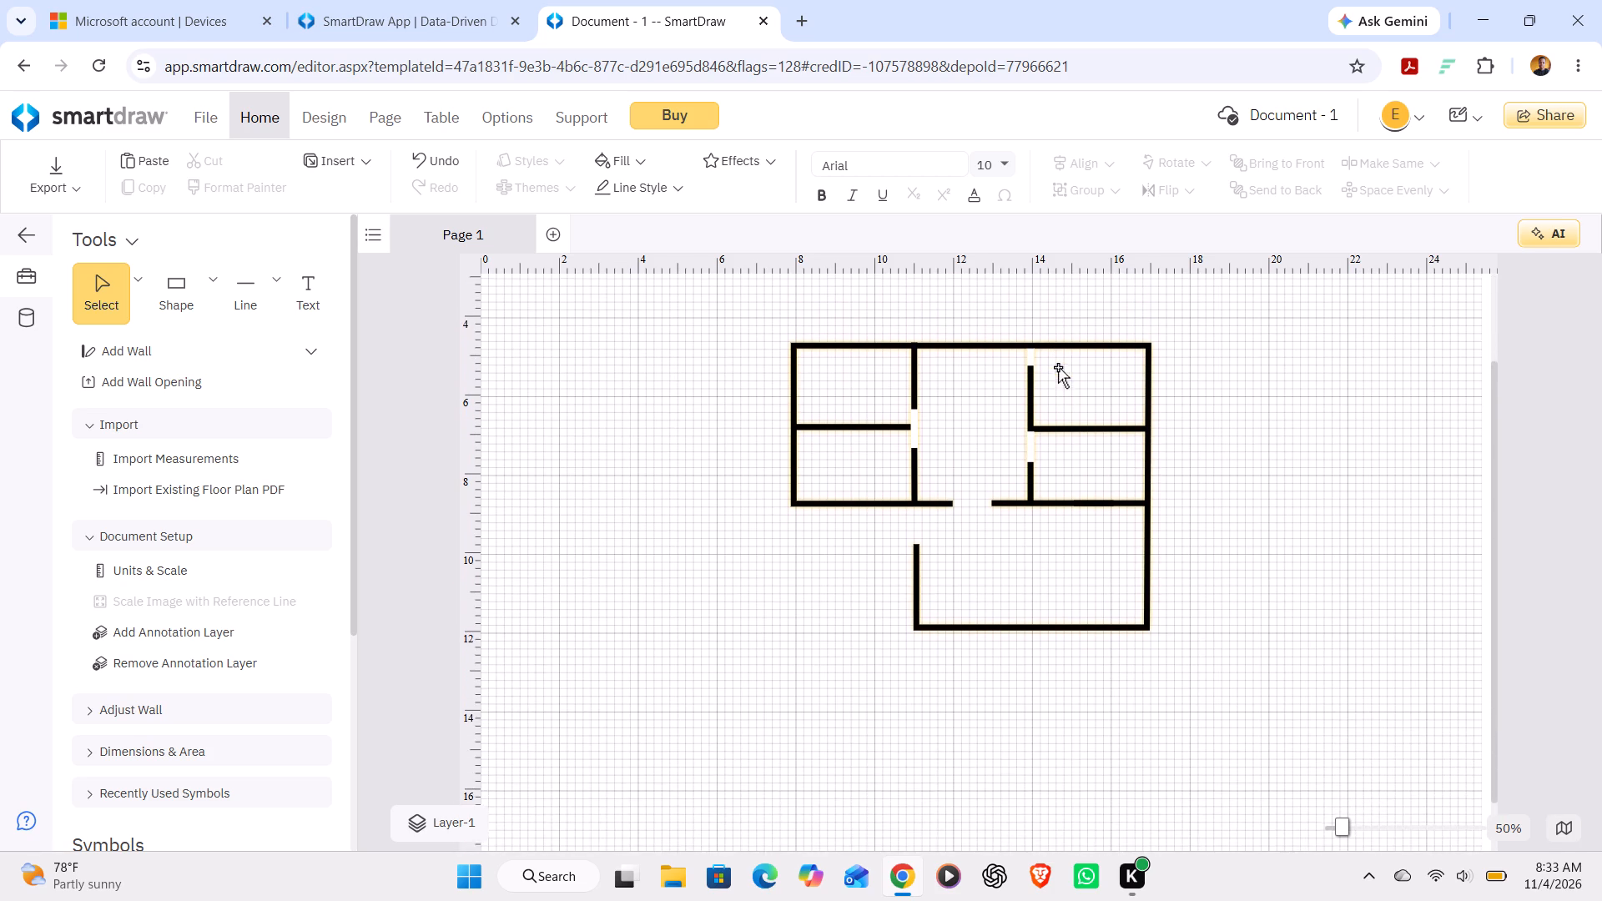
{"action": "scroll", "coordinate": [1058, 367], "scroll_direction": "right", "scroll_amount": 2}
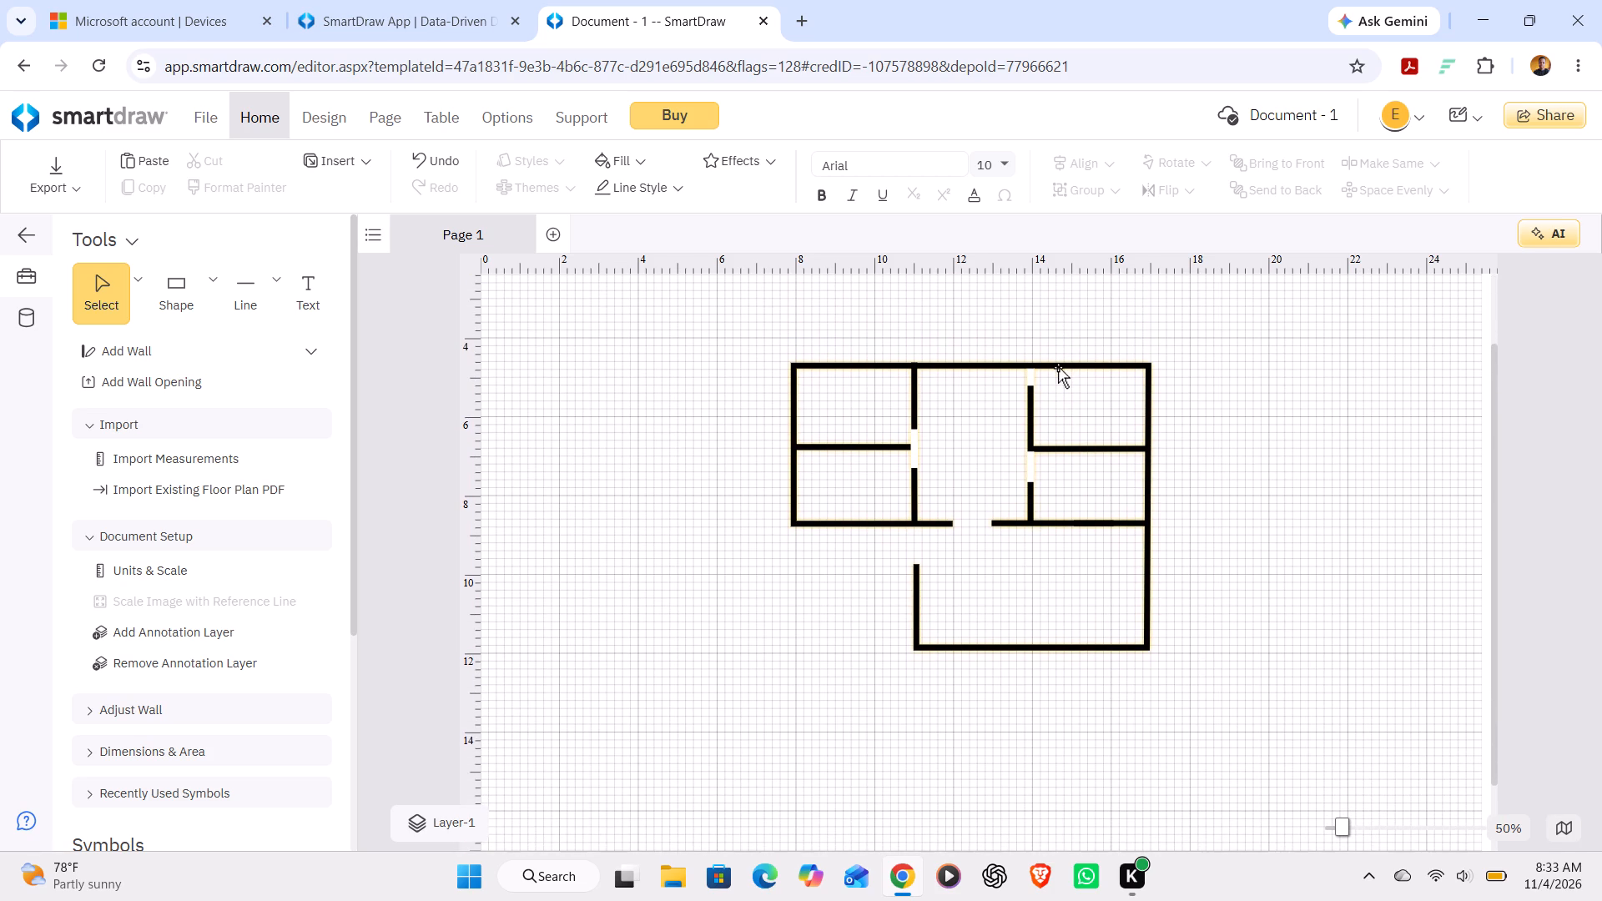
{"action": "scroll", "coordinate": [1058, 367], "scroll_direction": "right", "scroll_amount": 1}
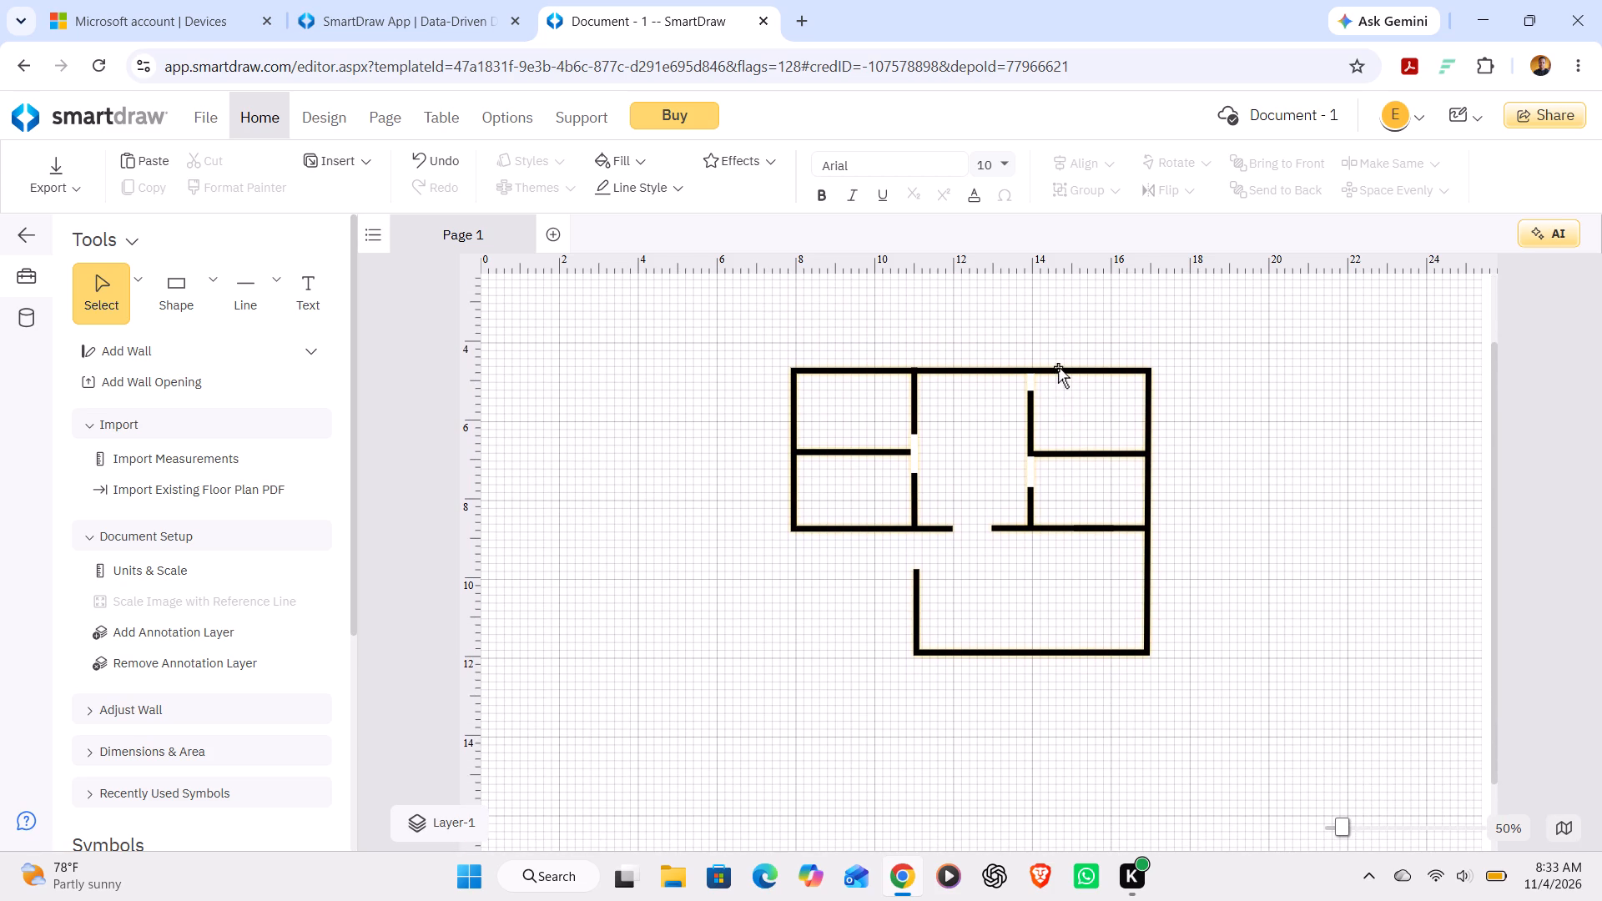
{"action": "scroll", "coordinate": [1058, 367], "scroll_direction": "right", "scroll_amount": 2}
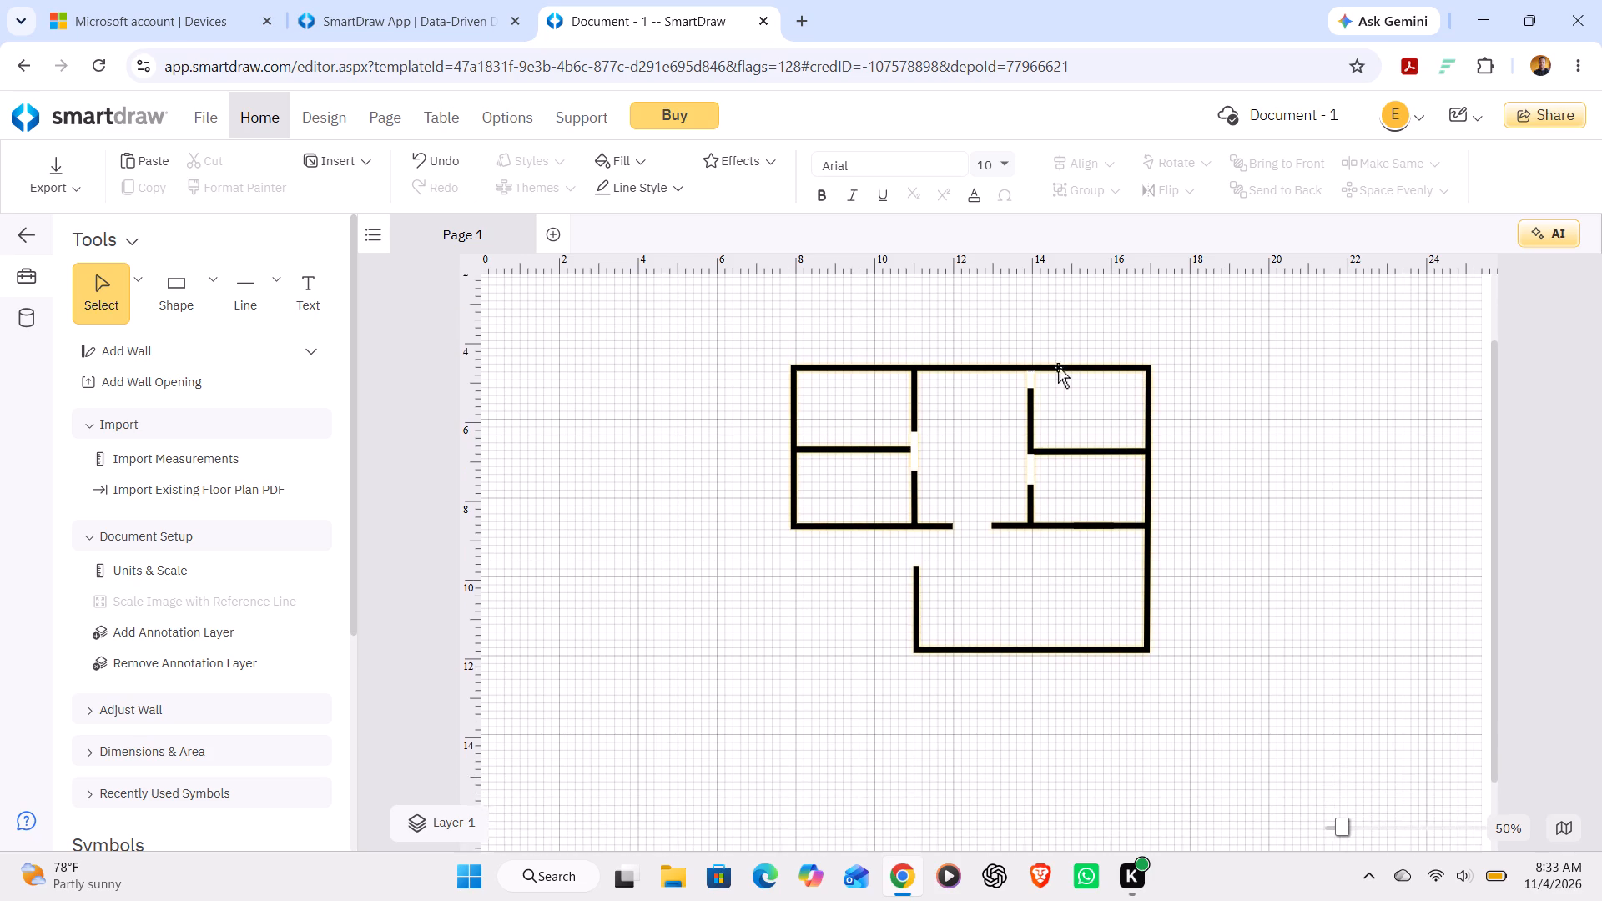
{"action": "scroll", "coordinate": [1058, 367], "scroll_direction": "right", "scroll_amount": 1}
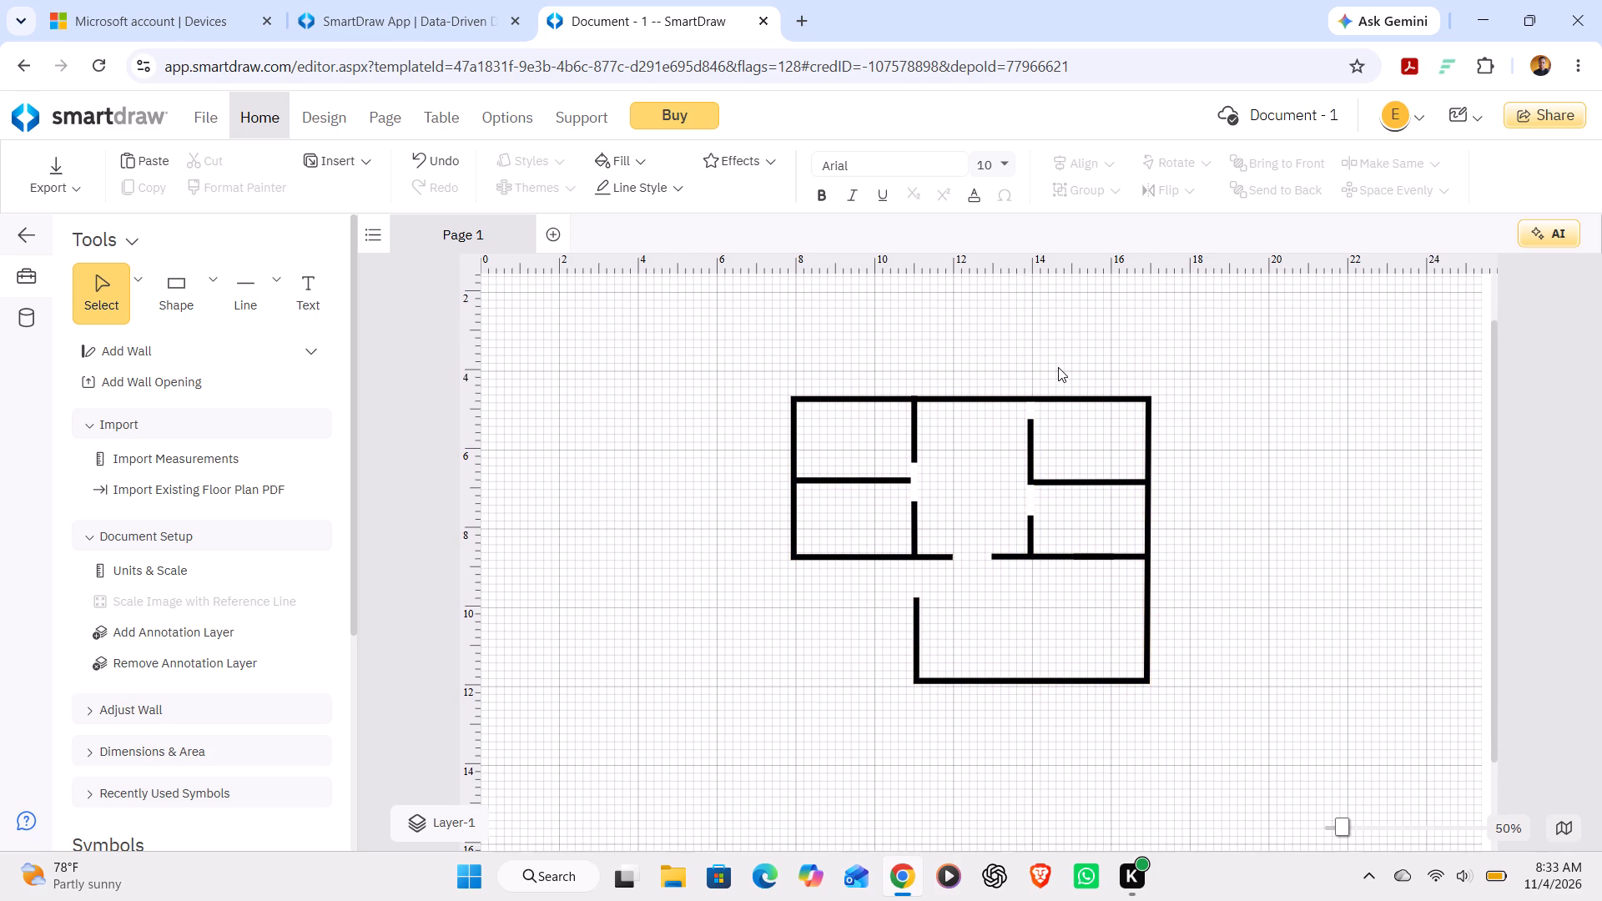
{"action": "scroll", "coordinate": [1058, 367], "scroll_direction": "right", "scroll_amount": 1}
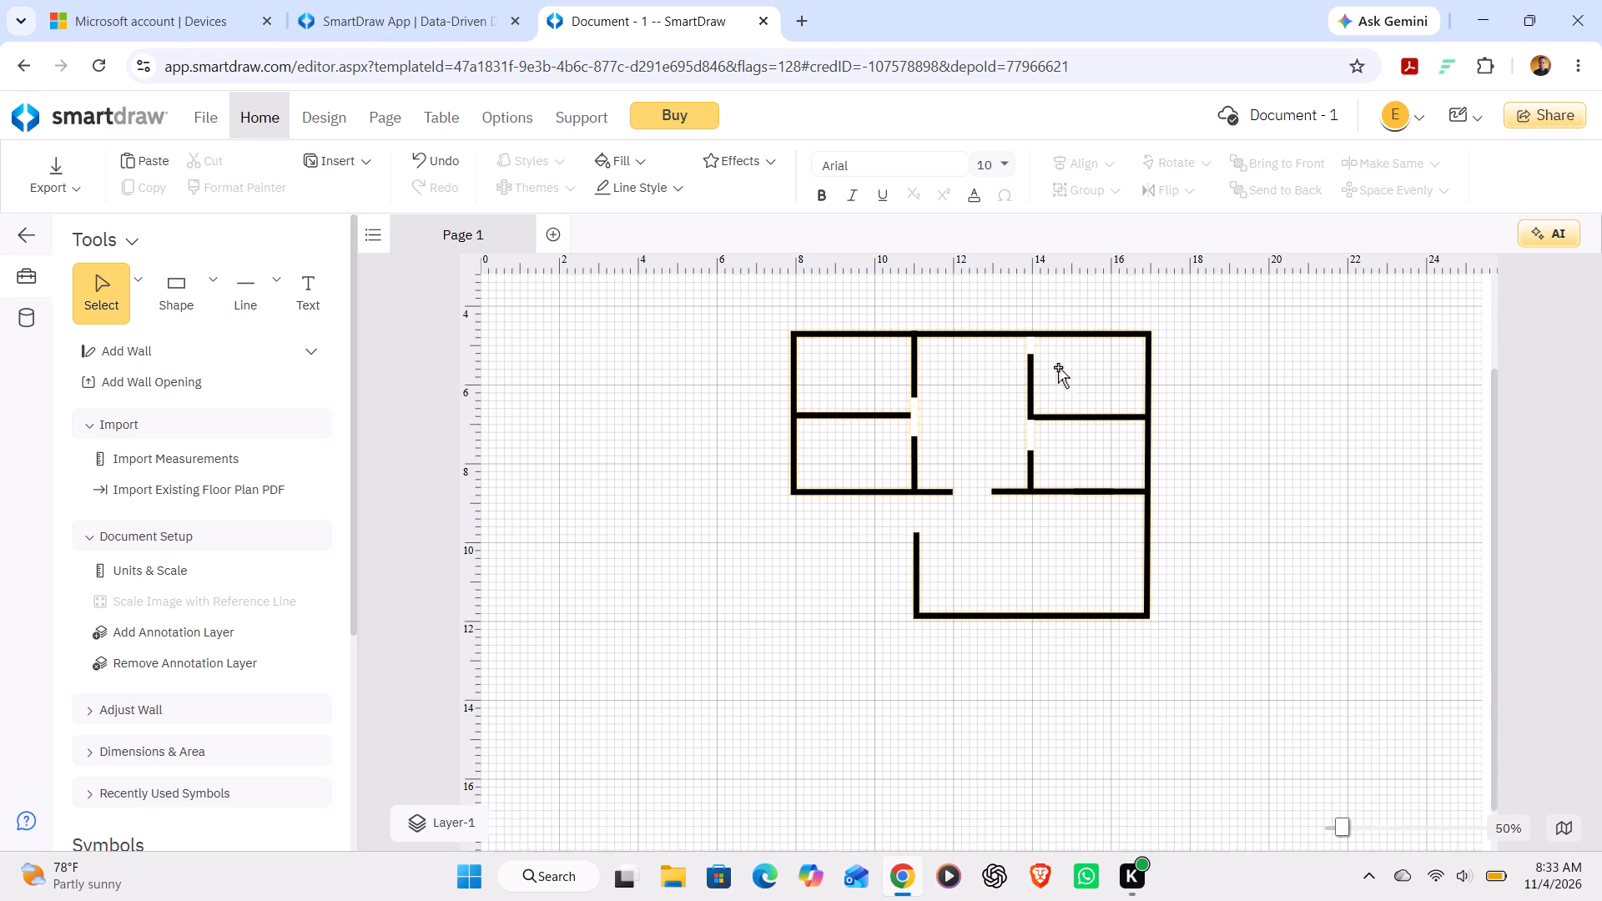
{"action": "scroll", "coordinate": [1058, 367], "scroll_direction": "right", "scroll_amount": 1}
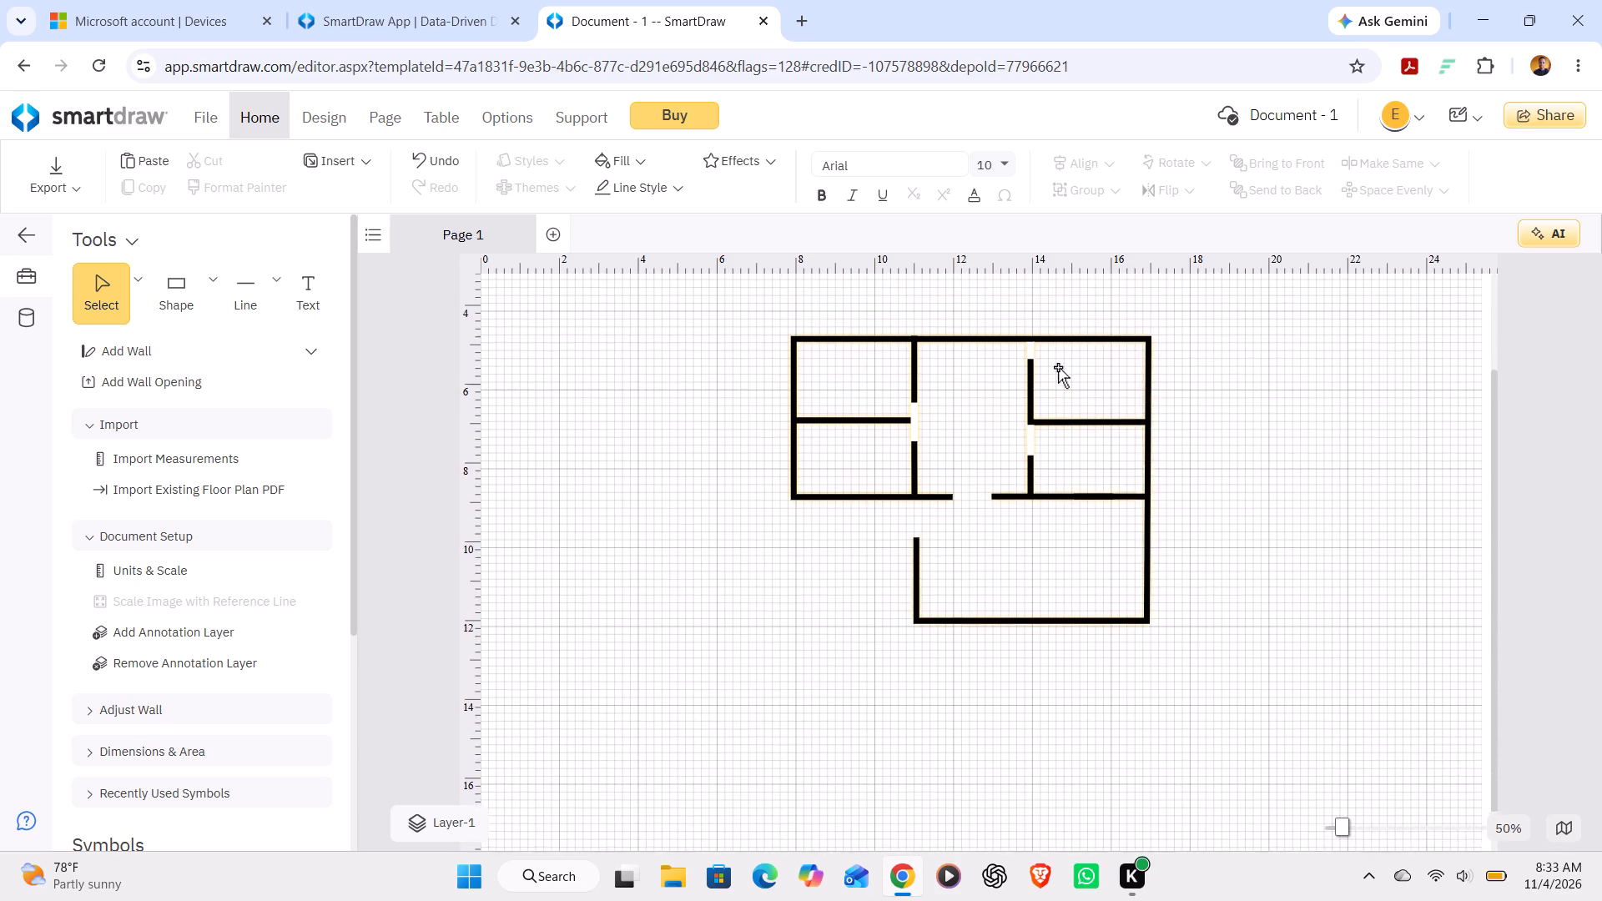
{"action": "scroll", "coordinate": [1058, 367], "scroll_direction": "right", "scroll_amount": 1}
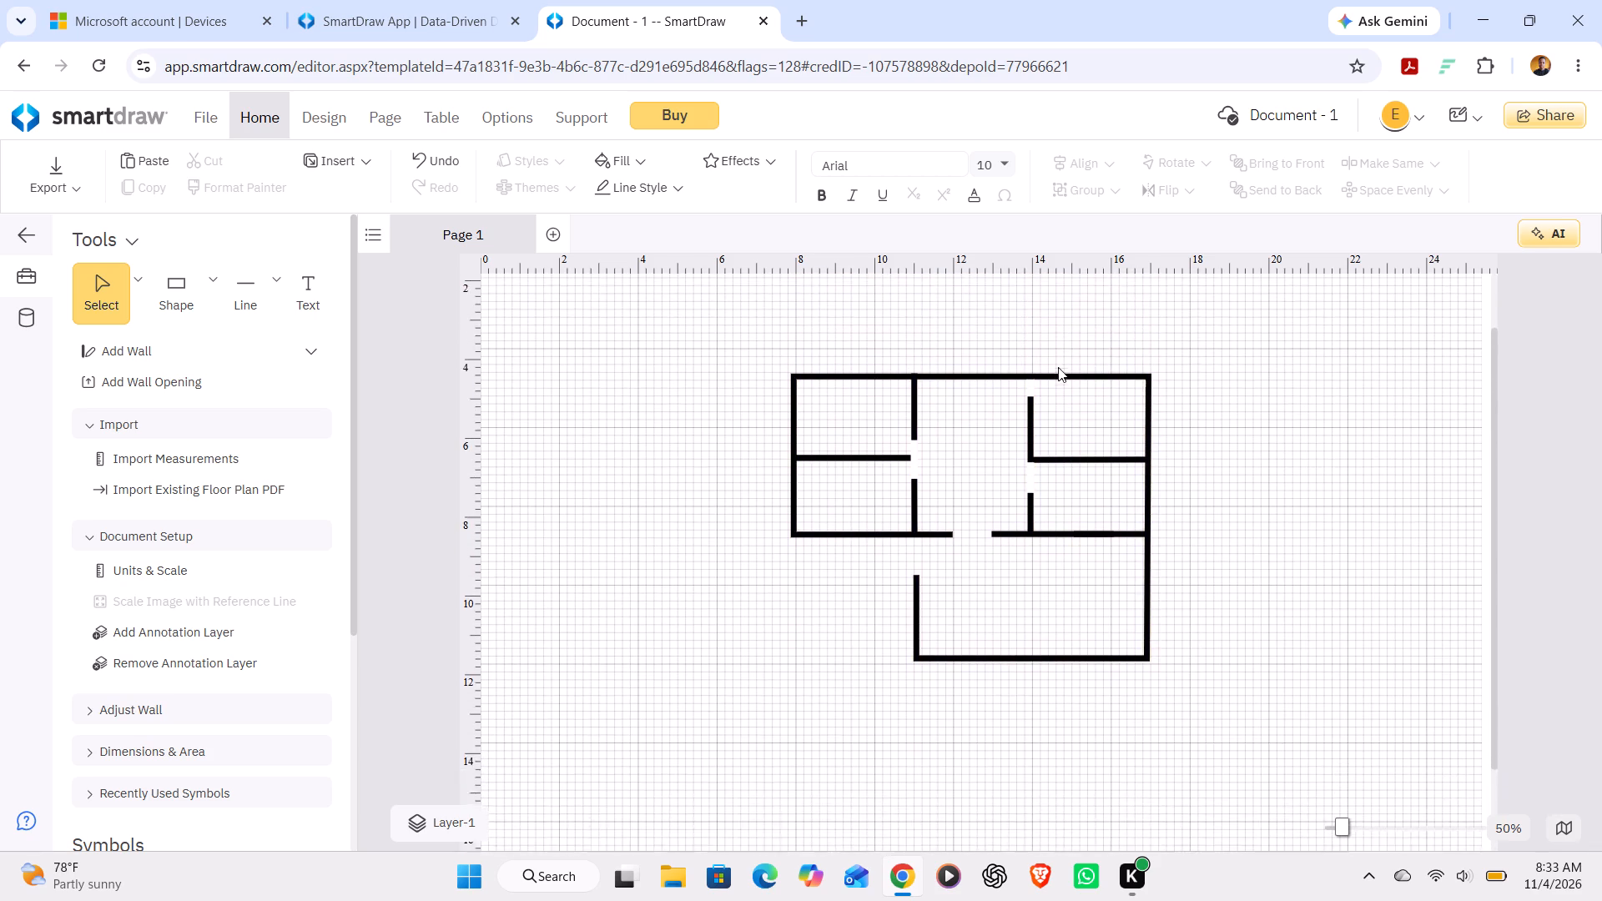
{"action": "scroll", "coordinate": [1058, 367], "scroll_direction": "right", "scroll_amount": 1}
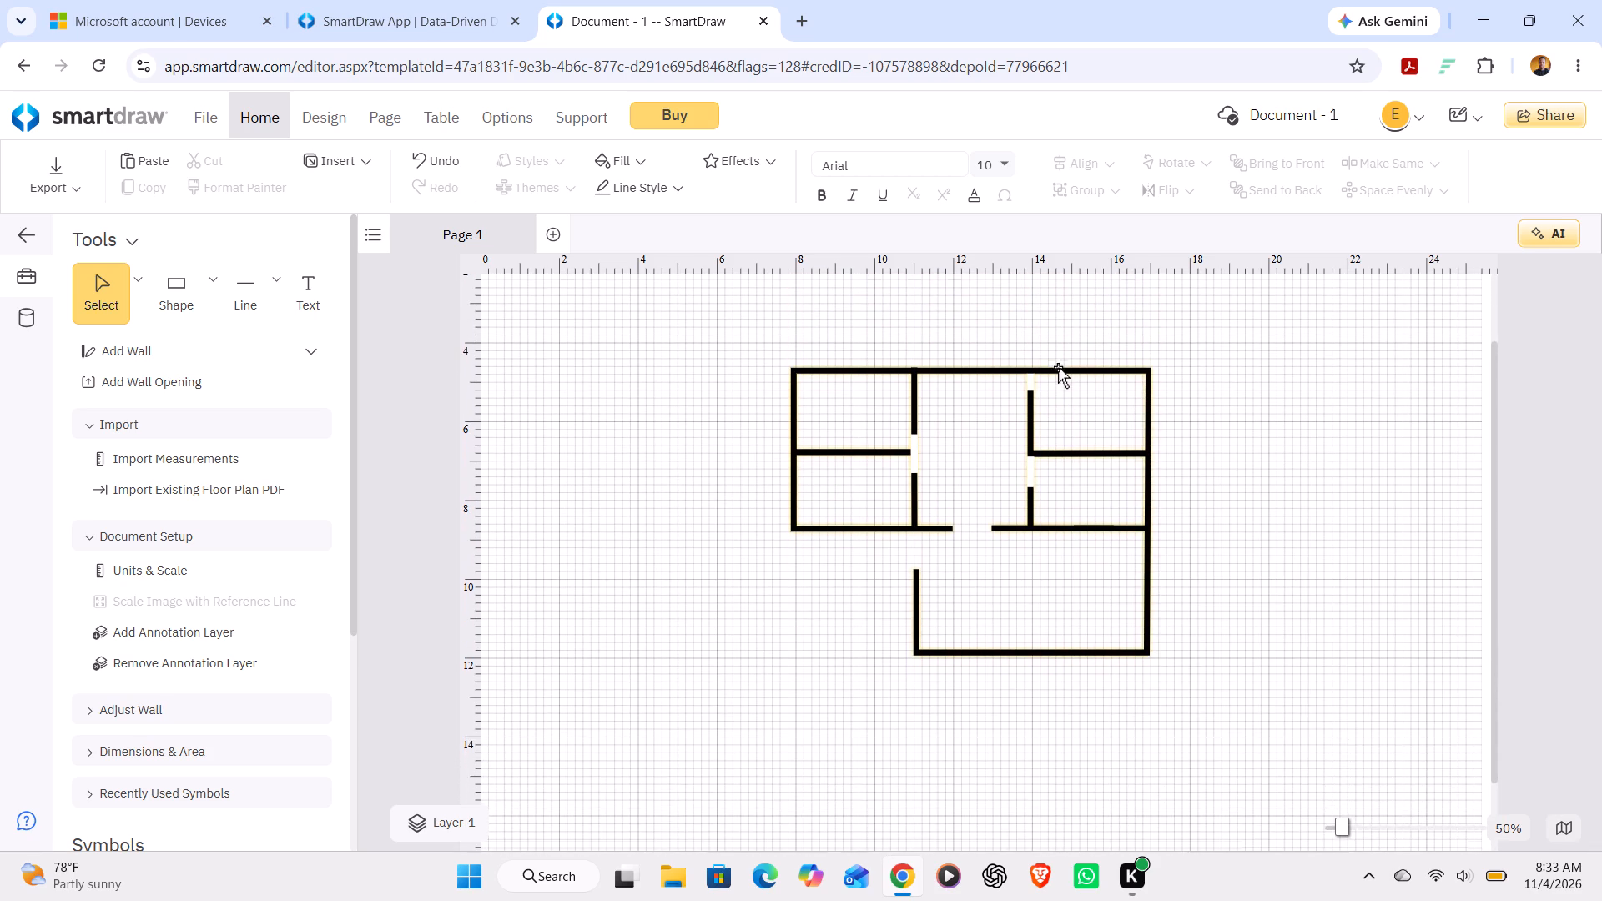
{"action": "scroll", "coordinate": [1058, 367], "scroll_direction": "right", "scroll_amount": 1}
Move the grouped floor plan across the page to about Left 10.87 and Top 3.86.
{"action": "left_click", "coordinate": [1058, 367]}
{"action": "left_click", "coordinate": [1055, 376]}
{"action": "left_click_drag", "start_coordinate": [1053, 381], "coordinate": [924, 419]}
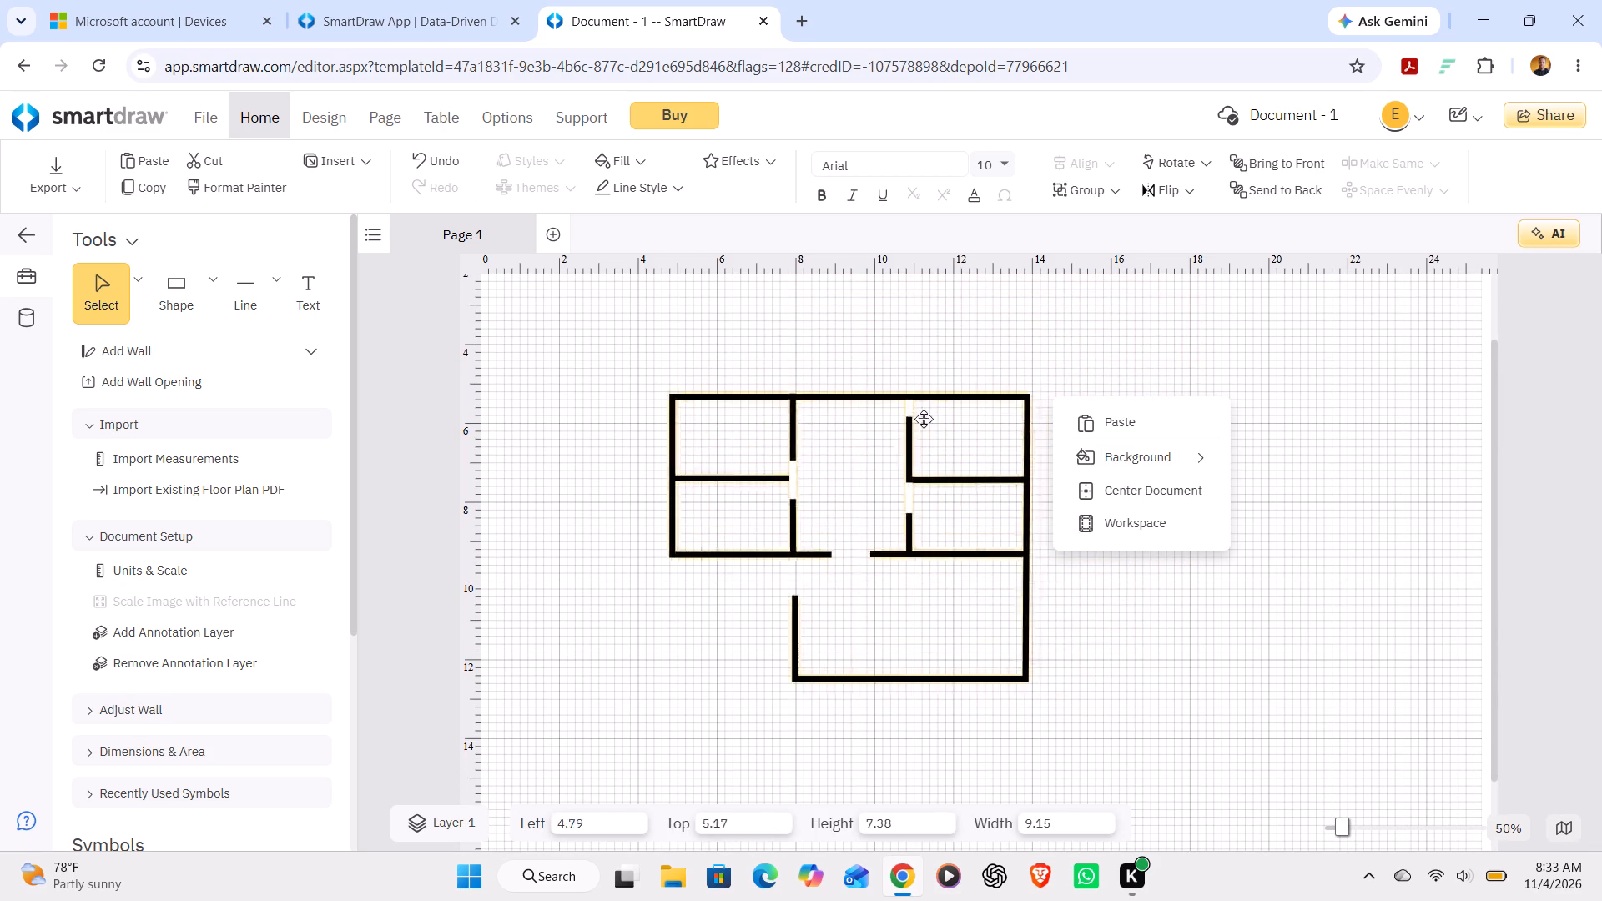
{"action": "left_click_drag", "start_coordinate": [924, 419], "coordinate": [996, 217]}
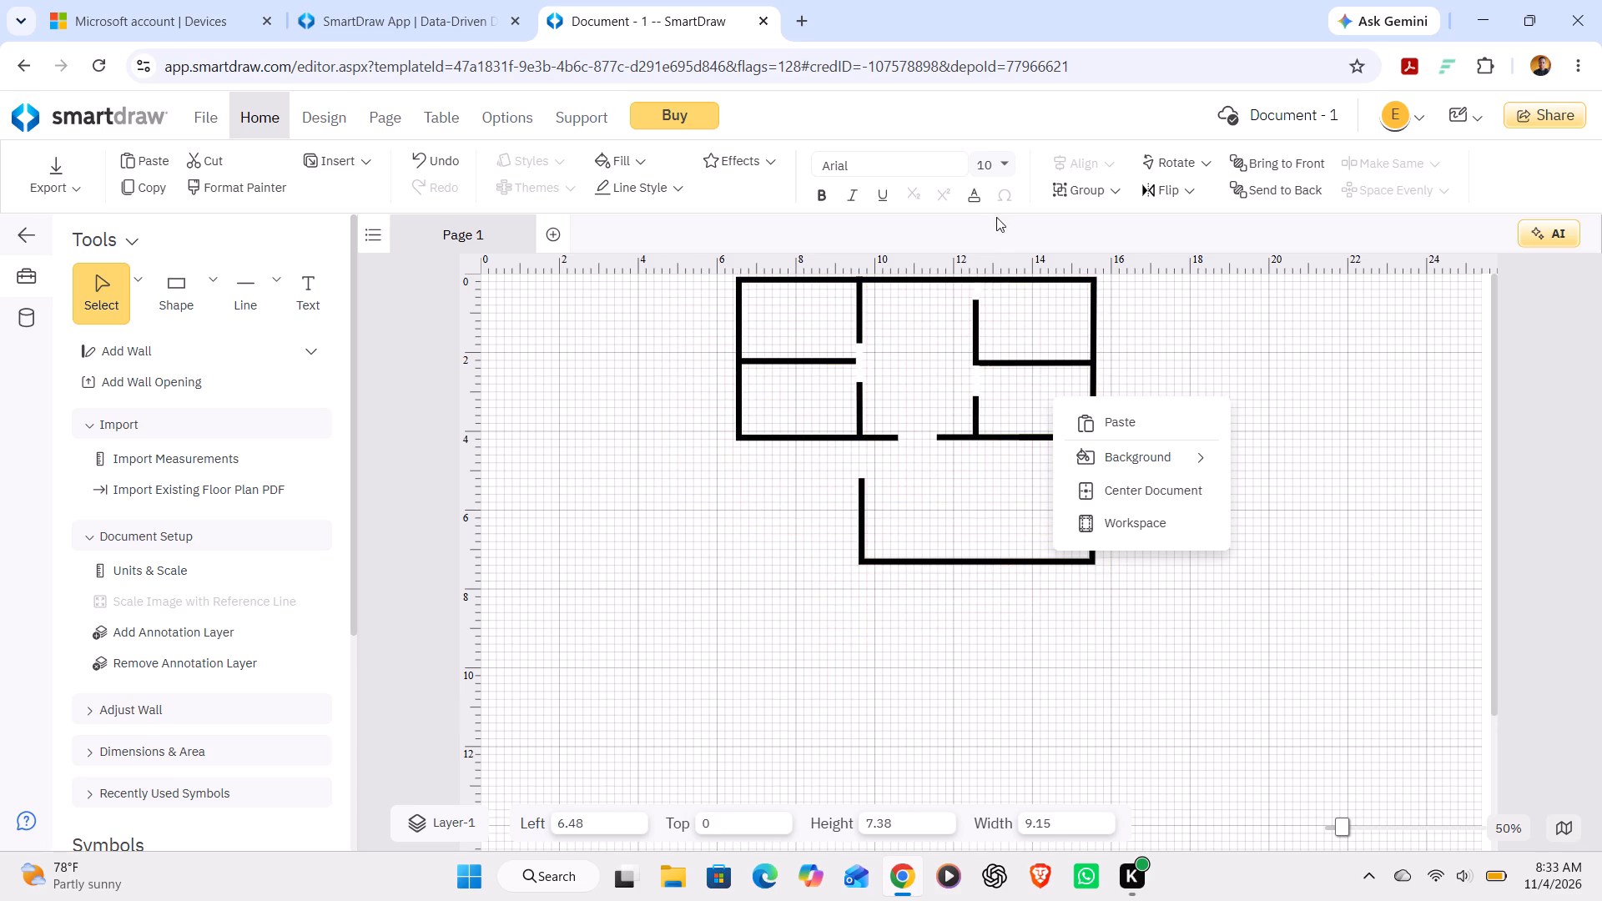
{"action": "left_click_drag", "start_coordinate": [996, 217], "coordinate": [941, 309]}
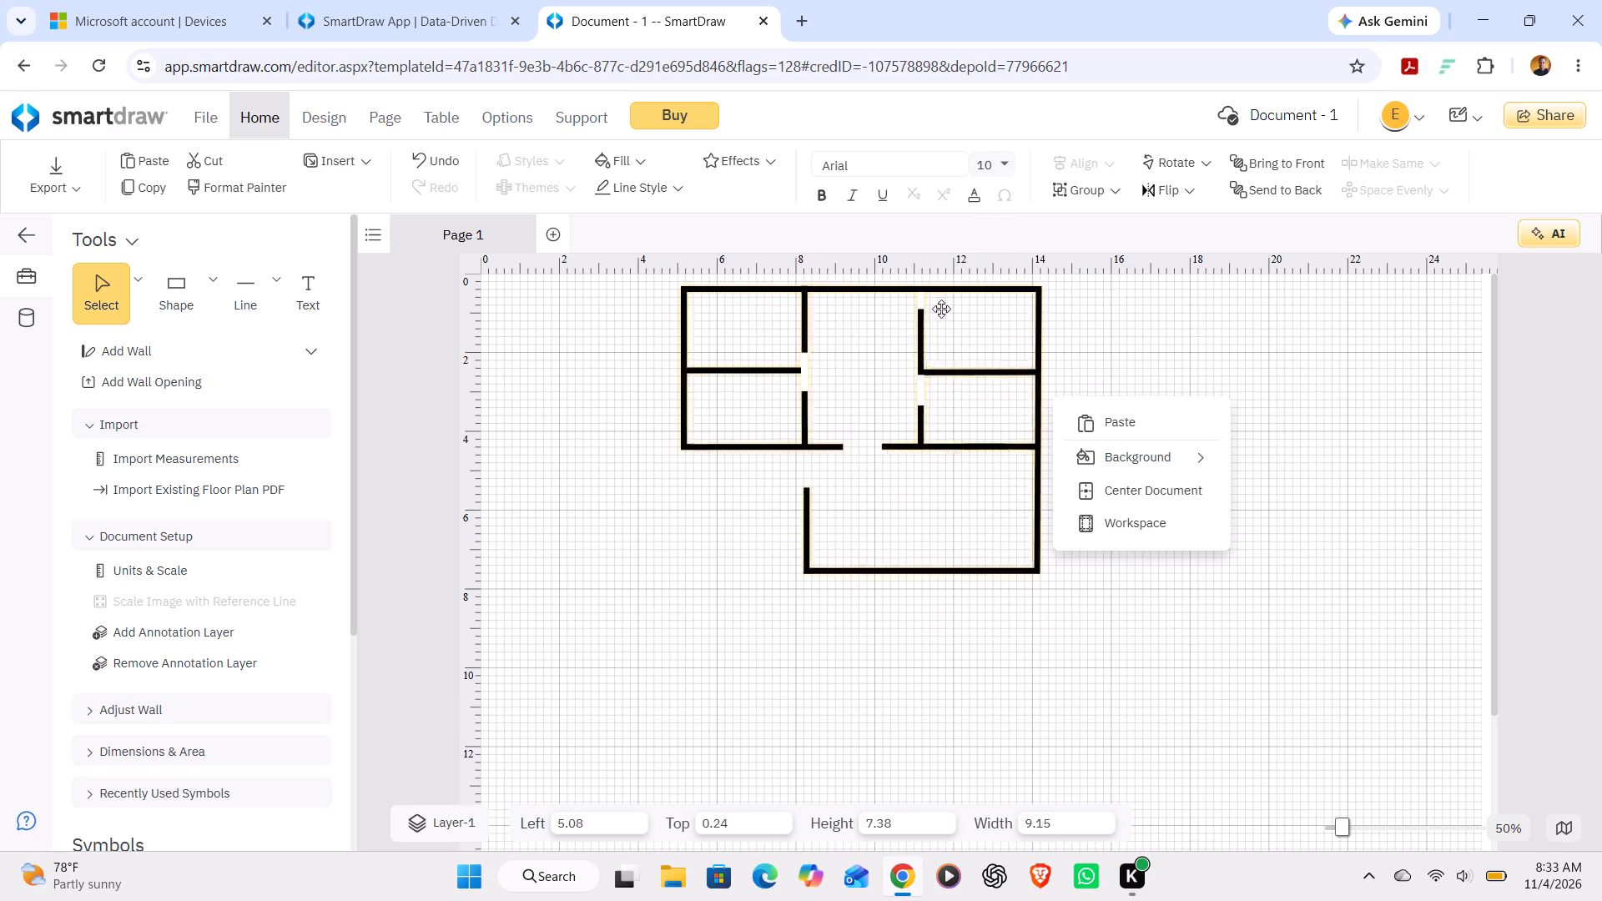
{"action": "left_click_drag", "start_coordinate": [941, 309], "coordinate": [802, 590]}
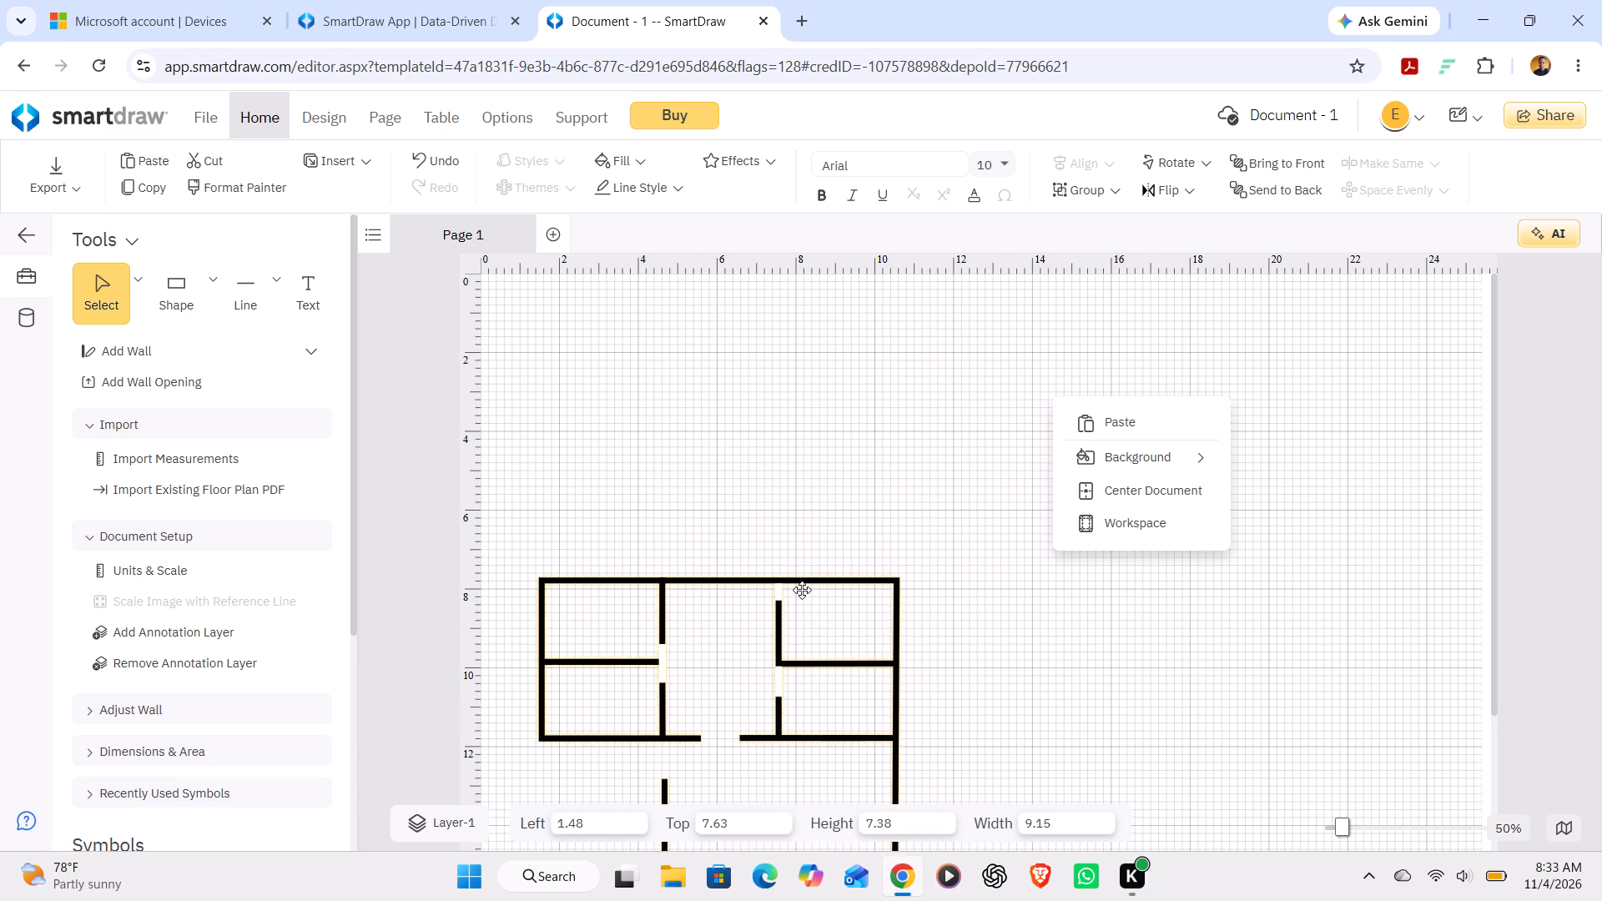
{"action": "left_click_drag", "start_coordinate": [802, 590], "coordinate": [1172, 488]}
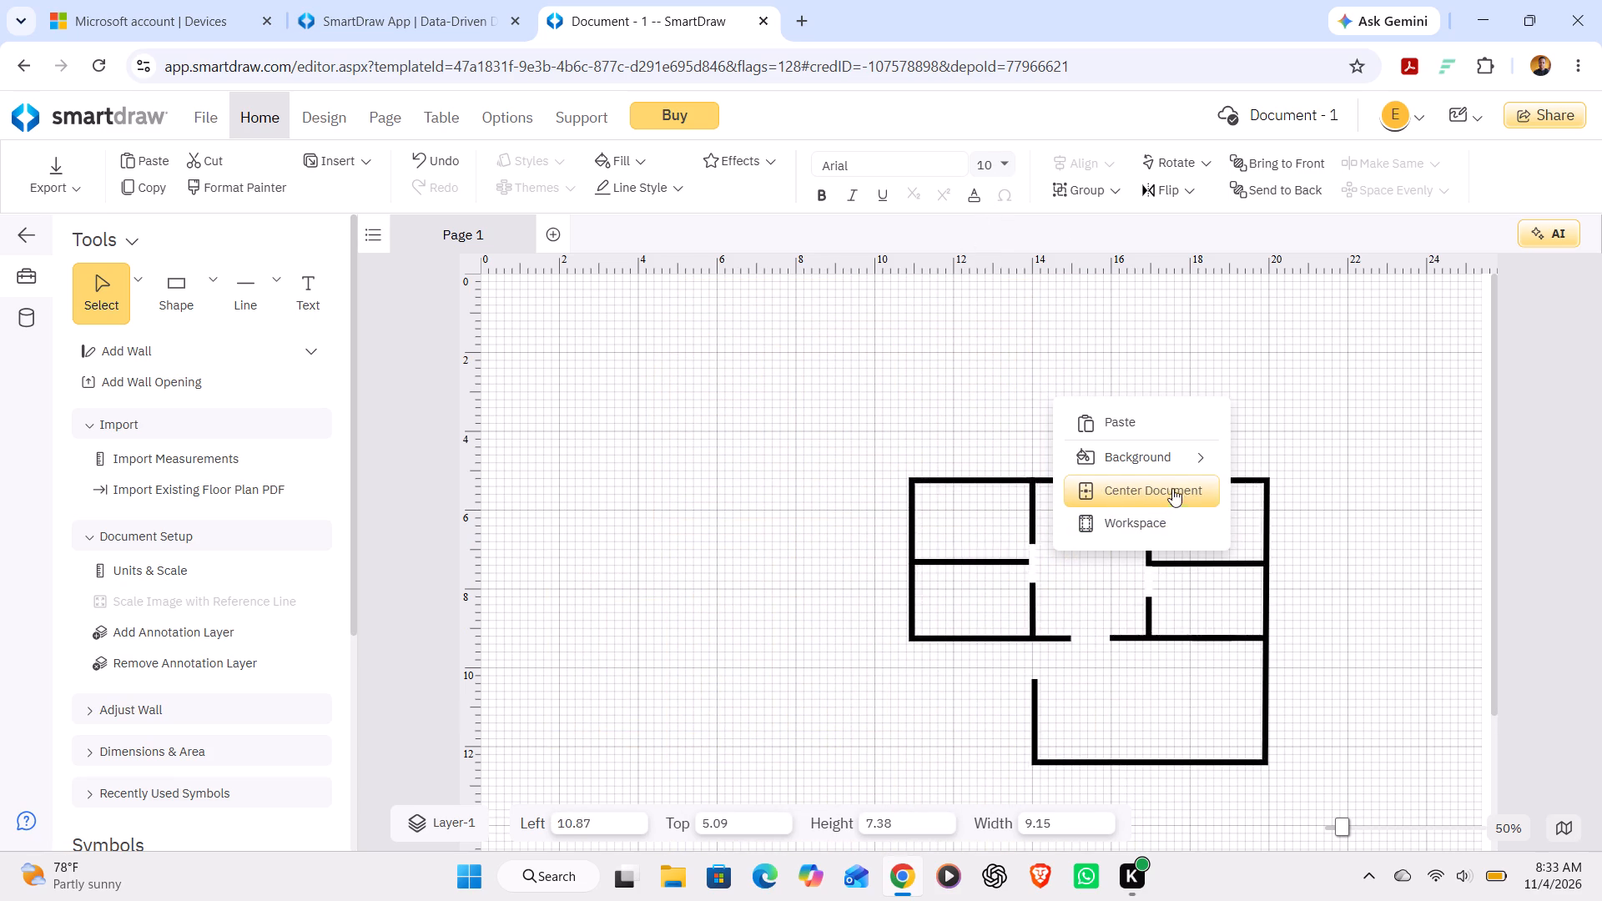
{"action": "left_click_drag", "start_coordinate": [1172, 488], "coordinate": [1174, 452]}
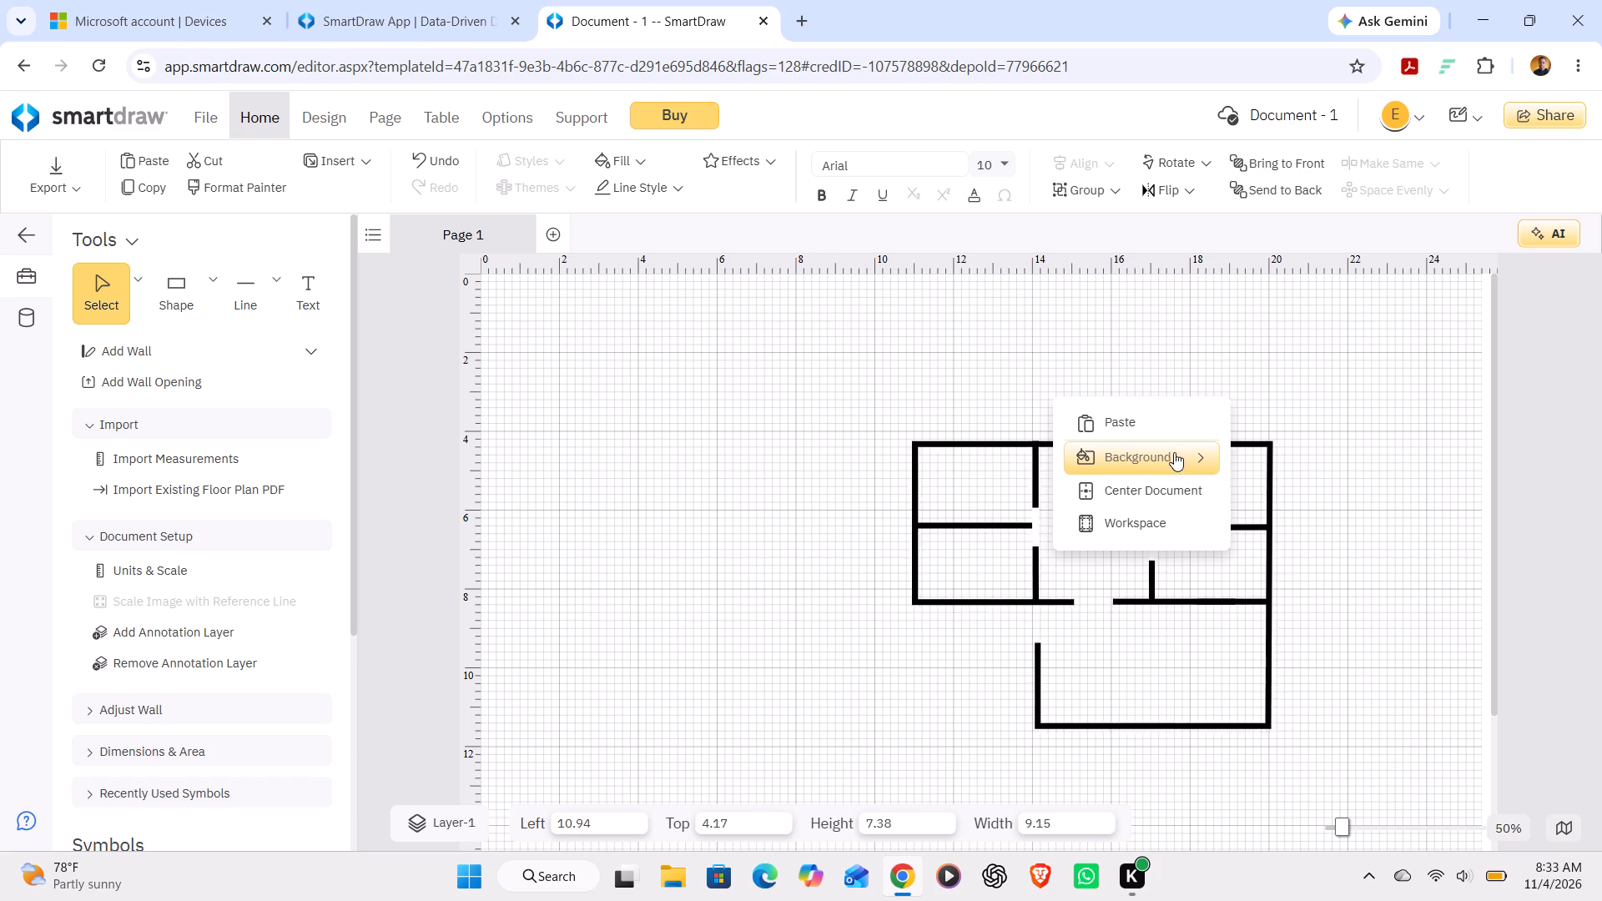
{"action": "left_click_drag", "start_coordinate": [1174, 452], "coordinate": [1171, 440]}
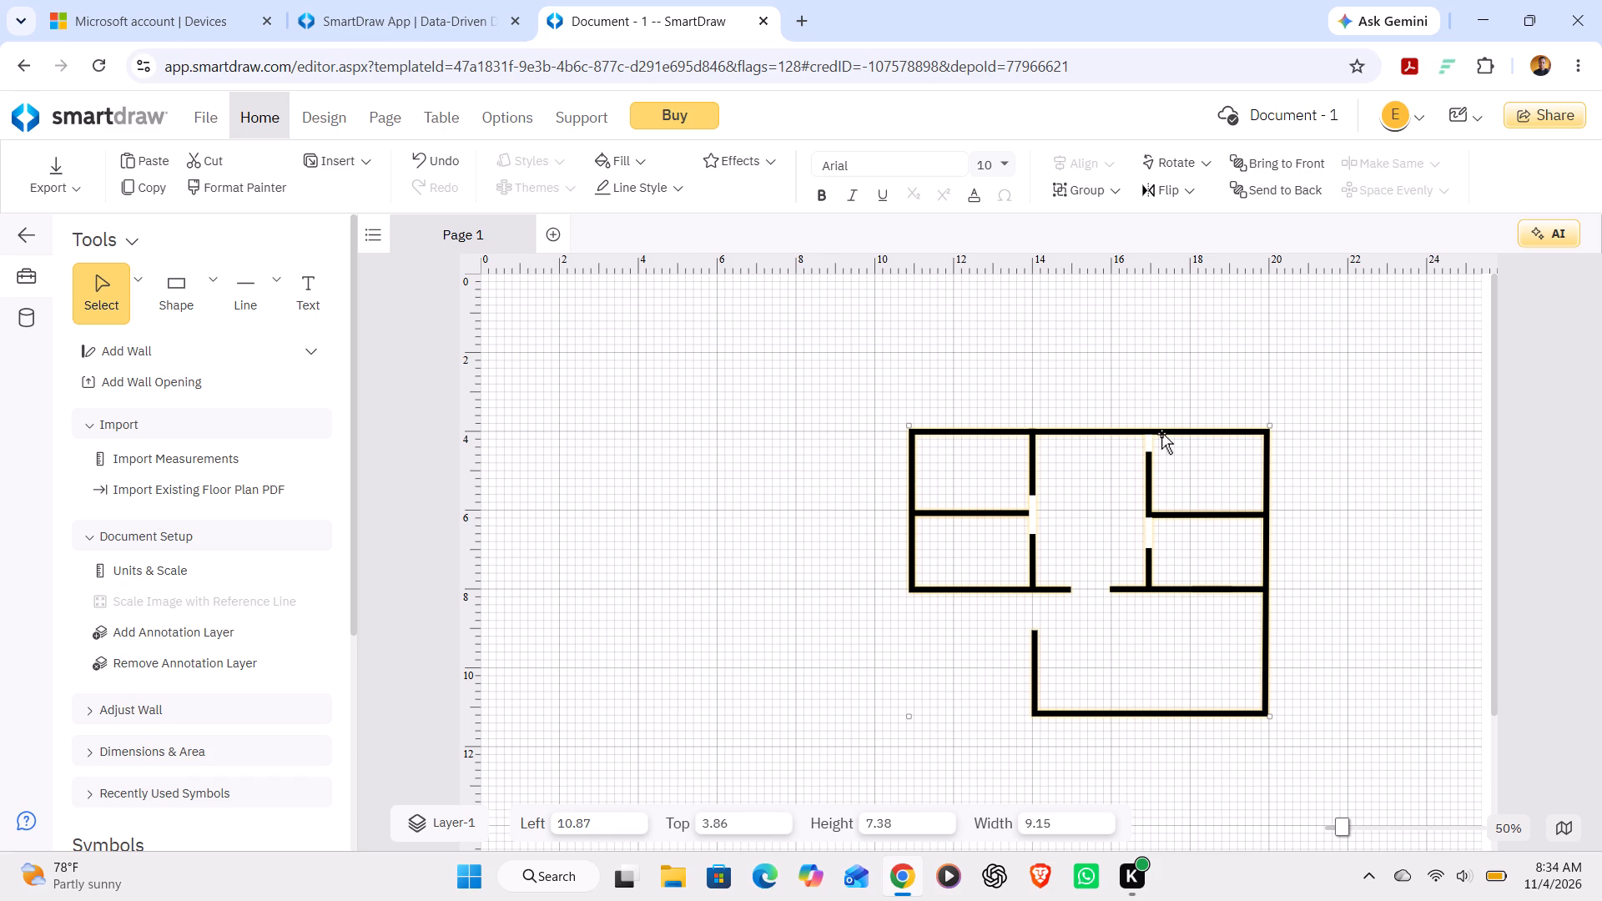
Examine the moved floor plan's placement and the blank page area around and below its walls.
{"action": "scroll", "coordinate": [1119, 467], "scroll_direction": "down", "scroll_amount": 1}
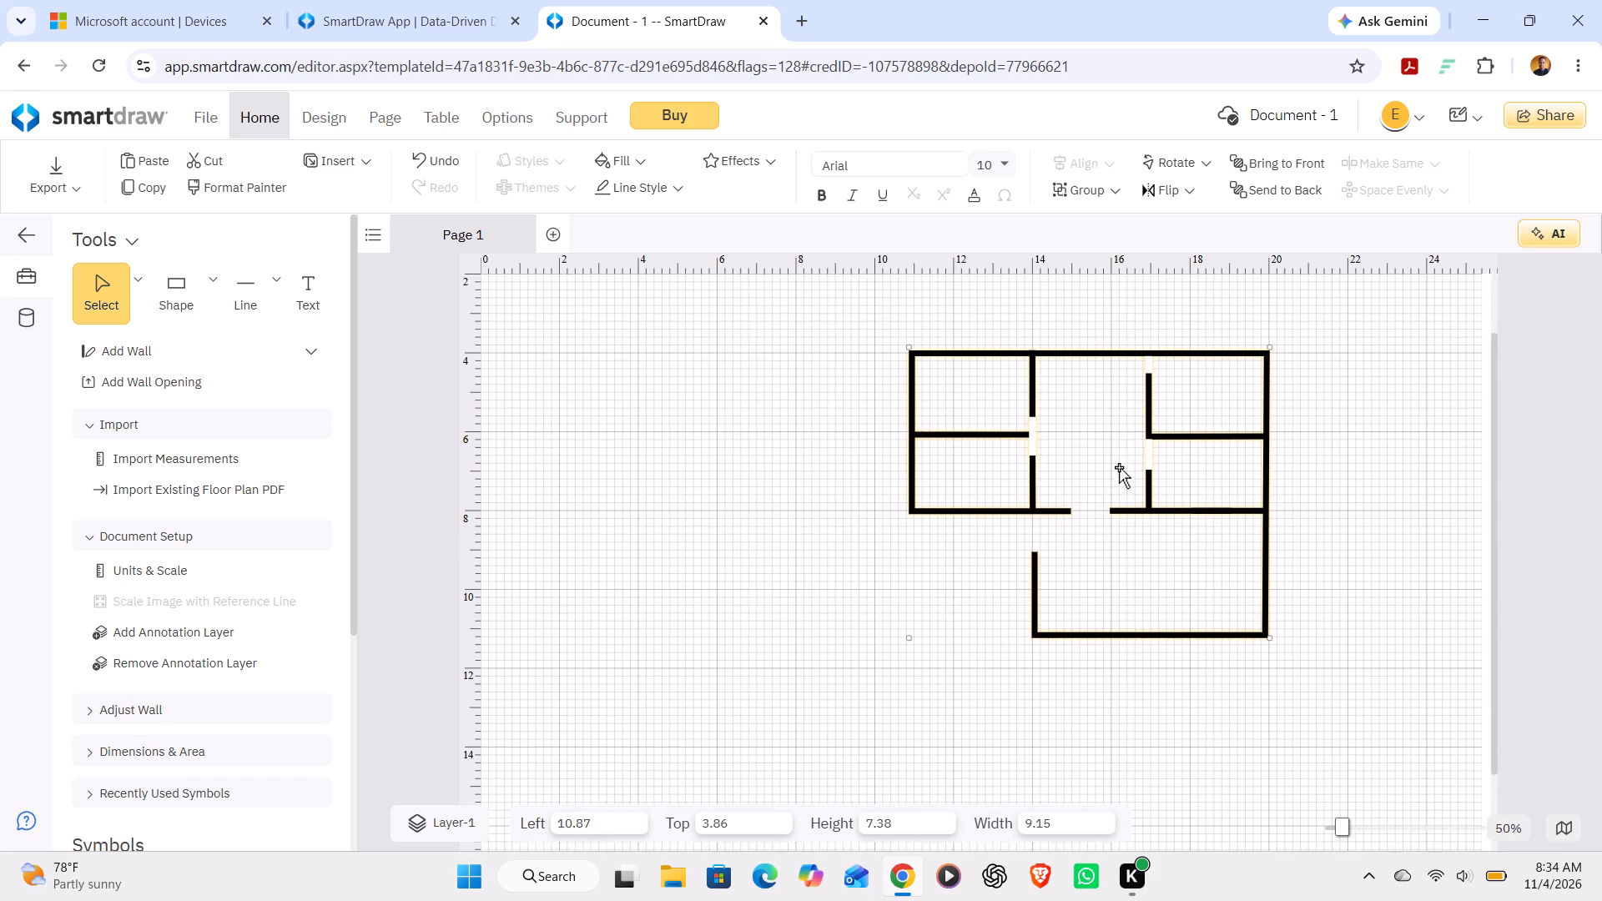
{"action": "scroll", "coordinate": [1137, 324], "scroll_direction": "left", "scroll_amount": 1}
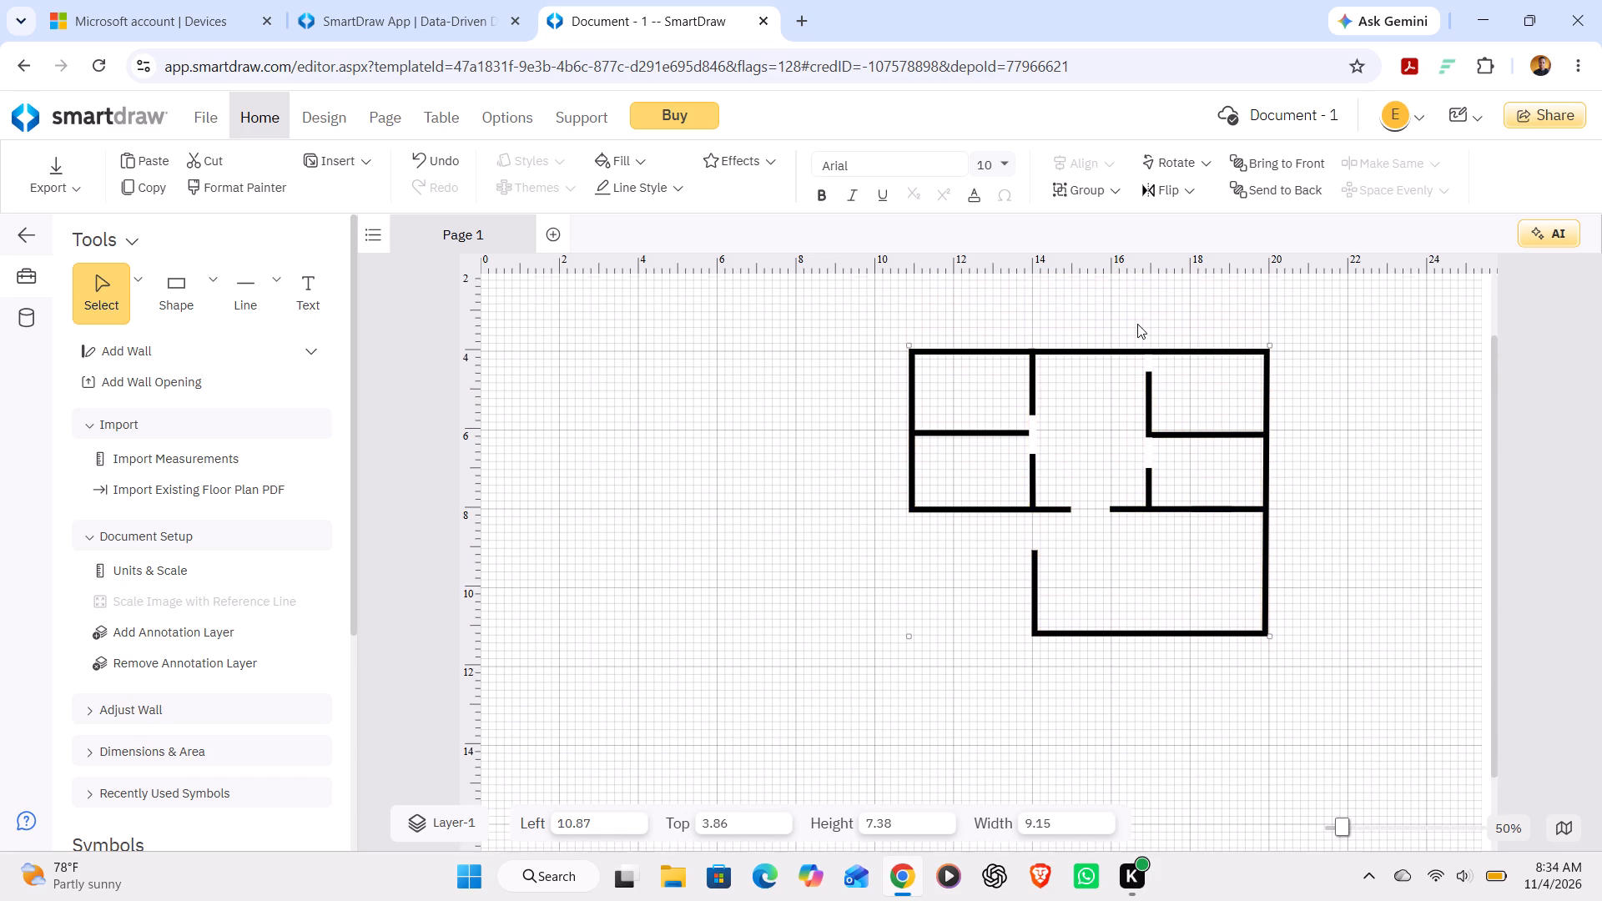
{"action": "scroll", "coordinate": [1137, 324], "scroll_direction": "left", "scroll_amount": 3}
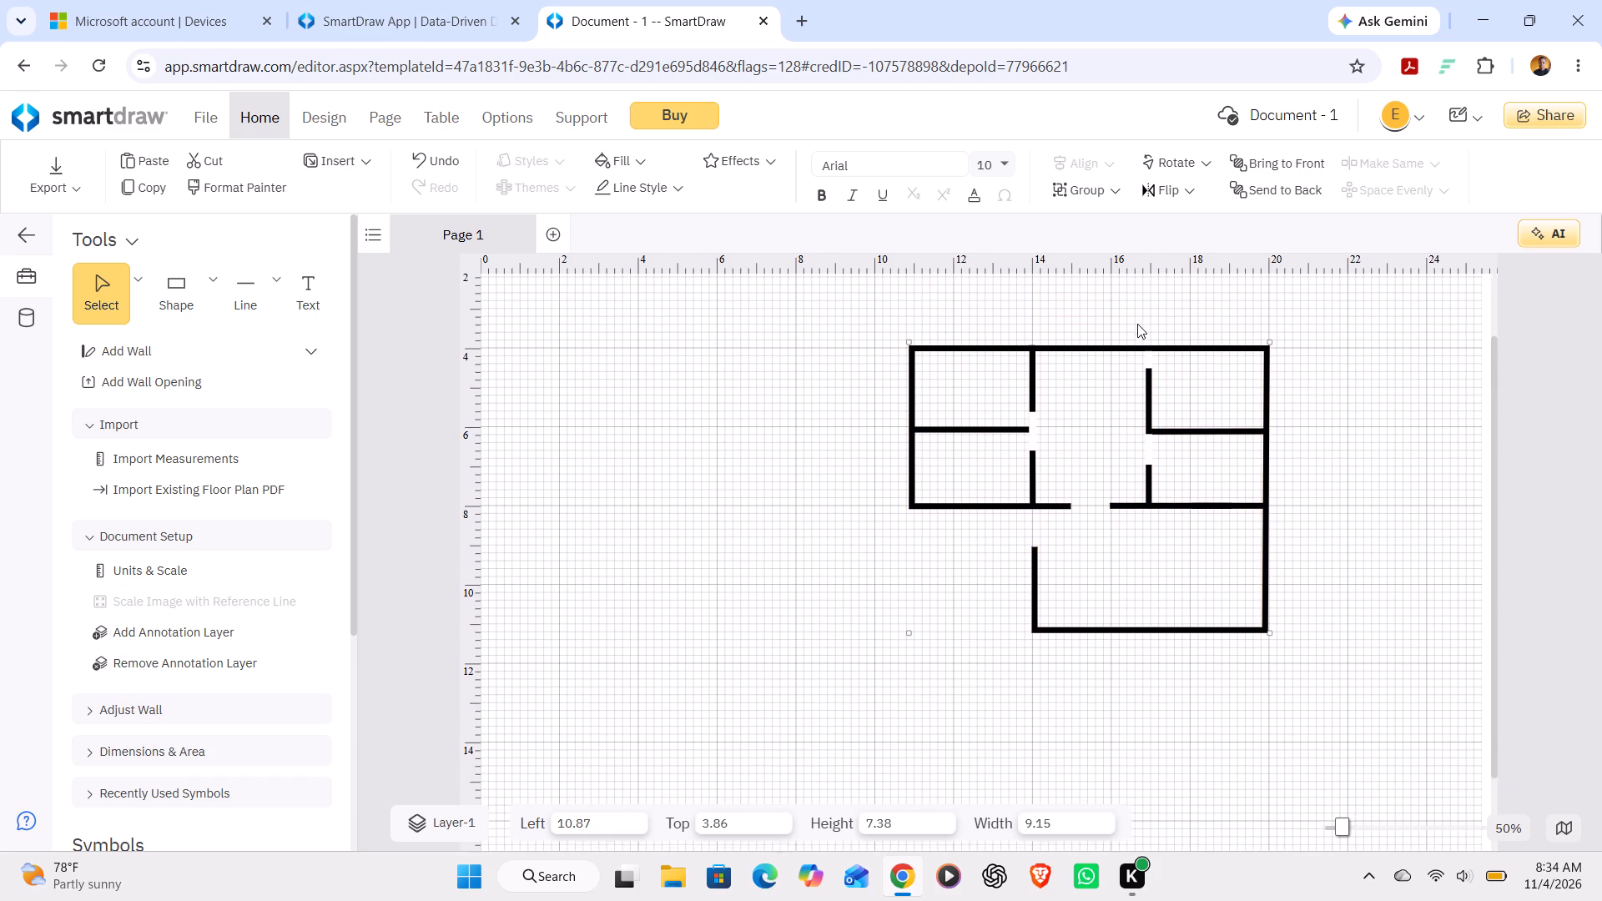
{"action": "scroll", "coordinate": [1137, 324], "scroll_direction": "left", "scroll_amount": 1}
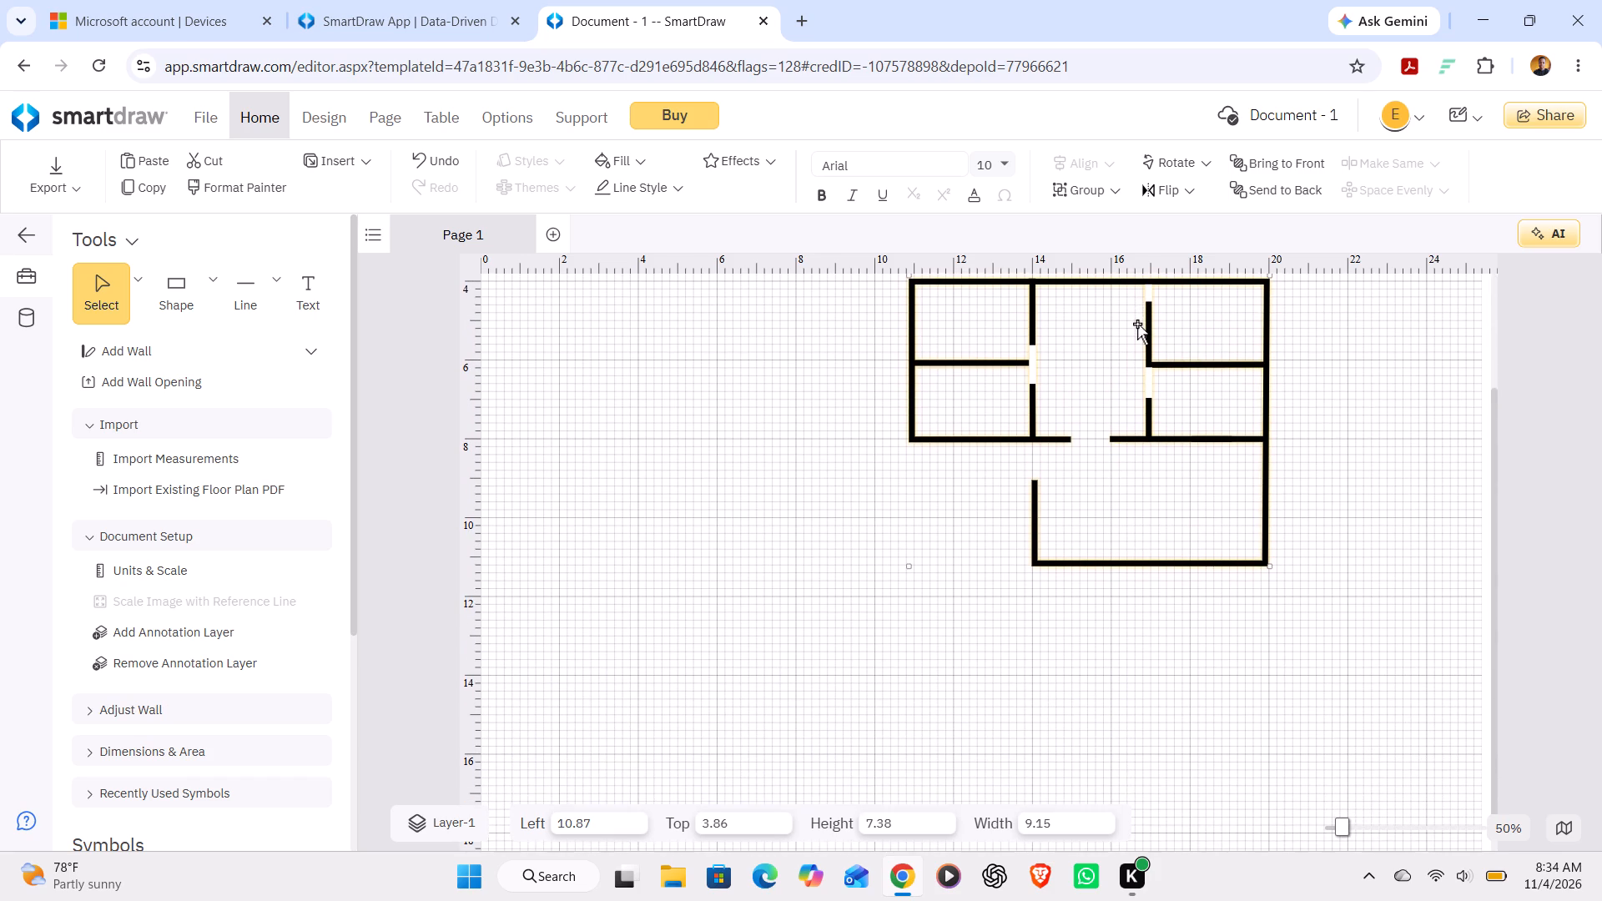
{"action": "scroll", "coordinate": [1137, 324], "scroll_direction": "left", "scroll_amount": 3}
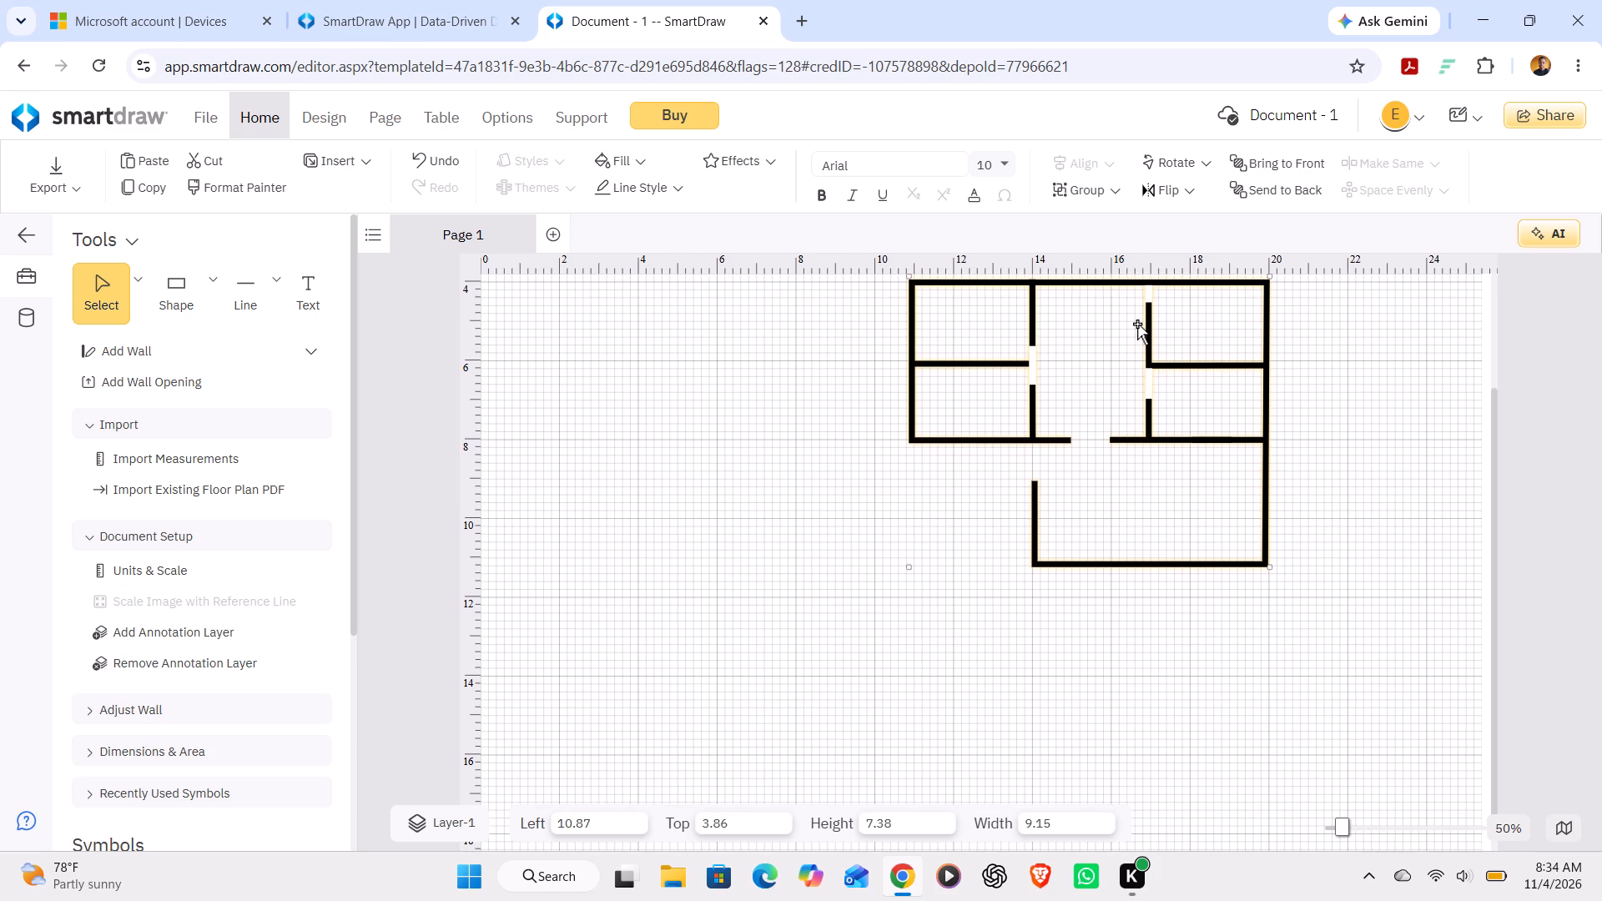
{"action": "scroll", "coordinate": [1137, 324], "scroll_direction": "left", "scroll_amount": 5}
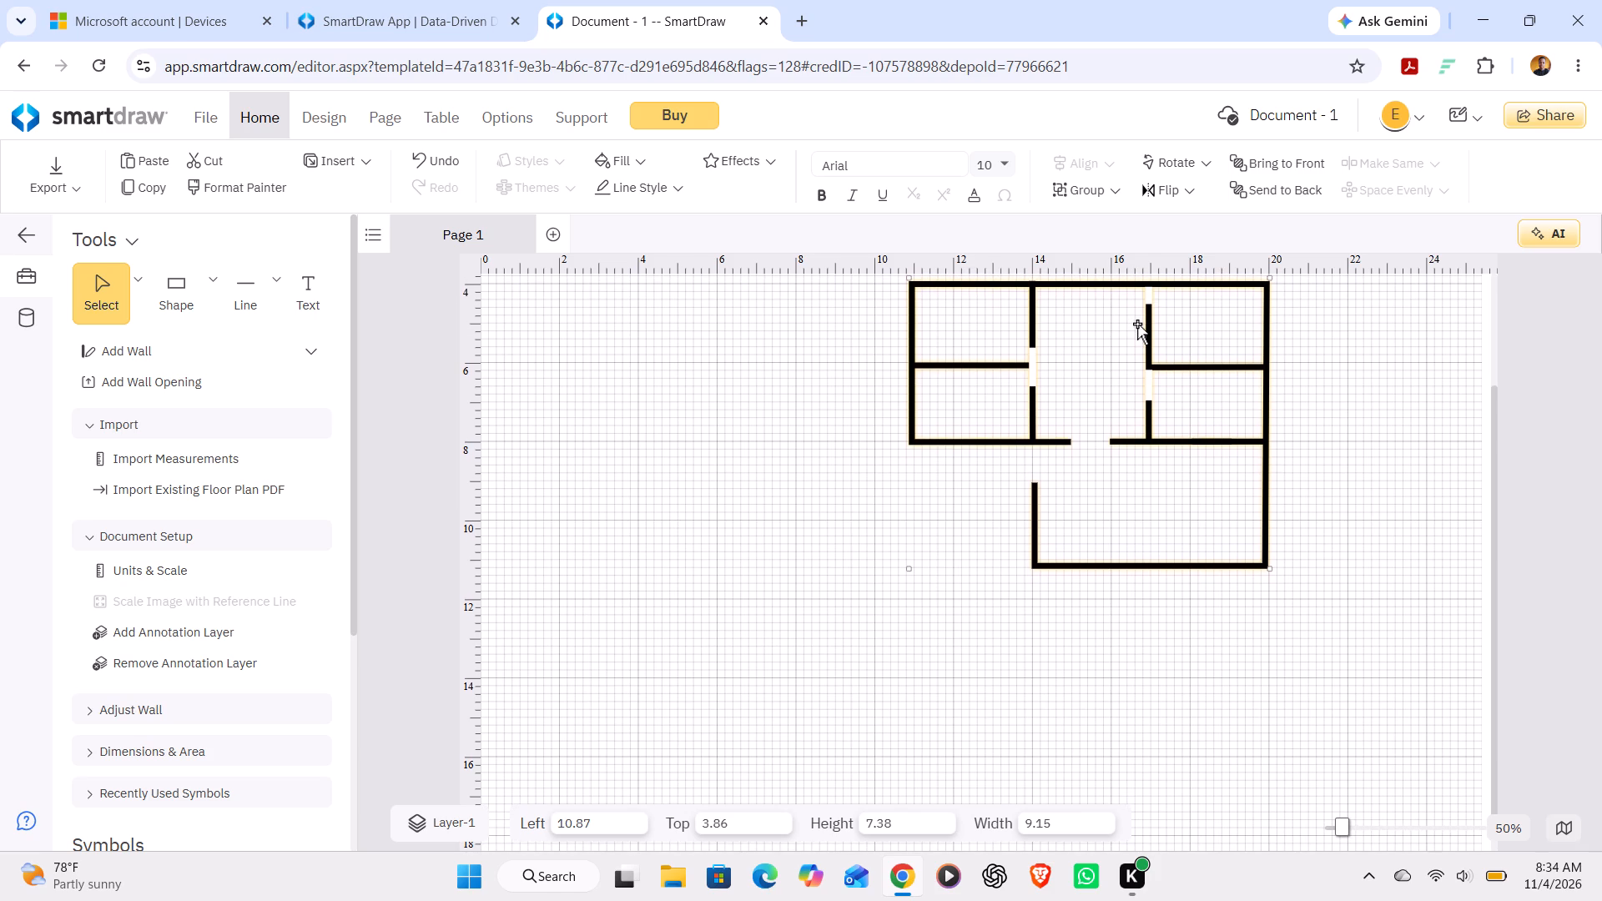
{"action": "scroll", "coordinate": [1137, 324], "scroll_direction": "left", "scroll_amount": 4}
Move the grouped floor plan to the page's upper-left corner, at Left 0 and Top 0.
{"action": "scroll", "coordinate": [1137, 324], "scroll_direction": "left", "scroll_amount": 4}
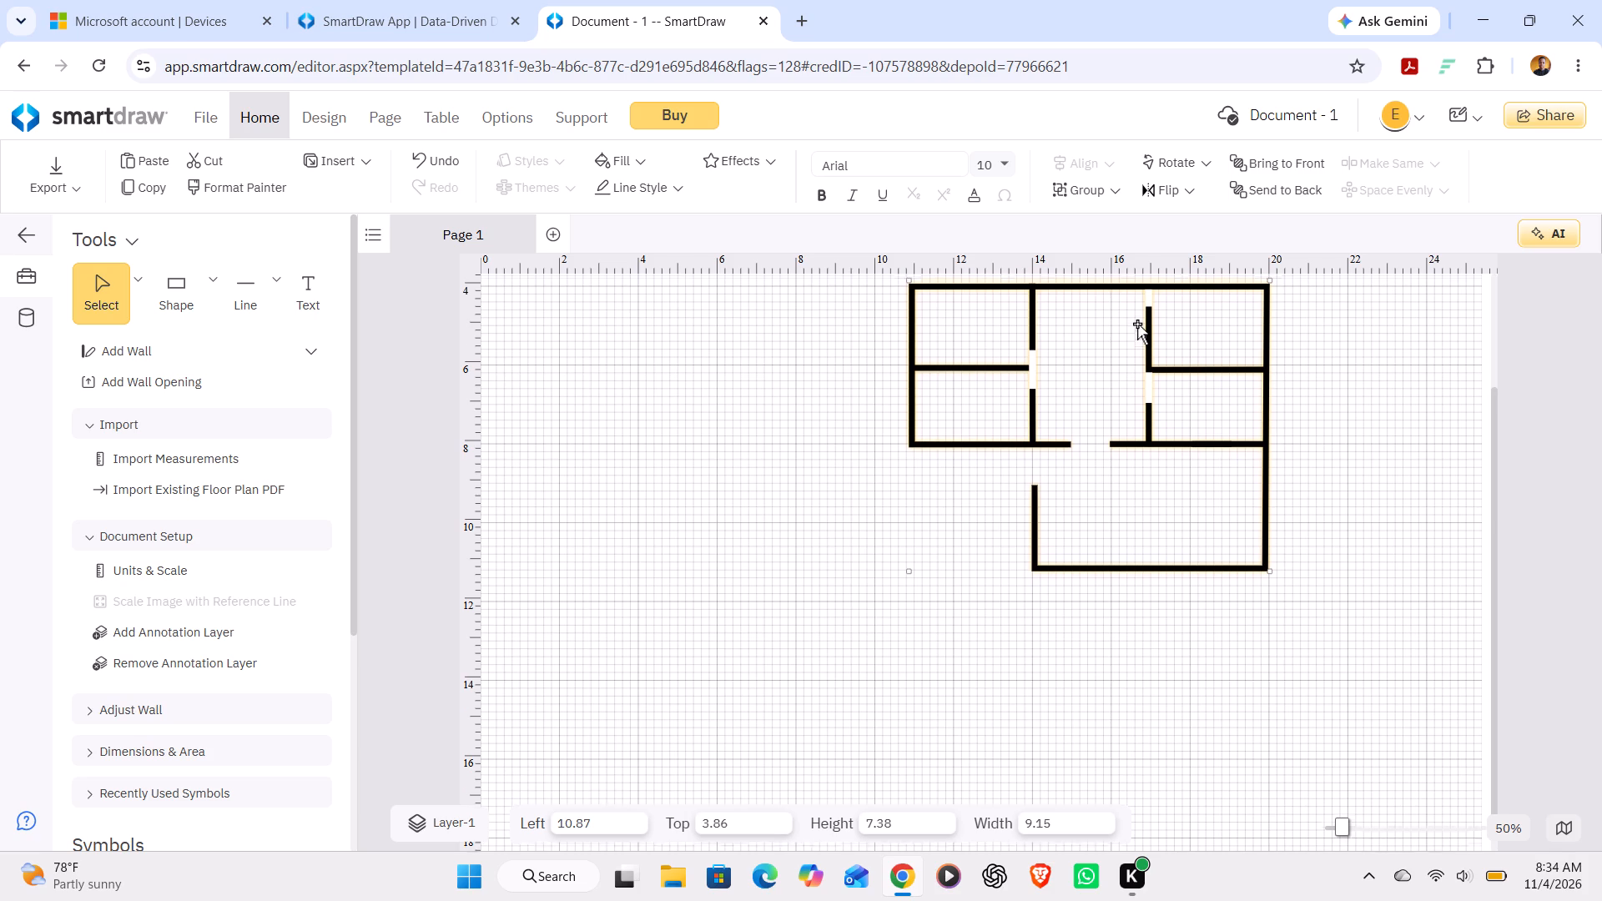
{"action": "scroll", "coordinate": [1137, 324], "scroll_direction": "left", "scroll_amount": 1}
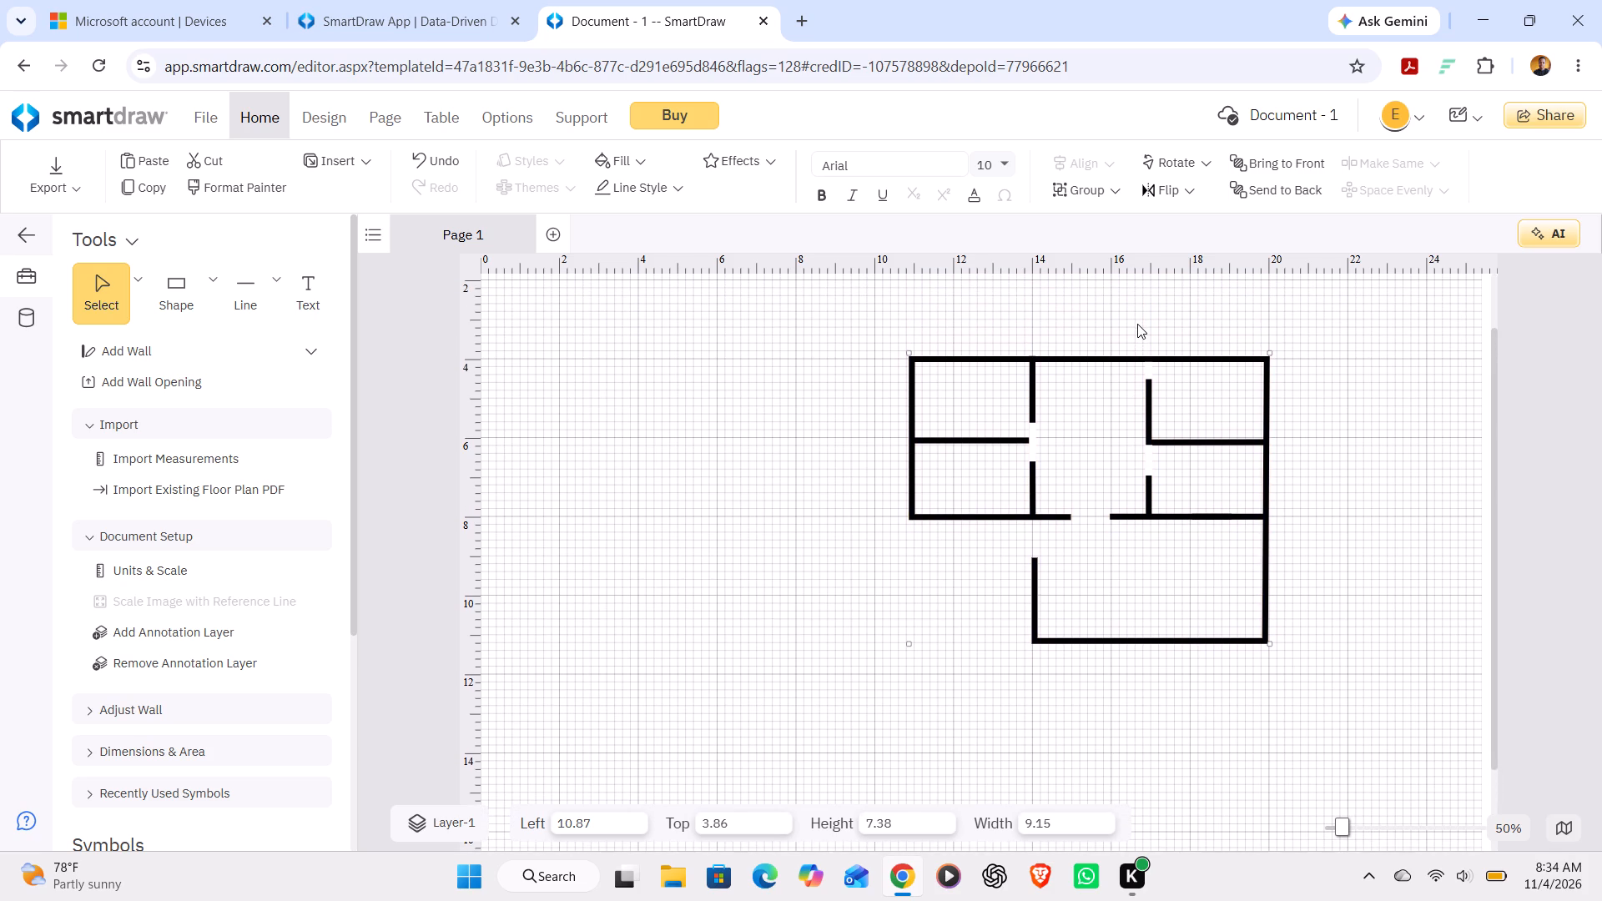
{"action": "scroll", "coordinate": [1137, 324], "scroll_direction": "left", "scroll_amount": 2}
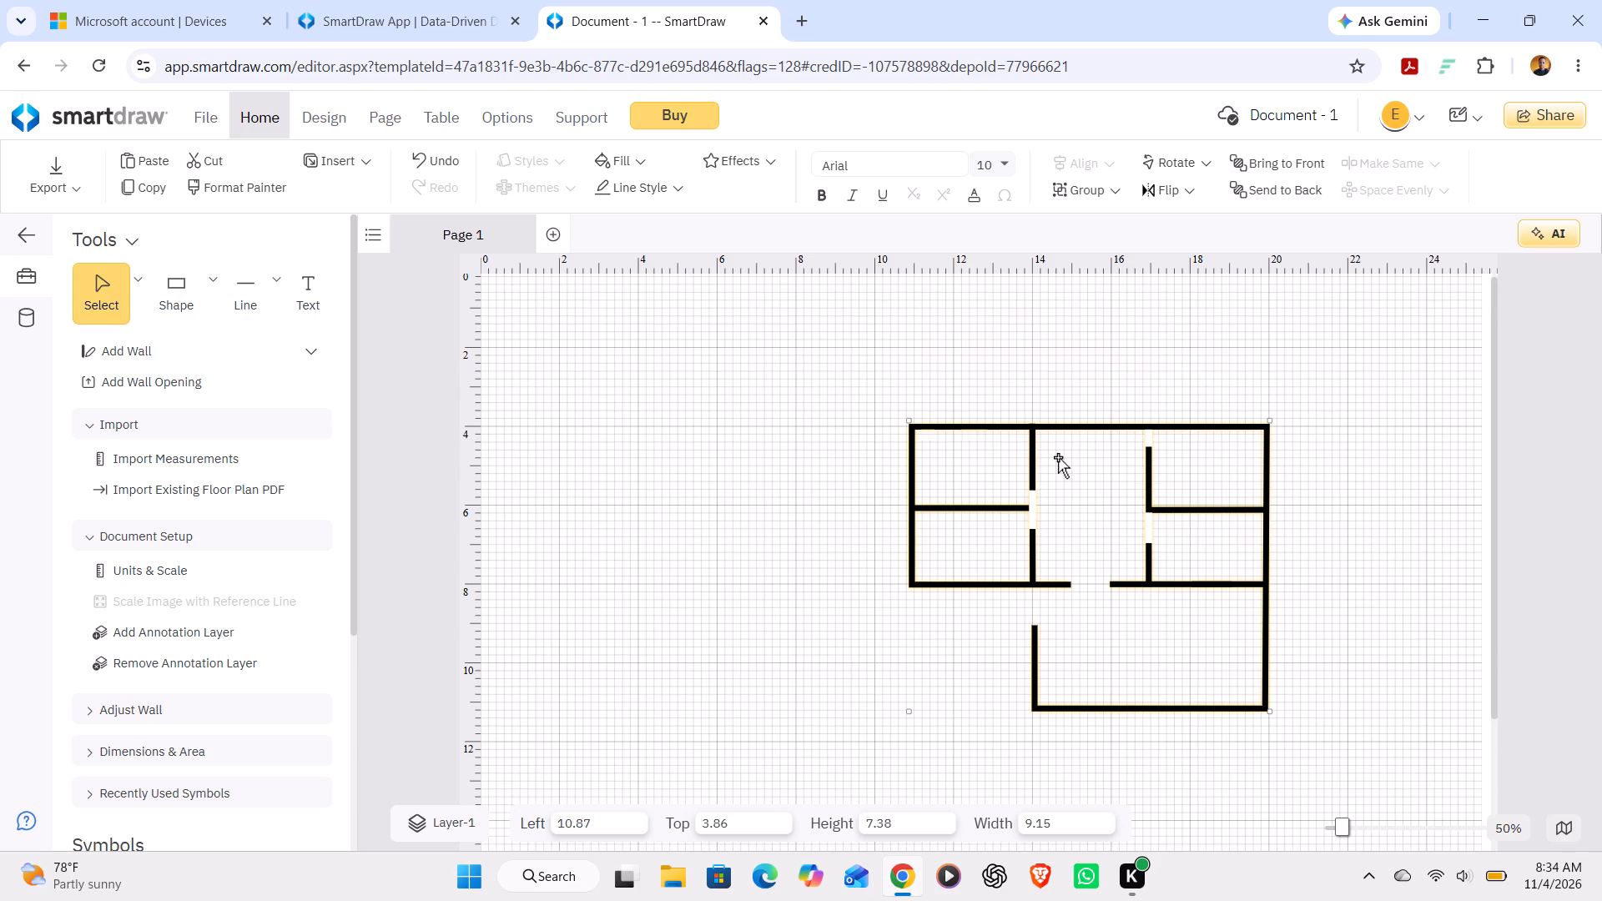
{"action": "left_click_drag", "start_coordinate": [1058, 457], "coordinate": [910, 434]}
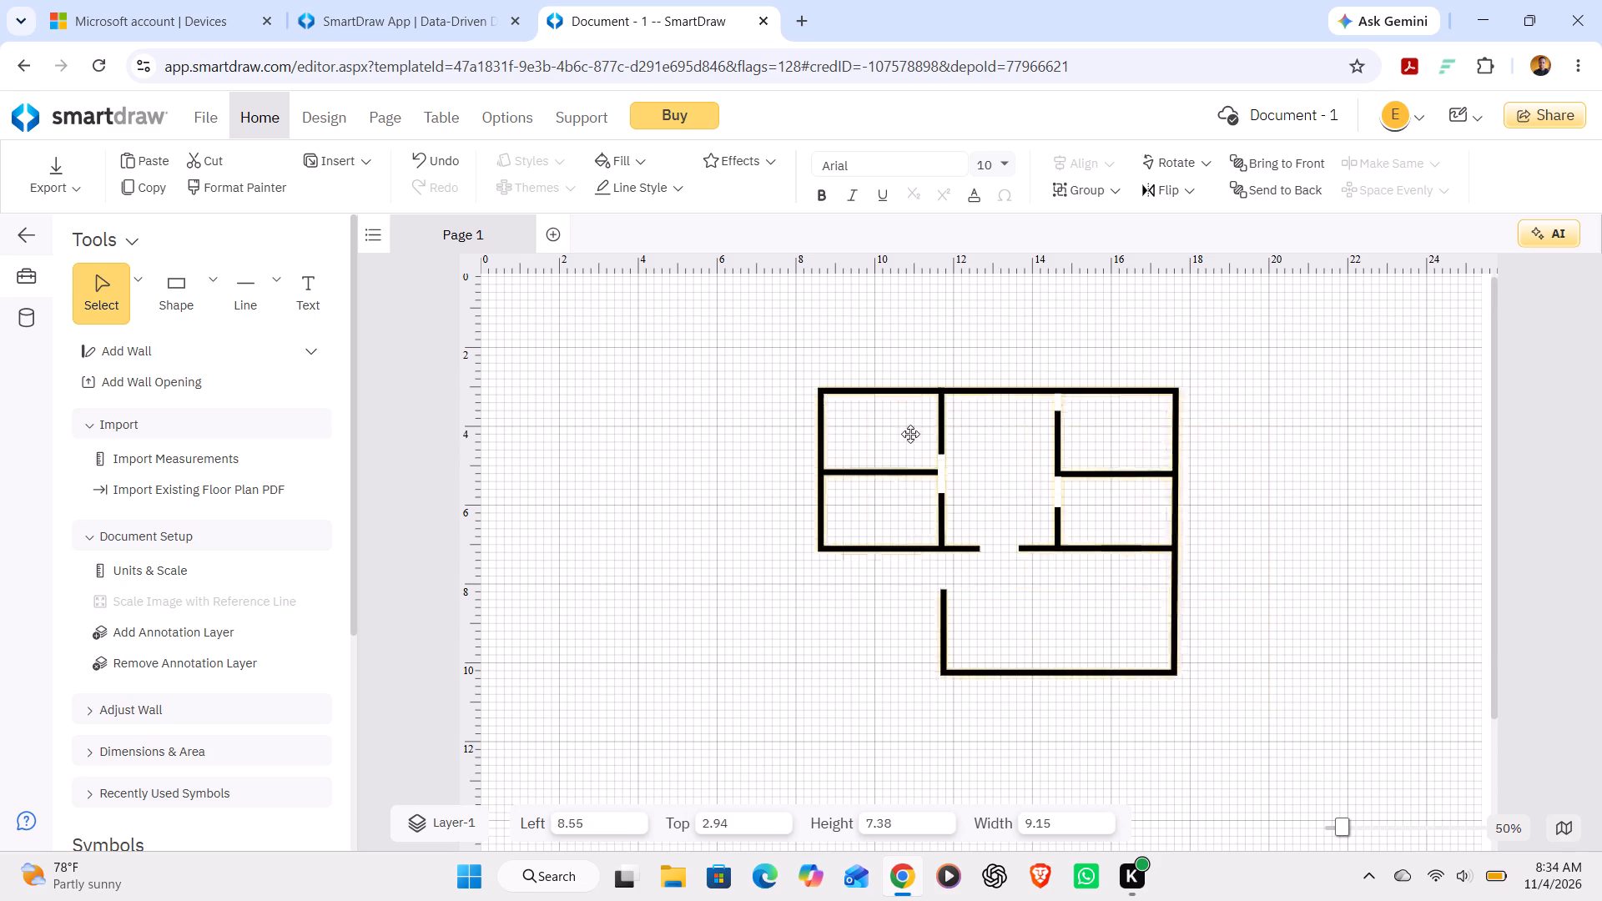
{"action": "left_click_drag", "start_coordinate": [910, 434], "coordinate": [593, 300]}
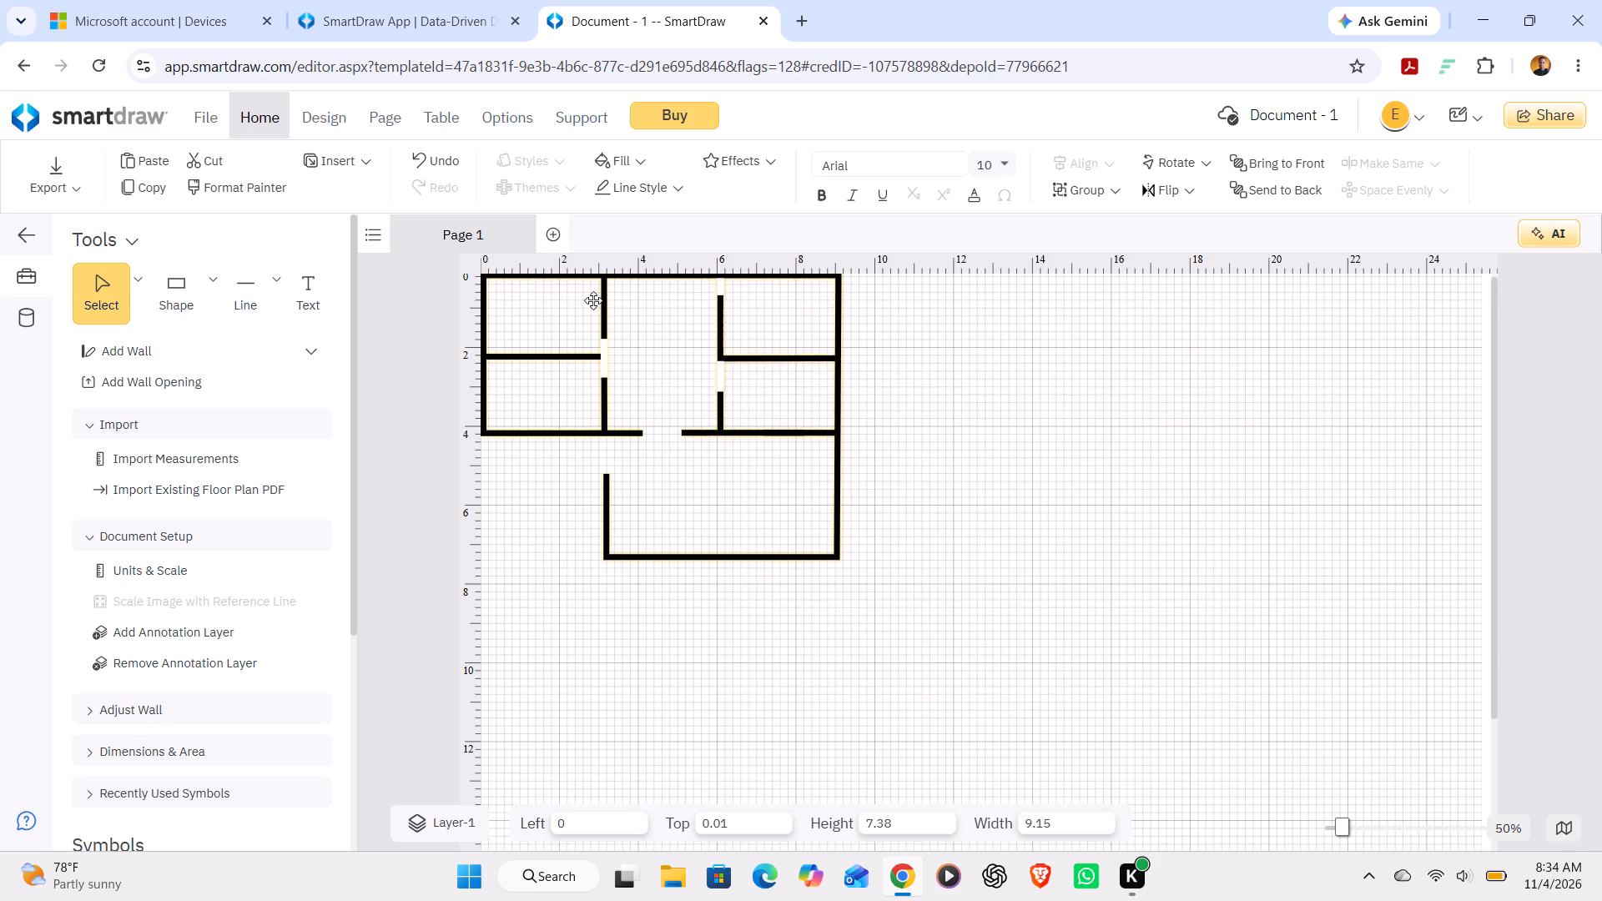
{"action": "left_click_drag", "start_coordinate": [593, 300], "coordinate": [593, 301]}
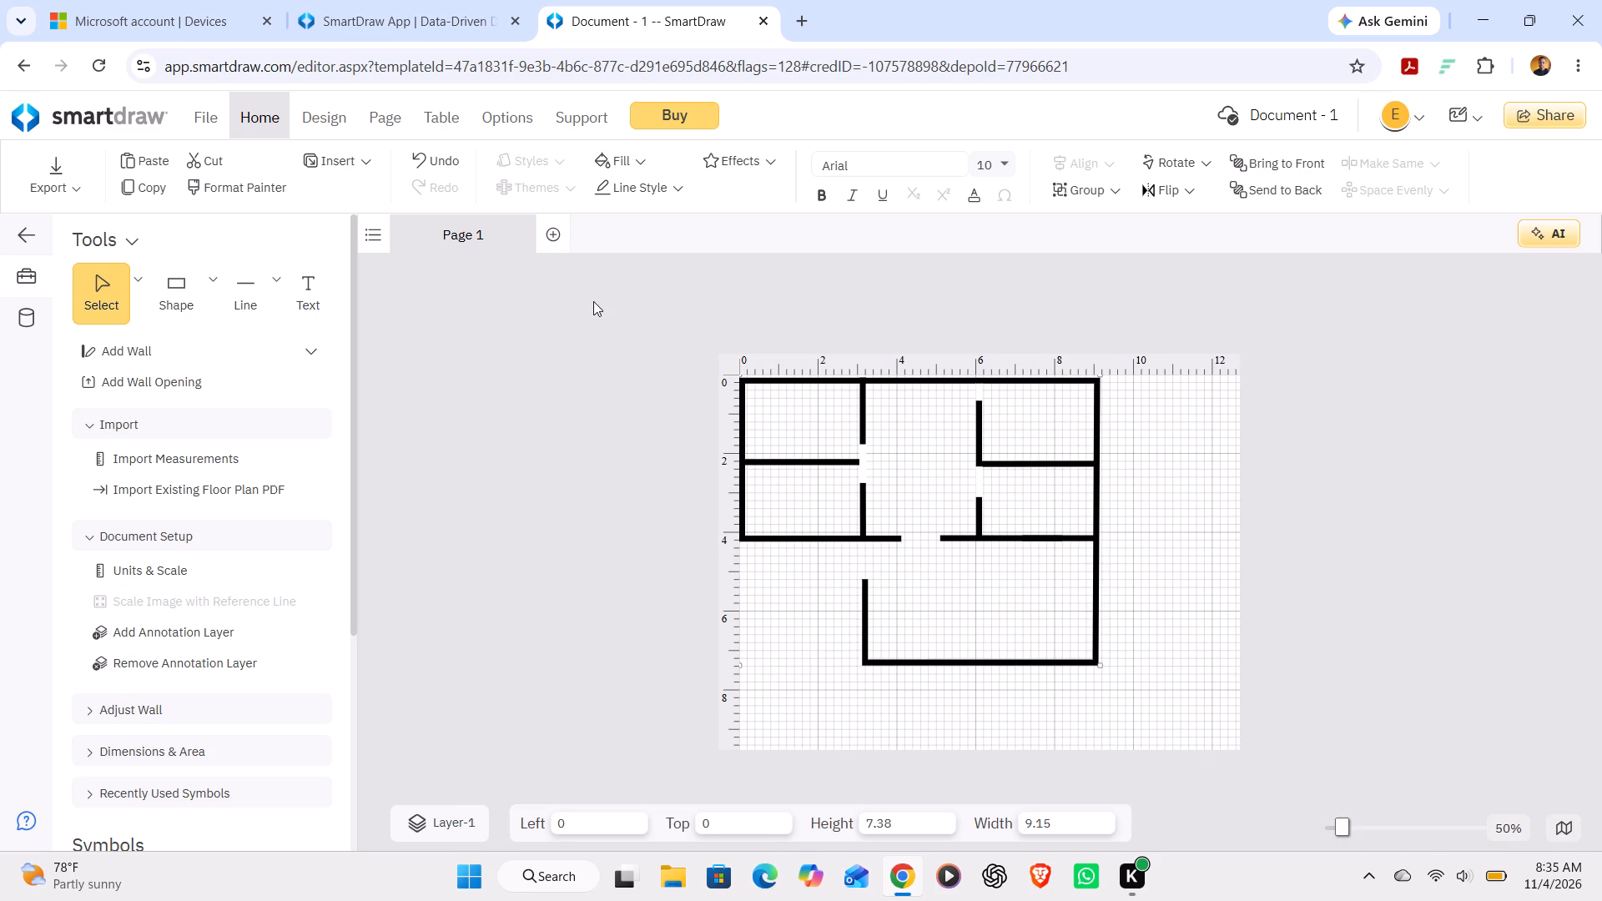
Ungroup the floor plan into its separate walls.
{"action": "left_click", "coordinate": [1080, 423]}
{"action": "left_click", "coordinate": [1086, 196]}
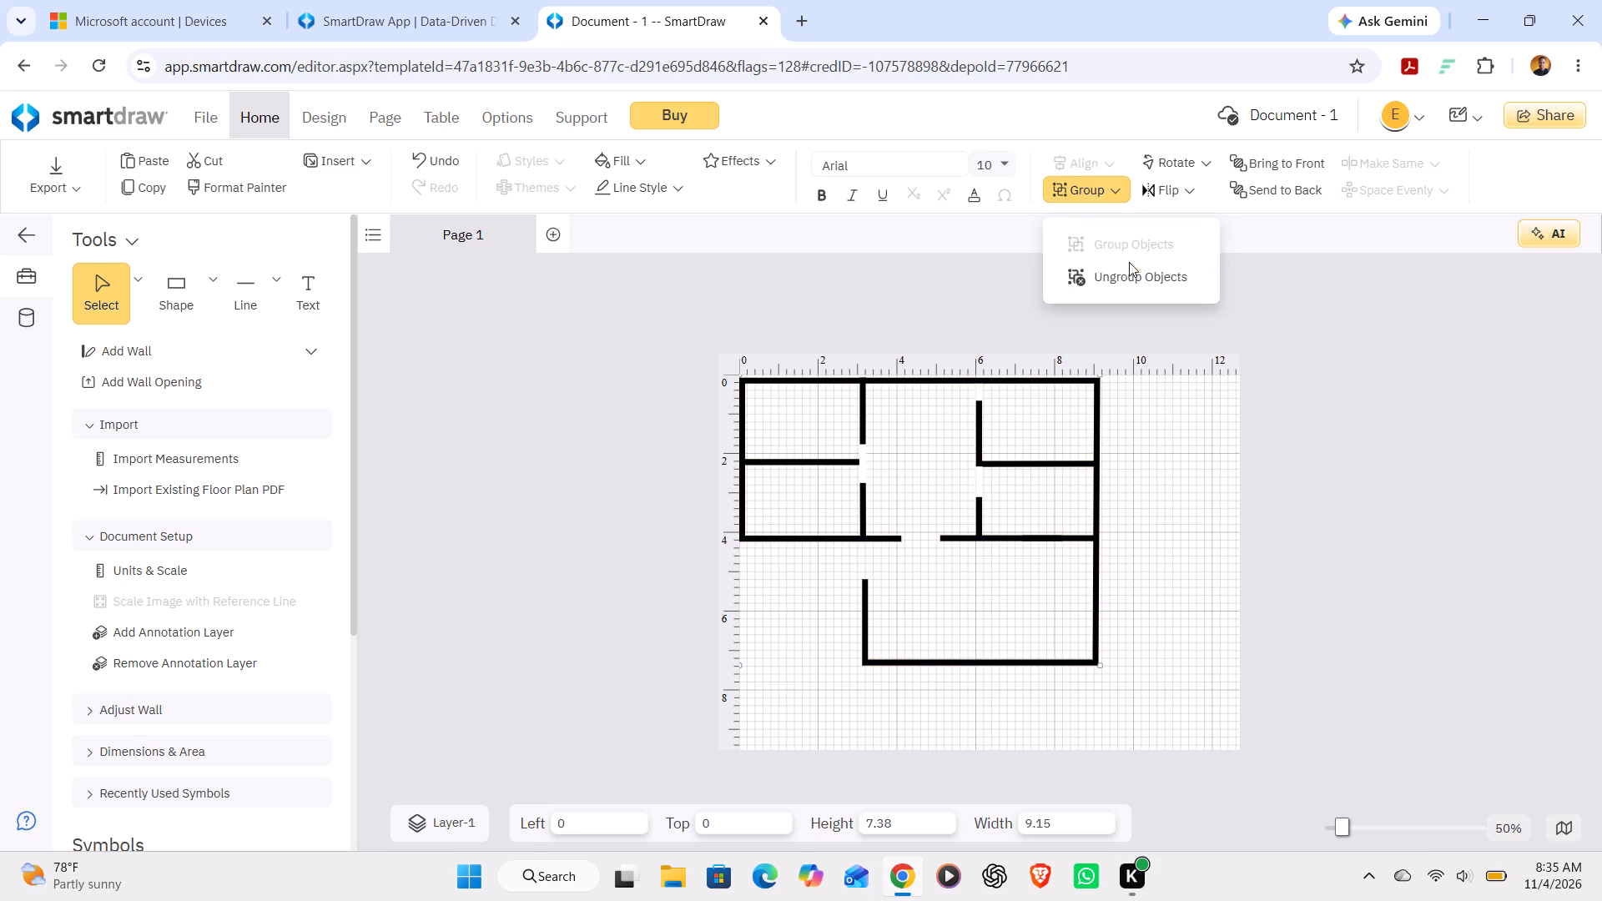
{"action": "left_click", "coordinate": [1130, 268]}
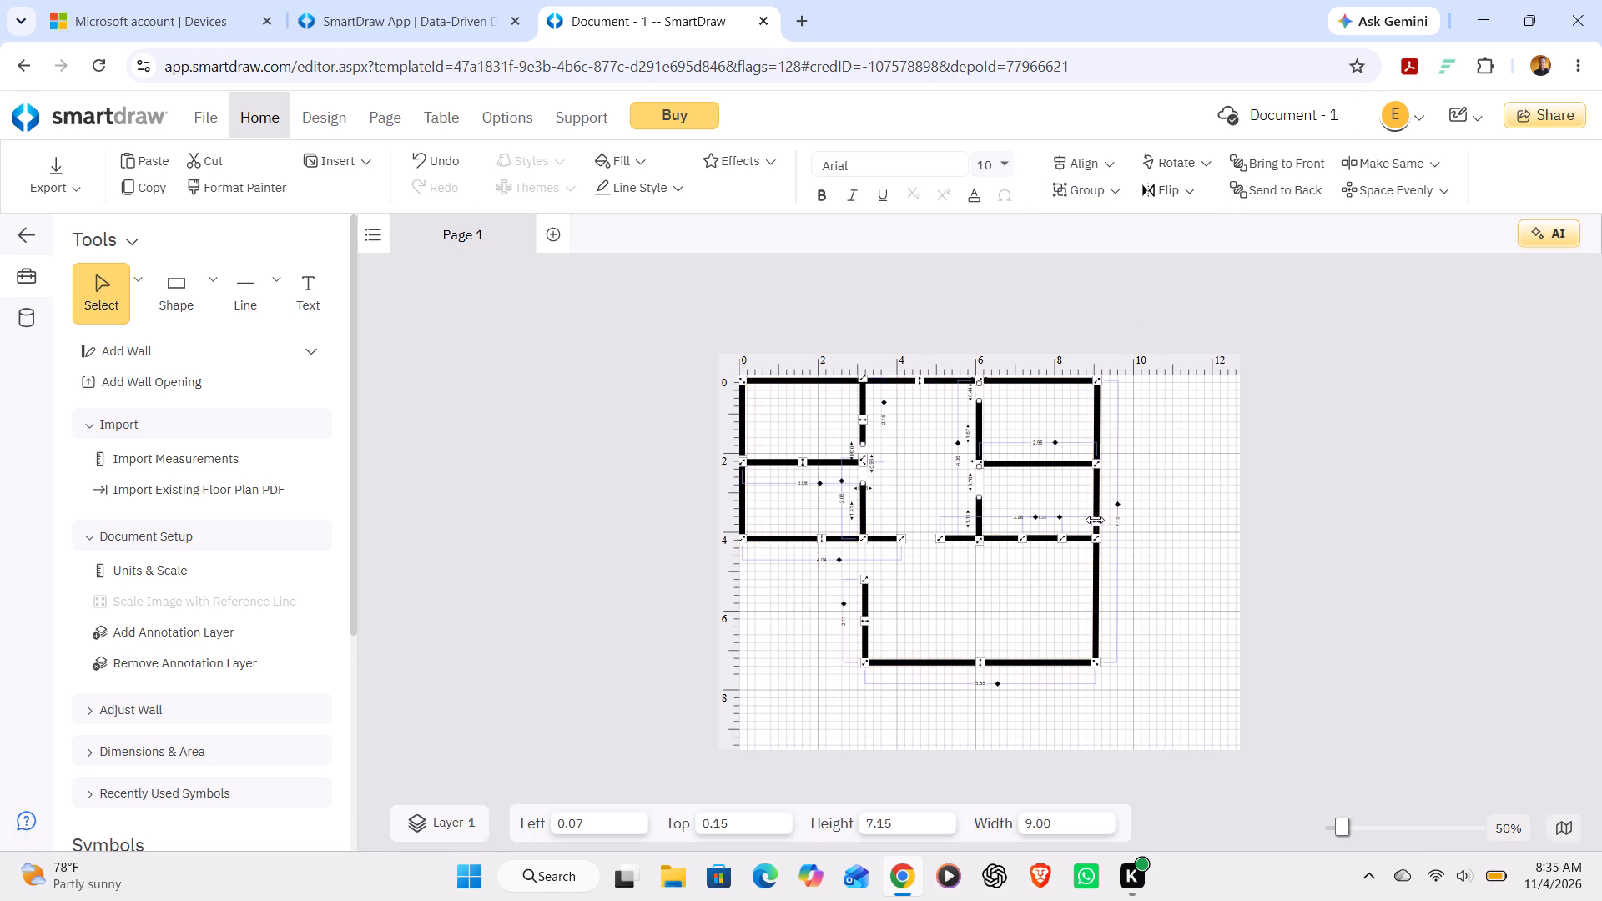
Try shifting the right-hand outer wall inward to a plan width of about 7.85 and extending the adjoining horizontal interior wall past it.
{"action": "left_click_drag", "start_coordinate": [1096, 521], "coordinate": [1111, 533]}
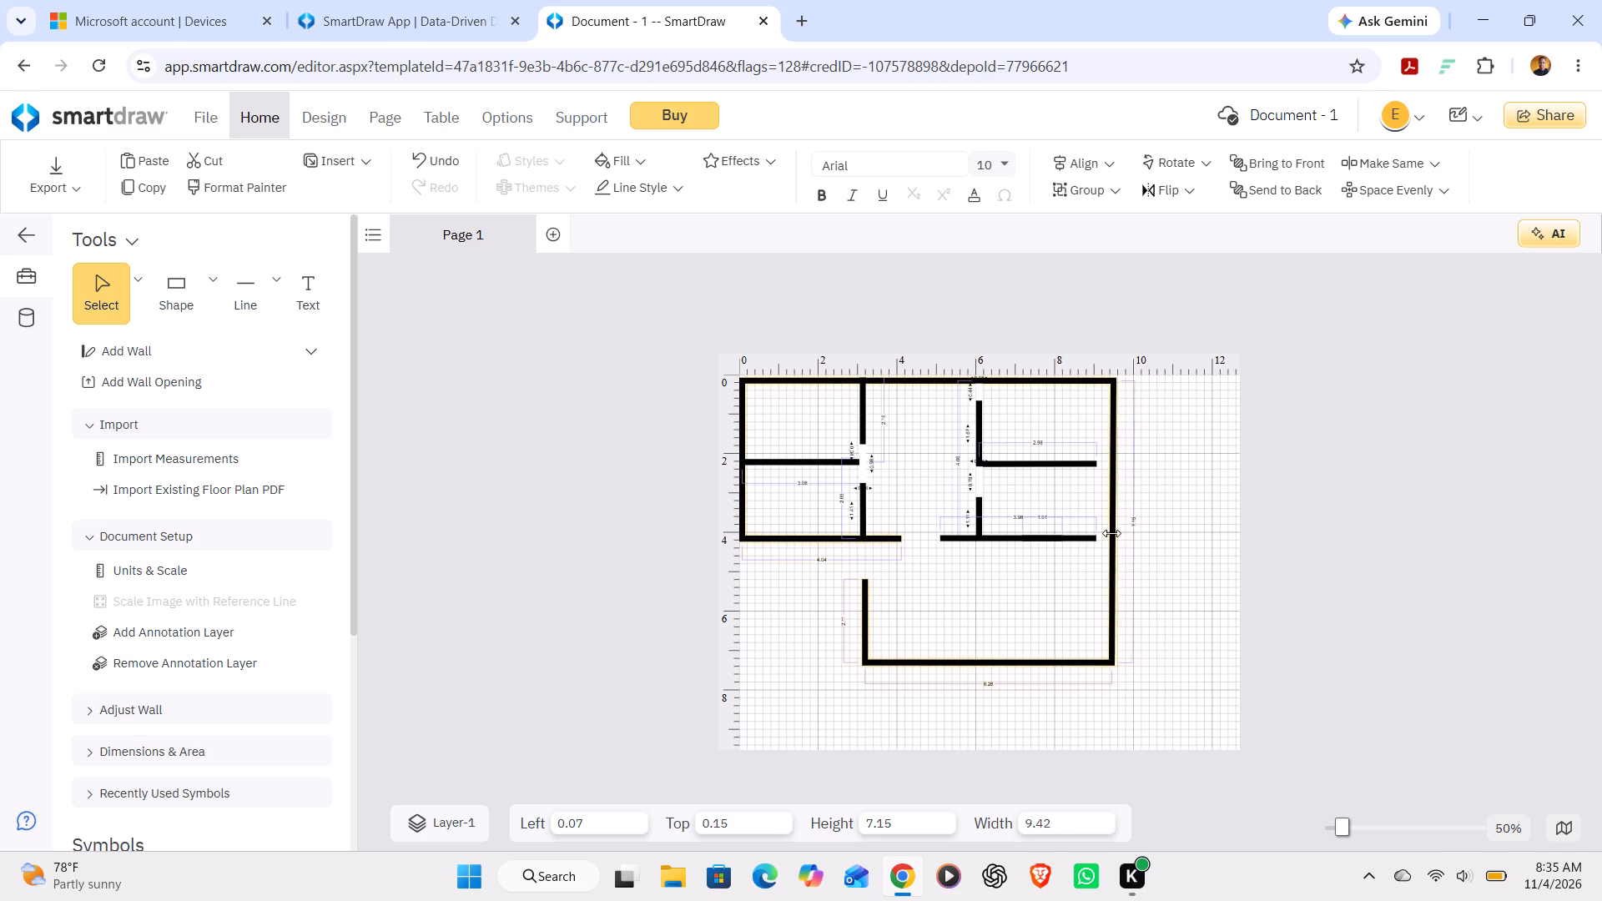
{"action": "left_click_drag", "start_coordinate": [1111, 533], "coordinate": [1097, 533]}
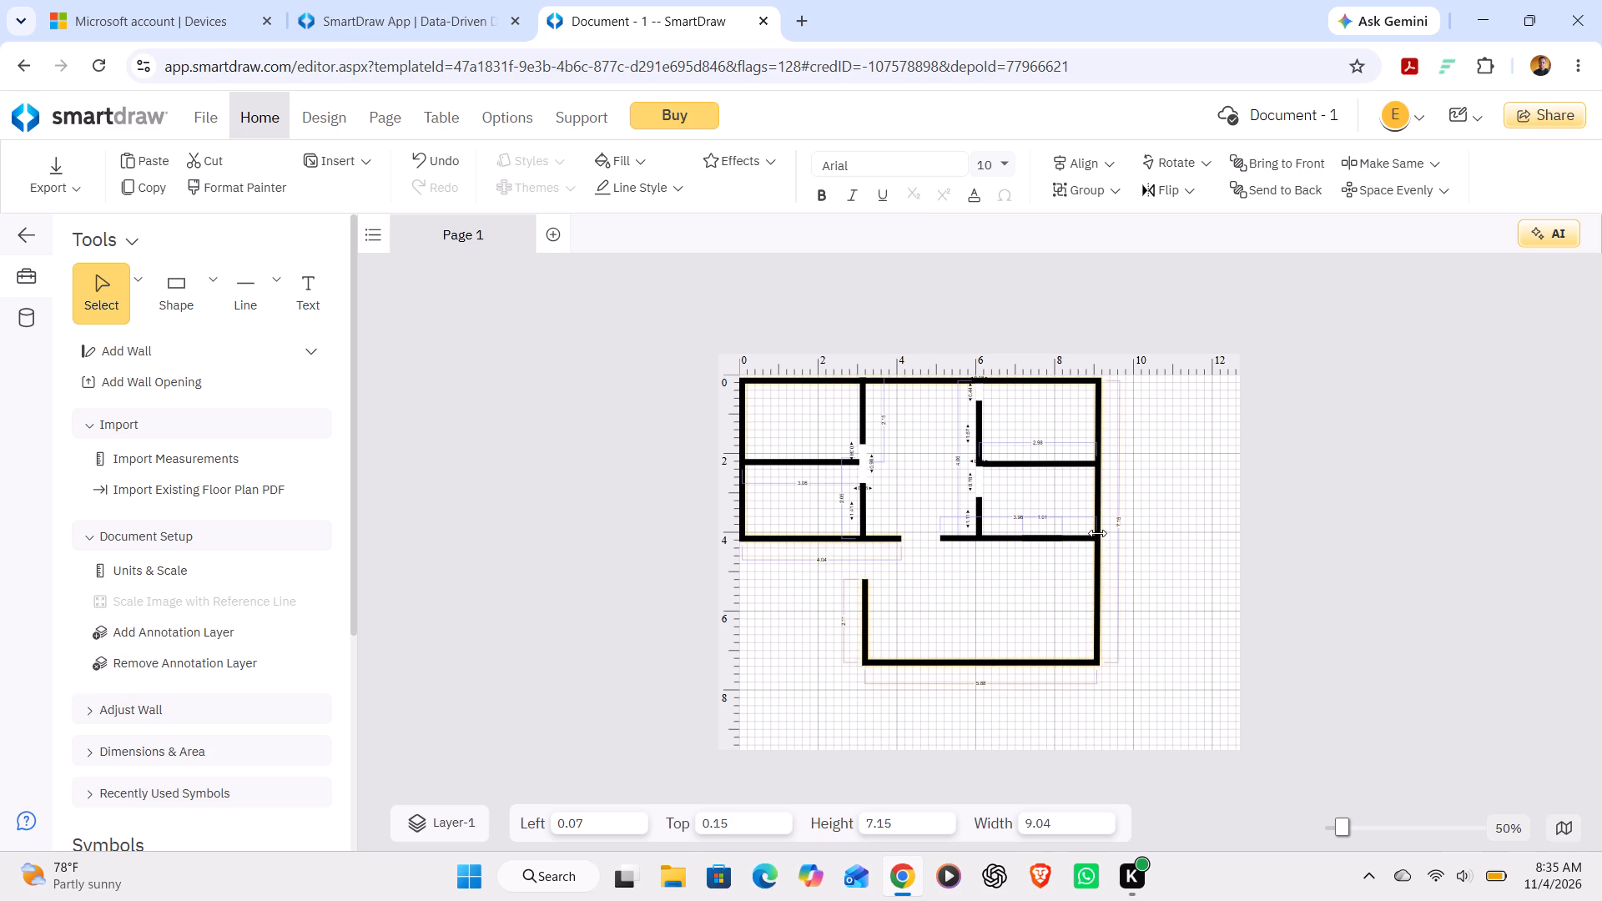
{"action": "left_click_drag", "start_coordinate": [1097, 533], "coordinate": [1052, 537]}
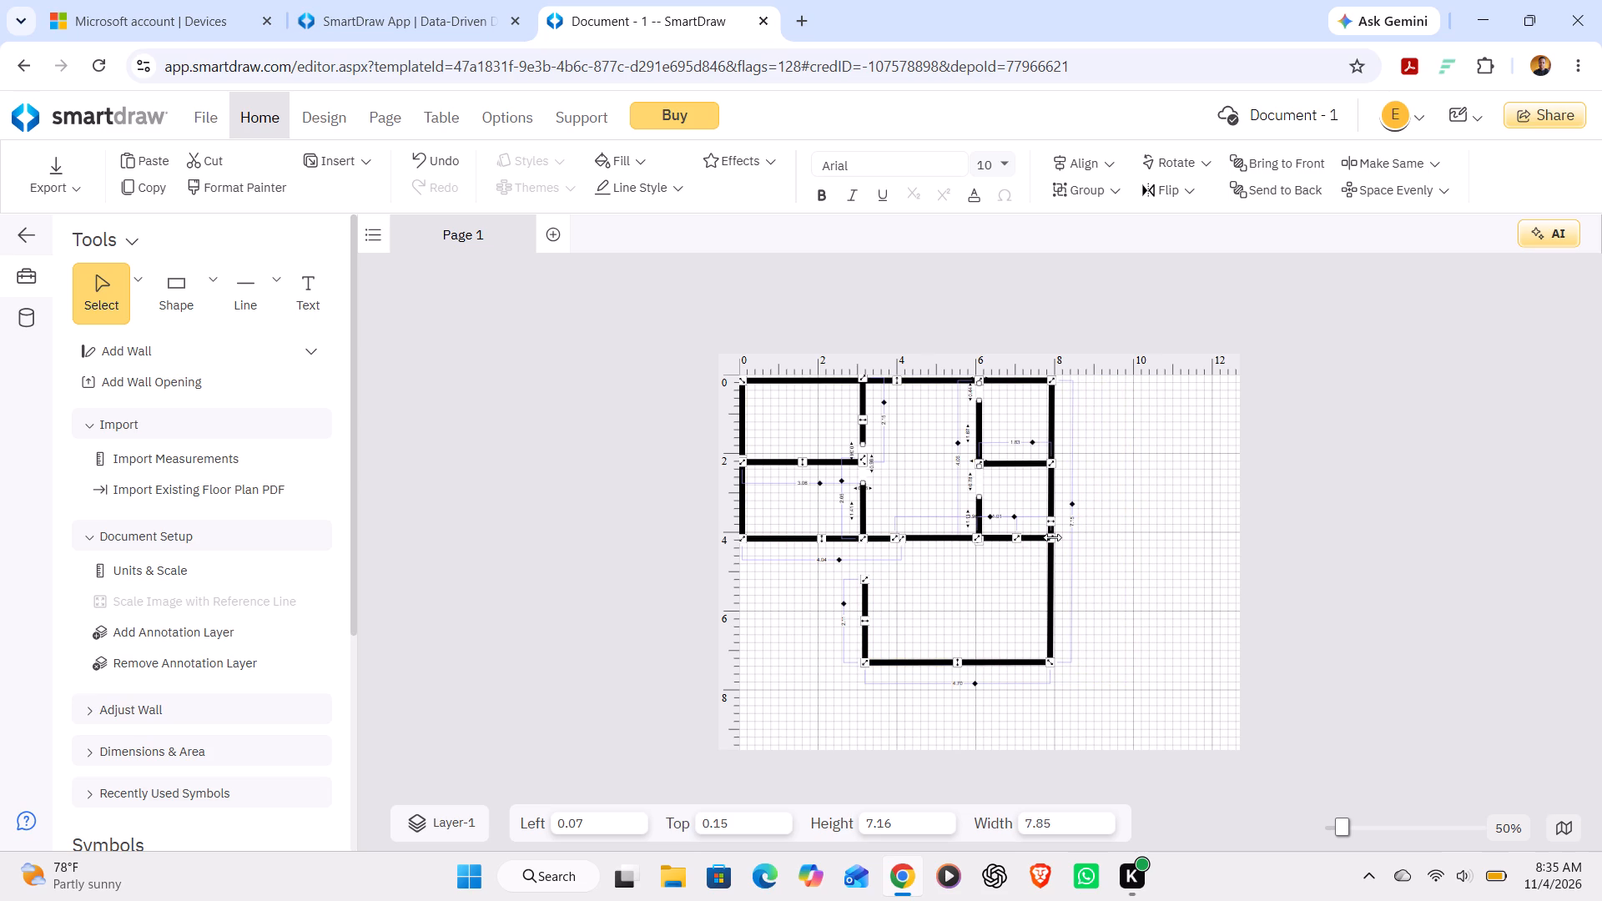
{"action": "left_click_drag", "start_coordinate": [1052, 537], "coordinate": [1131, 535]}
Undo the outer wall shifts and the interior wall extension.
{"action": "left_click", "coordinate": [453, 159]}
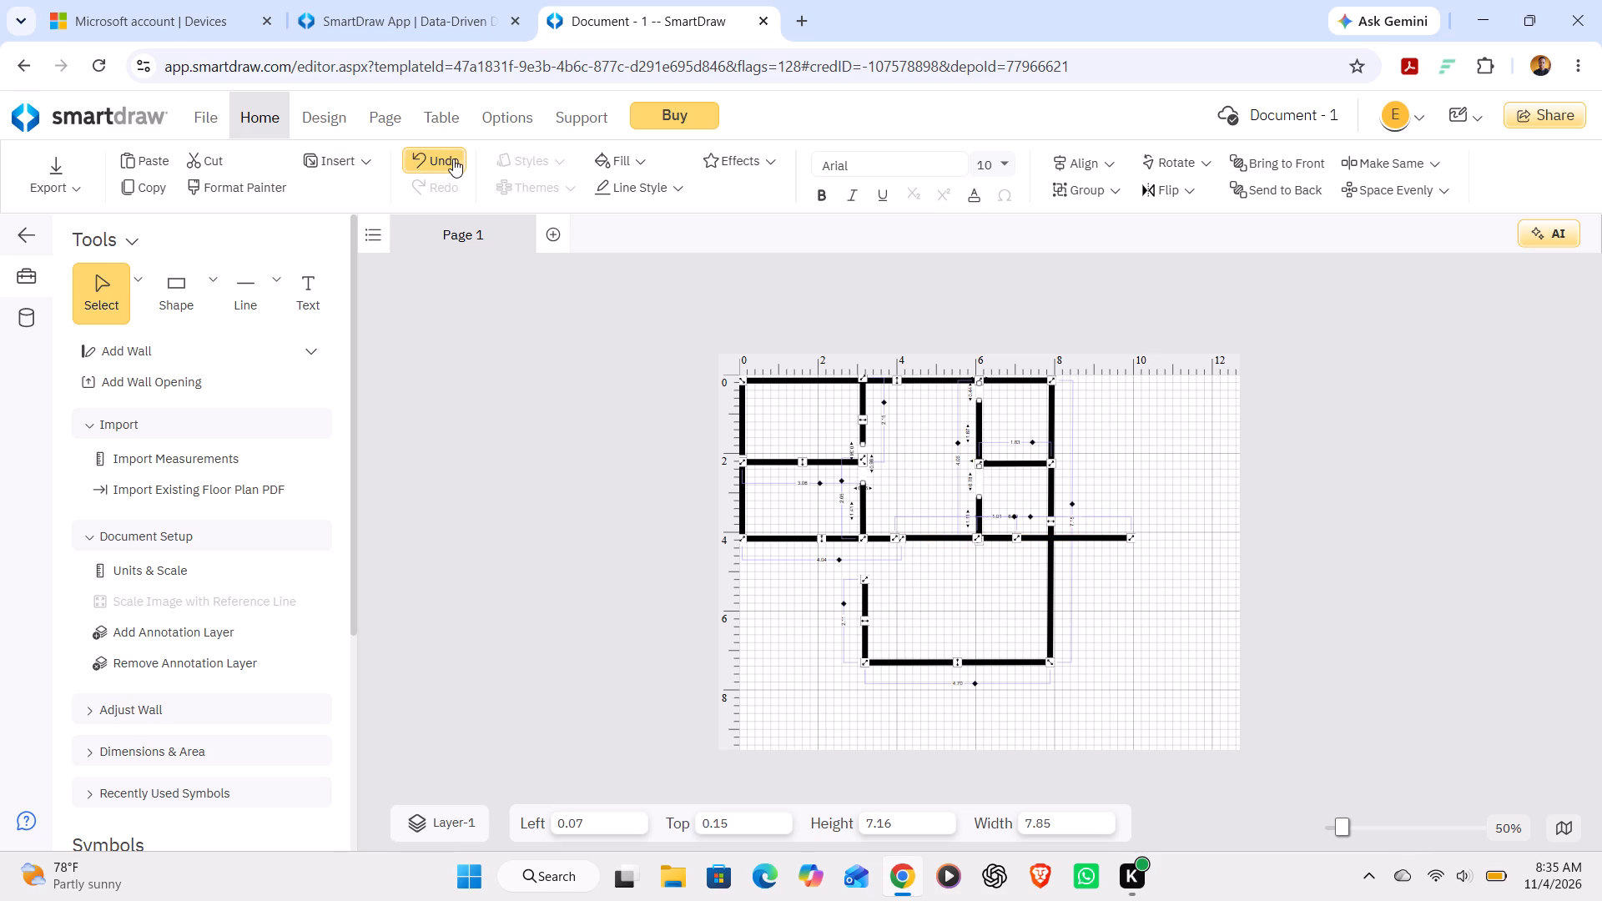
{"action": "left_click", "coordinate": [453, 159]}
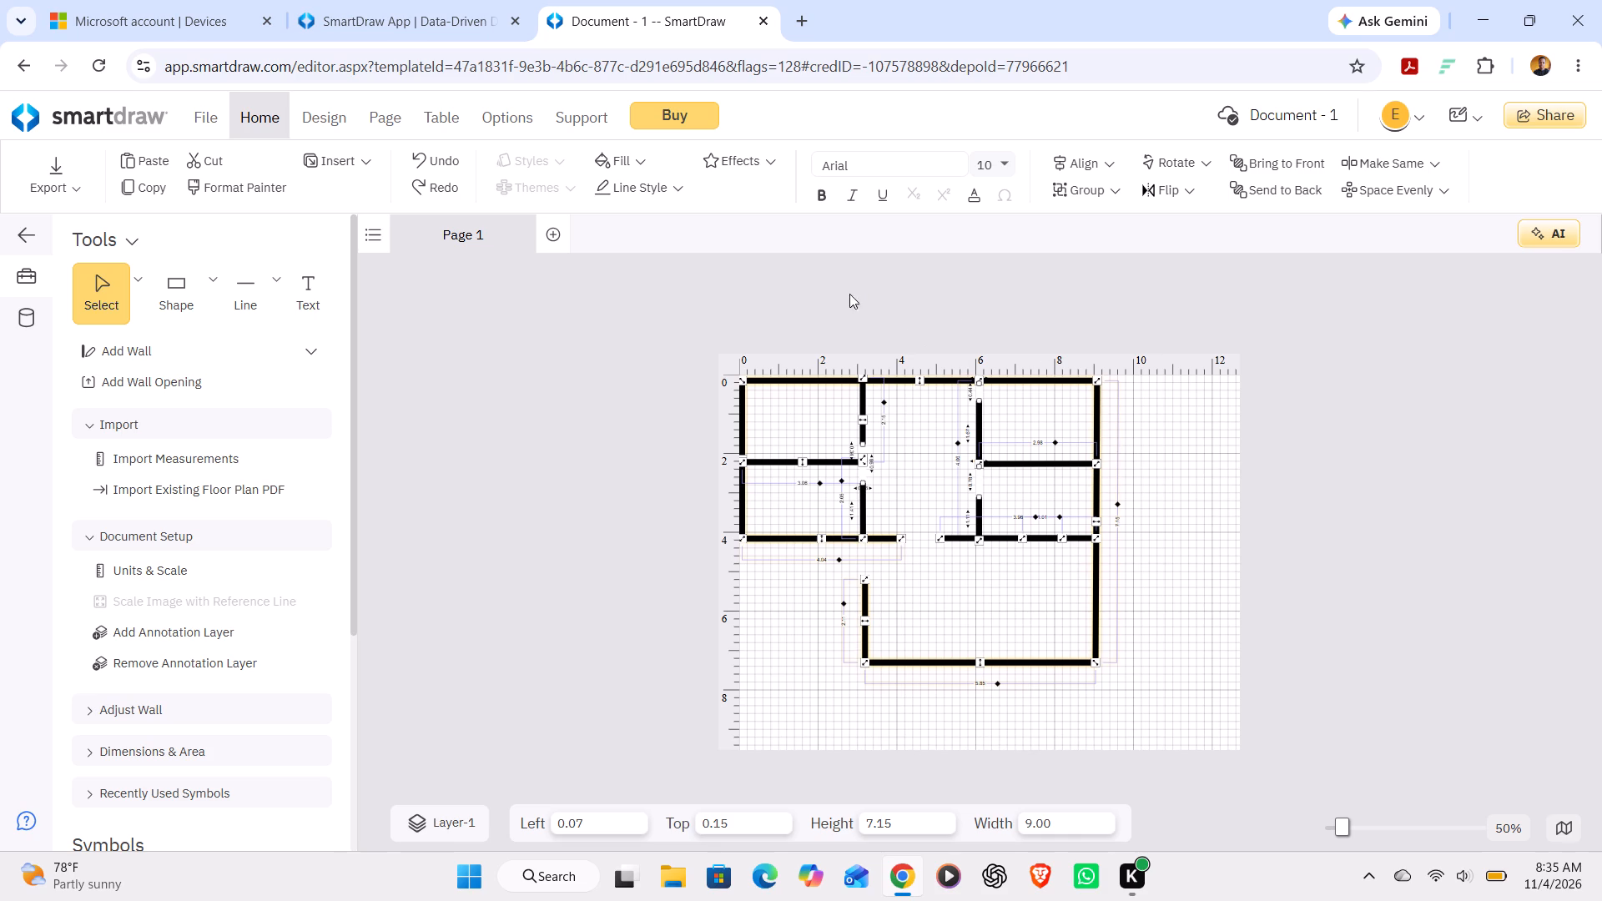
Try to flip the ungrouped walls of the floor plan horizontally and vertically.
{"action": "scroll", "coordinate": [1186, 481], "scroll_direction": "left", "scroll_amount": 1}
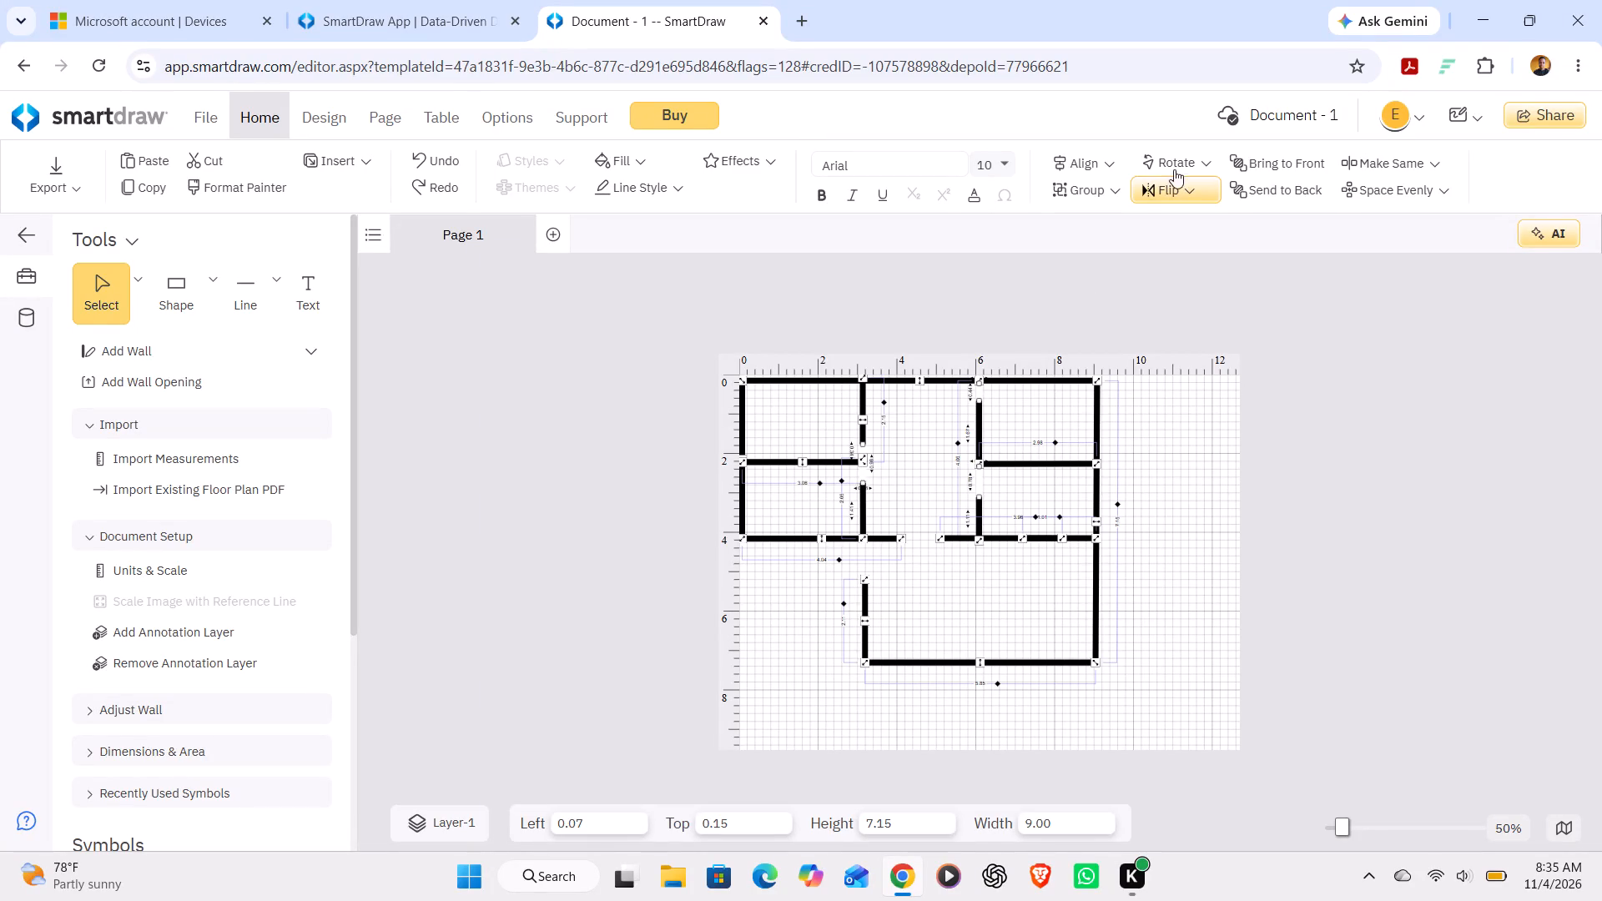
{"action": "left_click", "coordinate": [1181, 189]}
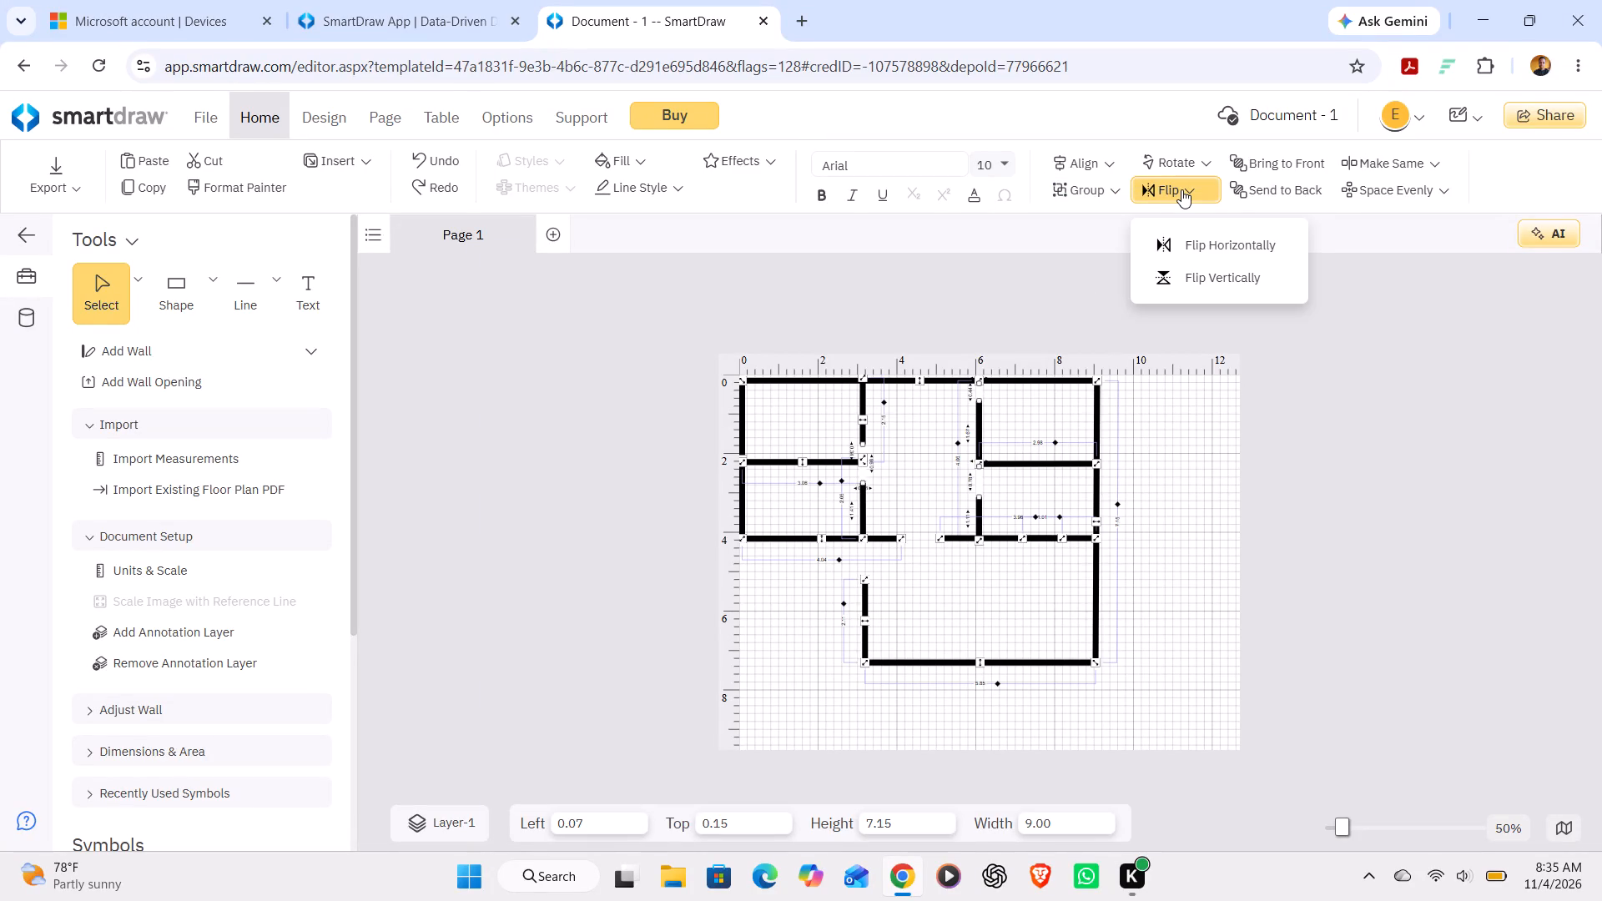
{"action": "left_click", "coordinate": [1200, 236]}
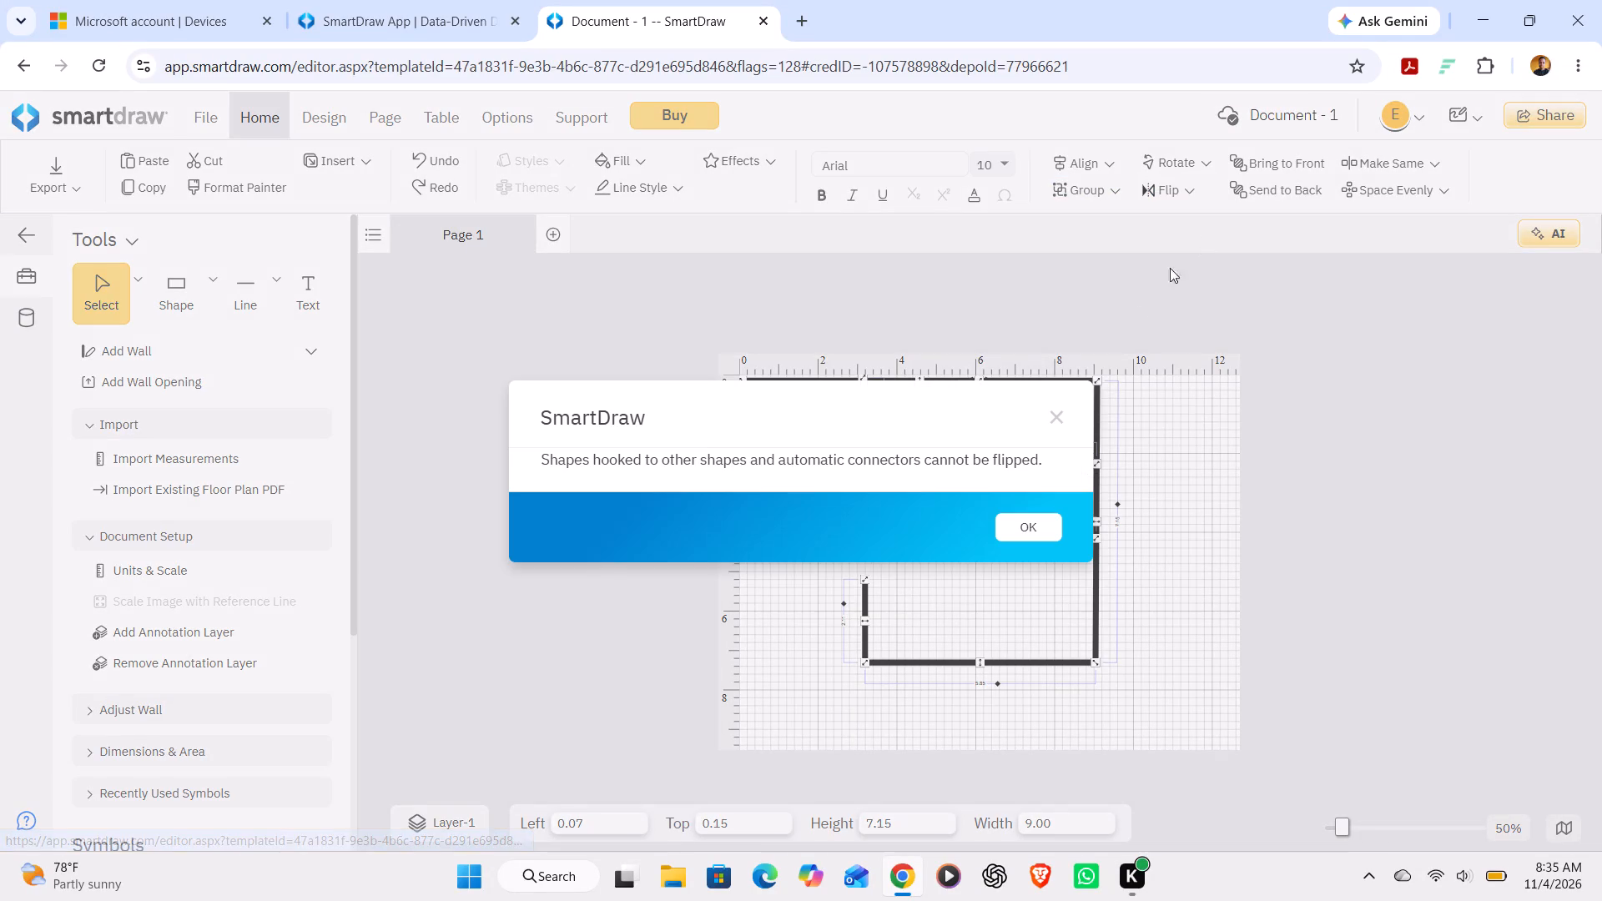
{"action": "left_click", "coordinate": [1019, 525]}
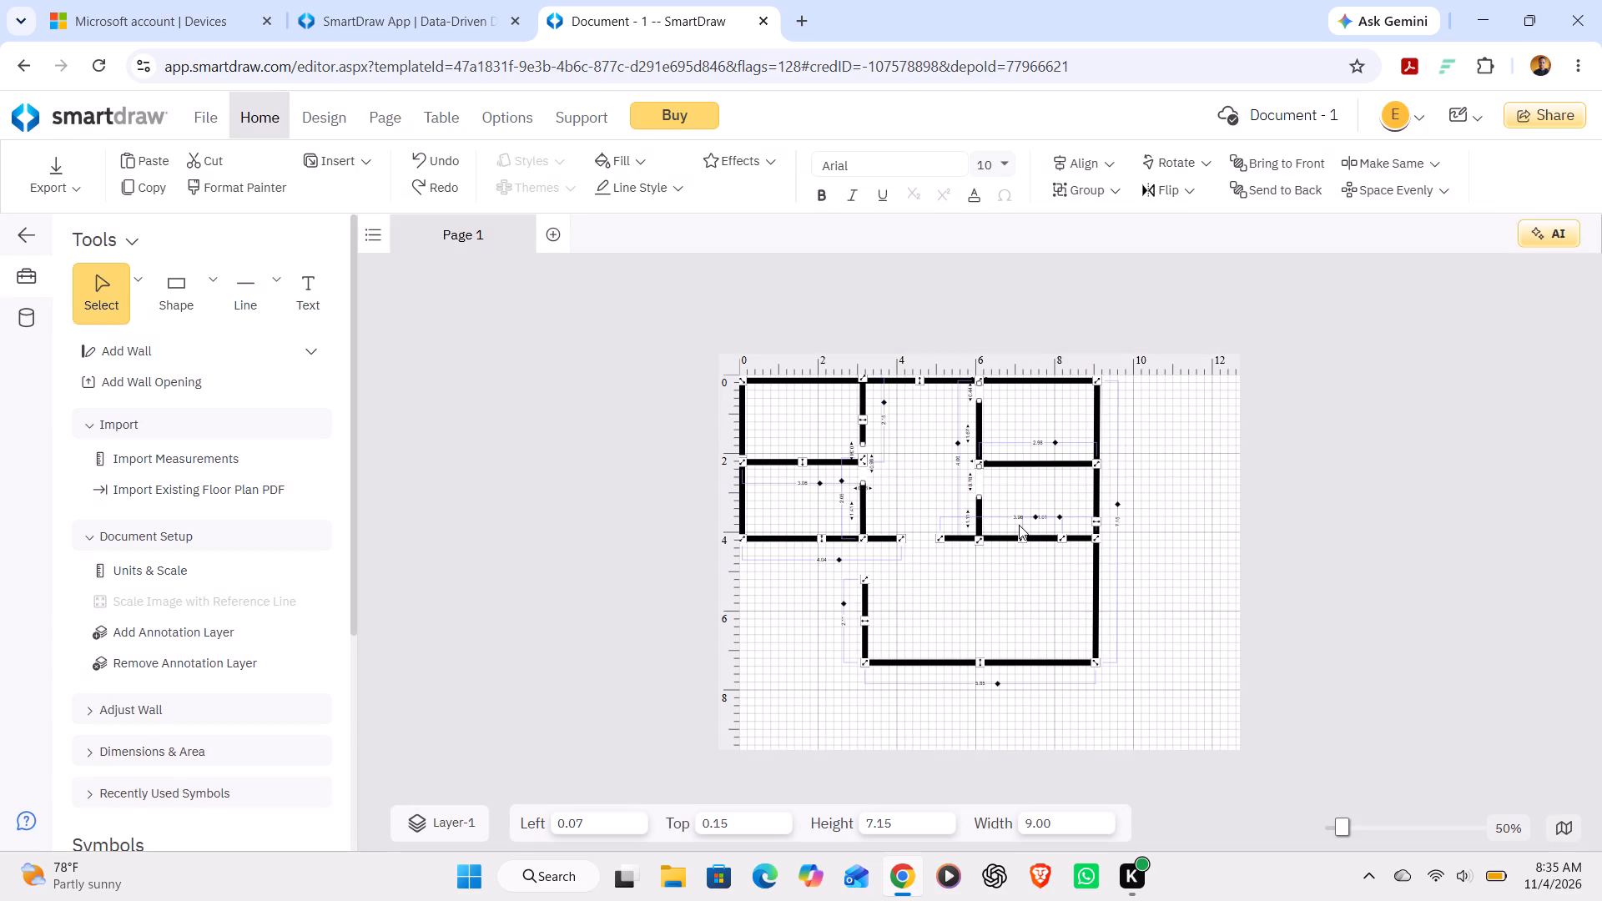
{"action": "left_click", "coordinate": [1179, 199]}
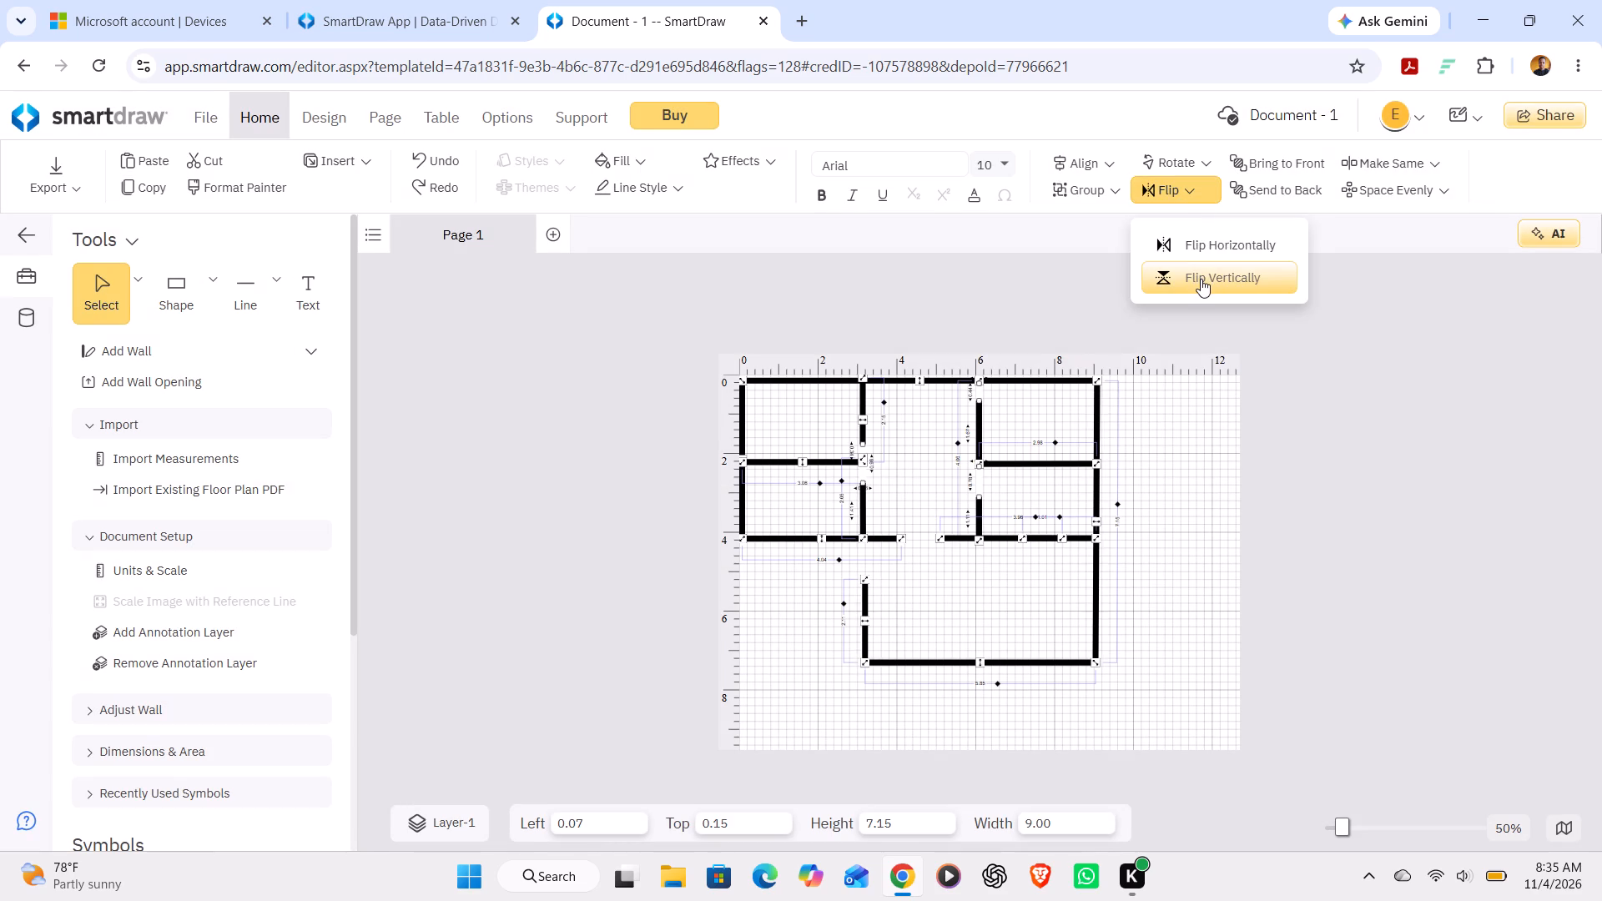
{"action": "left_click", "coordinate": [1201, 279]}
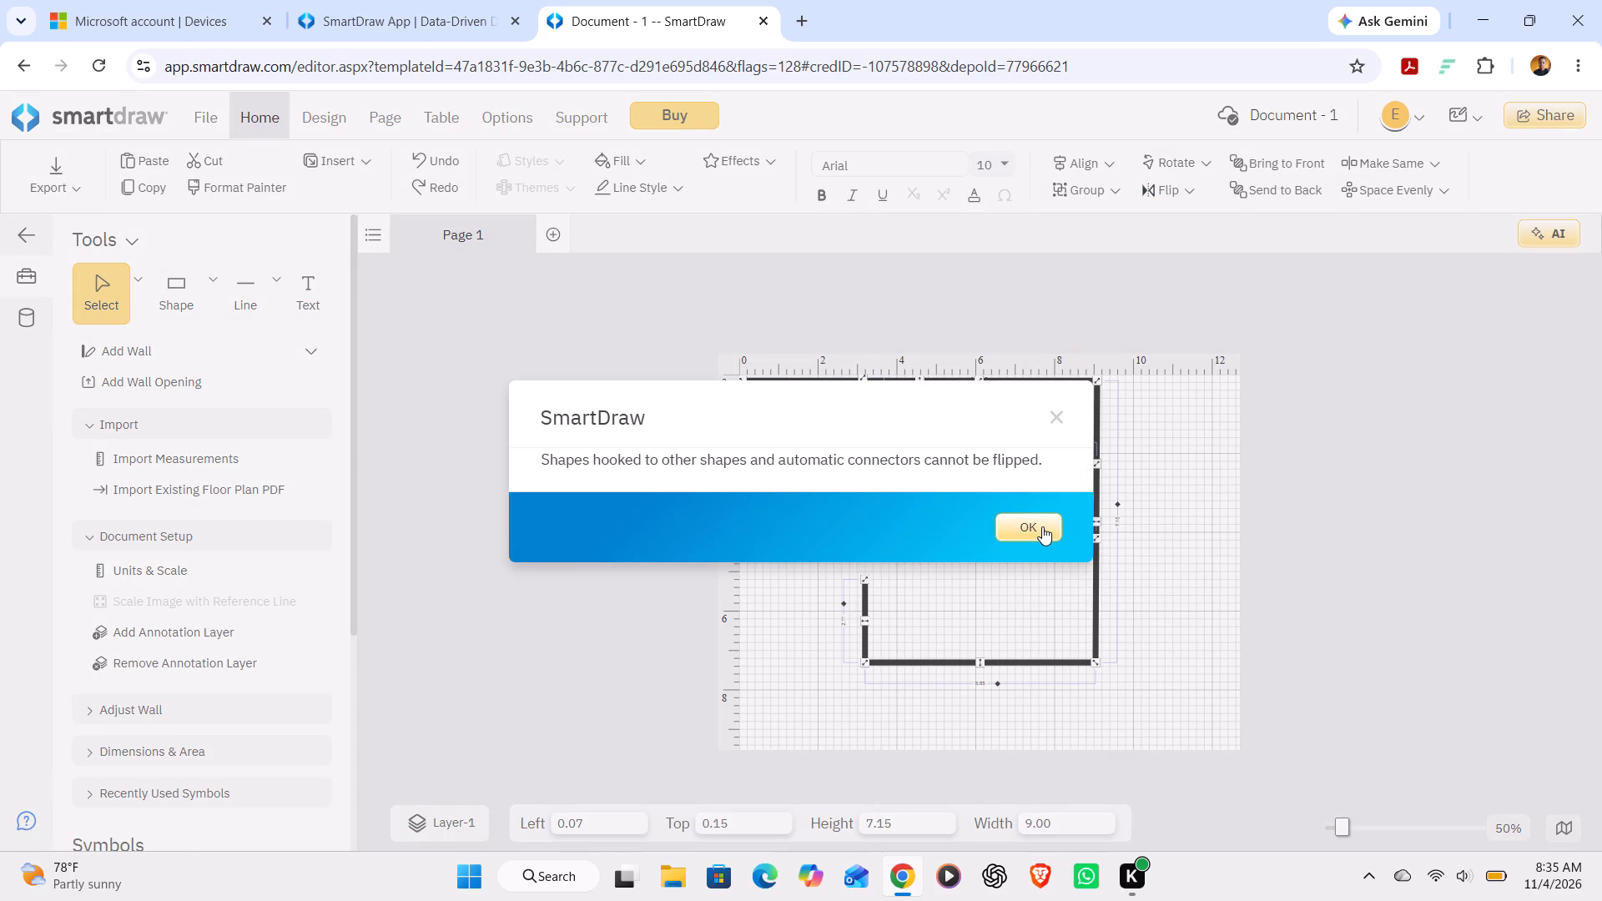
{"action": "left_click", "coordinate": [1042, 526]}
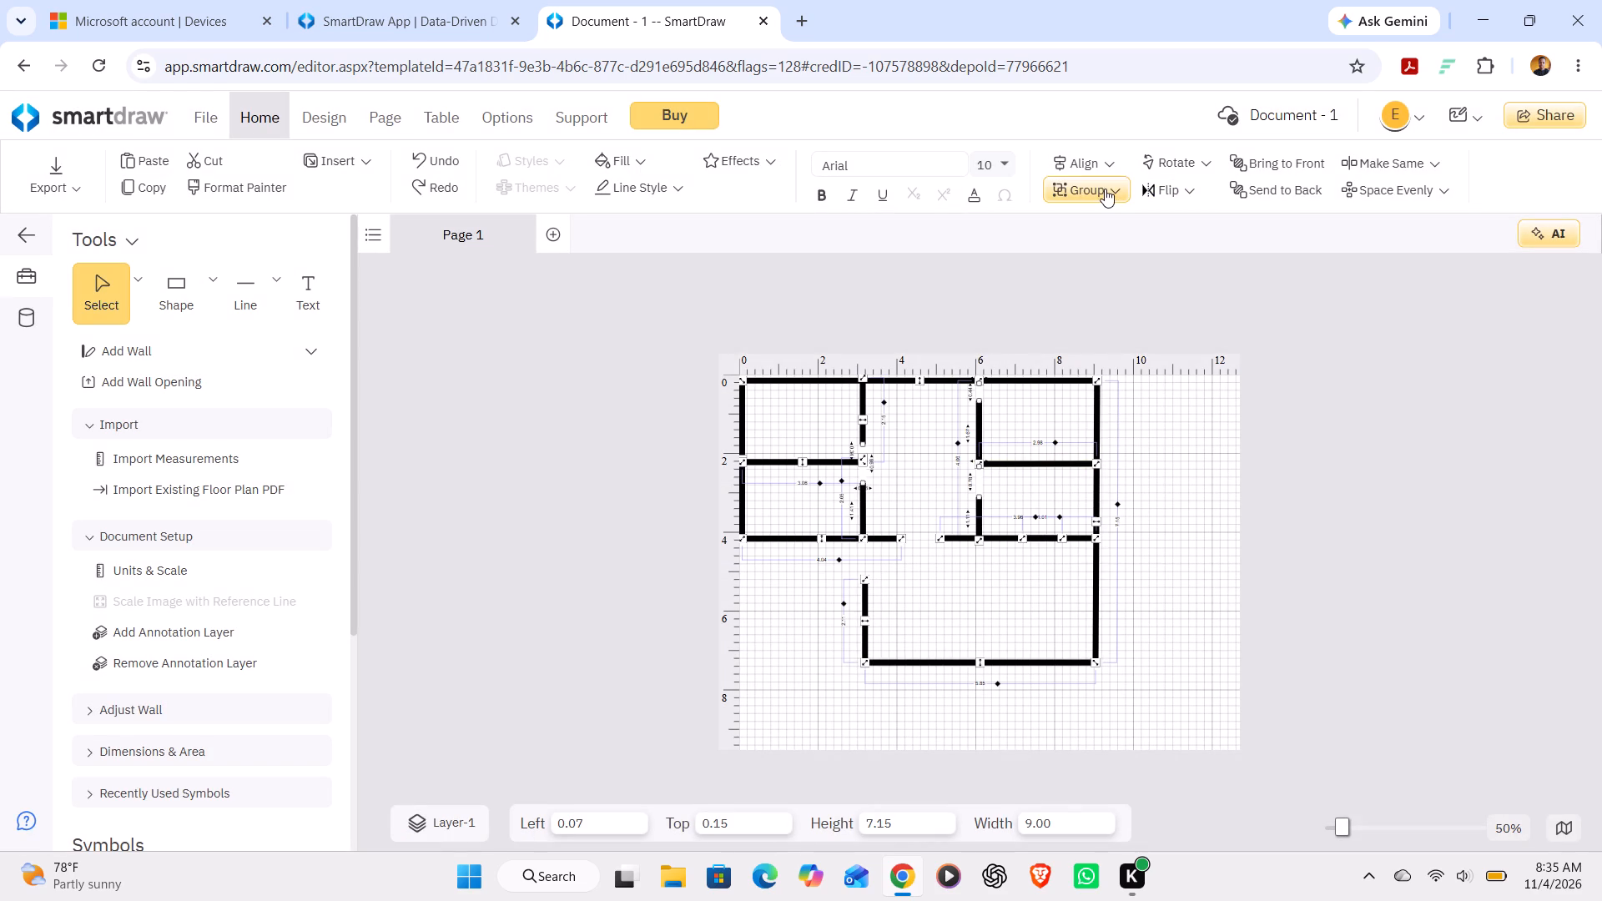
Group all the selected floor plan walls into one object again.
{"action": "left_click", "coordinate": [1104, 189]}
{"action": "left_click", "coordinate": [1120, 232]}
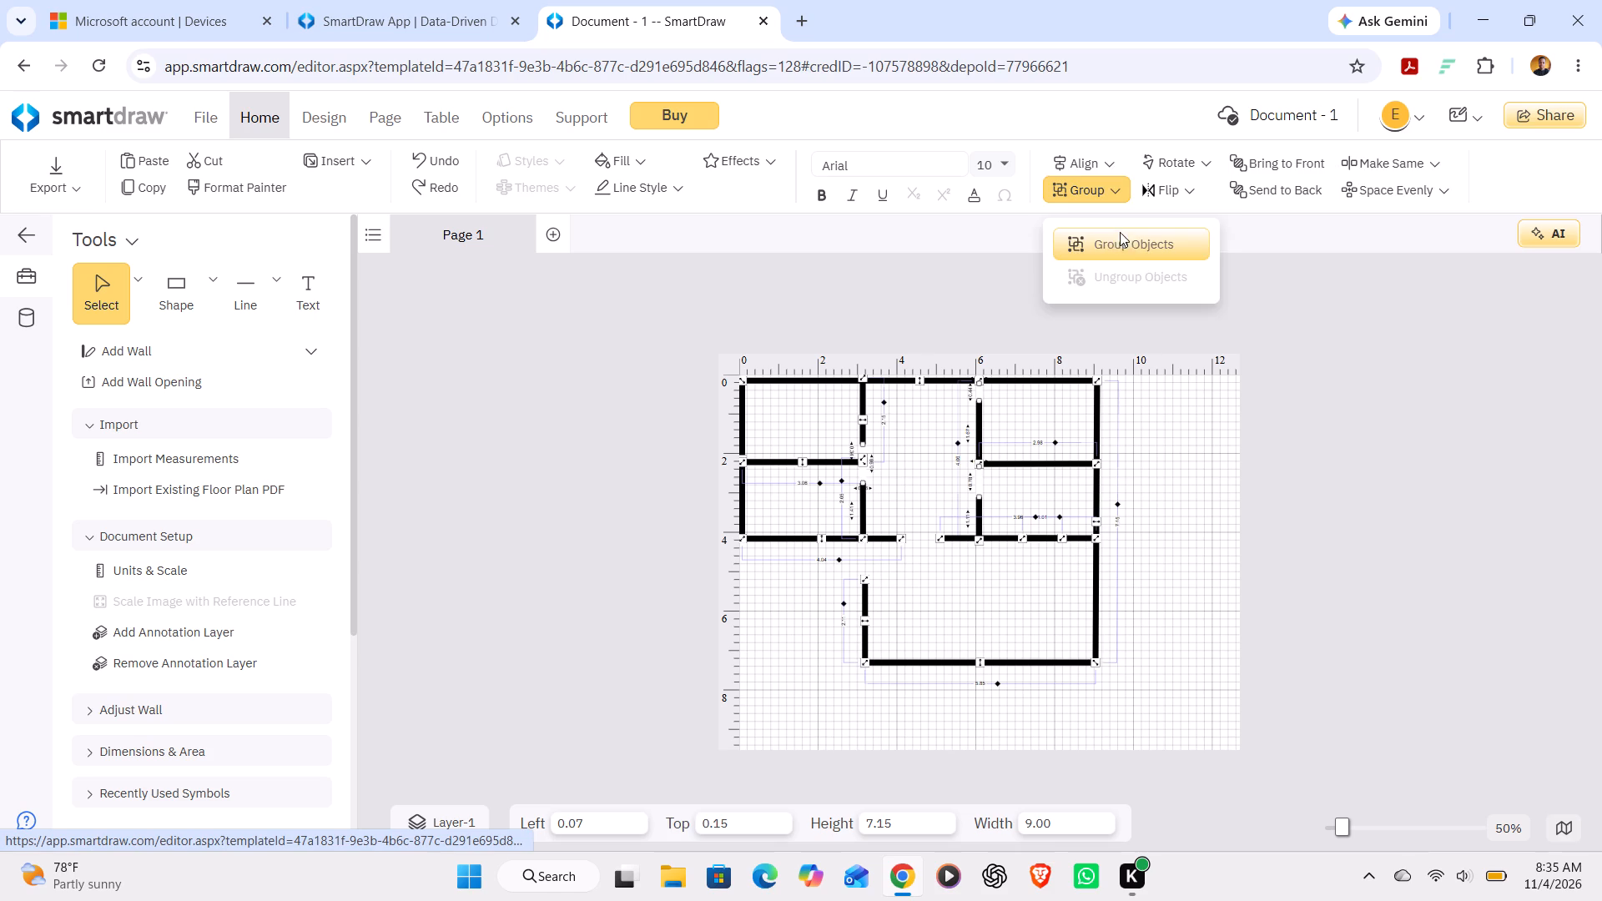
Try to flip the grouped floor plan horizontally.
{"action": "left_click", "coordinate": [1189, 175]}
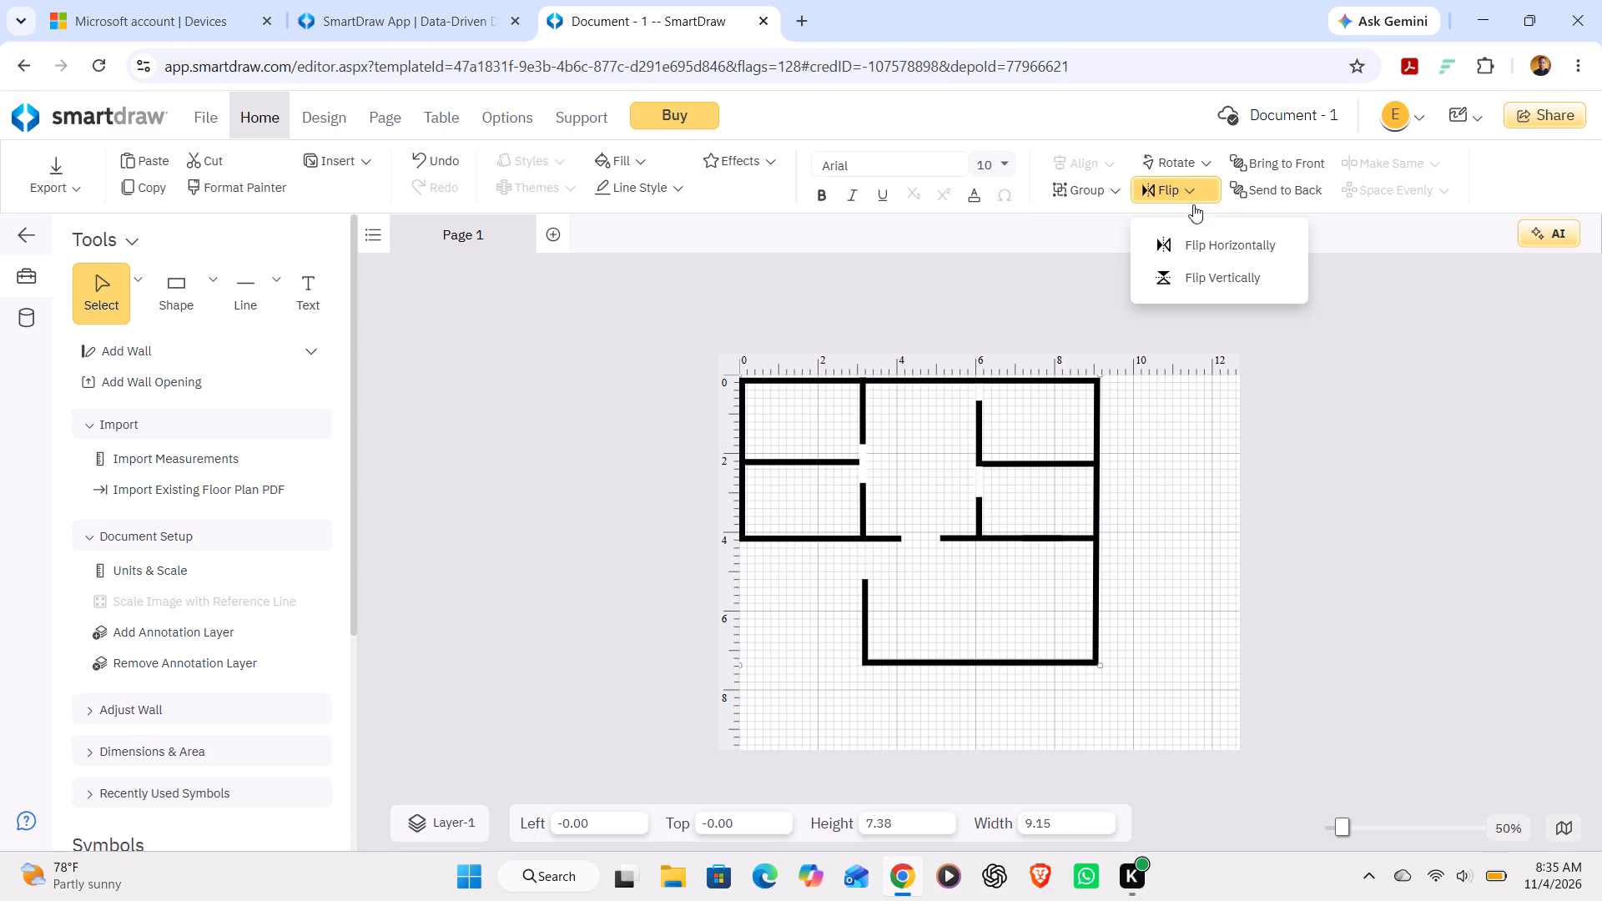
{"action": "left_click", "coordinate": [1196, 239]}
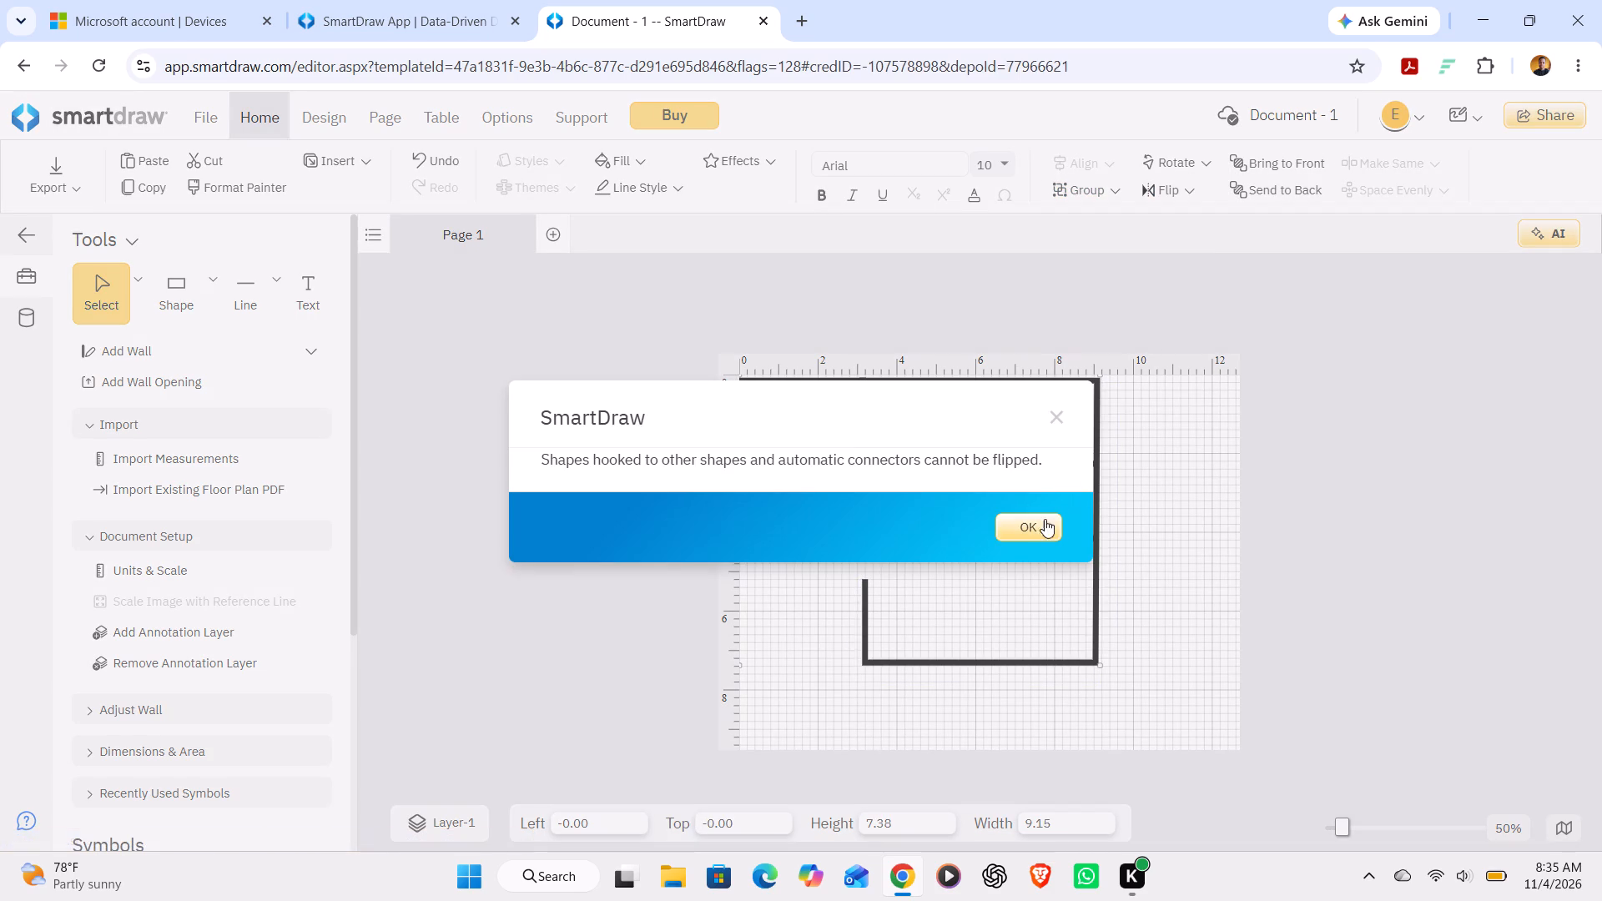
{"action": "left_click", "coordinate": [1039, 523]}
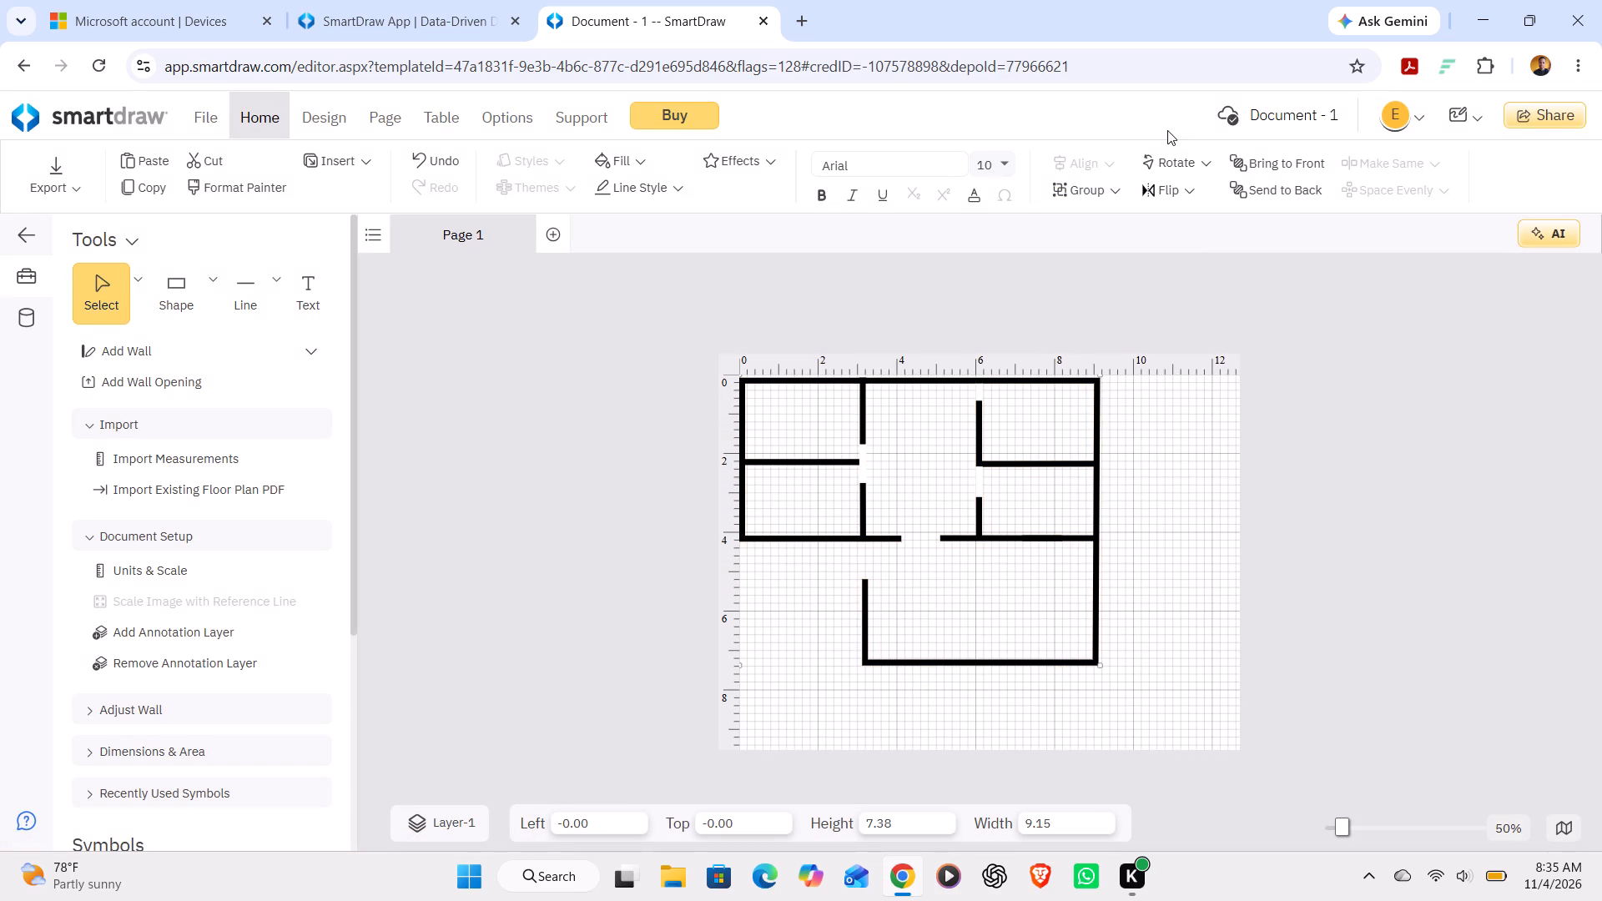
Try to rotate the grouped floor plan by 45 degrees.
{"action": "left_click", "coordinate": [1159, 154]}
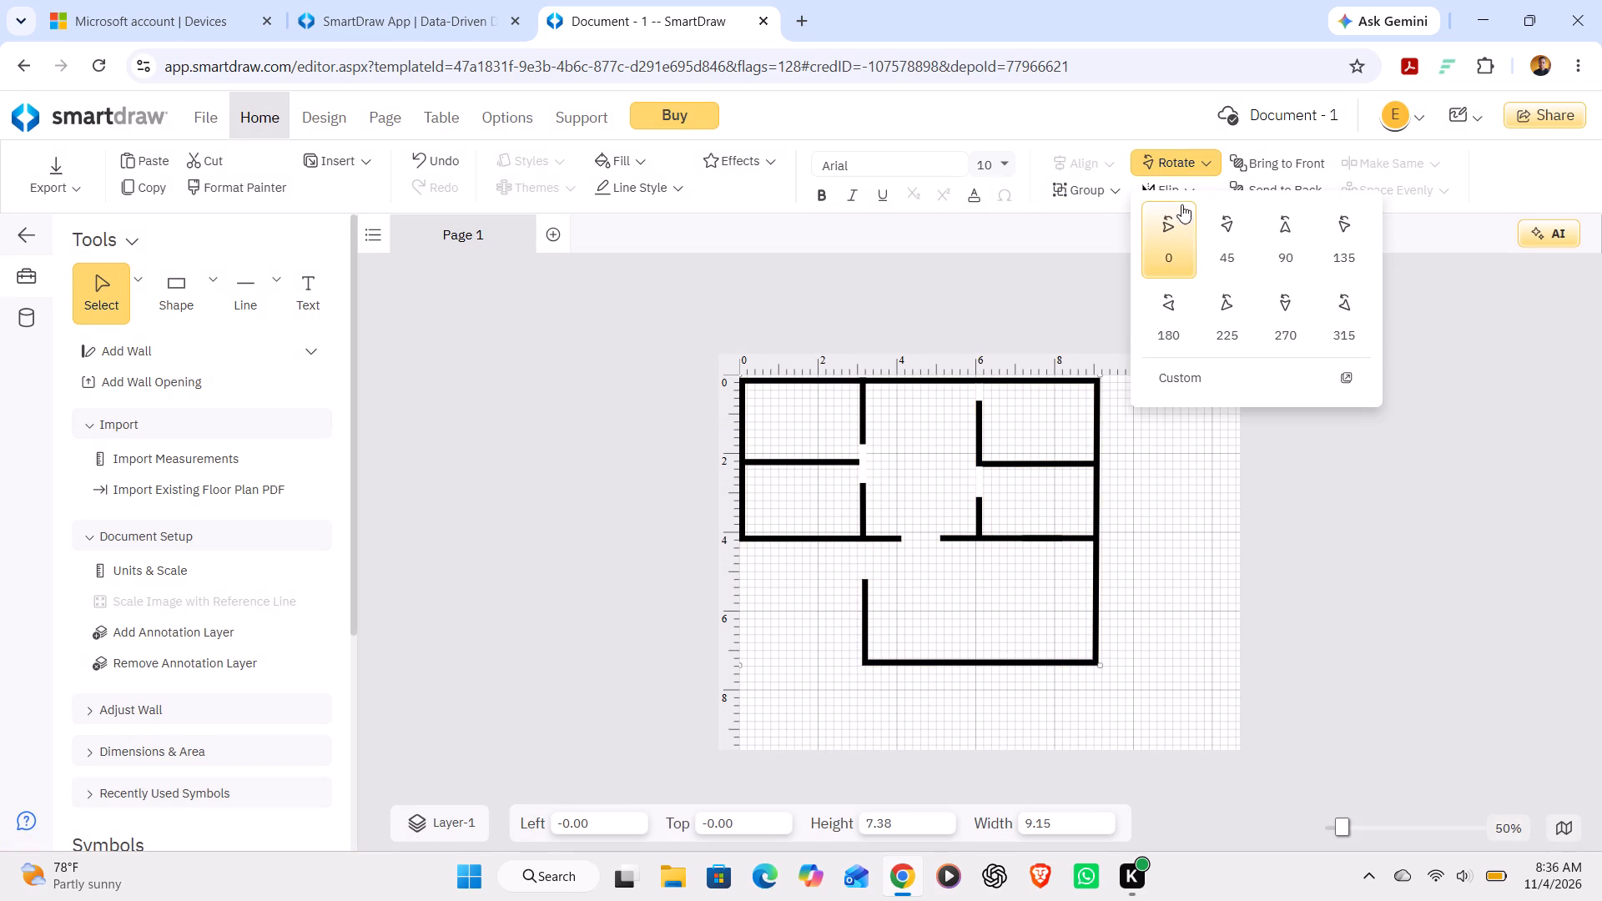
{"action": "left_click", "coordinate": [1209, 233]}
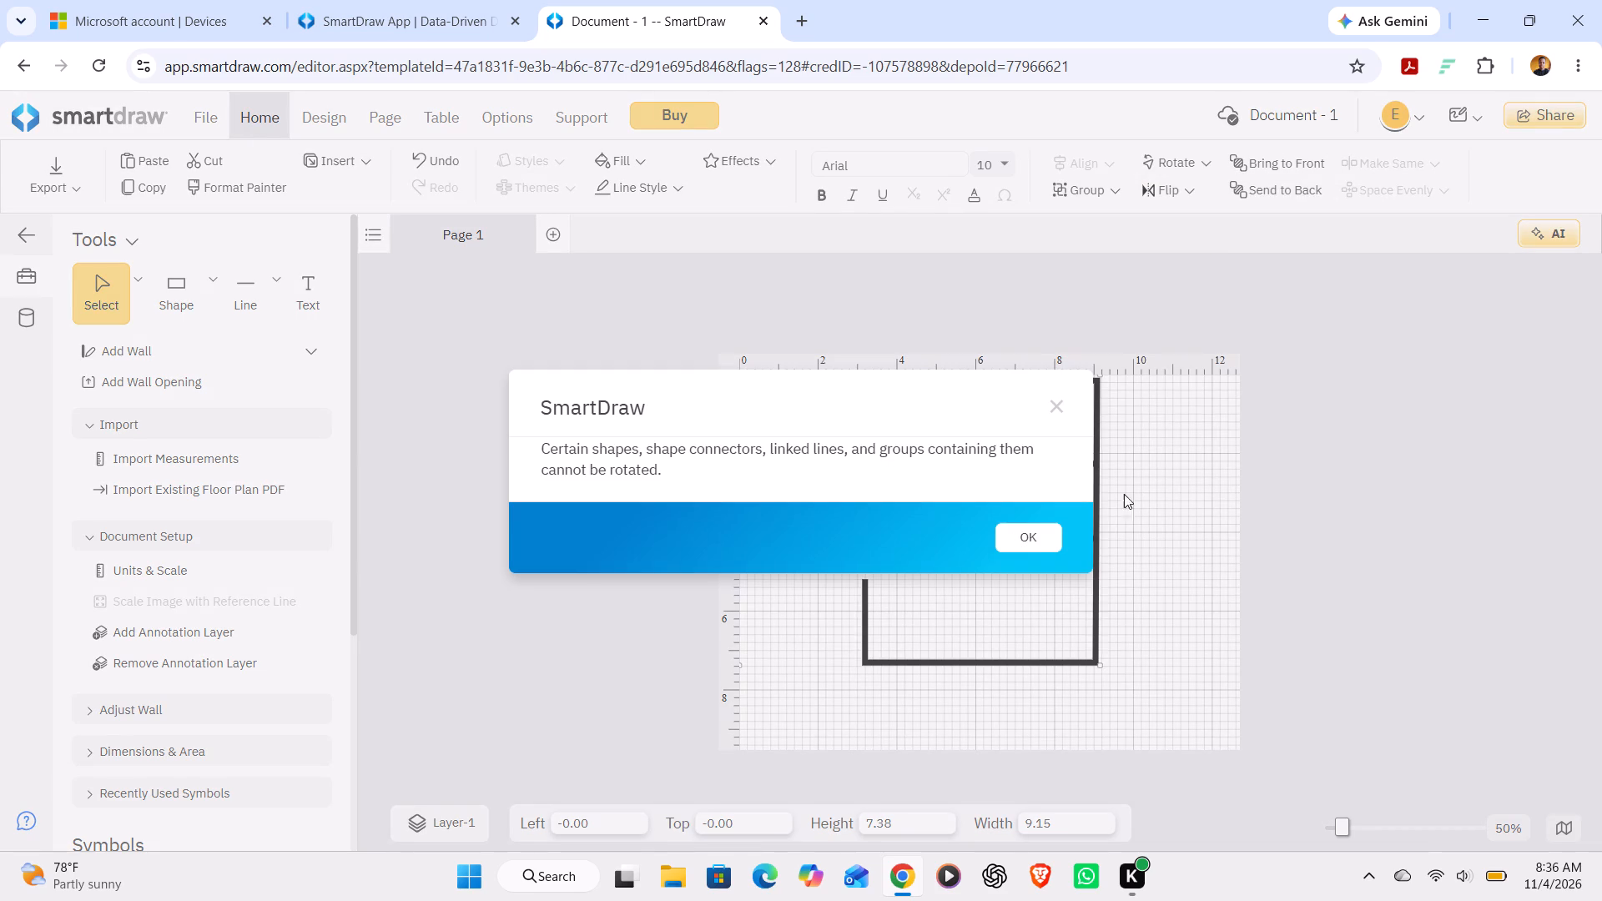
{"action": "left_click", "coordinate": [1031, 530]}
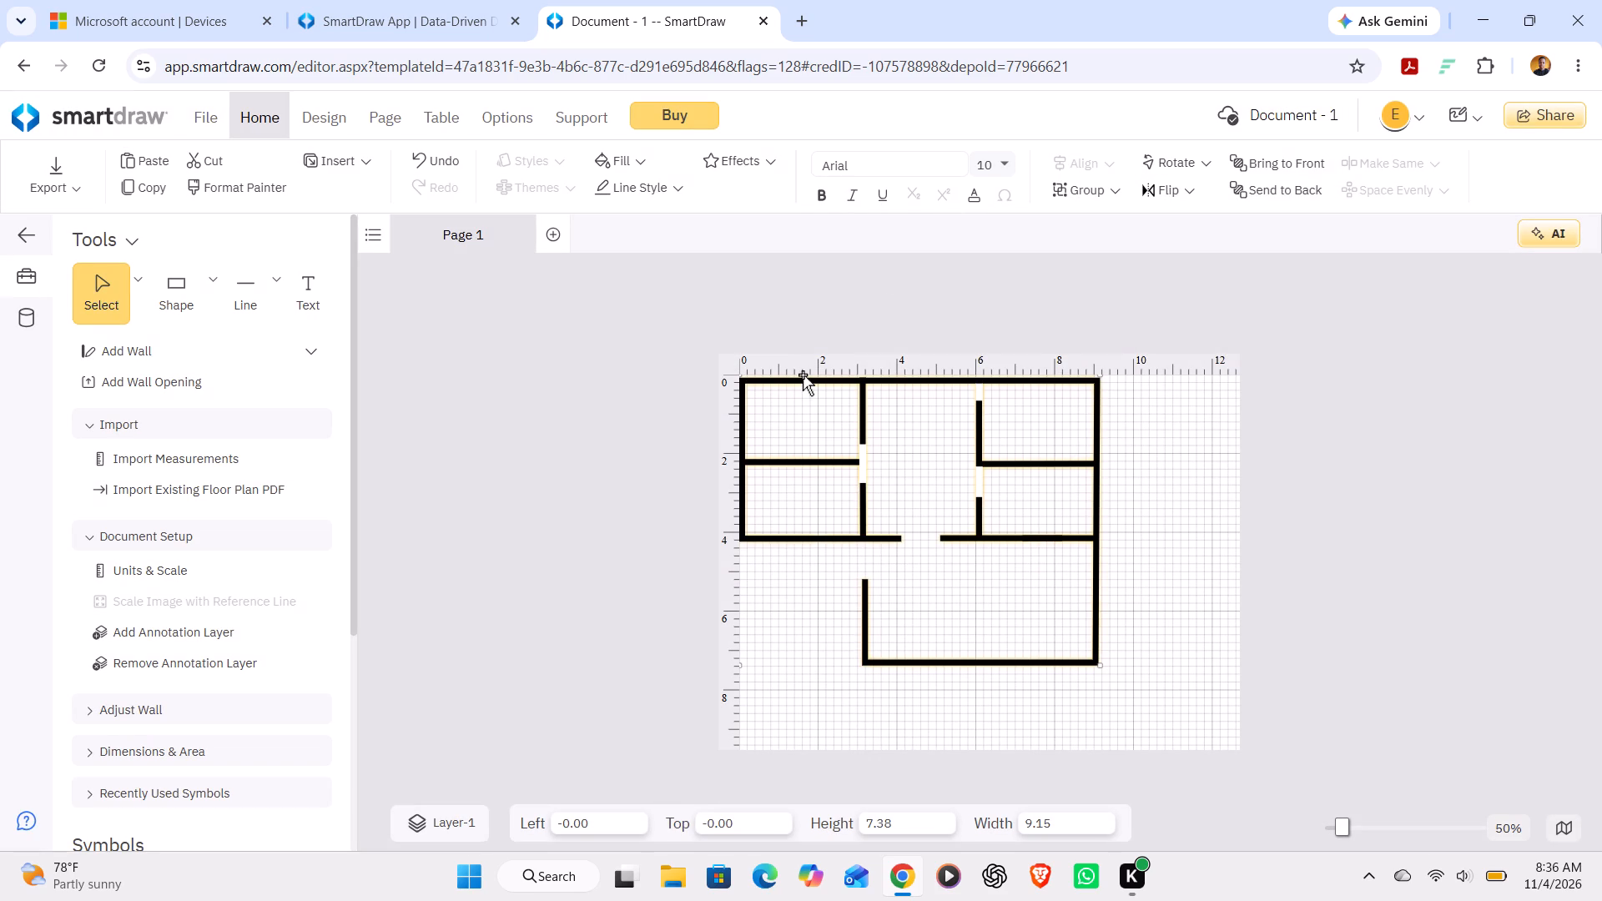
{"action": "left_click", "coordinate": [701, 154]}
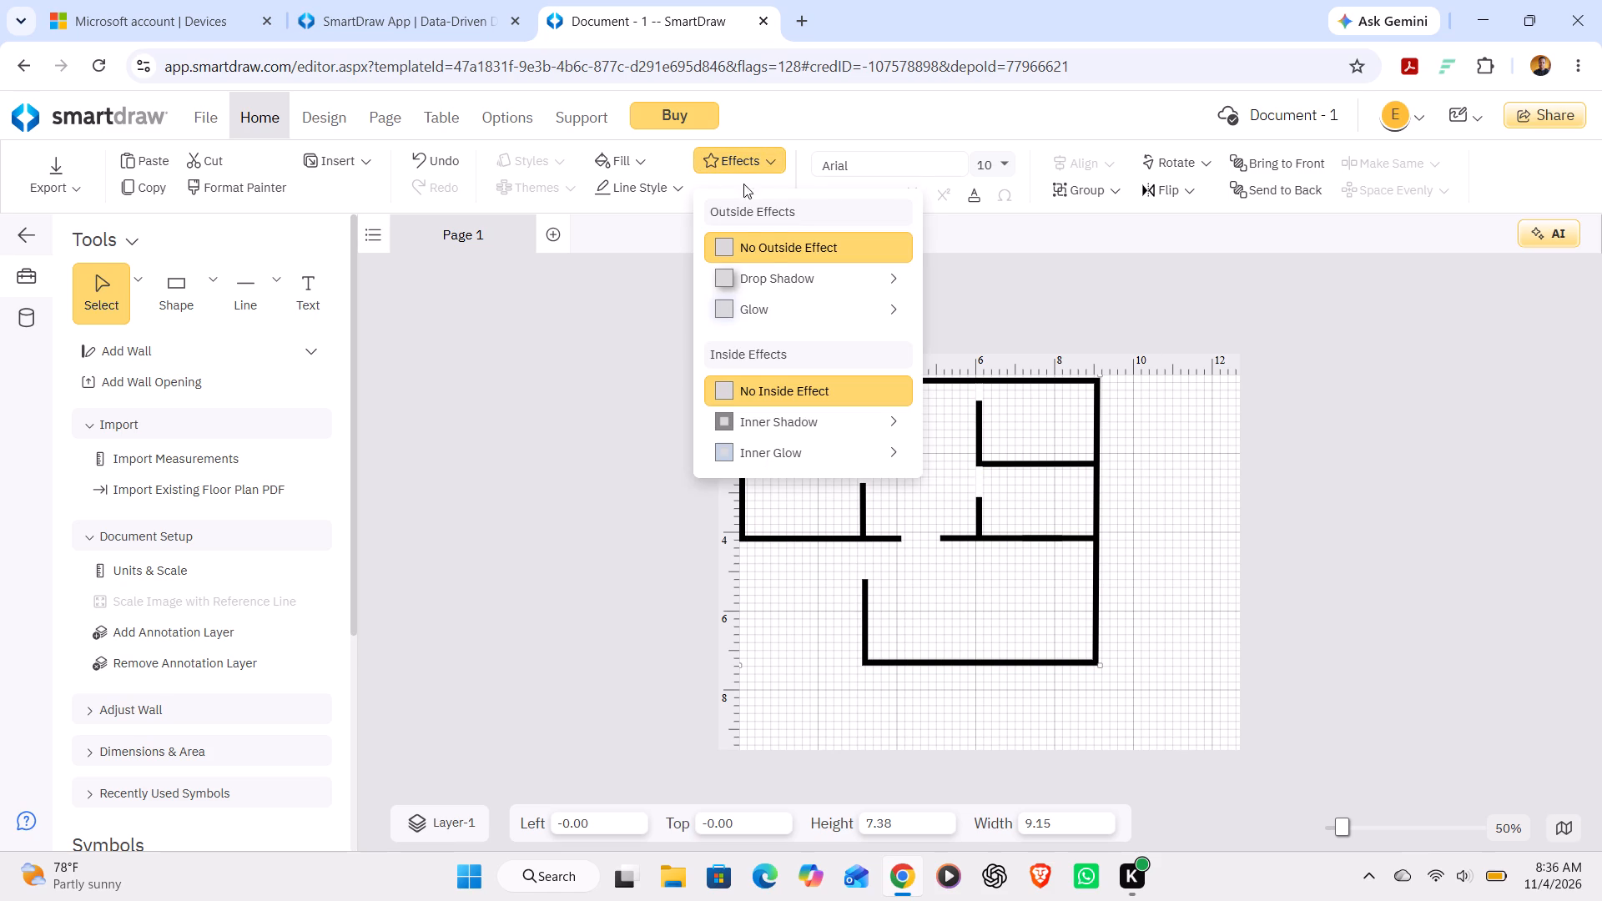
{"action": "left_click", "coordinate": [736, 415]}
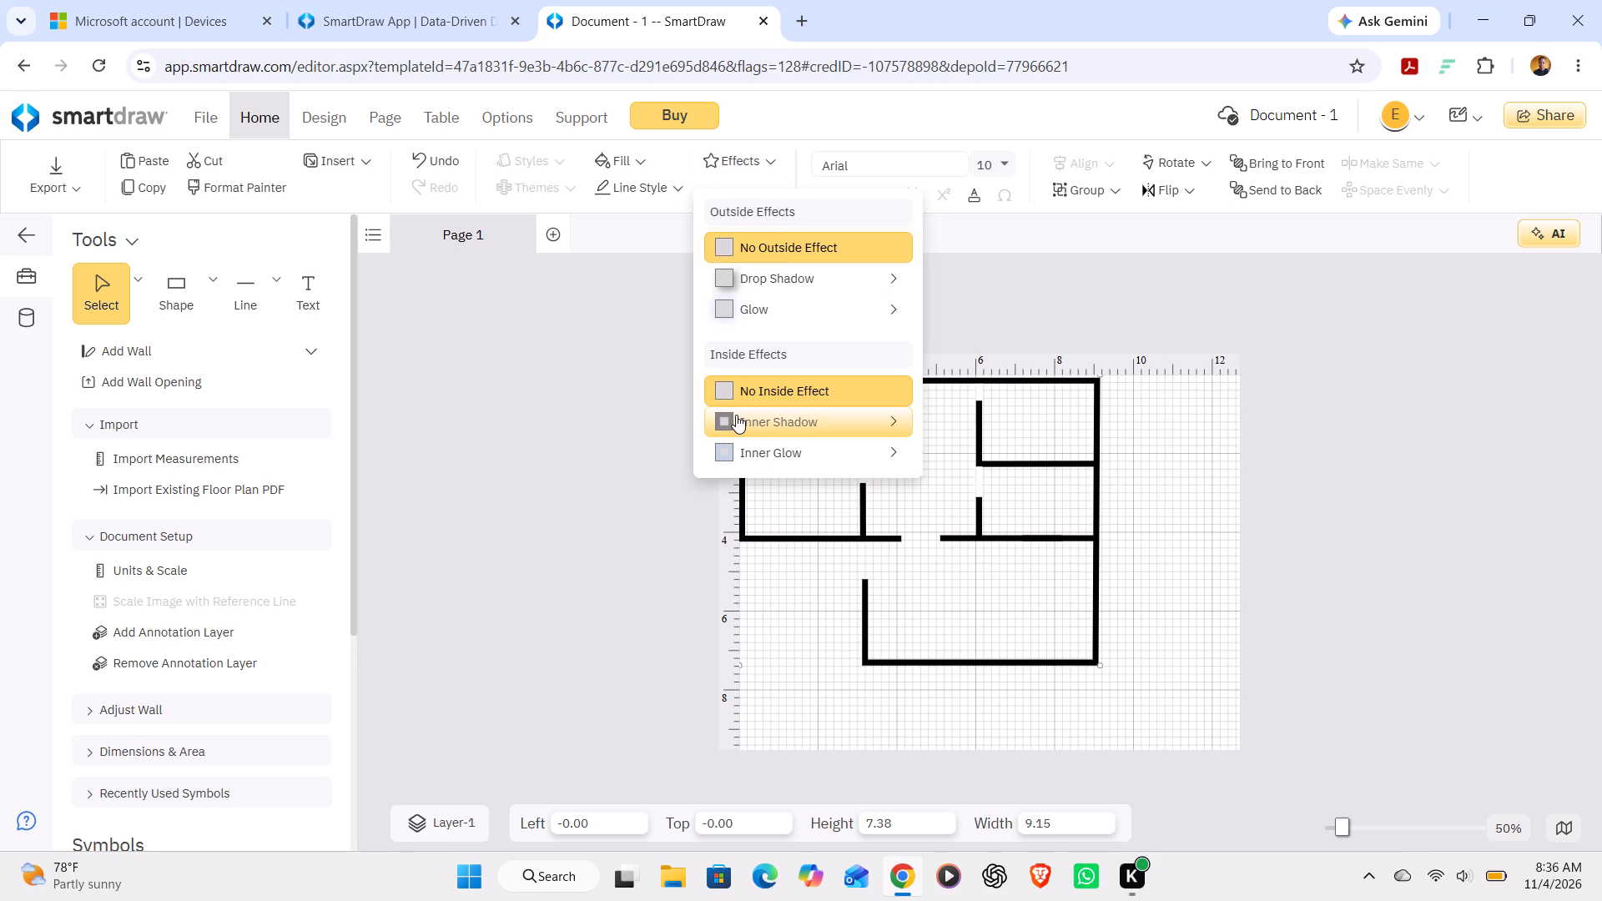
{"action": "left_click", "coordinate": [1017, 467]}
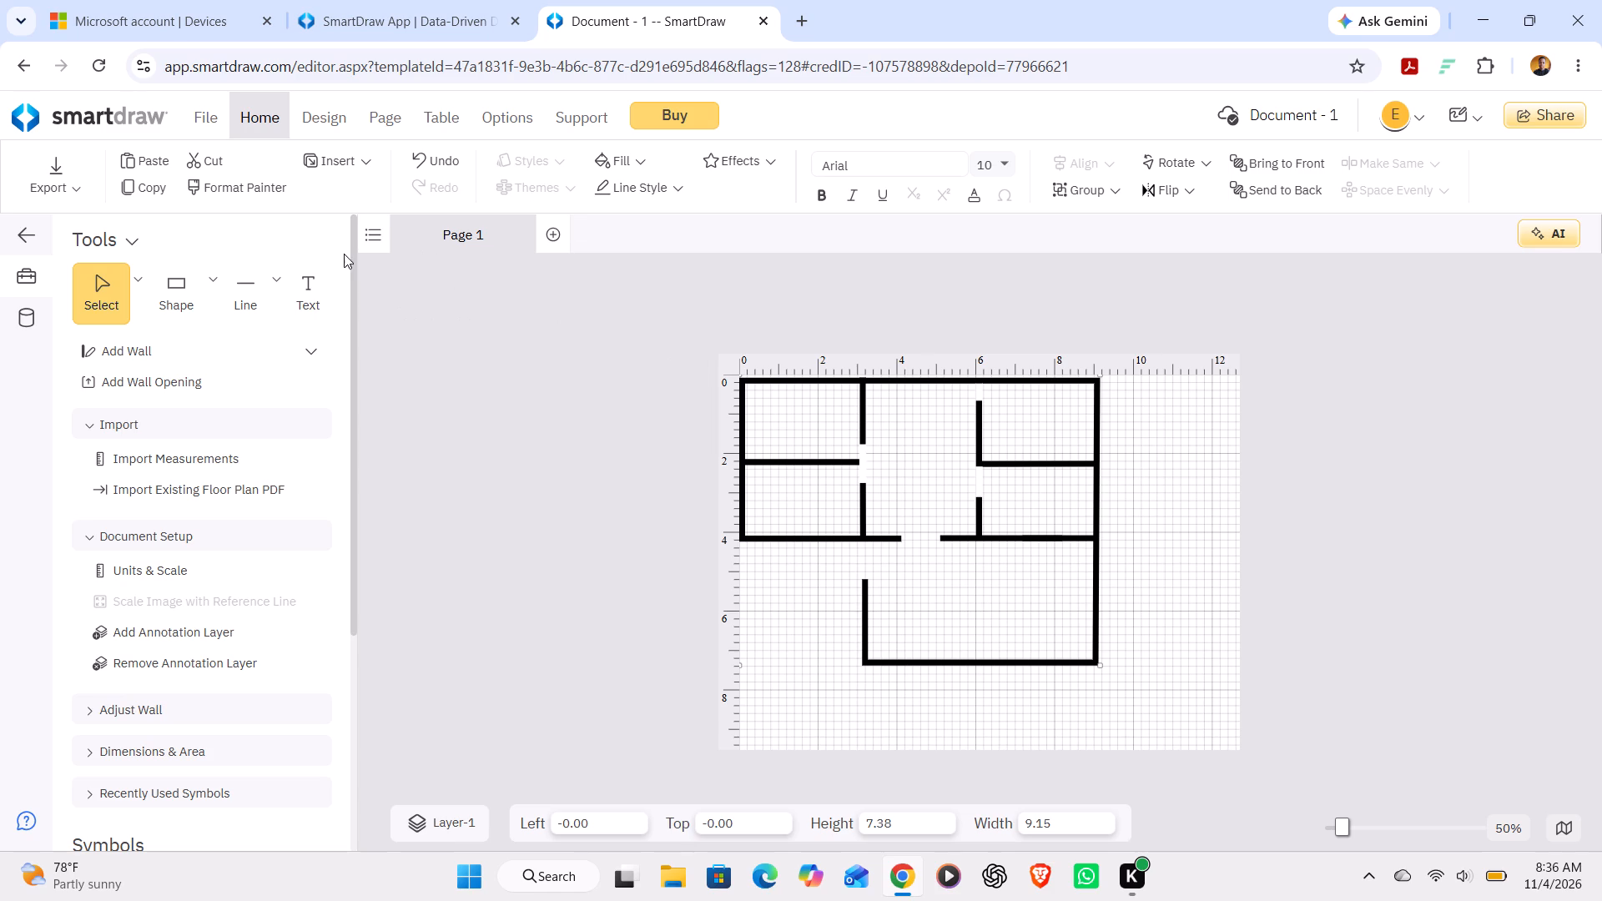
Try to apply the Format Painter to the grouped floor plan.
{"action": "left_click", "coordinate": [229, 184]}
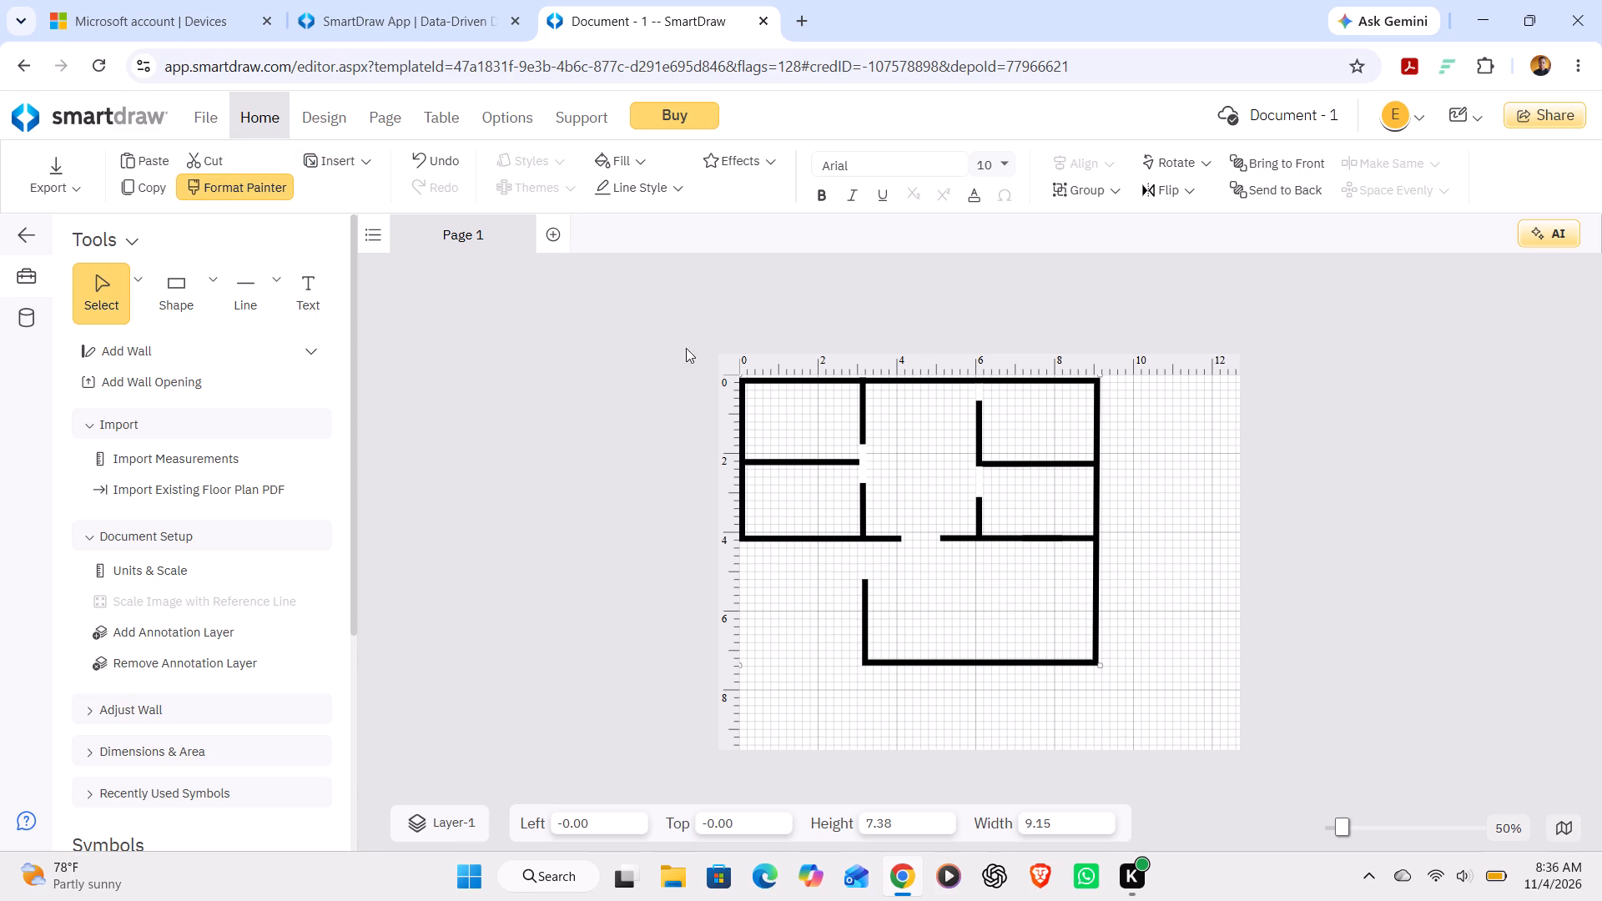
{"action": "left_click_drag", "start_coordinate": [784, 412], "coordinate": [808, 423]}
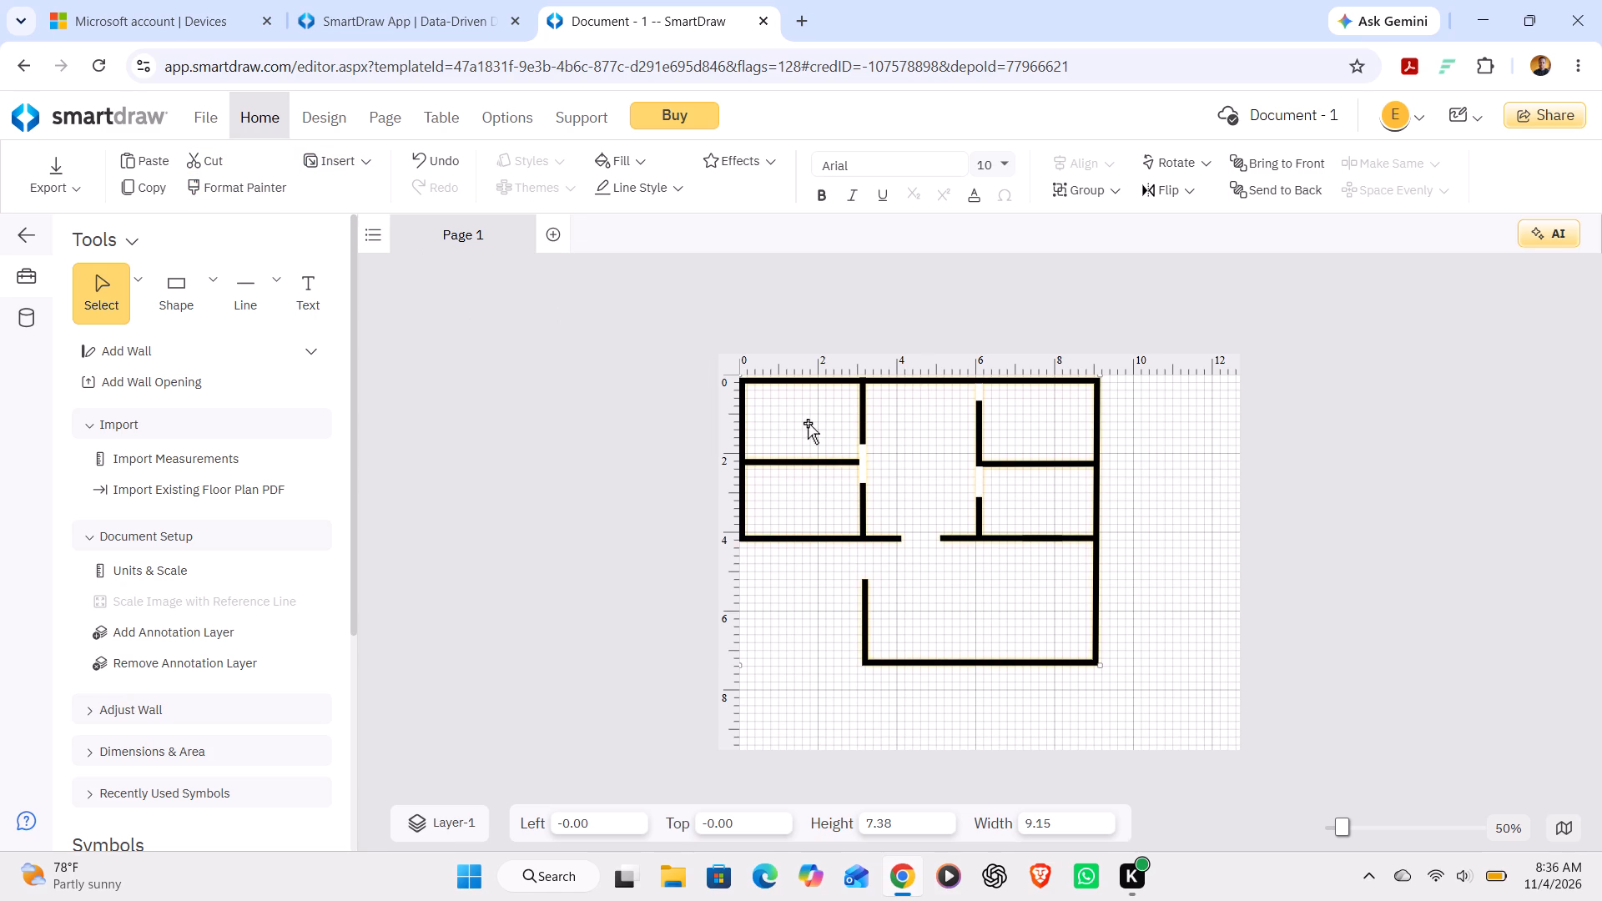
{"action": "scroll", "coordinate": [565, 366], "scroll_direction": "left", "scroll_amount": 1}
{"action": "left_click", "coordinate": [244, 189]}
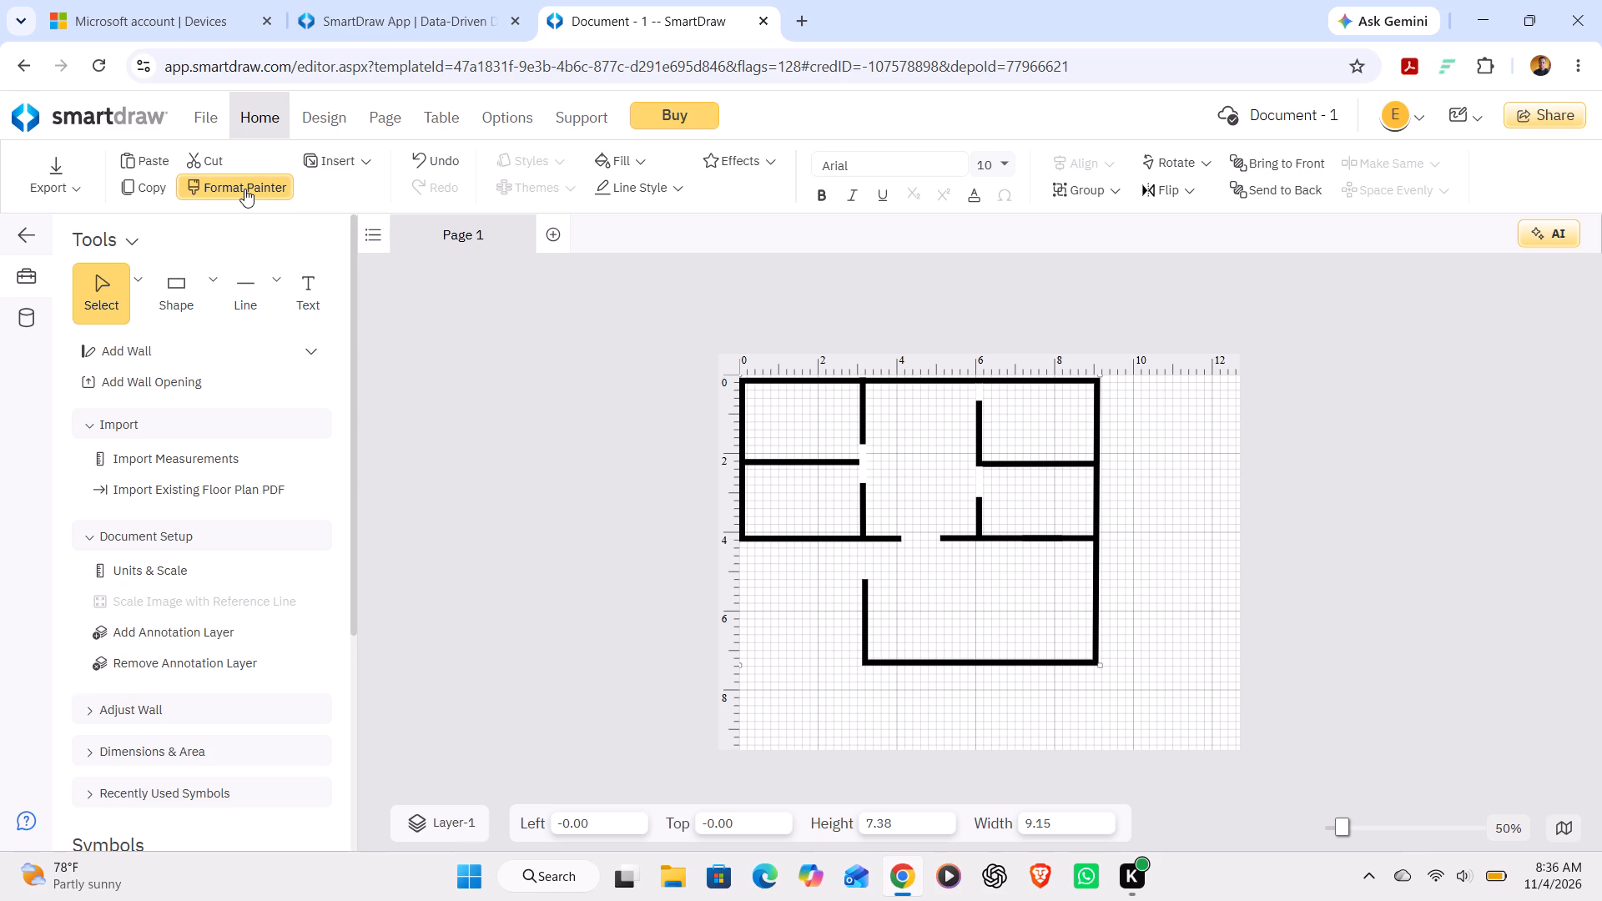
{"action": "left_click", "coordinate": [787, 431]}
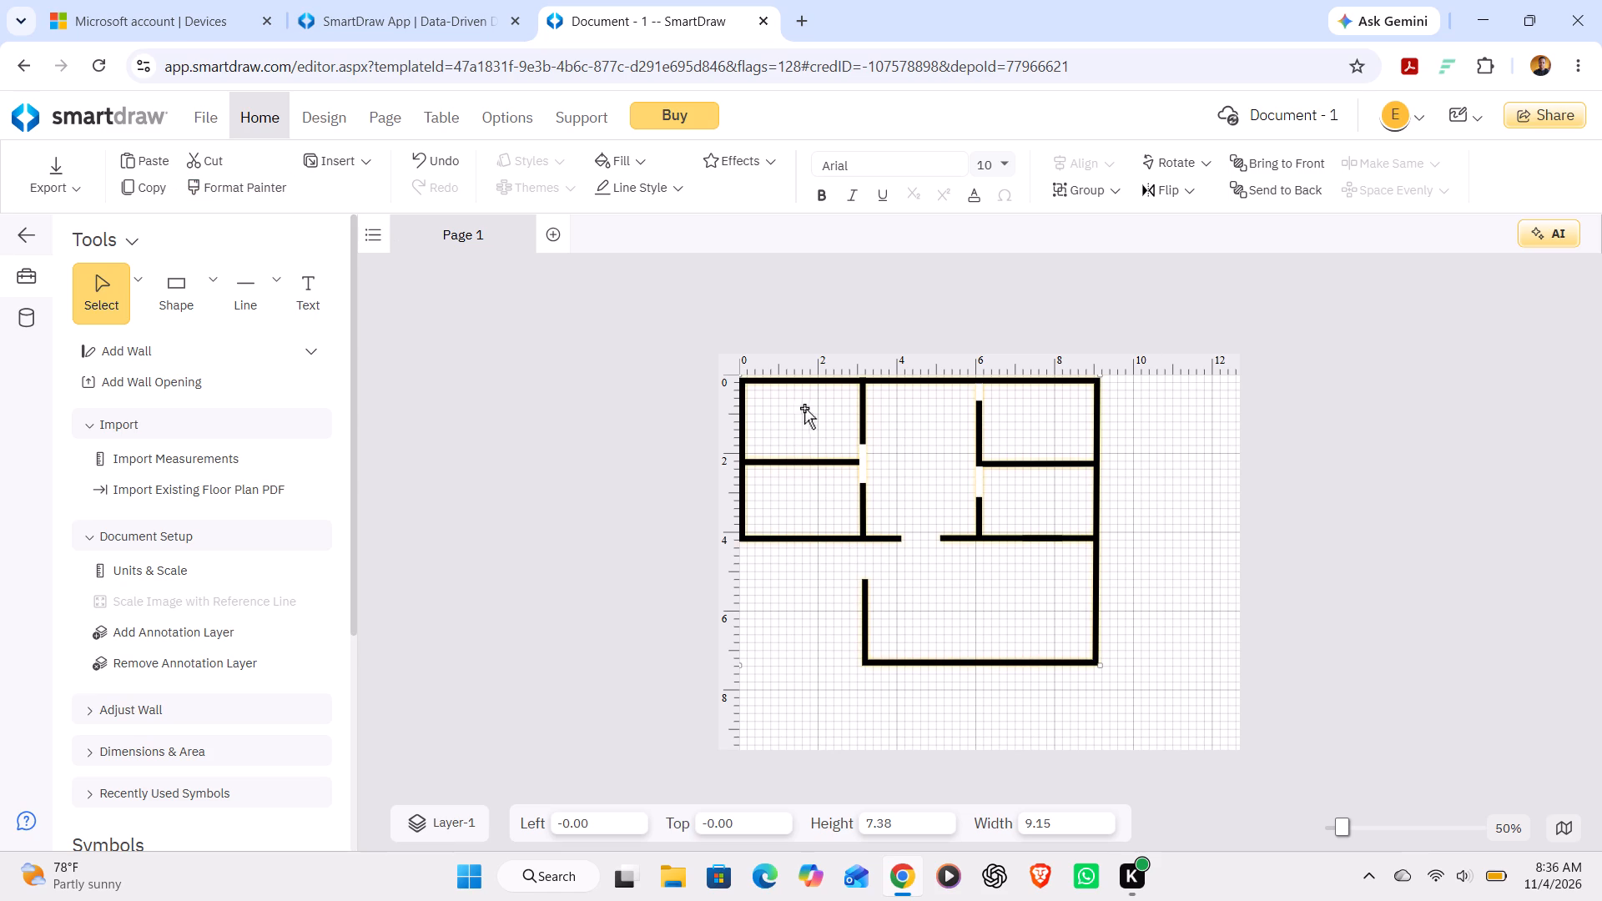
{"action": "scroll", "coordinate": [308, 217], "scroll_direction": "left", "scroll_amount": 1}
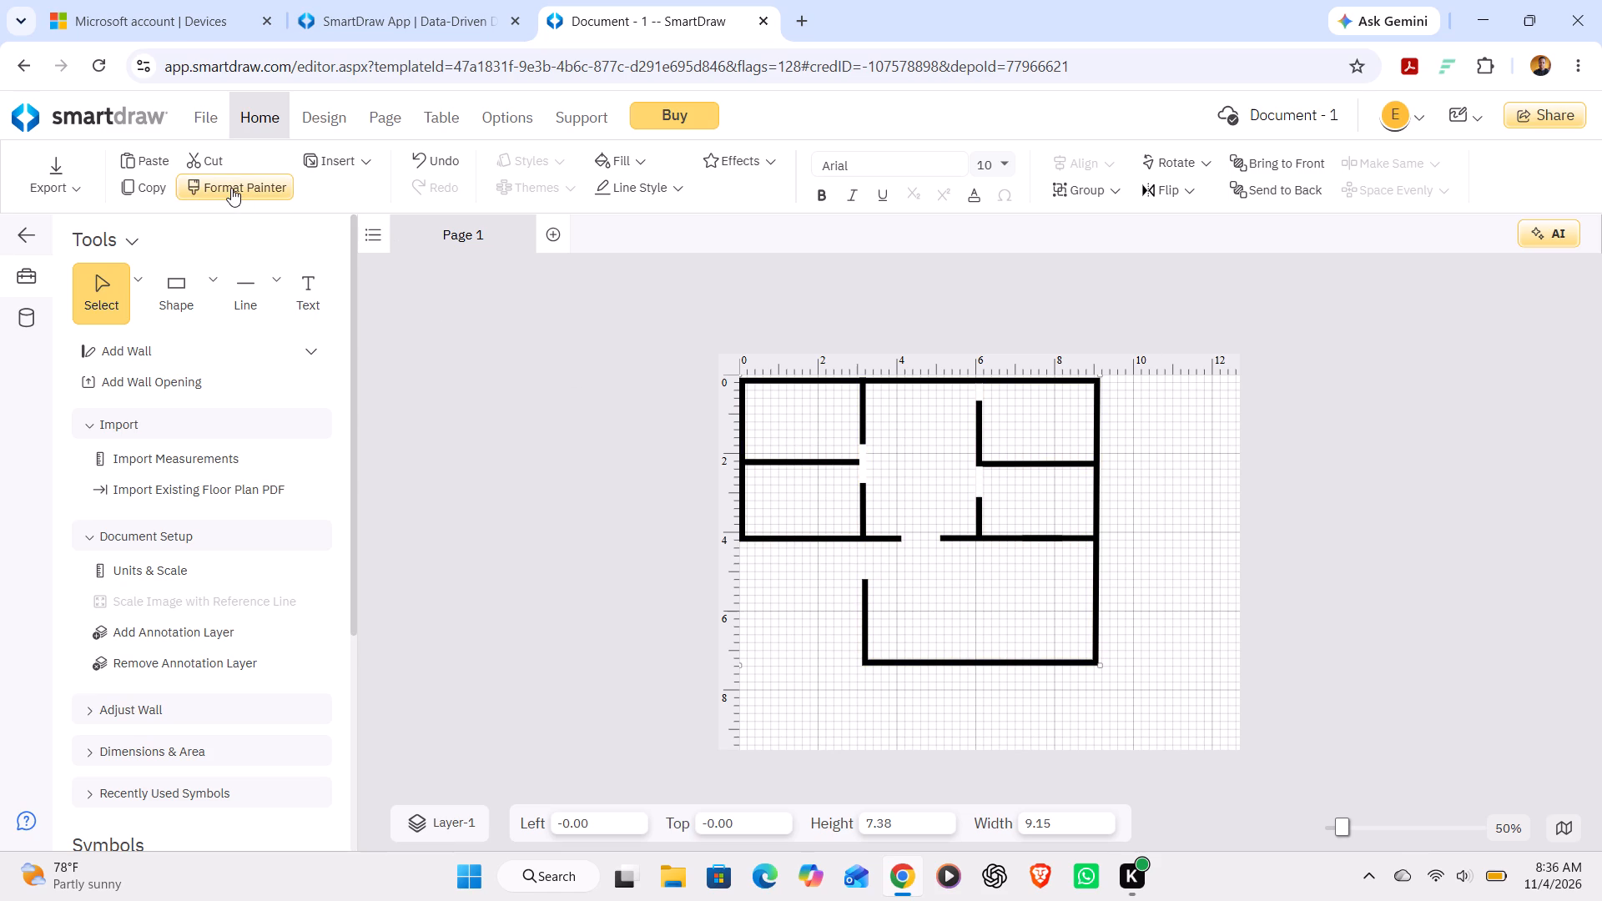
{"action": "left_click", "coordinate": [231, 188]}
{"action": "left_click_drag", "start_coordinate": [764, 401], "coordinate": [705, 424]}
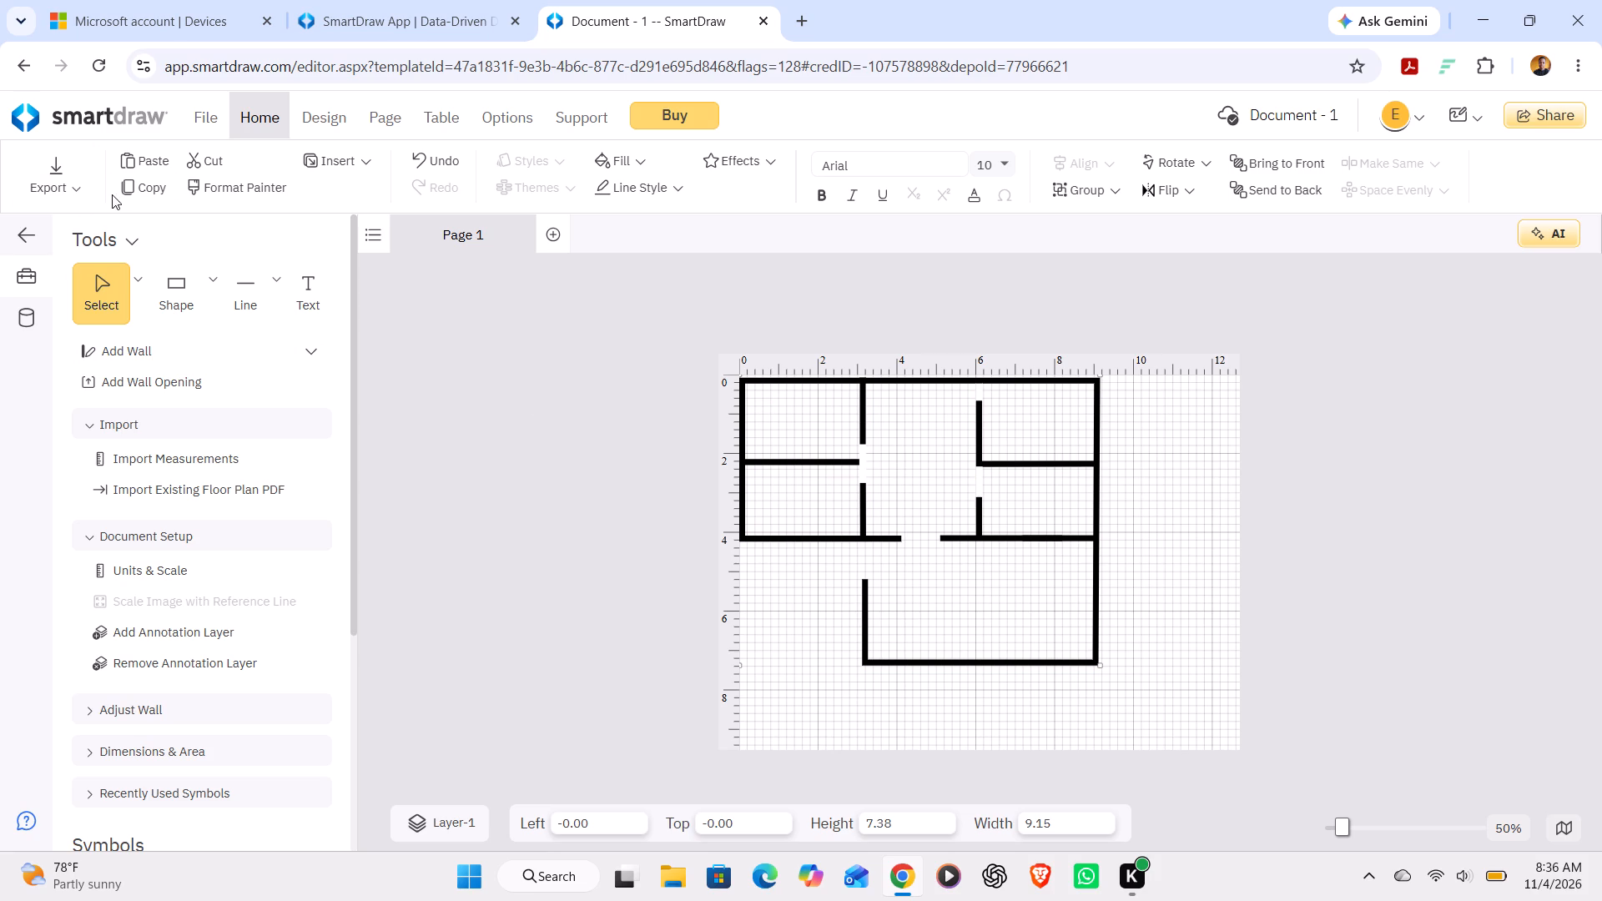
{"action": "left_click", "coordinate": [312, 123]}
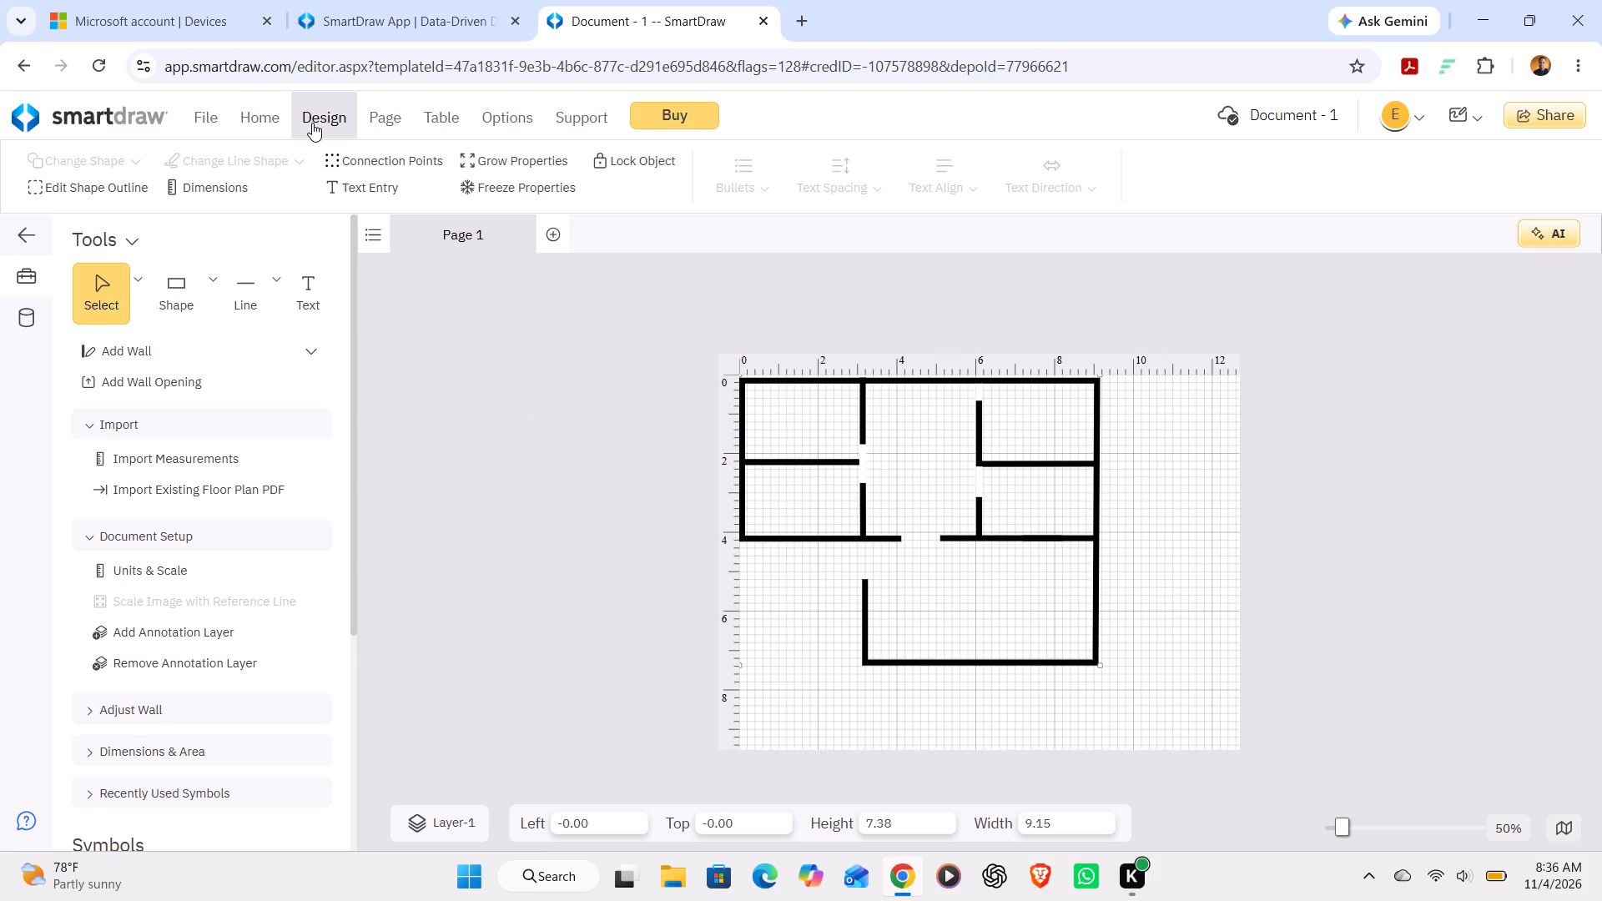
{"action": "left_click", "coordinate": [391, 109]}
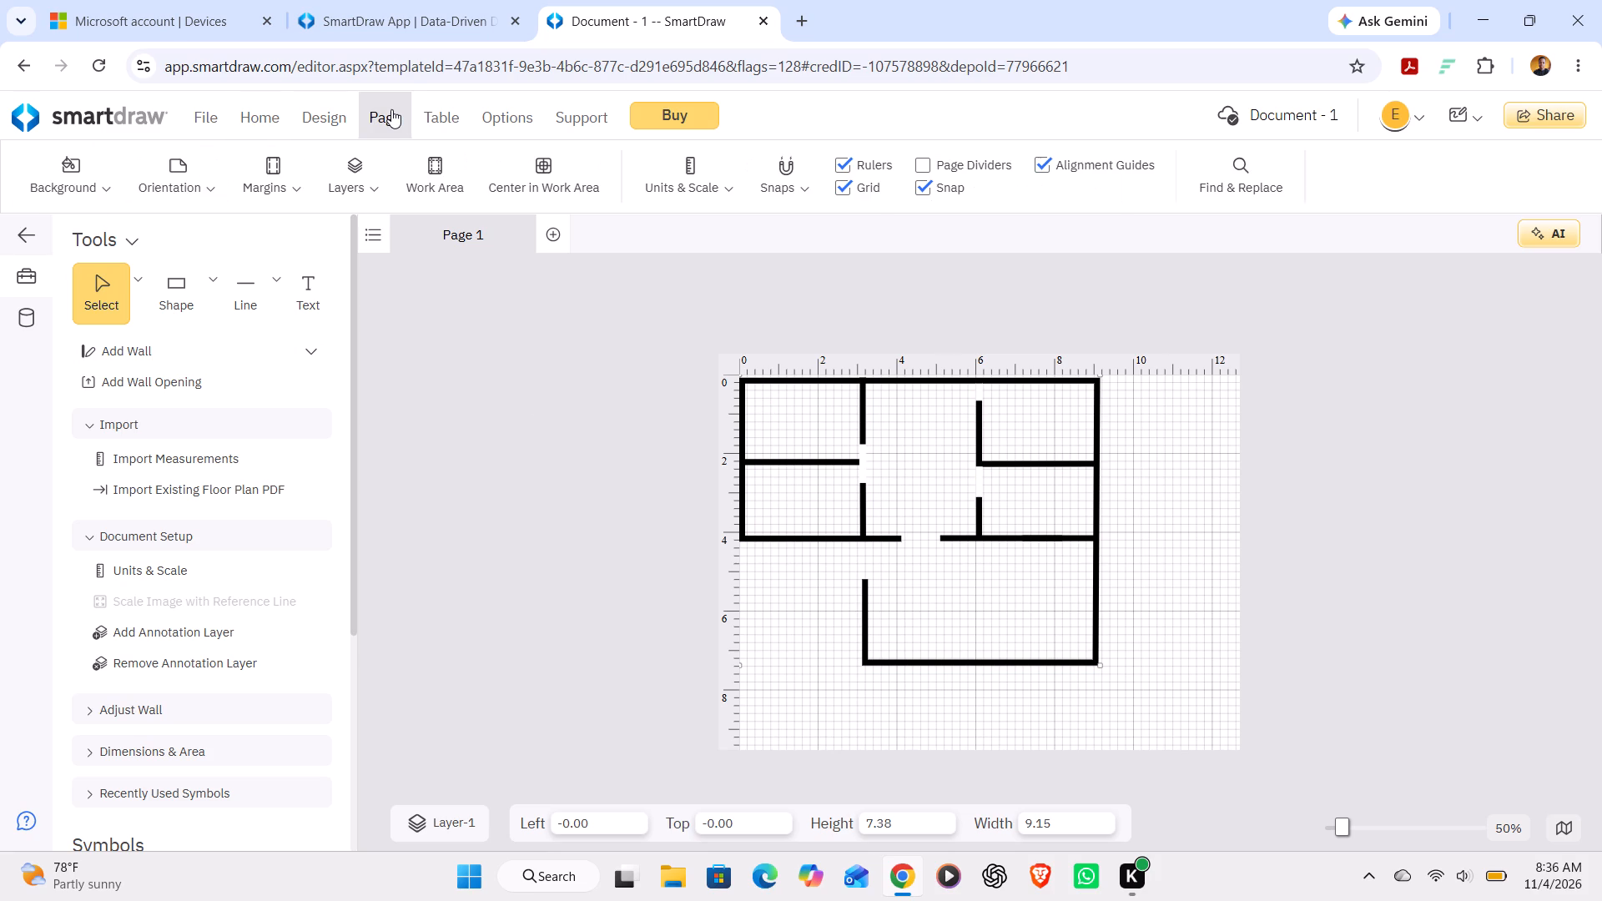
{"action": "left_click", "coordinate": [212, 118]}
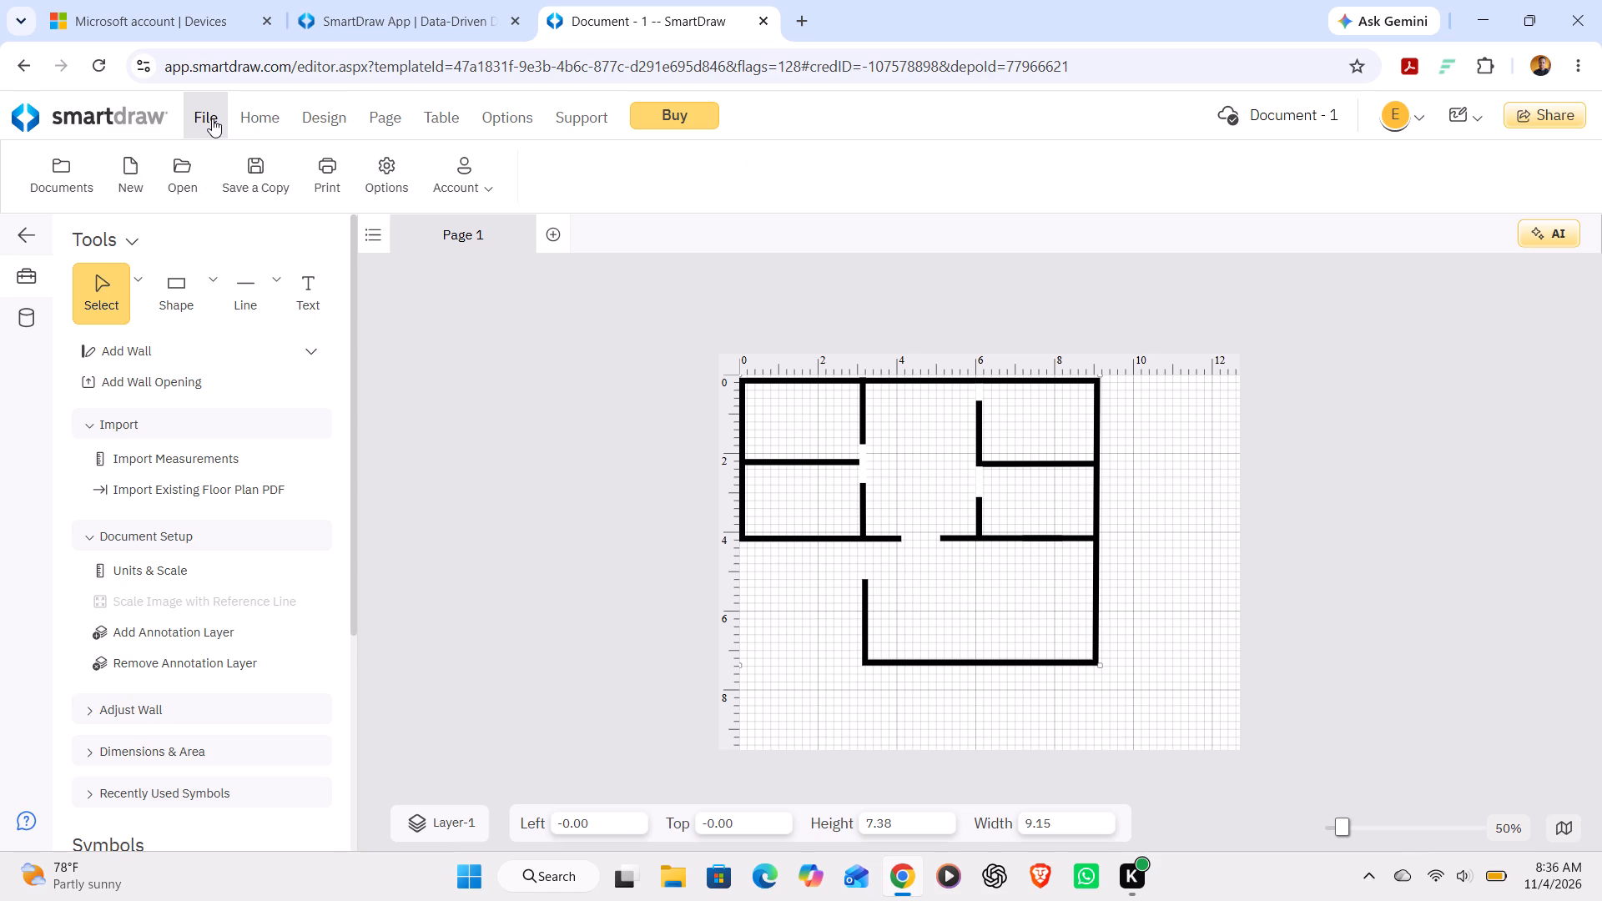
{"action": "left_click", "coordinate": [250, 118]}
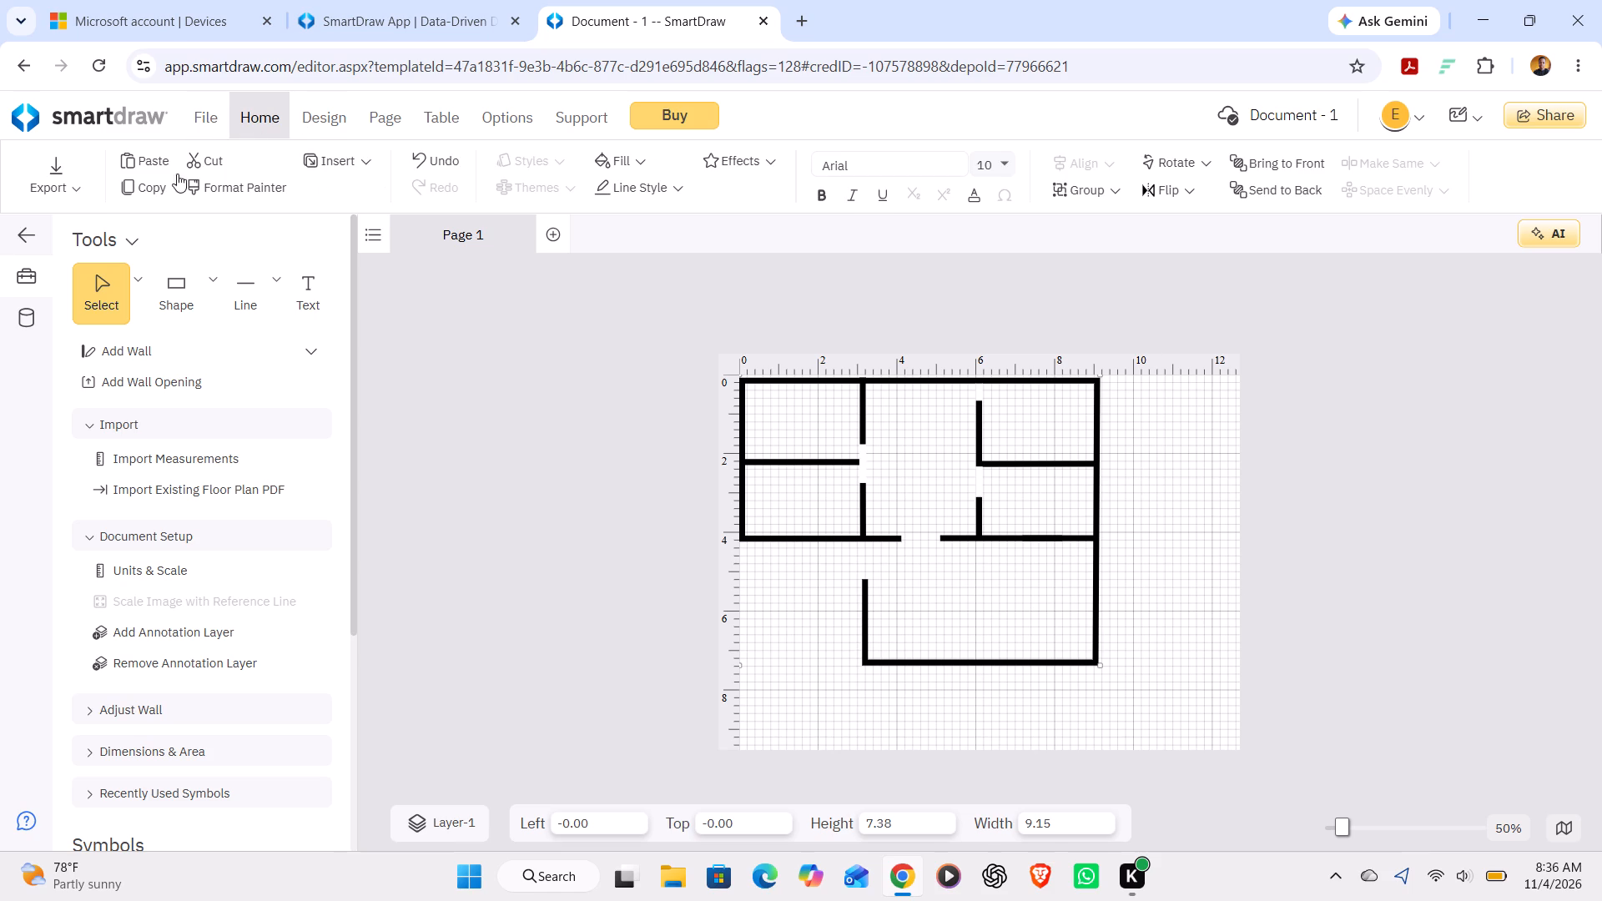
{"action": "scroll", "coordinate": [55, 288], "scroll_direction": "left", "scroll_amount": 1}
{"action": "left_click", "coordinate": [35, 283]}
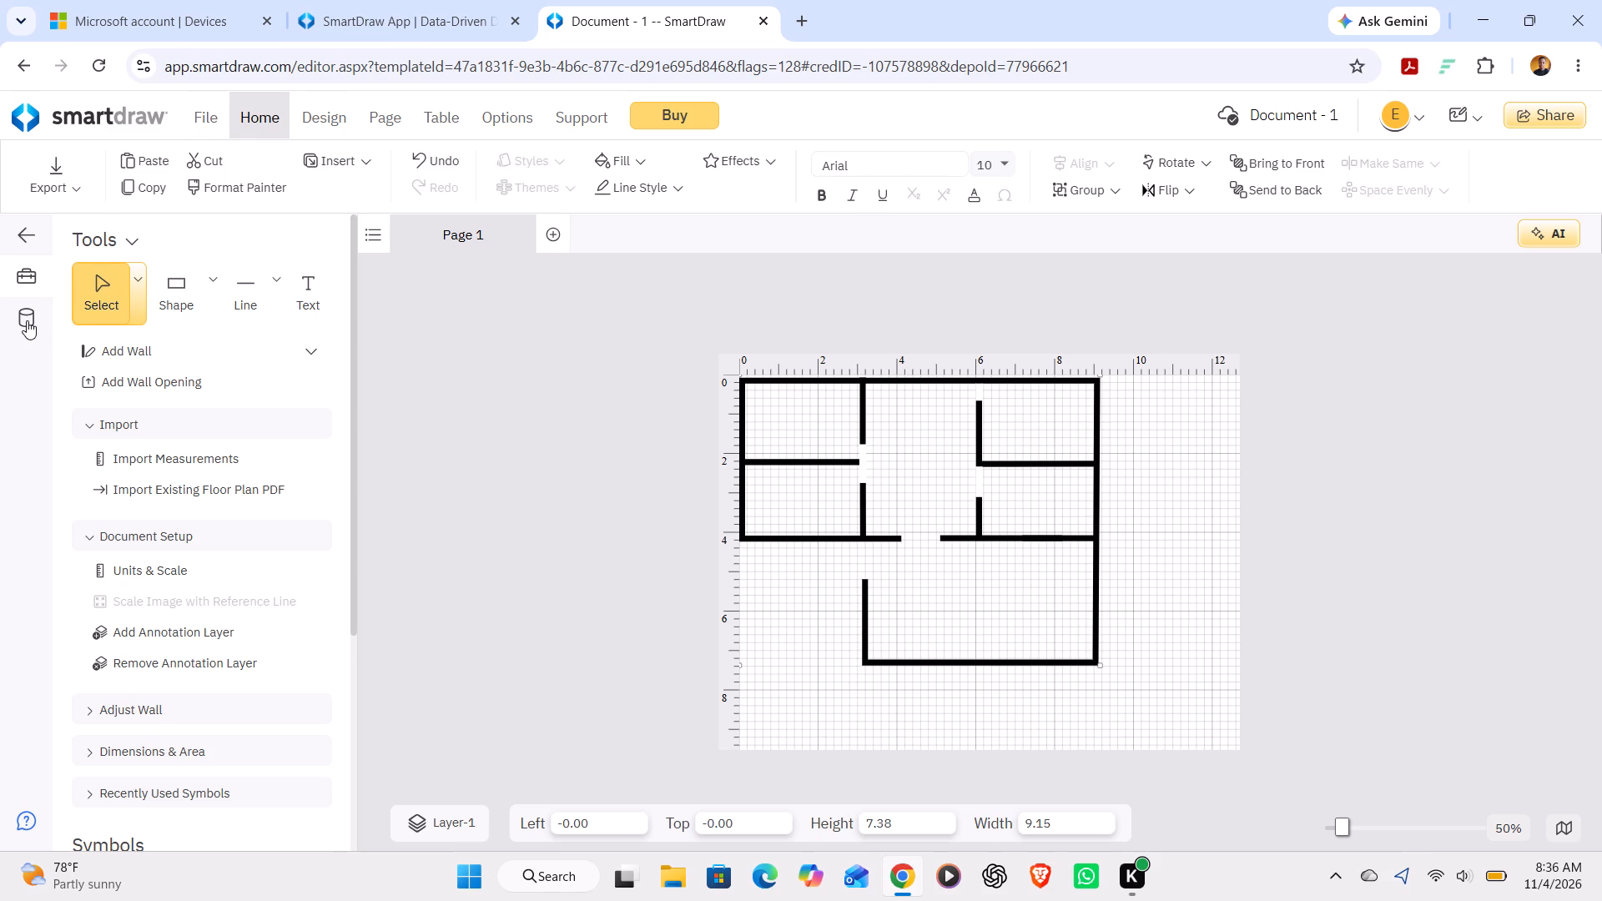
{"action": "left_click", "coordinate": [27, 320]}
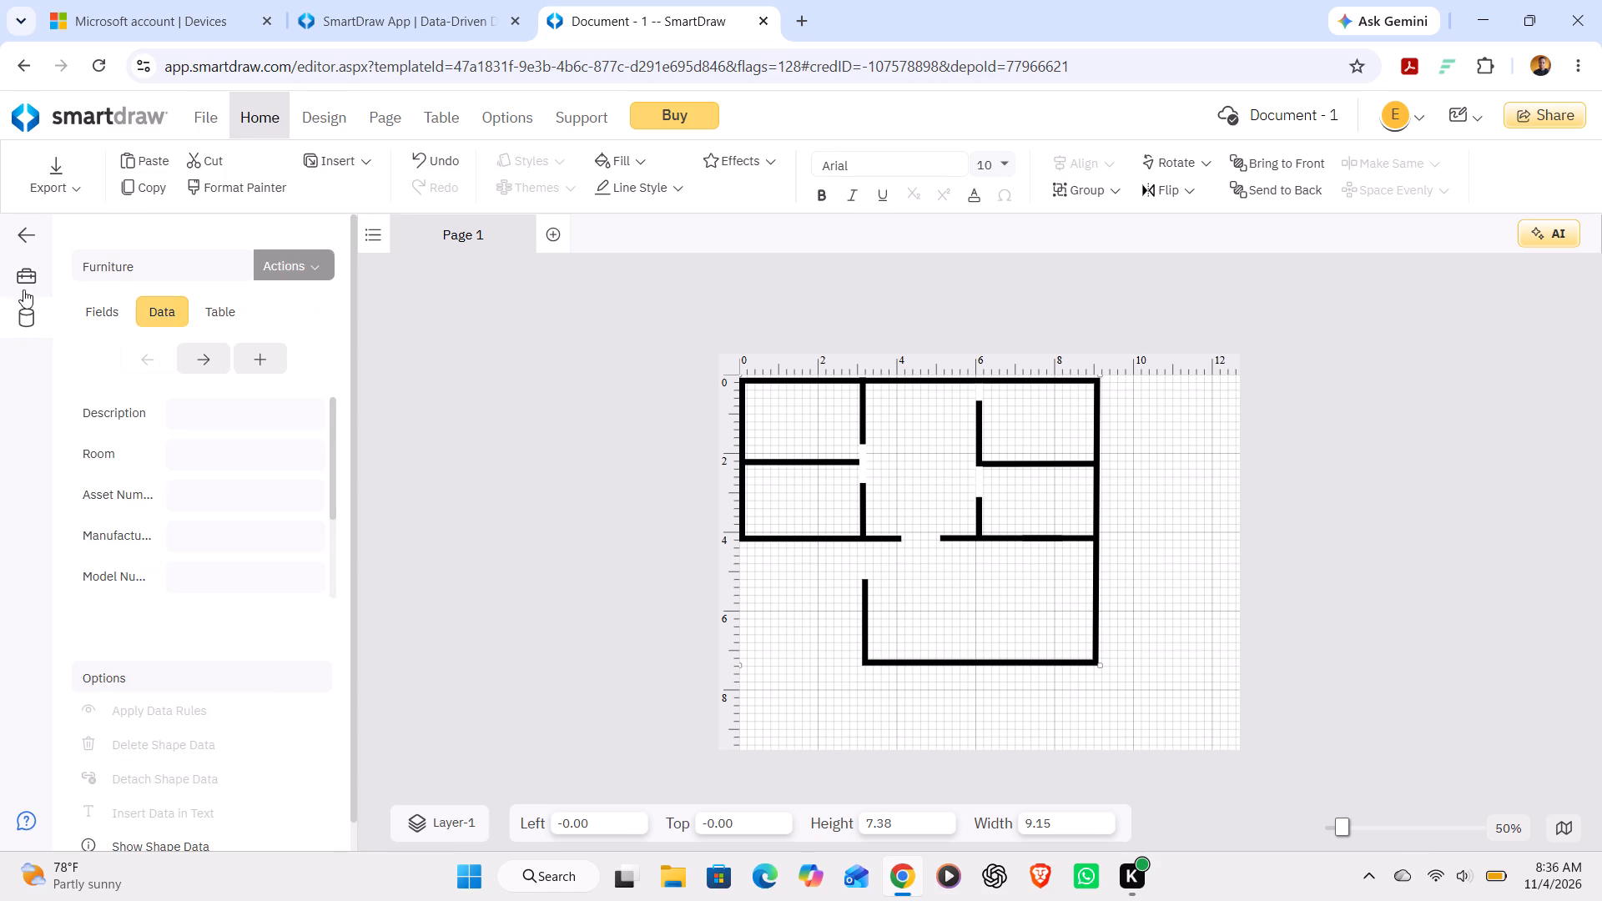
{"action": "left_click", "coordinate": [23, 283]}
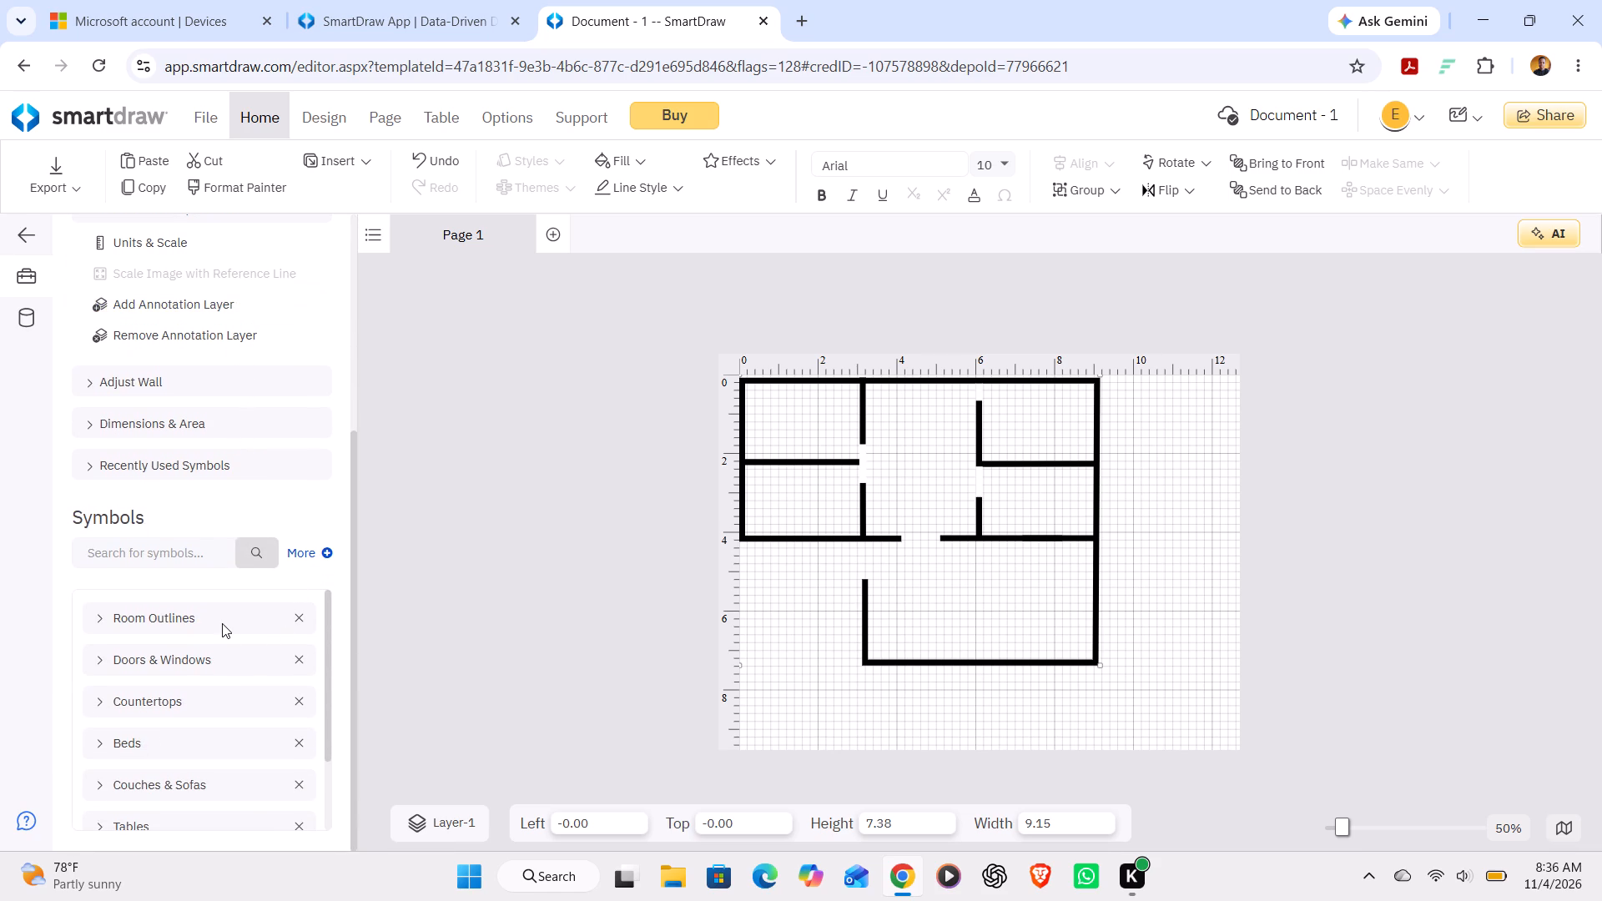
Insert the first double bed symbol from the Beds library onto the floor plan.
{"action": "scroll", "coordinate": [153, 712], "scroll_direction": "up", "scroll_amount": 1}
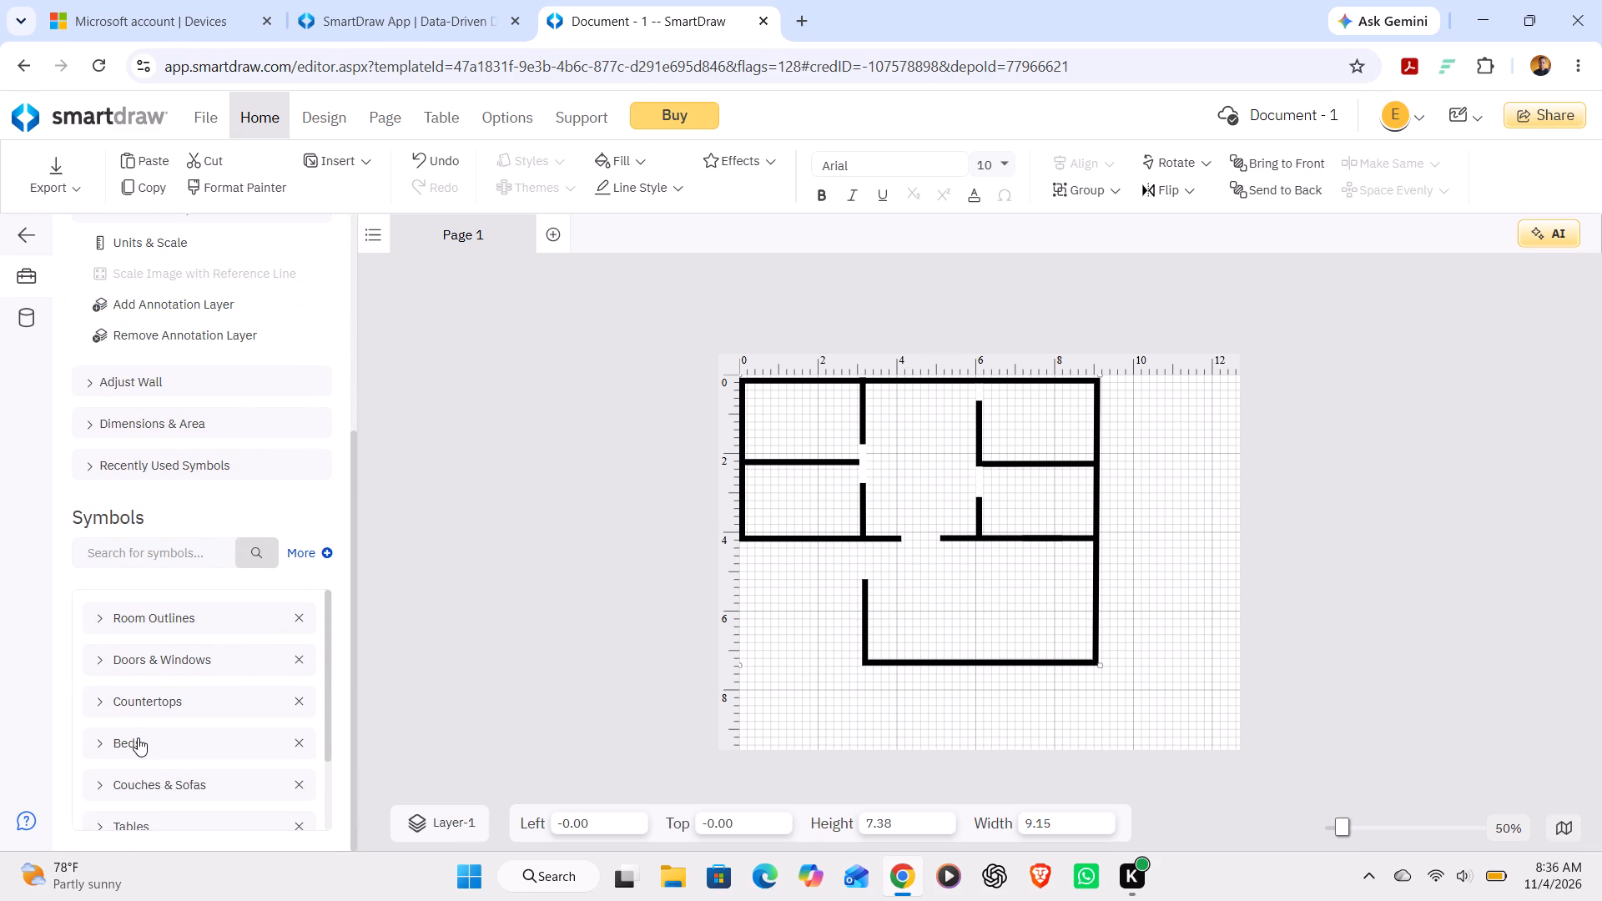
{"action": "scroll", "coordinate": [138, 737], "scroll_direction": "up", "scroll_amount": 1}
{"action": "left_click", "coordinate": [138, 737]}
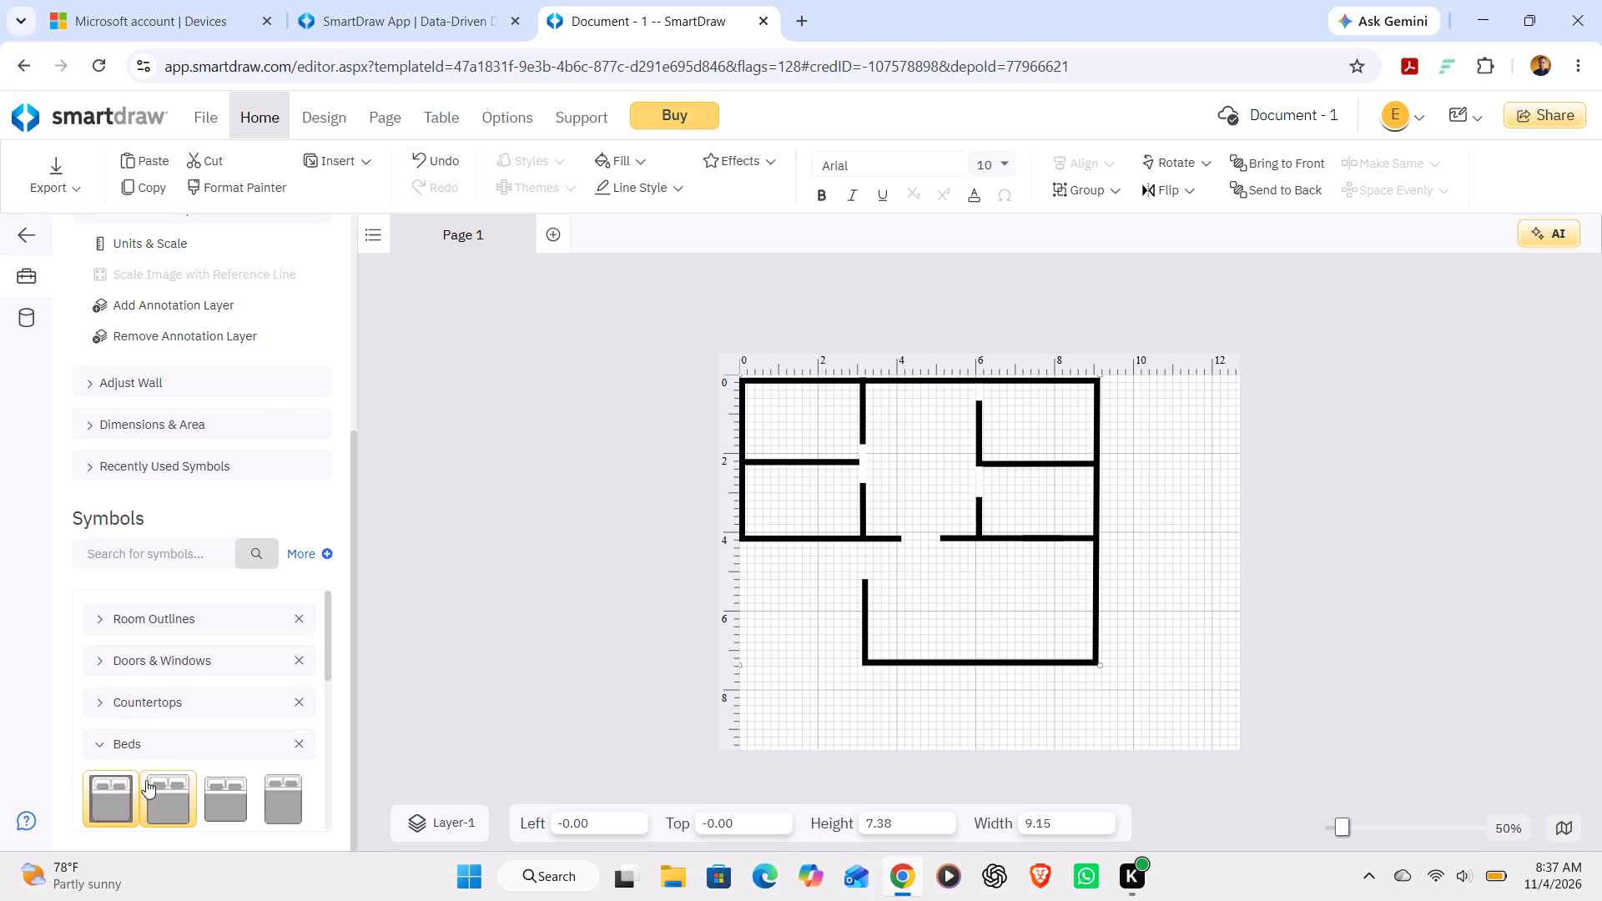
{"action": "left_click", "coordinate": [120, 793]}
{"action": "left_click_drag", "start_coordinate": [120, 793], "coordinate": [191, 796]}
{"action": "left_click_drag", "start_coordinate": [98, 792], "coordinate": [118, 788]}
{"action": "left_click", "coordinate": [118, 788]}
{"action": "right_click", "coordinate": [118, 788]}
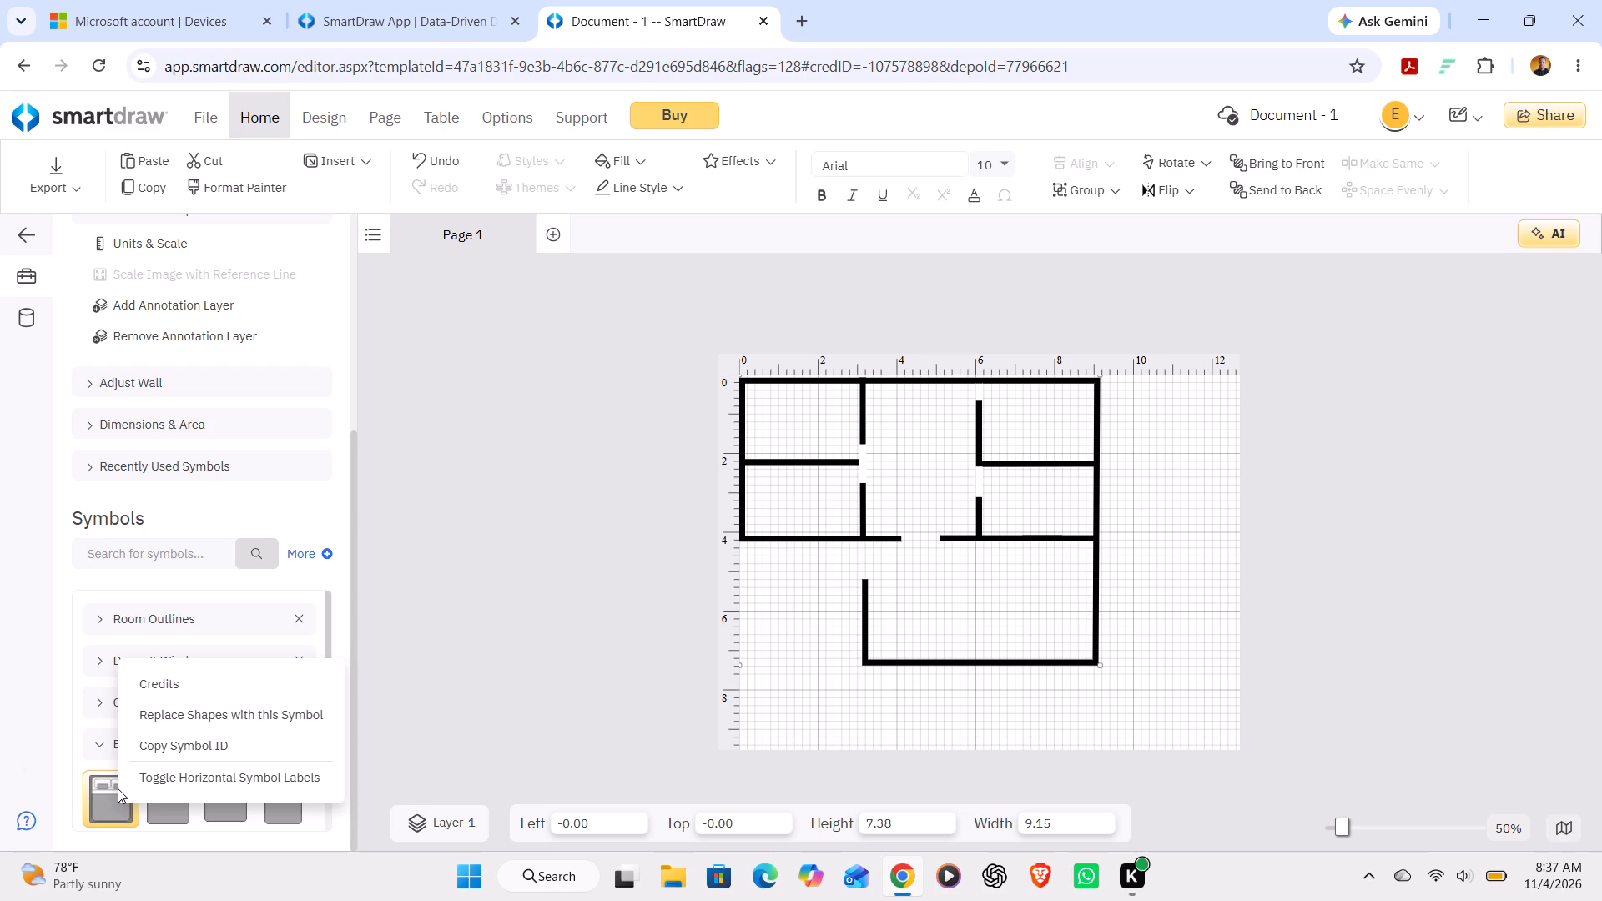
{"action": "left_click", "coordinate": [118, 788]}
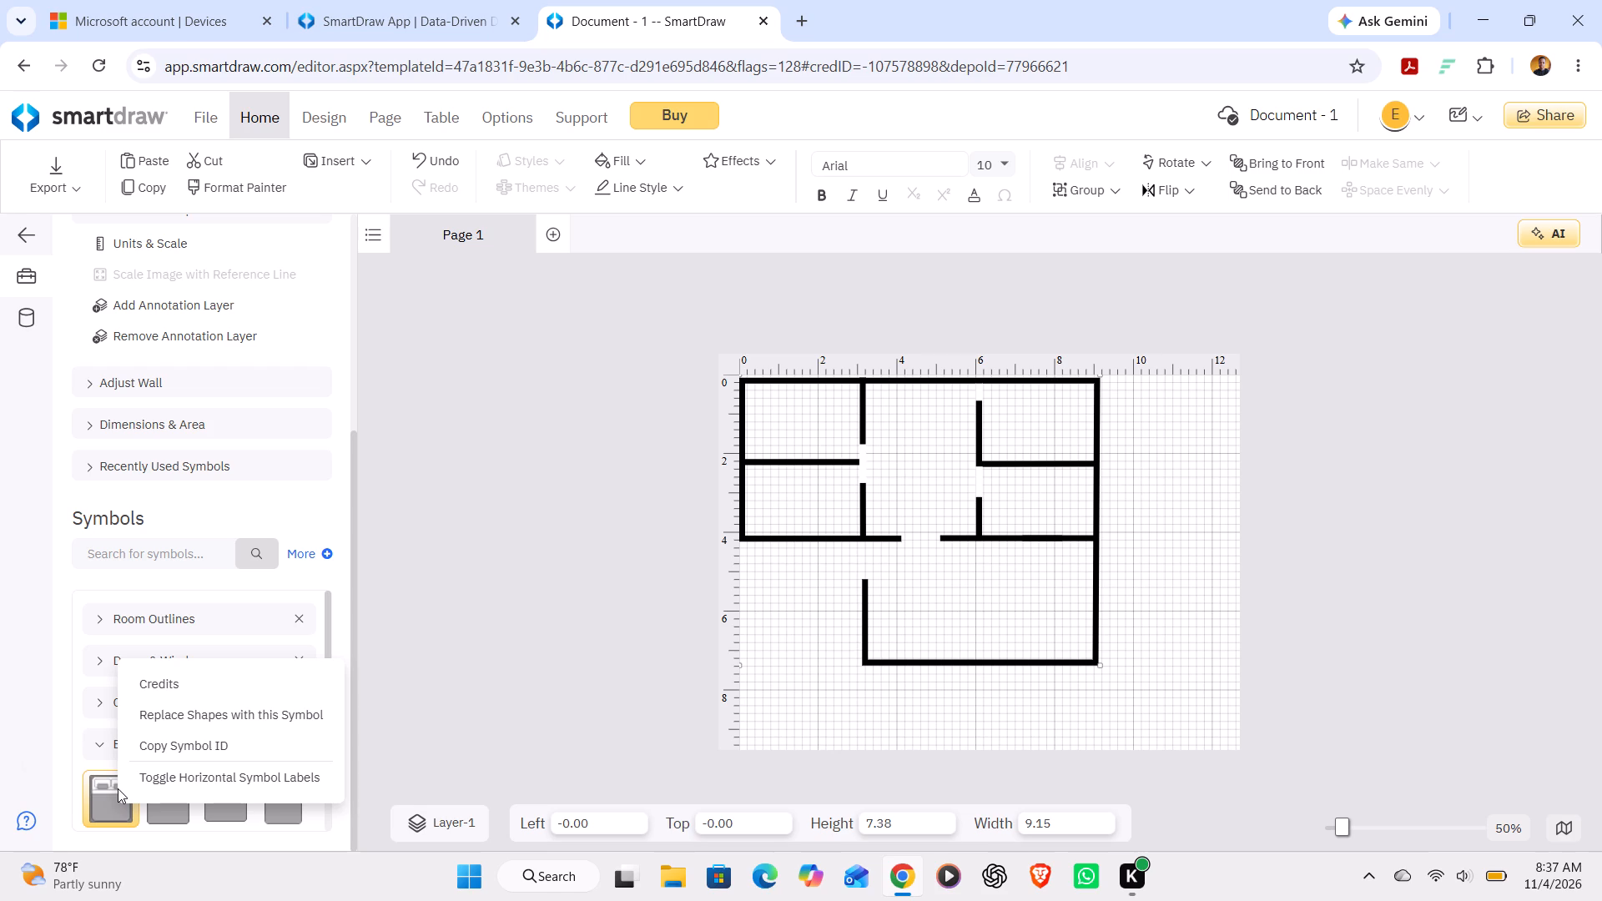
{"action": "triple_click", "coordinate": [118, 788]}
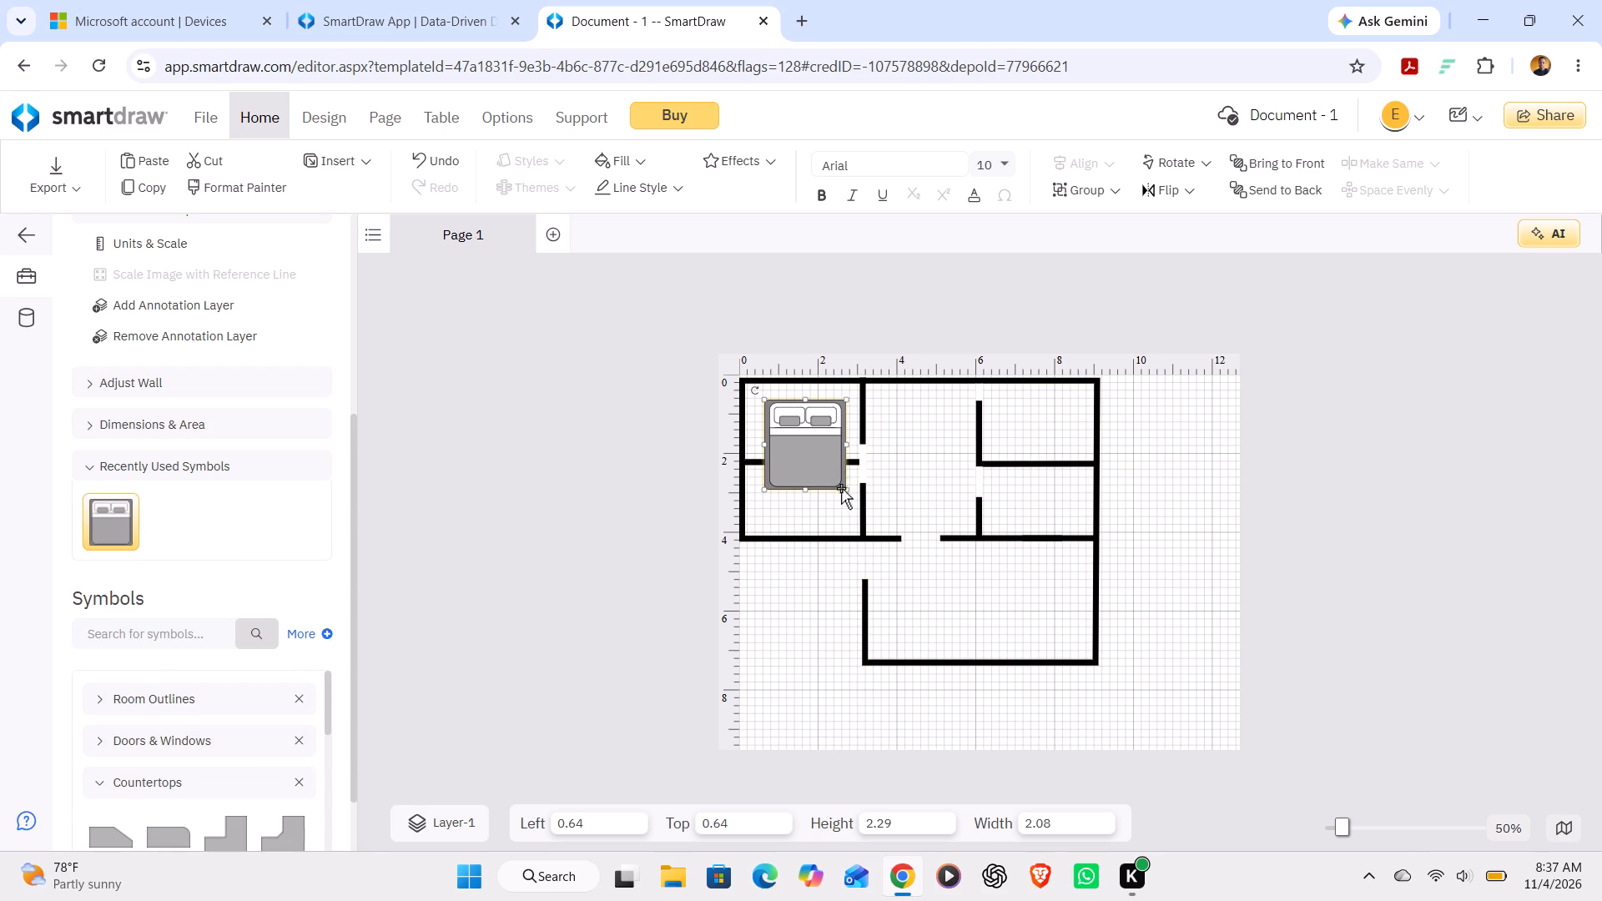
Resize the bed to about 1.68 wide by 1.55 high and fit it into the outer corner of the floor plan's upper-right room.
{"action": "left_click_drag", "start_coordinate": [845, 488], "coordinate": [807, 462]}
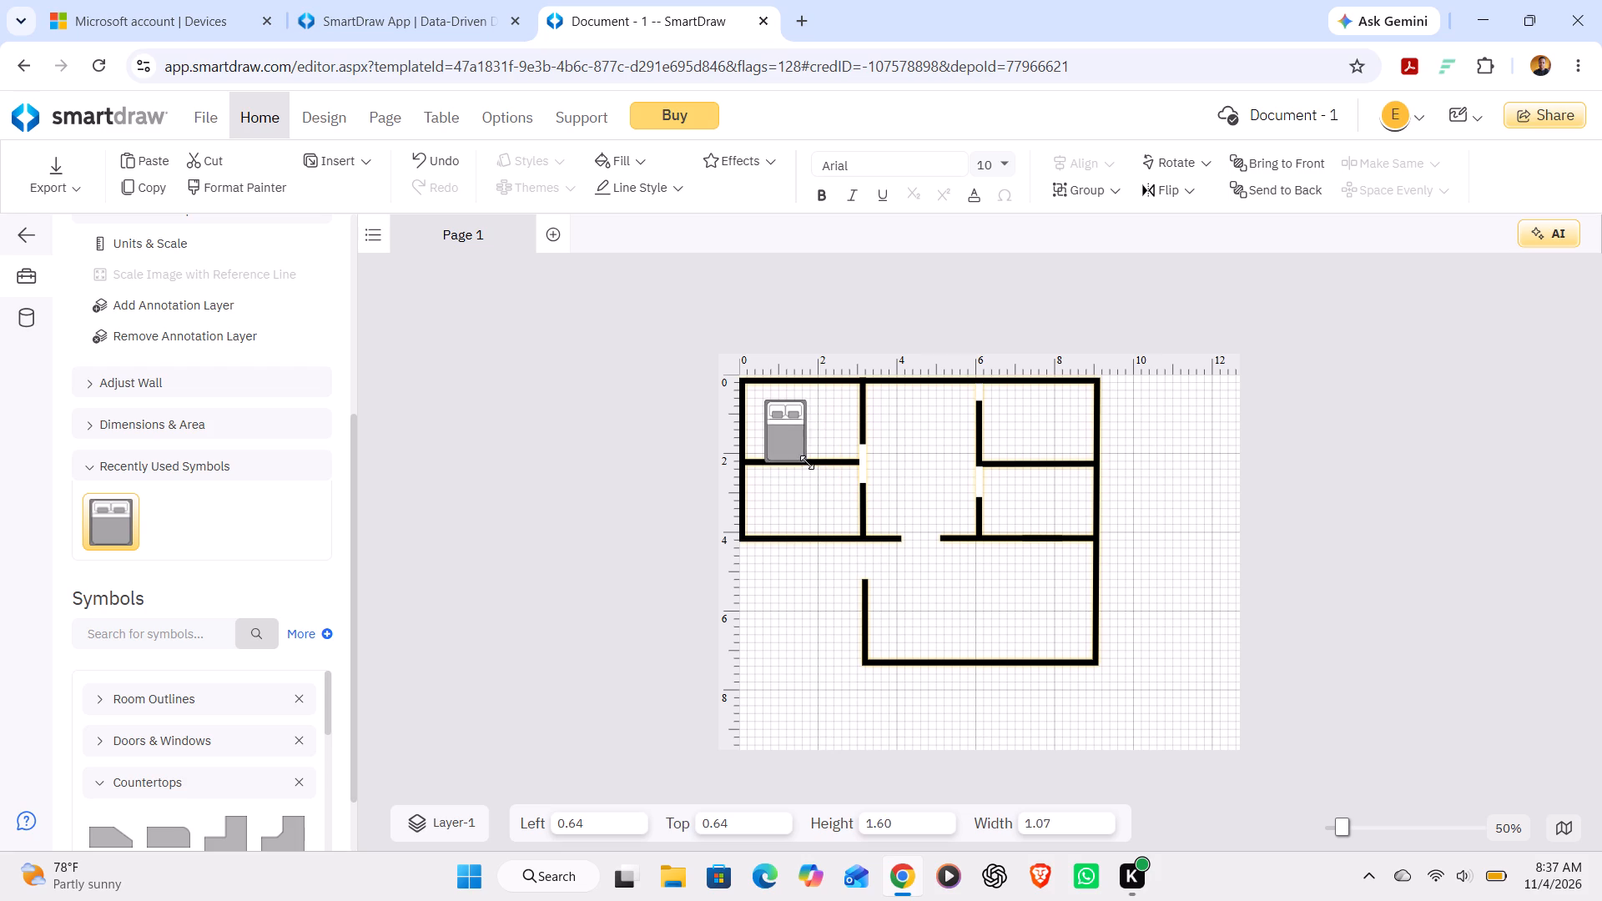
{"action": "left_click_drag", "start_coordinate": [807, 462], "coordinate": [793, 452]}
{"action": "left_click_drag", "start_coordinate": [770, 424], "coordinate": [1052, 412]}
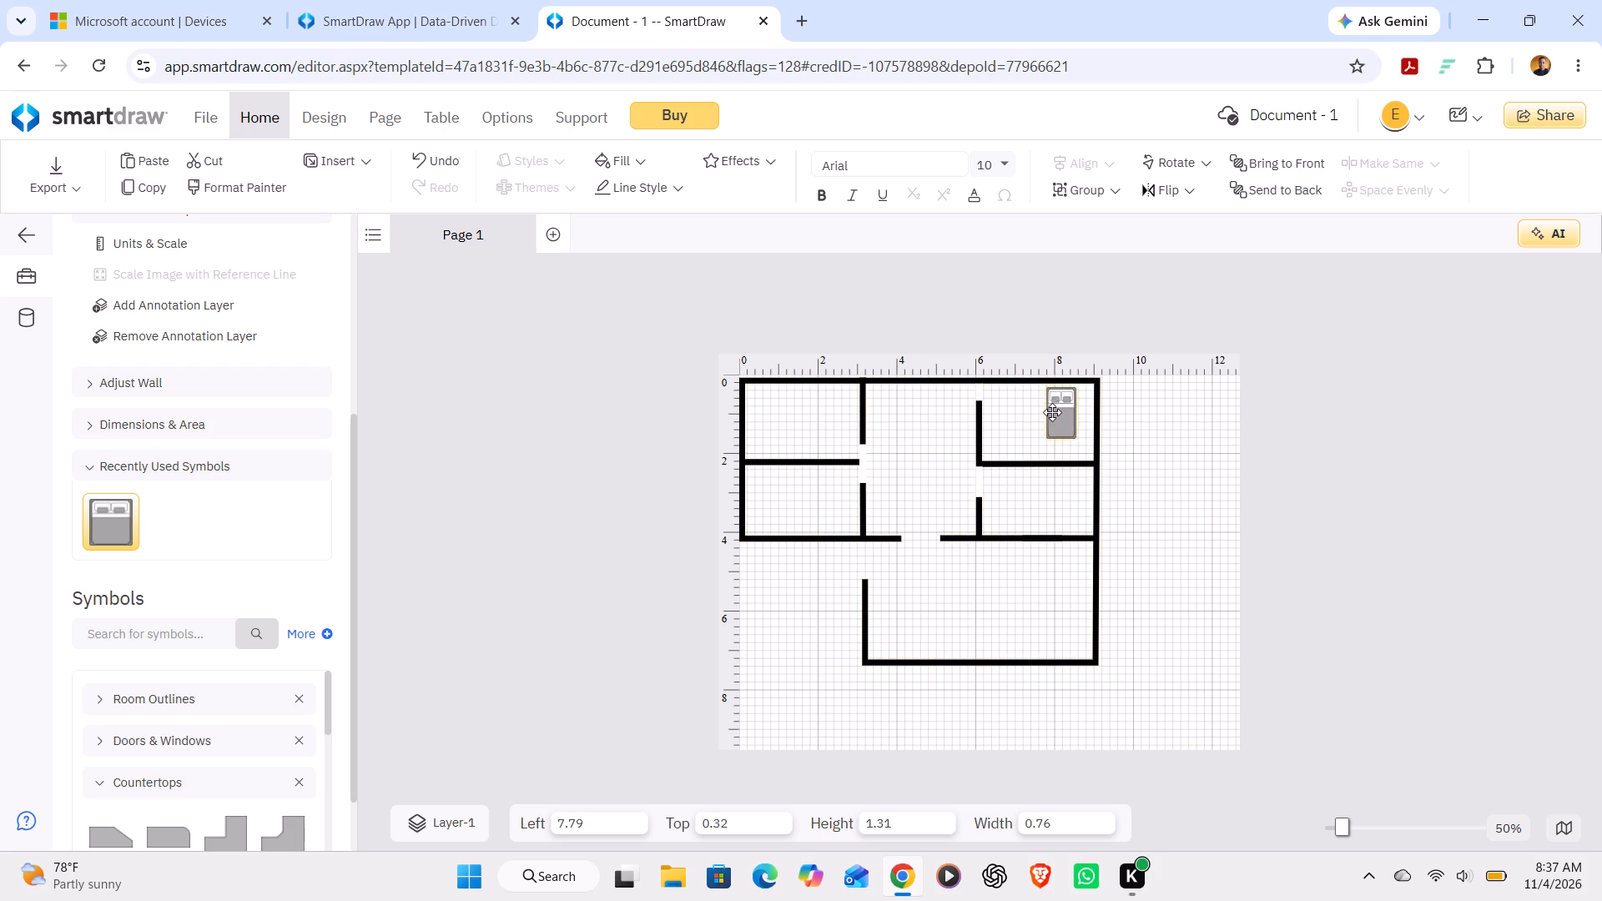
{"action": "left_click_drag", "start_coordinate": [1052, 412], "coordinate": [1070, 405]}
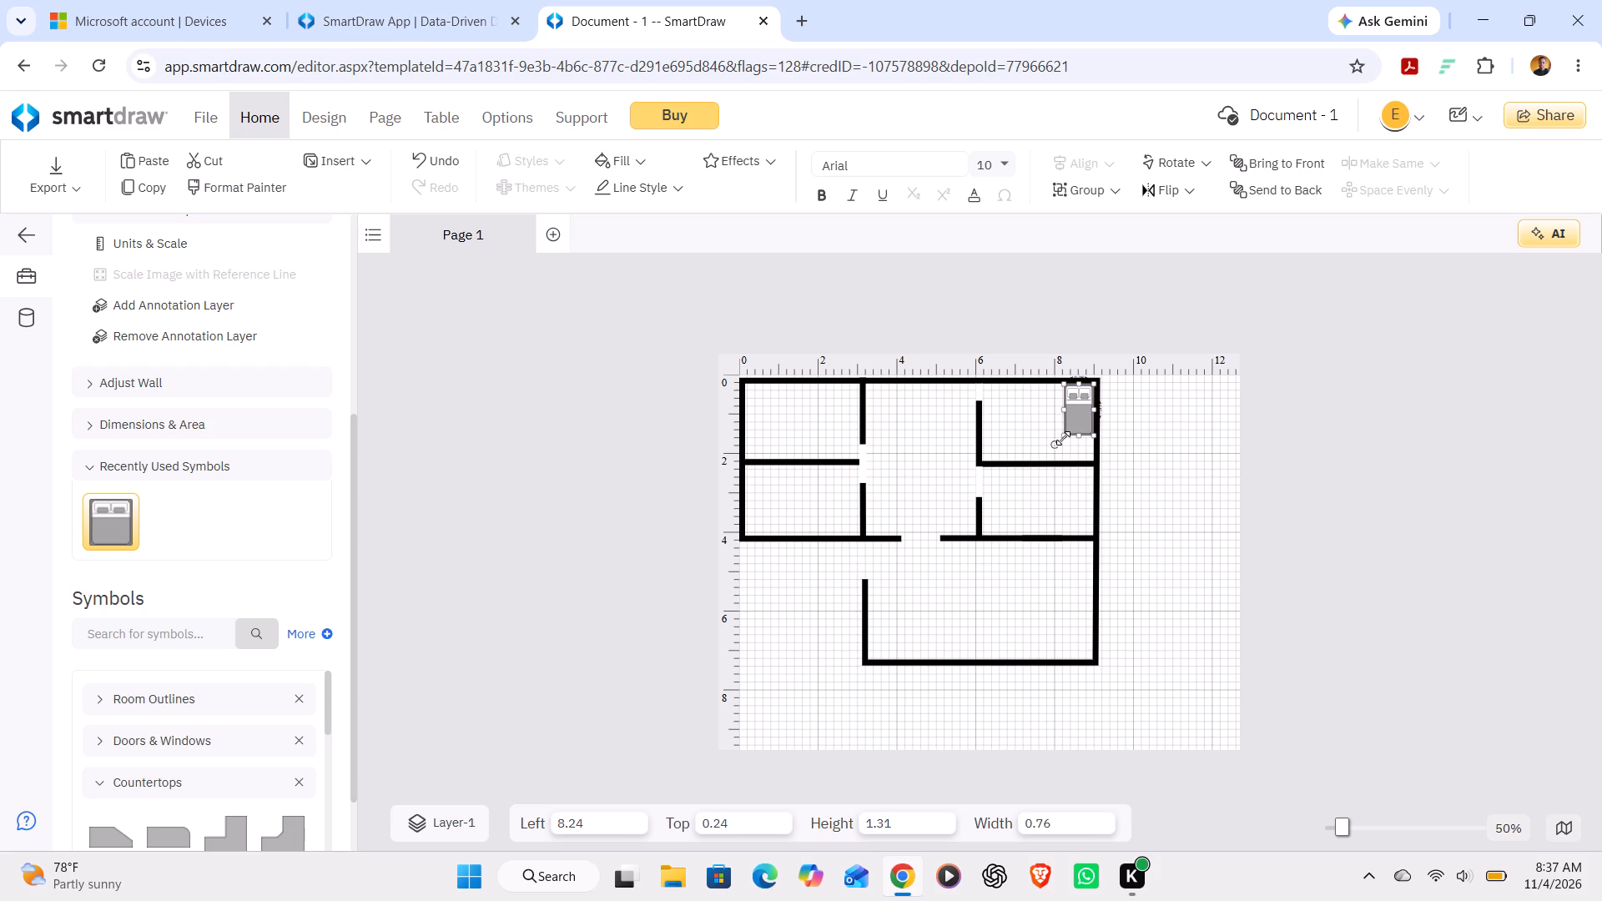
{"action": "left_click_drag", "start_coordinate": [1063, 438], "coordinate": [1029, 445]}
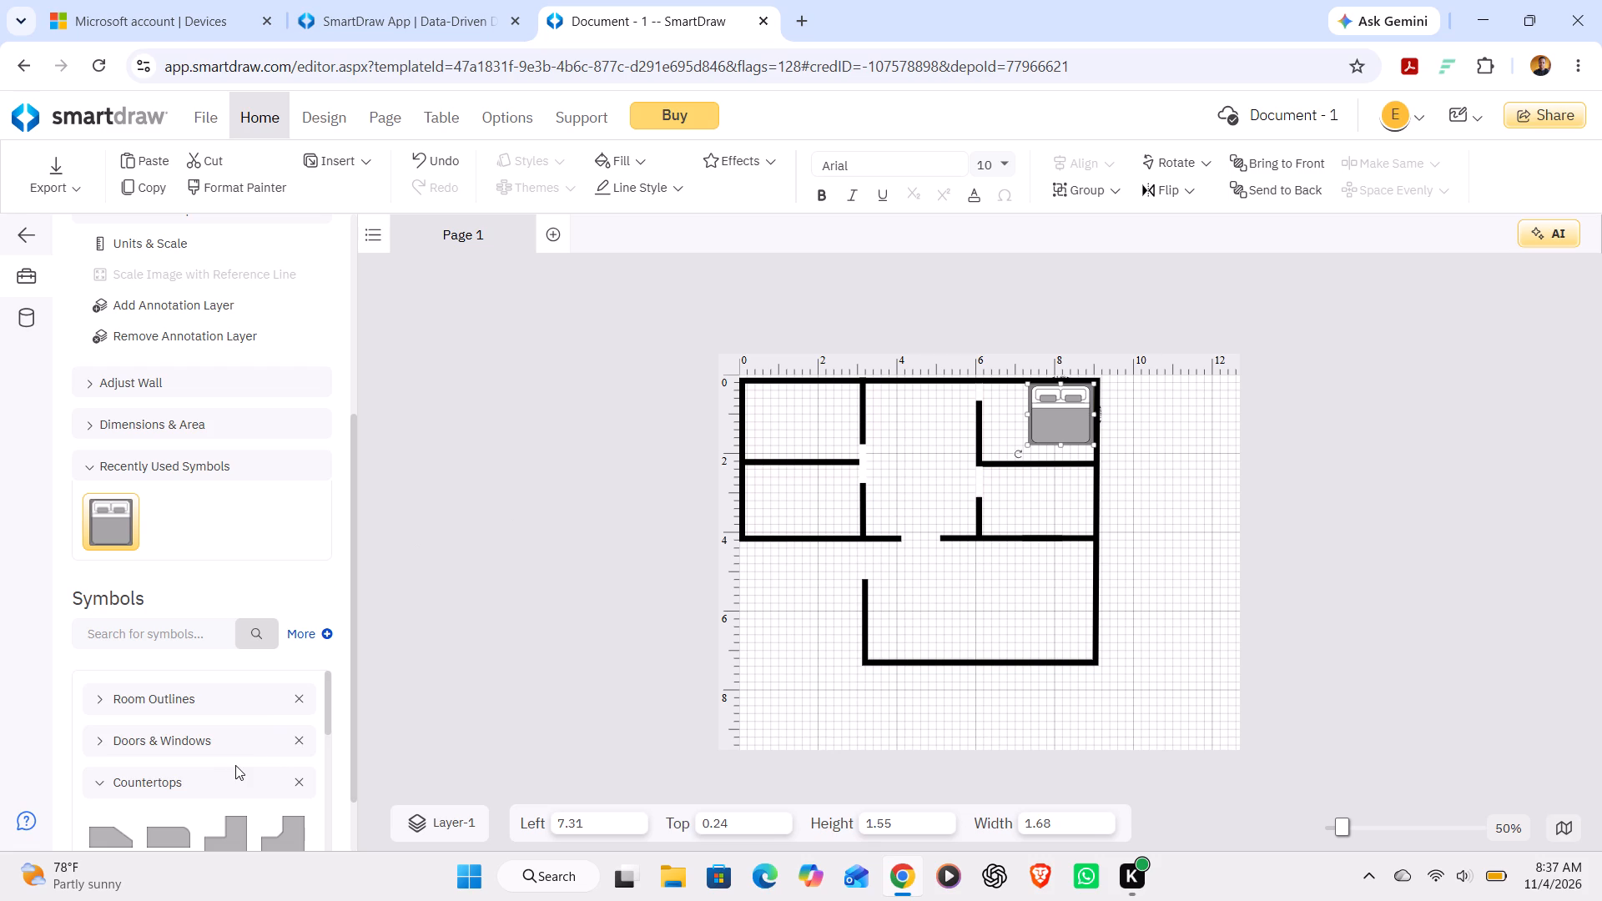
Search the symbols for "sofa" and insert the Sectional Sofa with Pillows onto the floor plan.
{"action": "scroll", "coordinate": [235, 765], "scroll_direction": "down", "scroll_amount": 2}
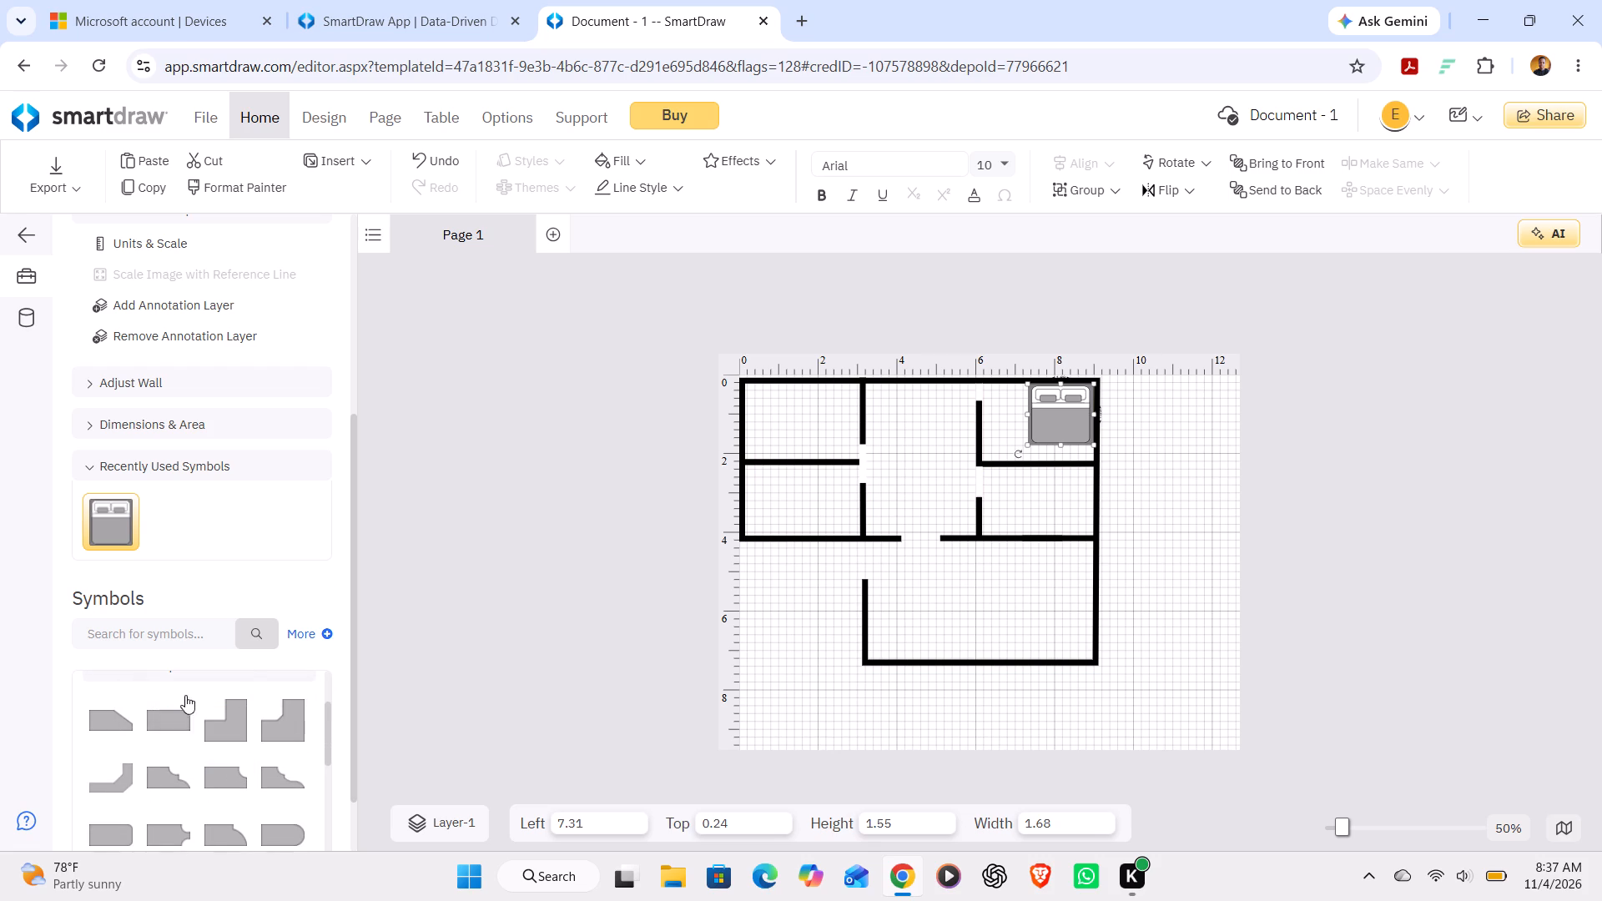
{"action": "left_click", "coordinate": [210, 589]}
{"action": "left_click", "coordinate": [178, 627]}
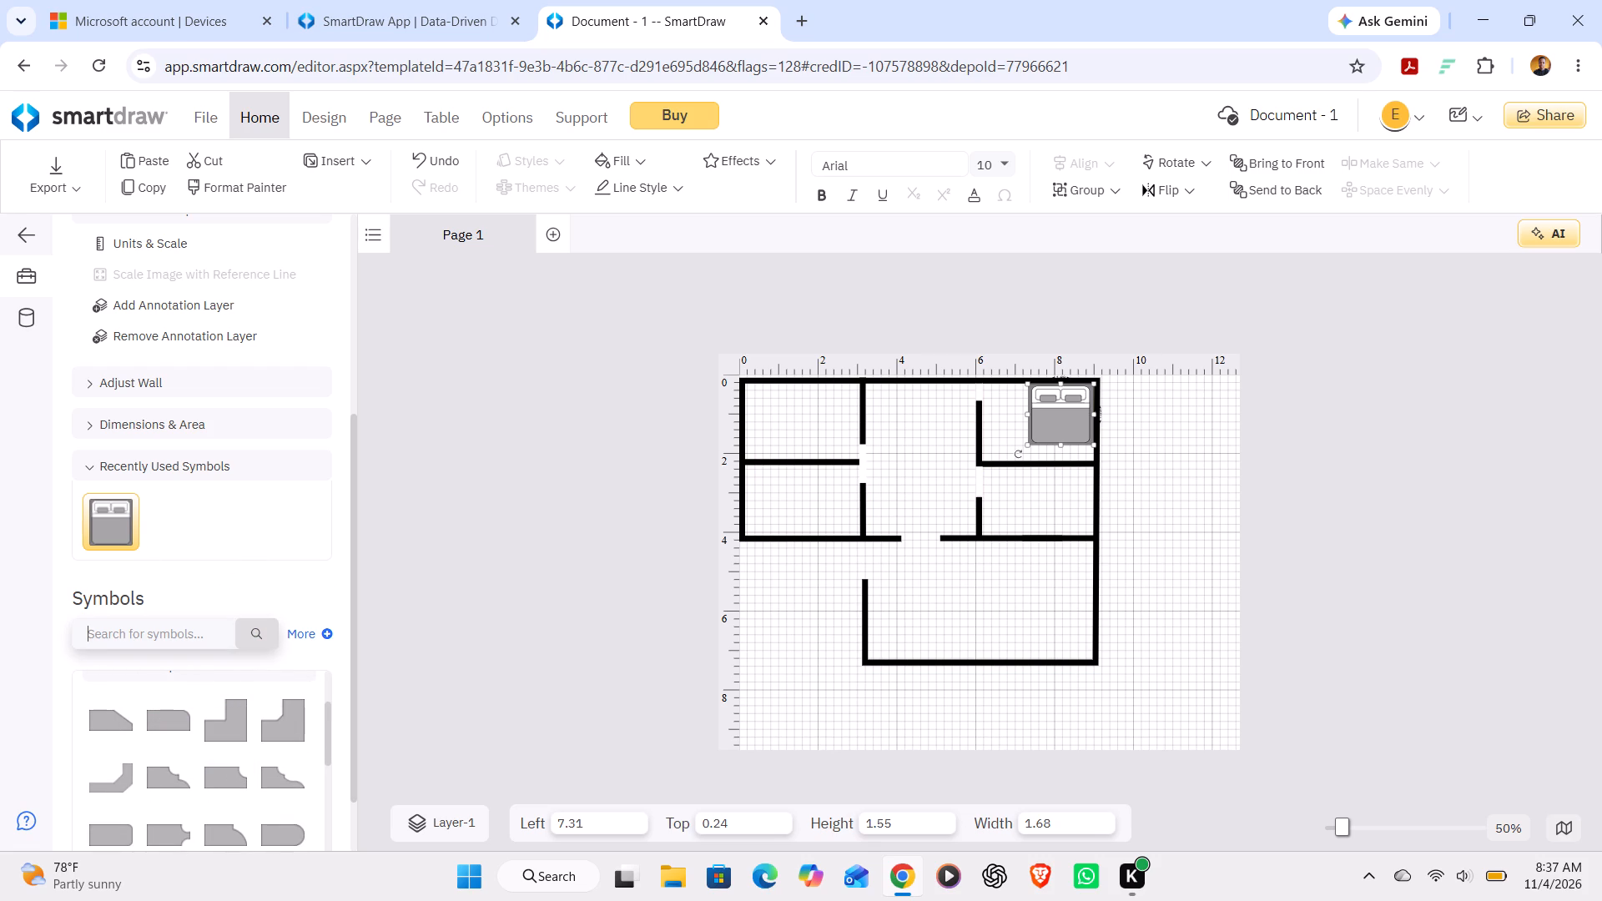
{"action": "type", "text": "so"}
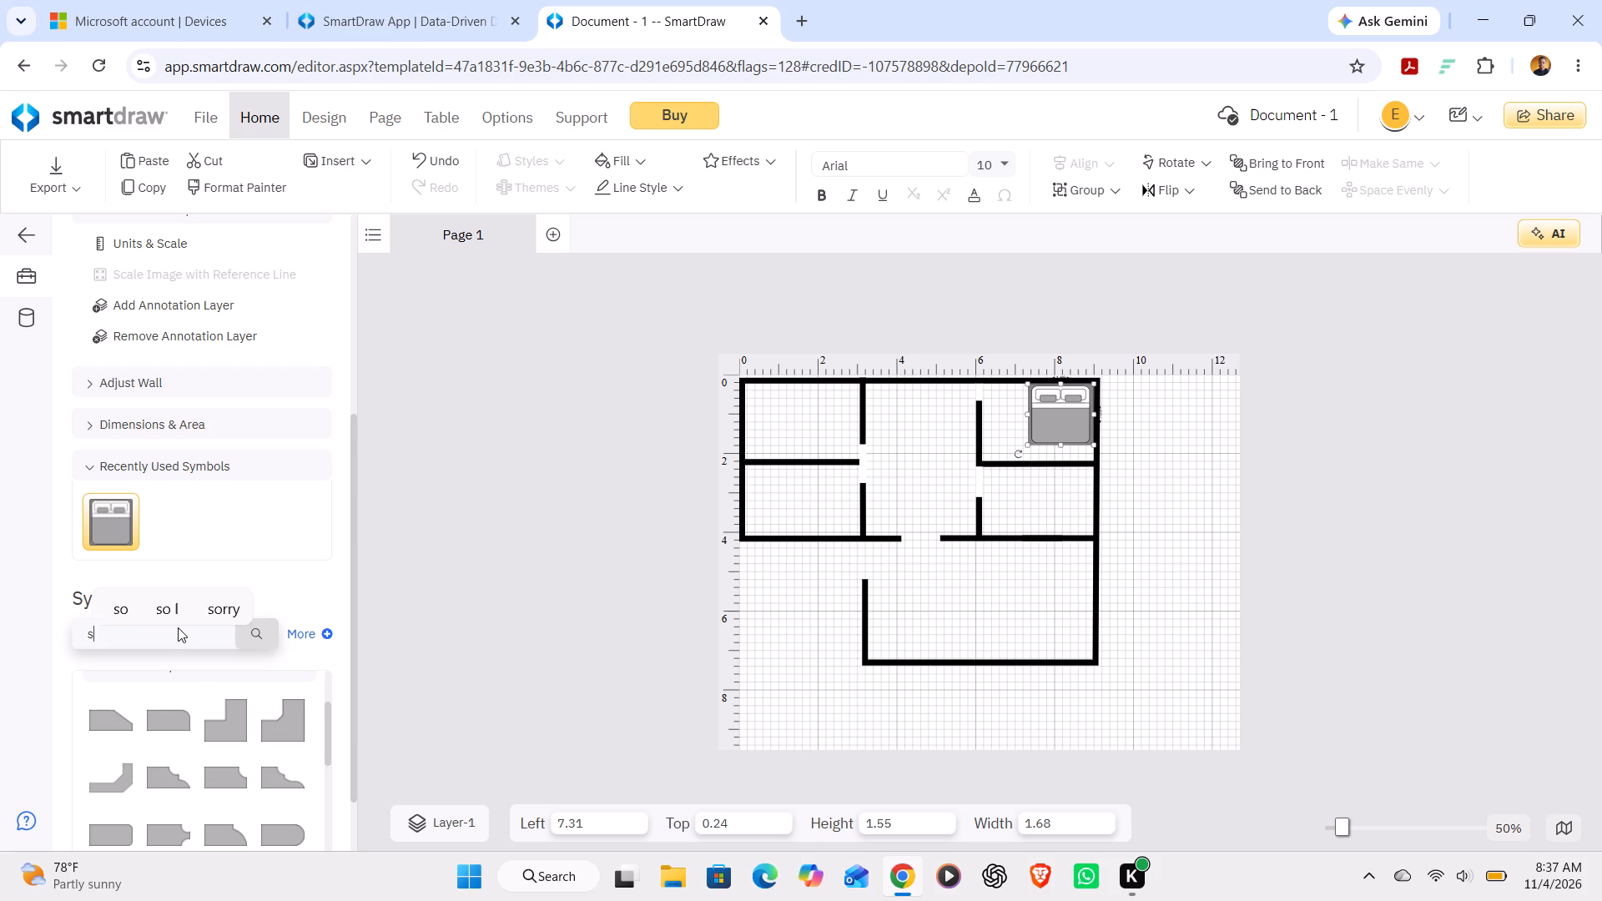
{"action": "type", "text": "fa"}
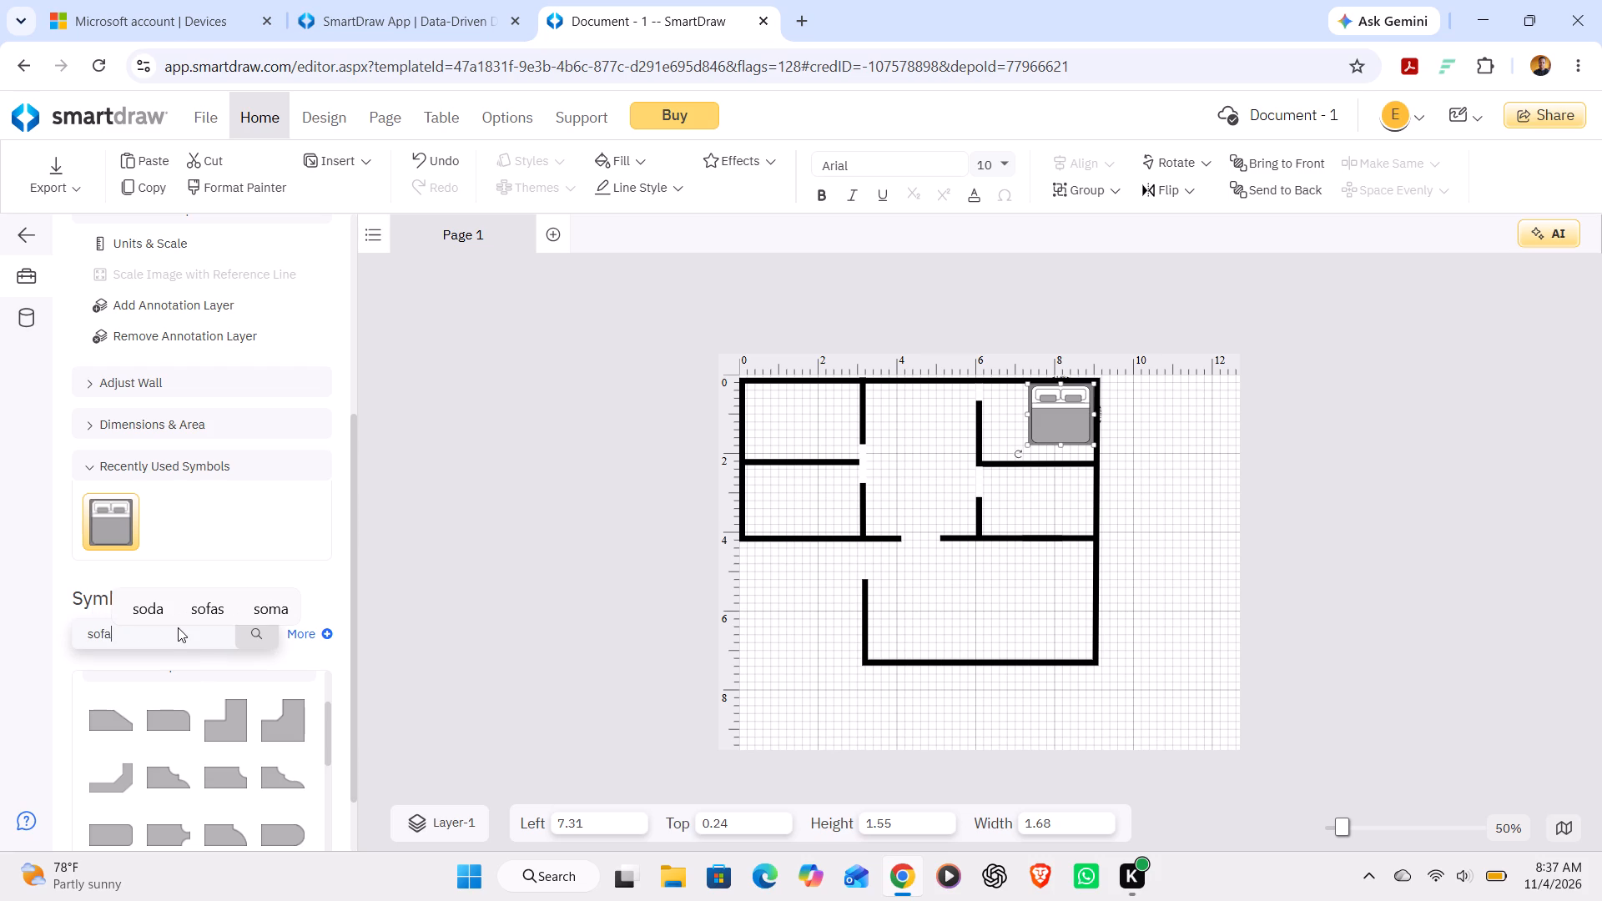
{"action": "key", "text": "Return"}
{"action": "left_click_drag", "start_coordinate": [253, 632], "coordinate": [154, 783]}
{"action": "scroll", "coordinate": [154, 783], "scroll_direction": "down", "scroll_amount": 1}
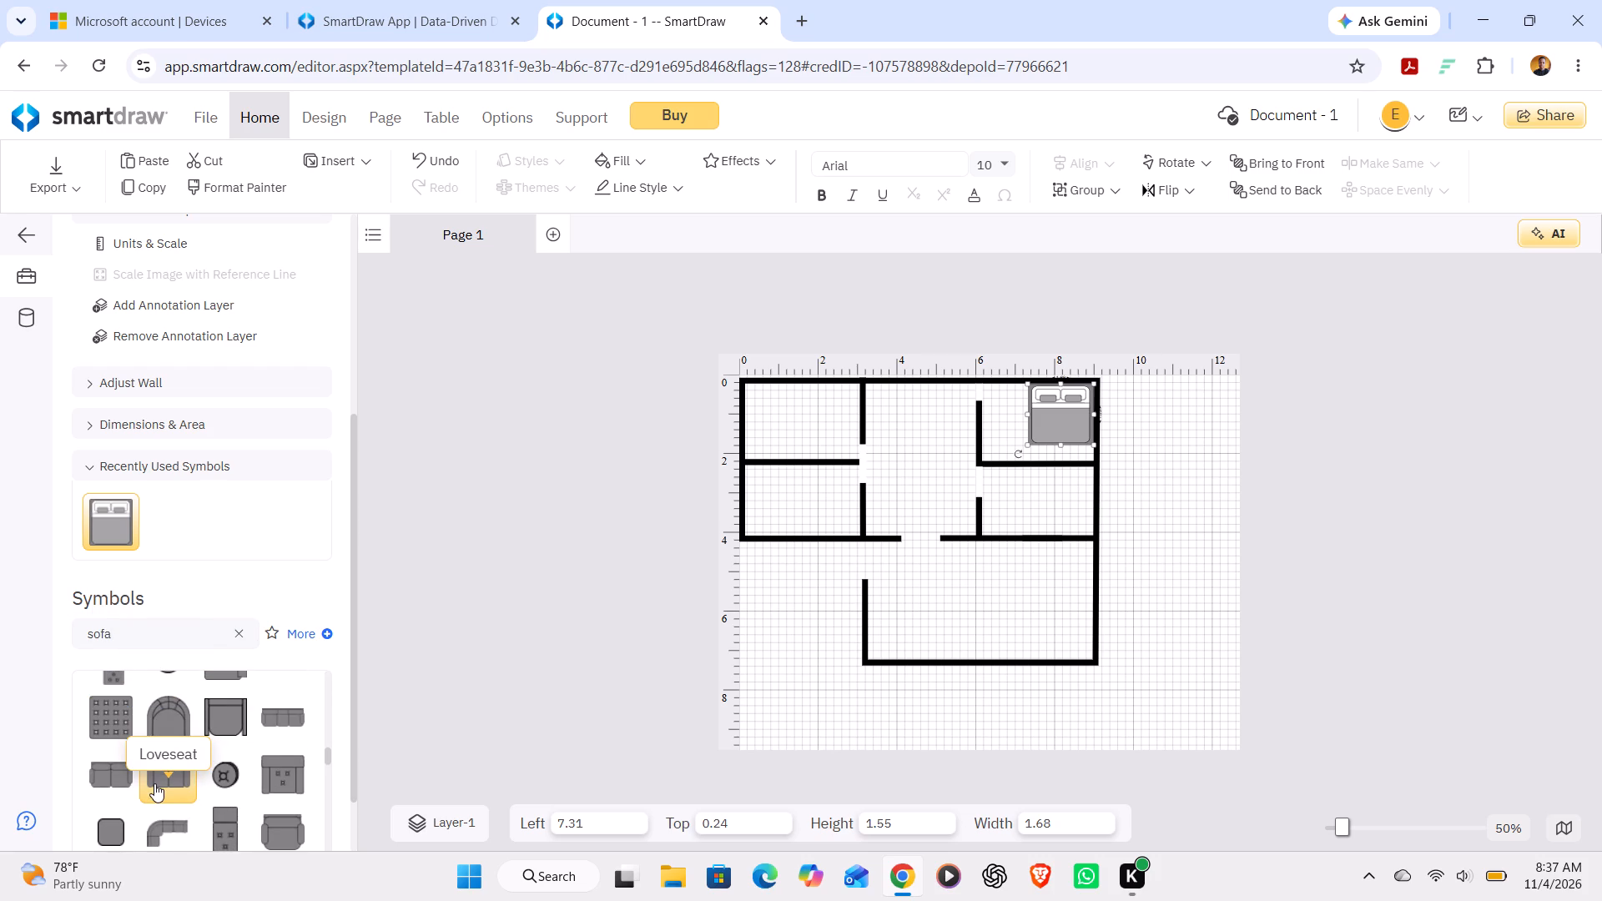
{"action": "scroll", "coordinate": [154, 783], "scroll_direction": "down", "scroll_amount": 1}
{"action": "scroll", "coordinate": [283, 757], "scroll_direction": "down", "scroll_amount": 1}
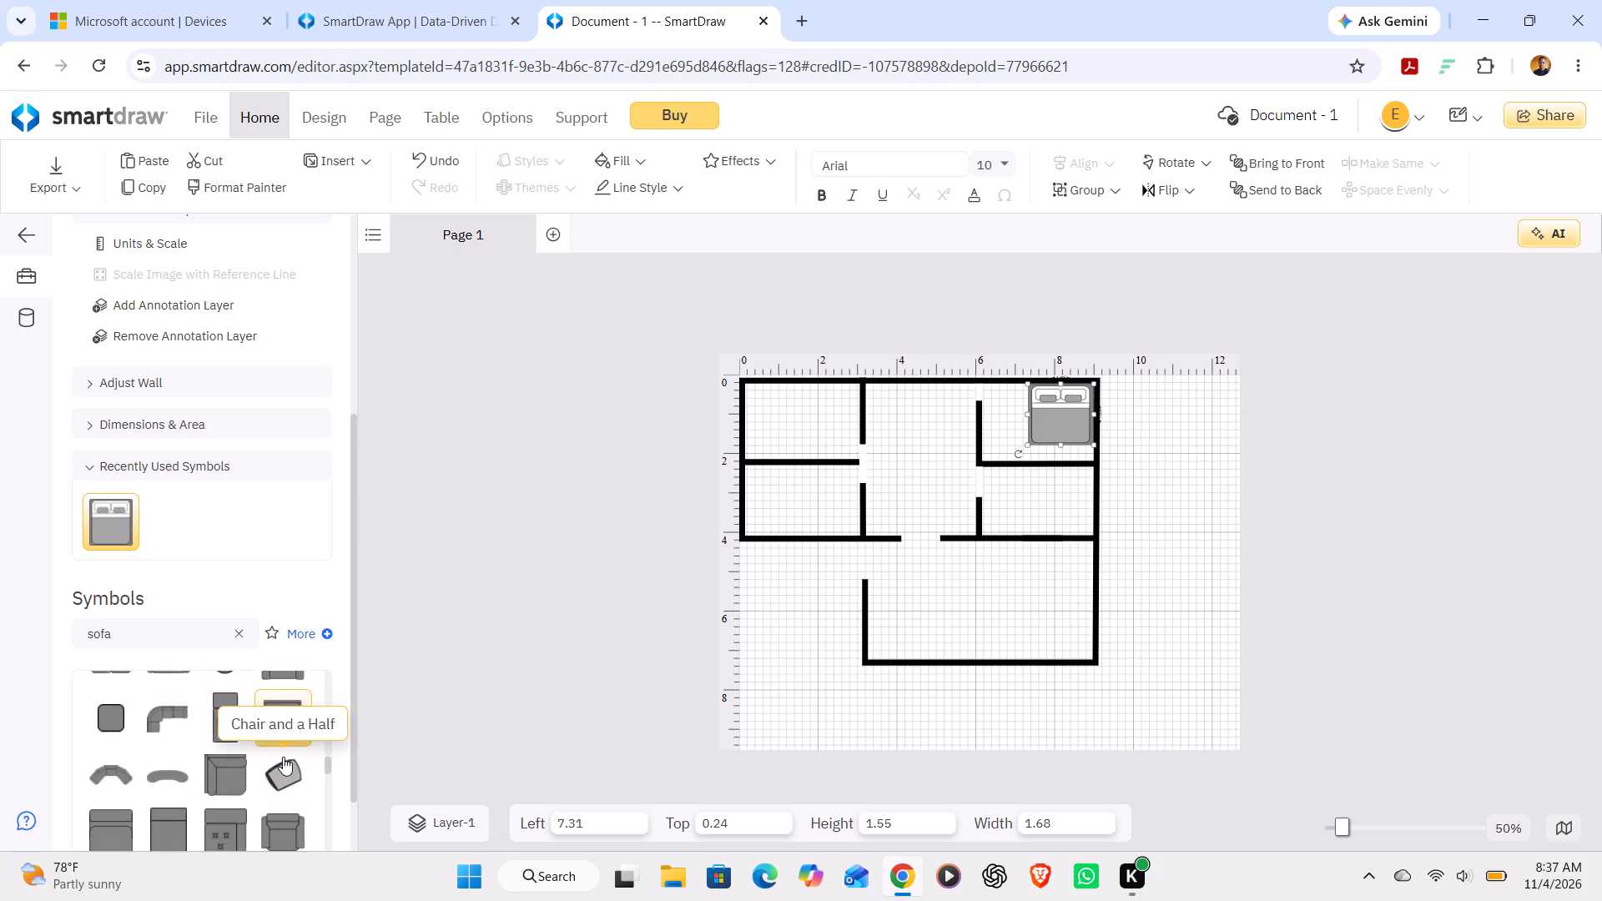
{"action": "scroll", "coordinate": [283, 757], "scroll_direction": "down", "scroll_amount": 2}
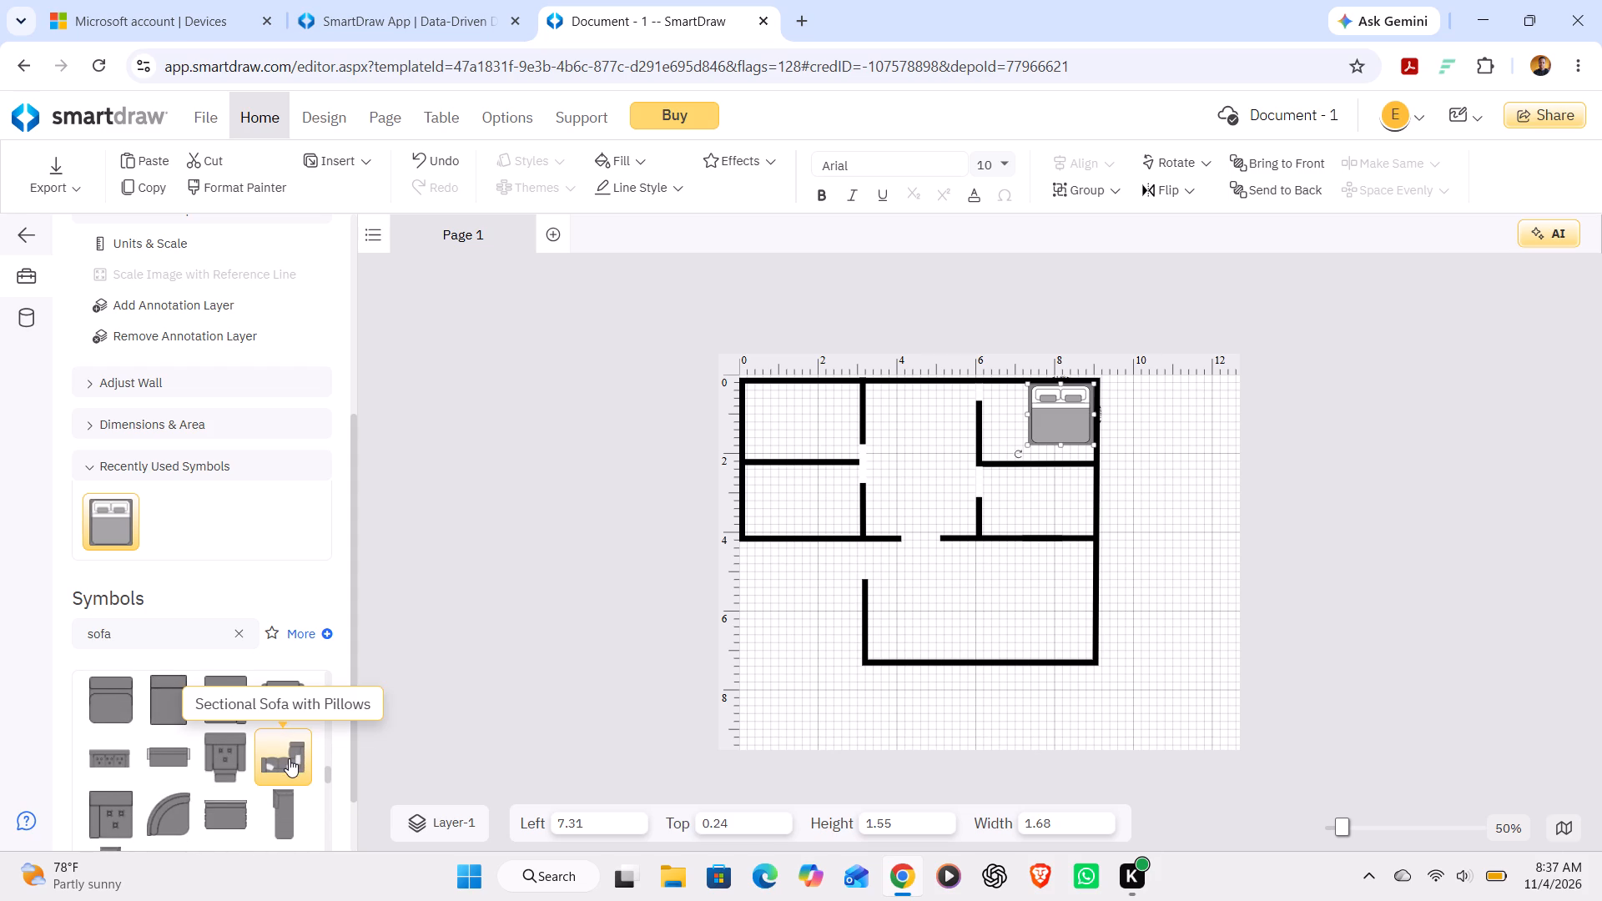
{"action": "left_click", "coordinate": [289, 758]}
{"action": "double_click", "coordinate": [289, 758]}
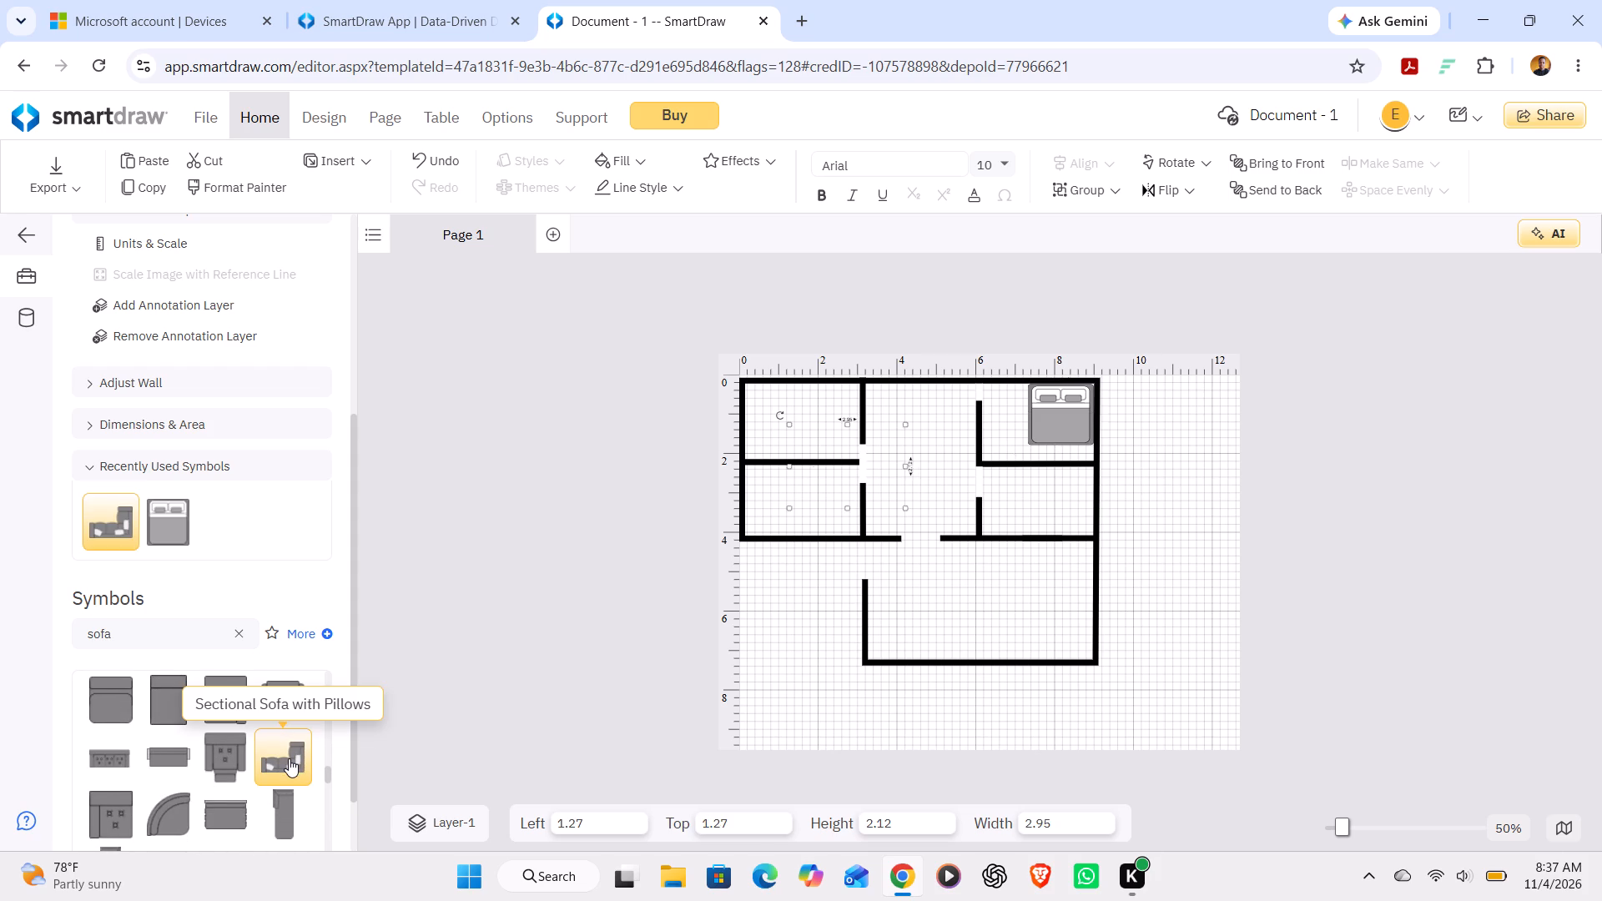
{"action": "left_click", "coordinate": [289, 758]}
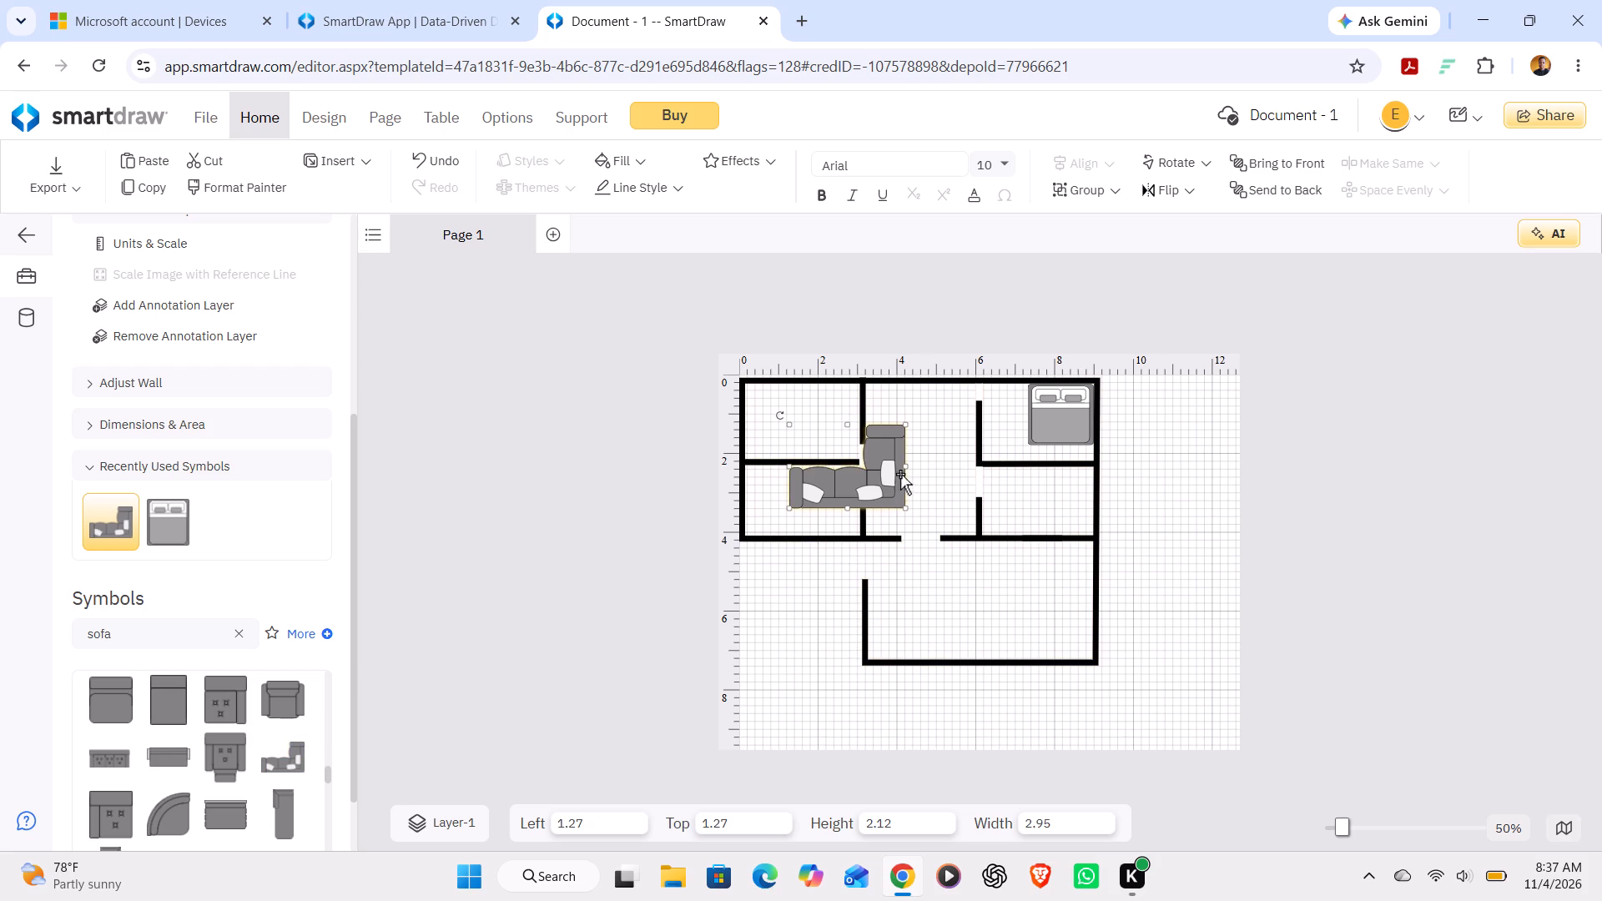
Move the sectional sofa into the lower-right corner of the large bottom room, at about 5.84 left and 4.88 top.
{"action": "left_click_drag", "start_coordinate": [873, 471], "coordinate": [1008, 580]}
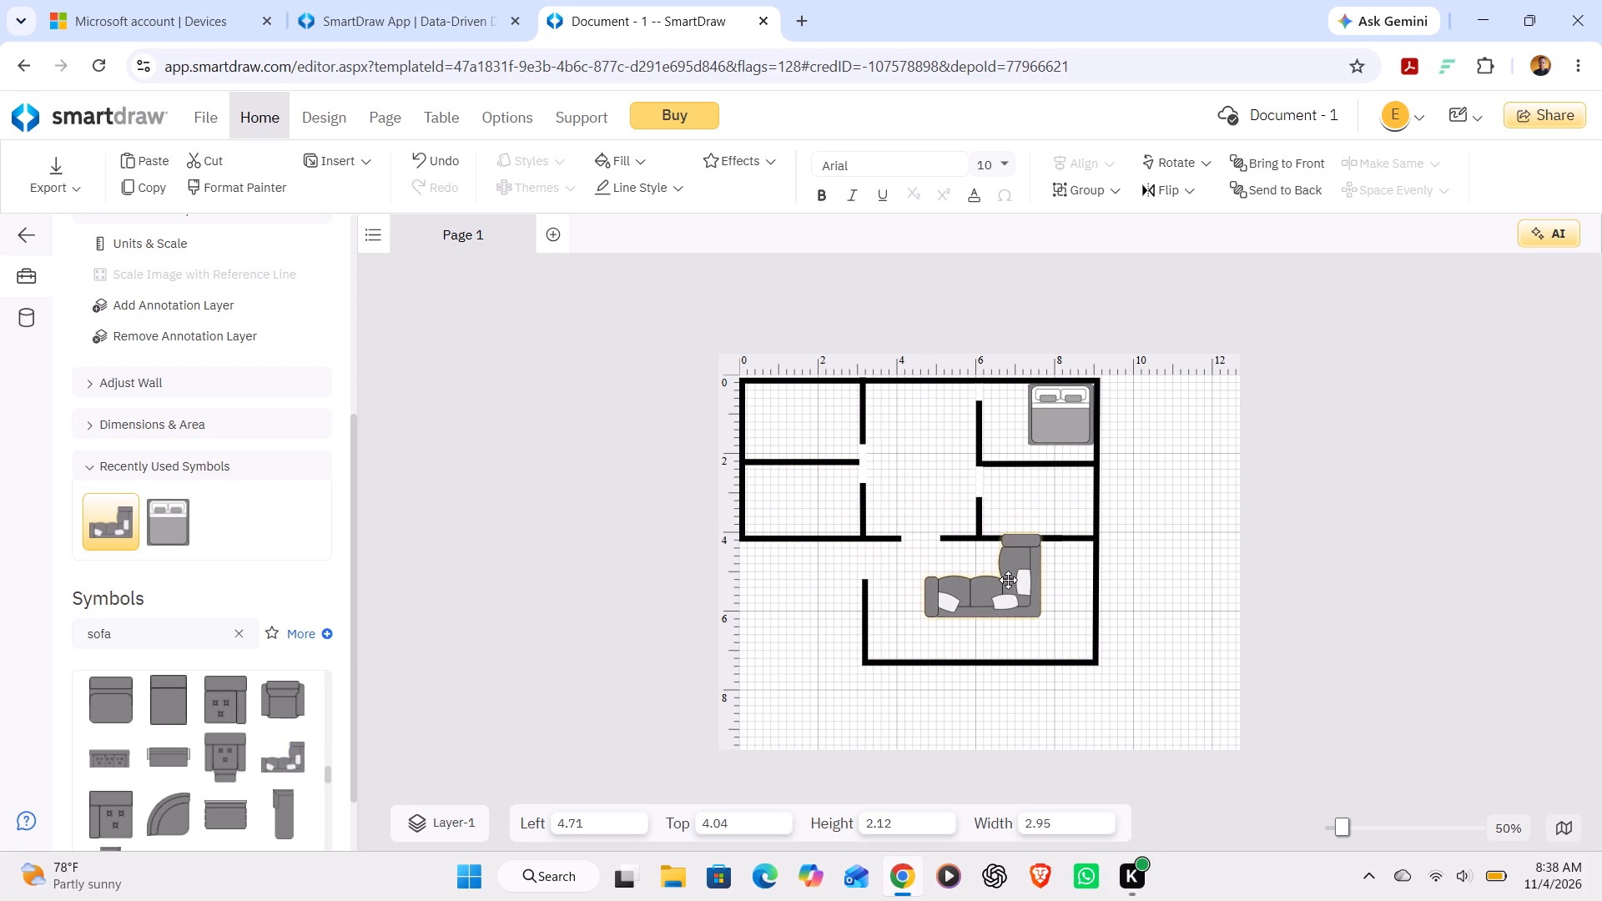
{"action": "left_click_drag", "start_coordinate": [1008, 580], "coordinate": [1054, 615]}
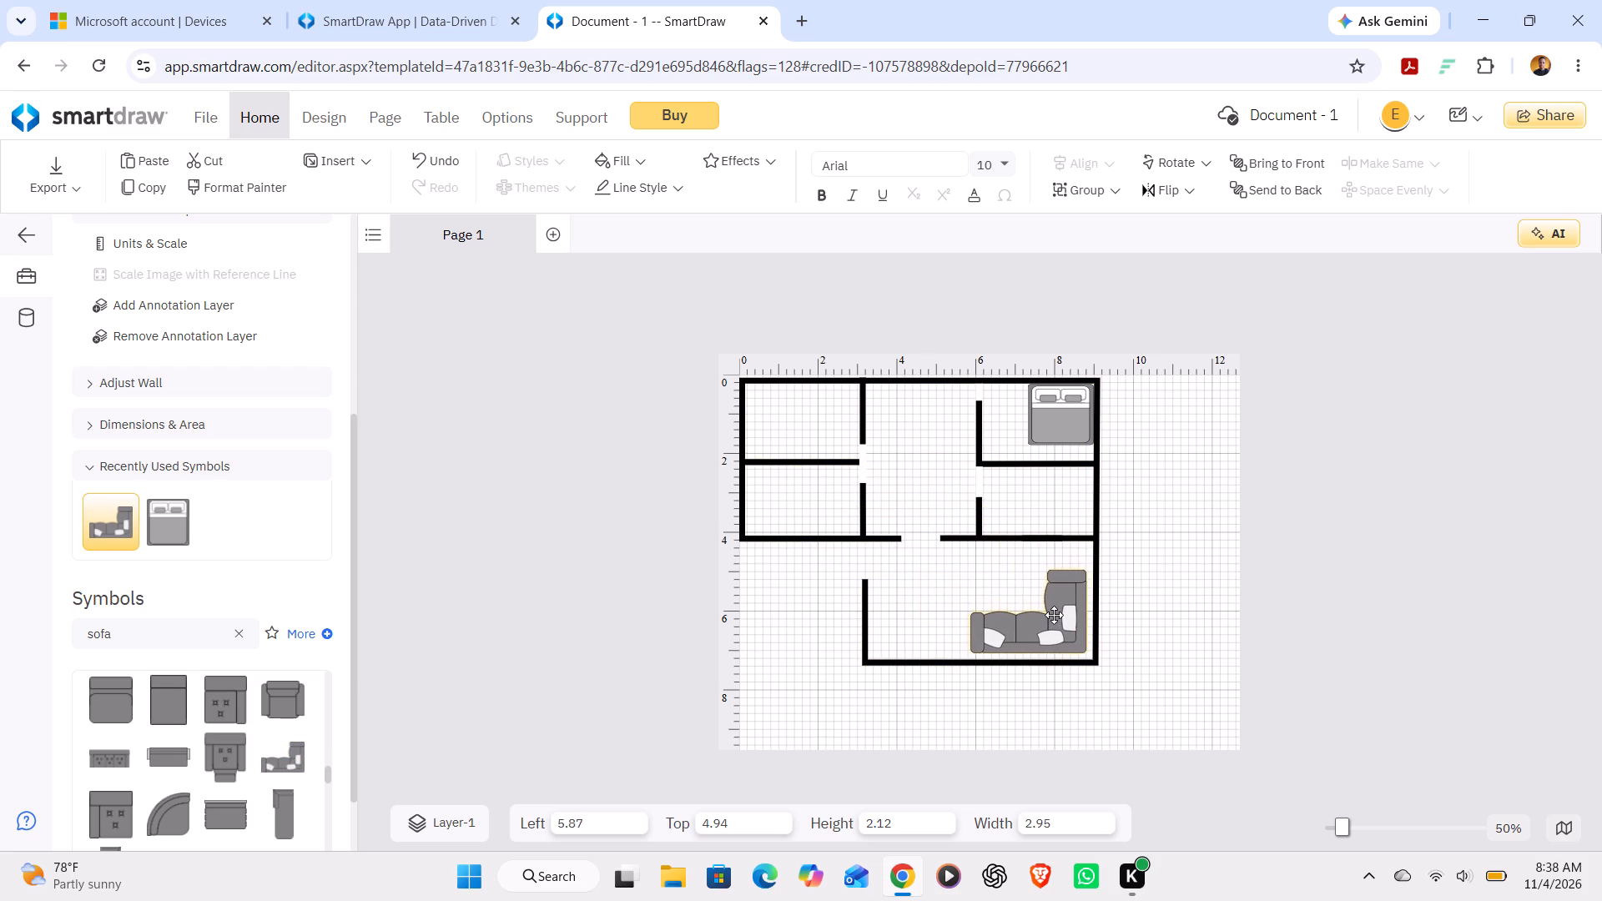
{"action": "left_click_drag", "start_coordinate": [1054, 615], "coordinate": [1052, 614]}
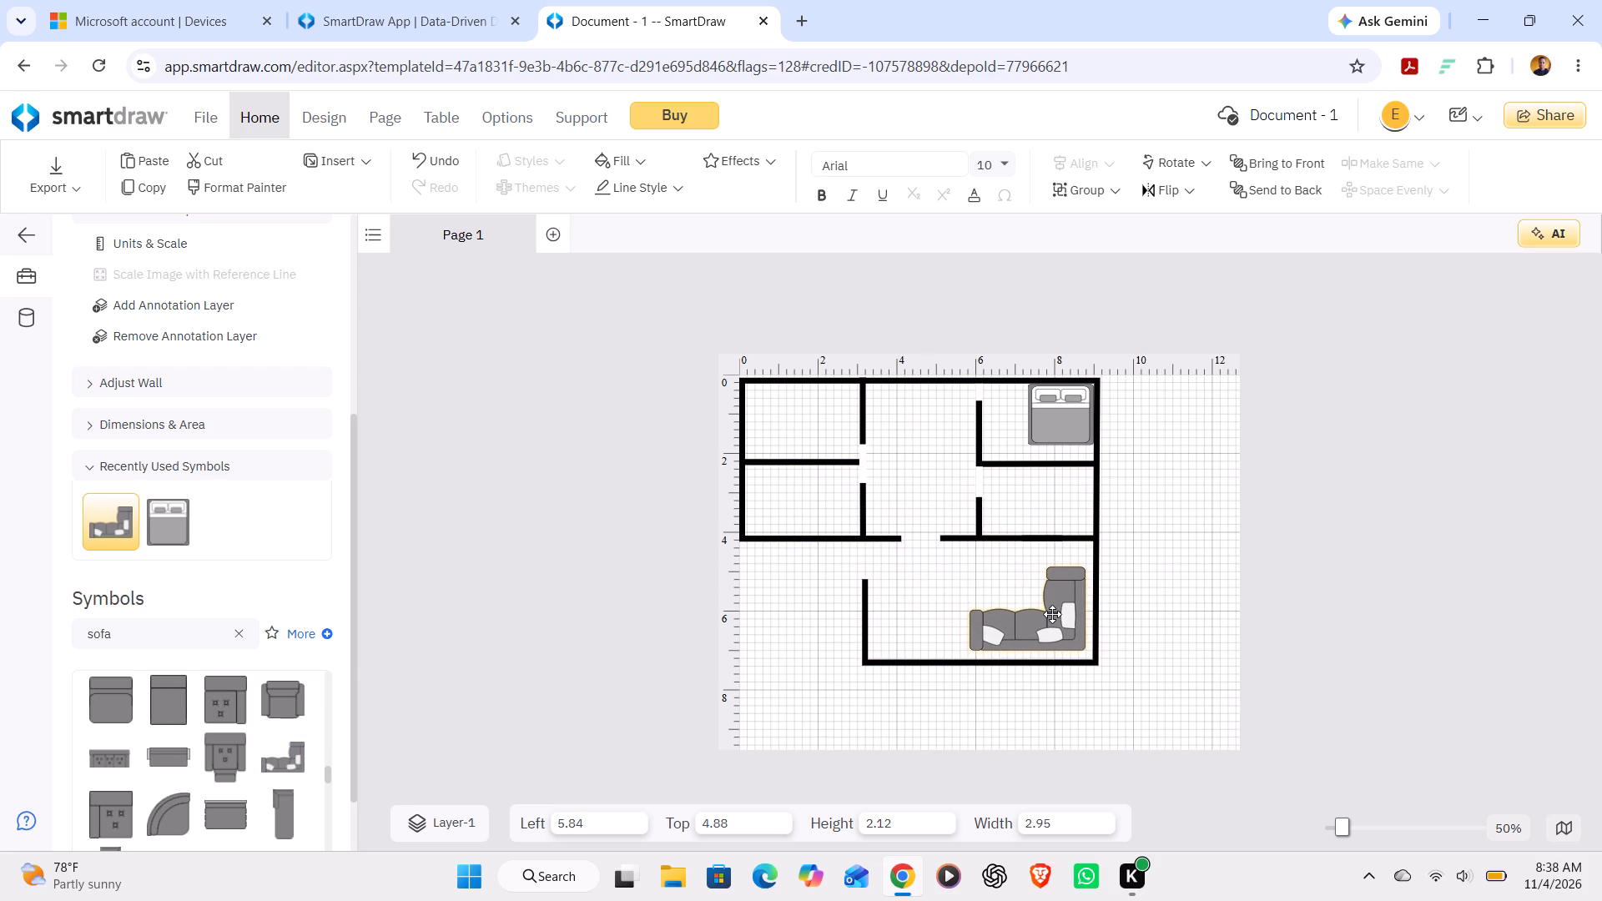
Rotate the sectional sofa to about 275° and move it near the bottom room's lower-left corner, at about 3.19 left and 4.66 top.
{"action": "left_click_drag", "start_coordinate": [1052, 614], "coordinate": [1052, 613]}
{"action": "left_click_drag", "start_coordinate": [1052, 613], "coordinate": [1052, 612]}
{"action": "left_click_drag", "start_coordinate": [1052, 612], "coordinate": [997, 628]}
{"action": "left_click_drag", "start_coordinate": [997, 627], "coordinate": [997, 618]}
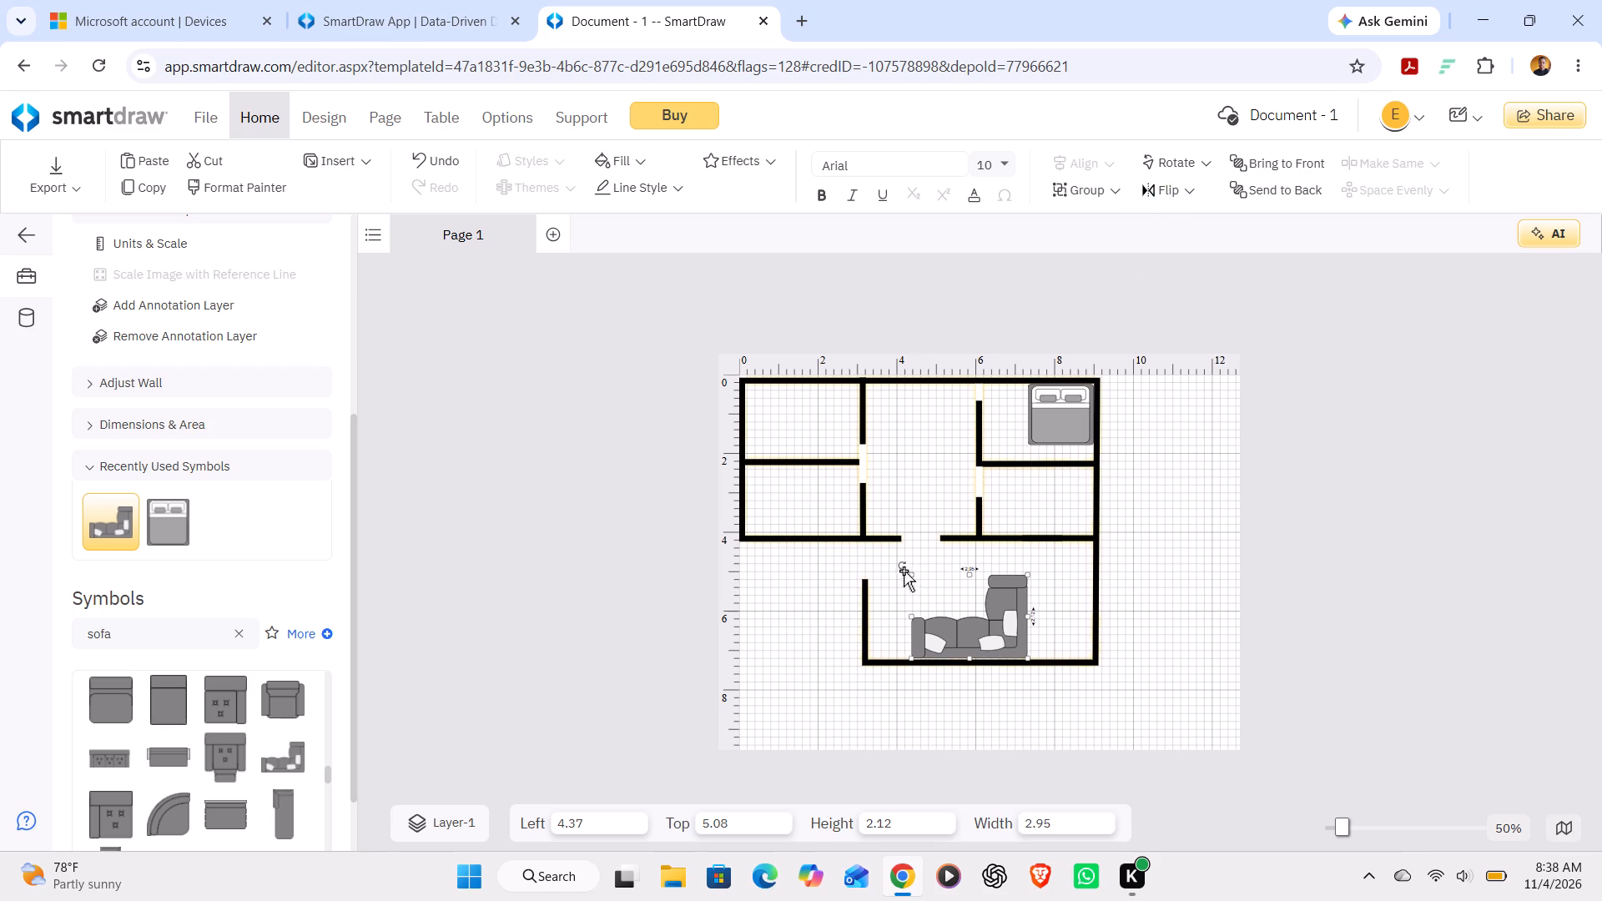
{"action": "left_click_drag", "start_coordinate": [904, 567], "coordinate": [1013, 550]}
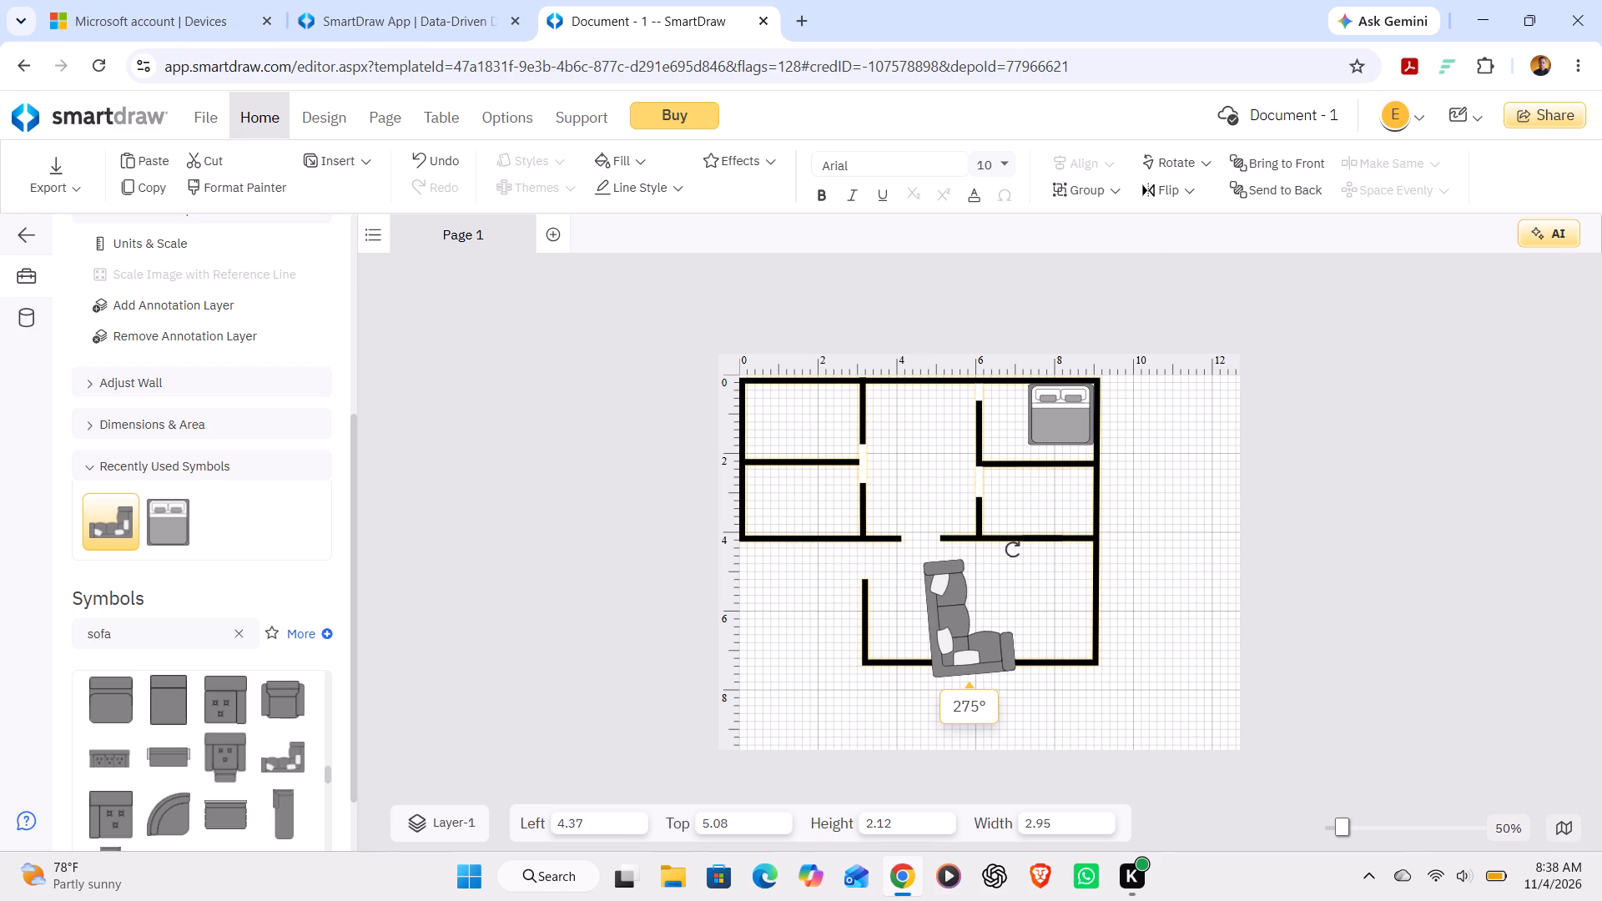
{"action": "left_click_drag", "start_coordinate": [1013, 550], "coordinate": [1013, 546]}
{"action": "left_click", "coordinate": [1013, 546]}
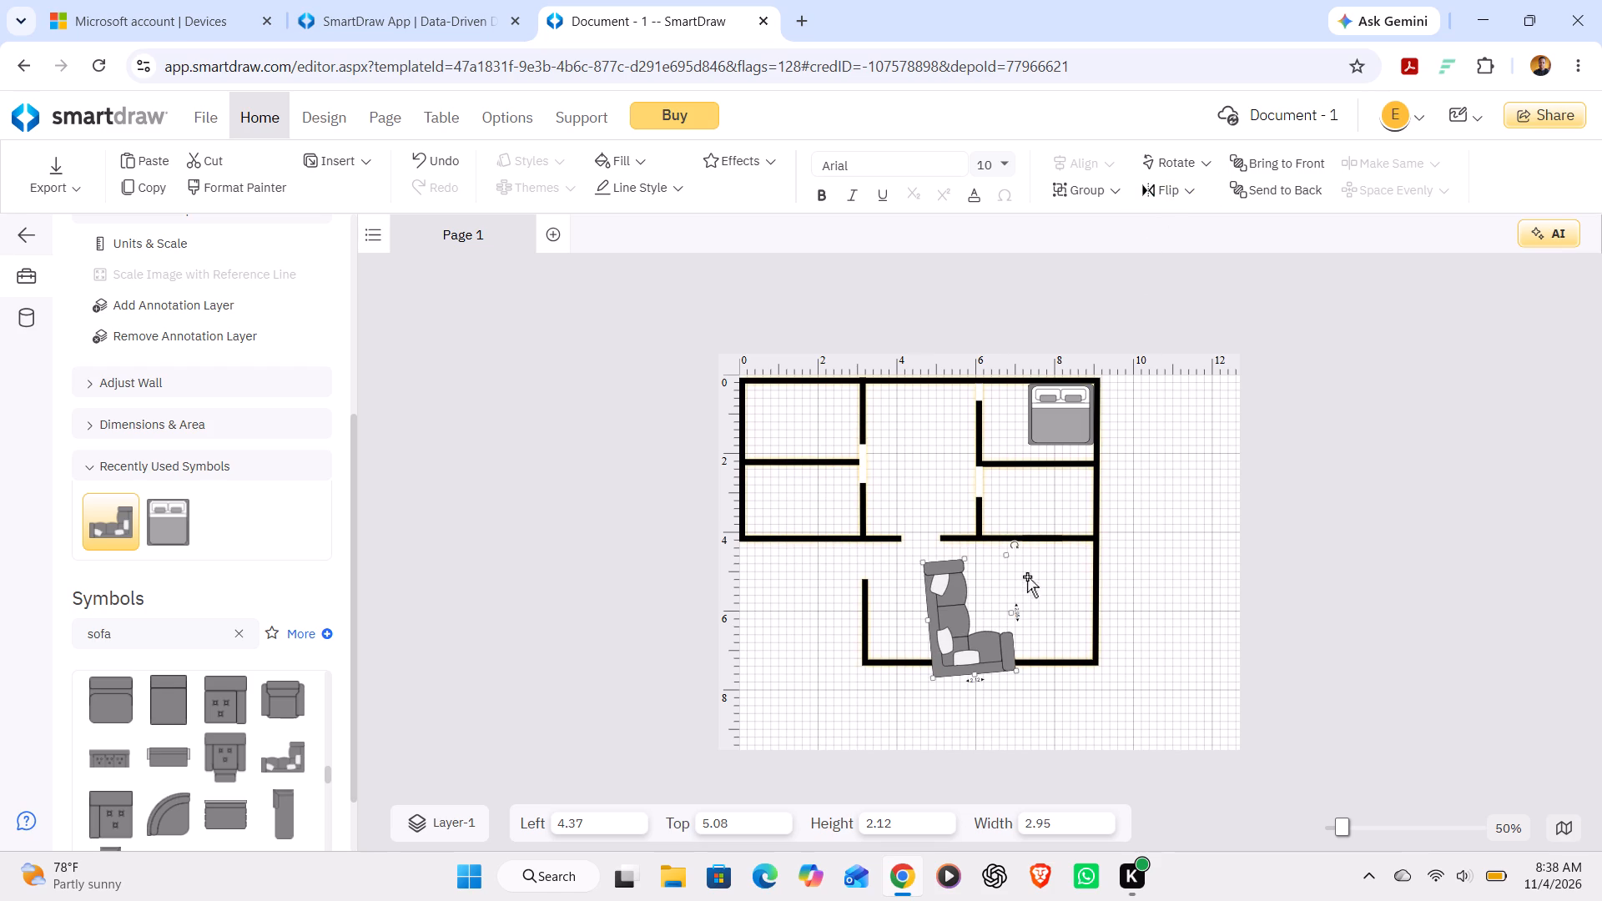
{"action": "scroll", "coordinate": [1030, 642], "scroll_direction": "up", "scroll_amount": 1}
{"action": "left_click", "coordinate": [1015, 667]}
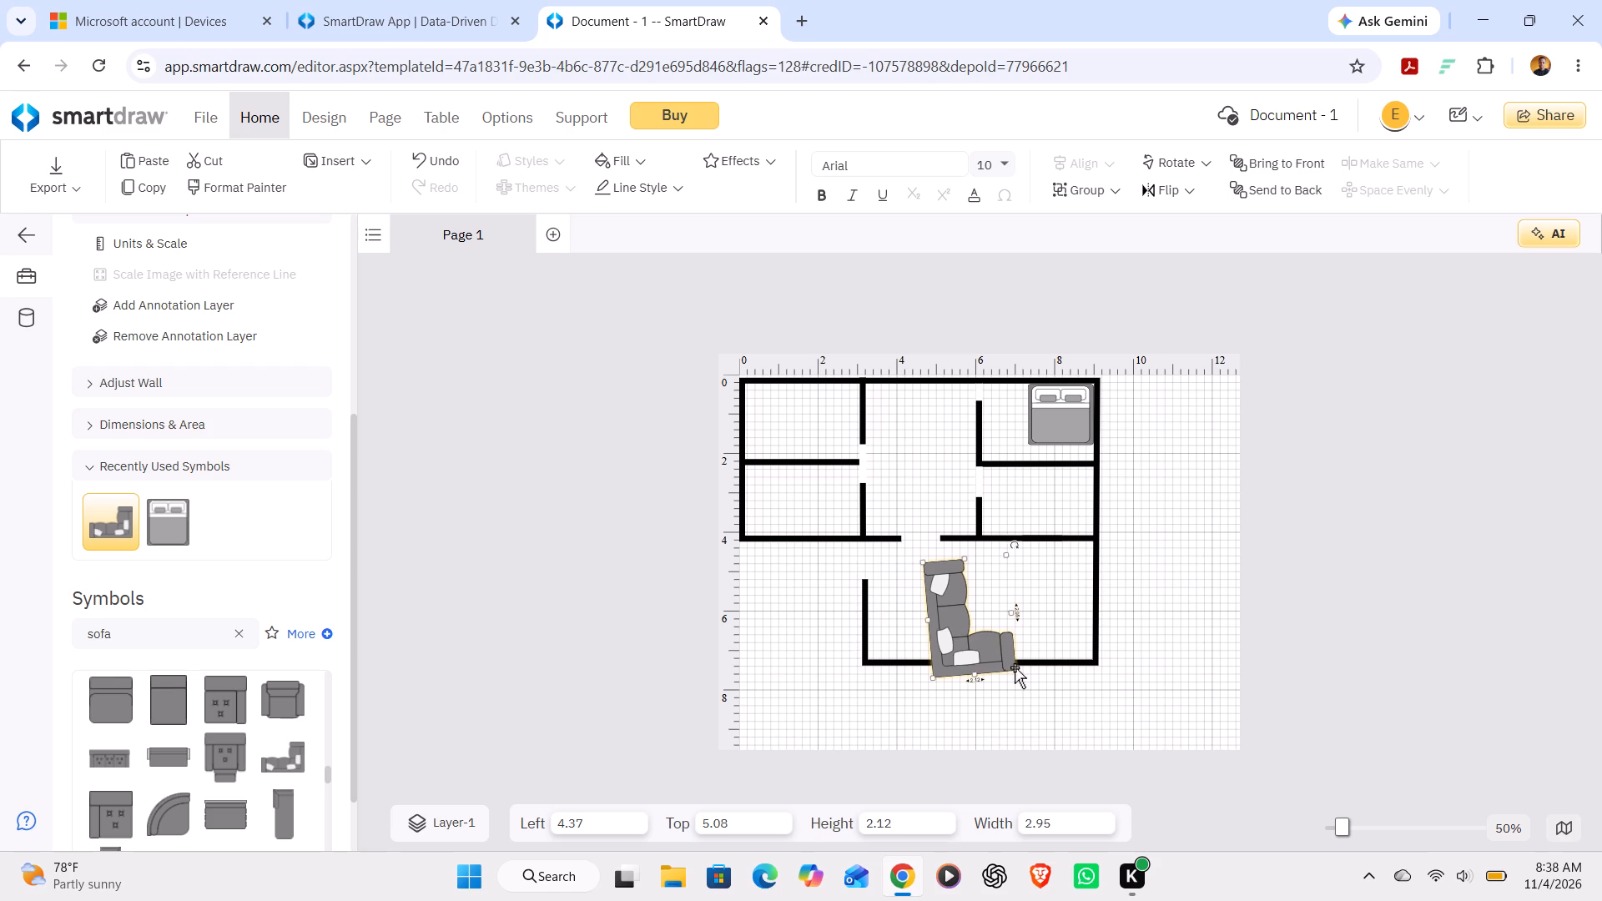
{"action": "left_click_drag", "start_coordinate": [1015, 667], "coordinate": [968, 651]}
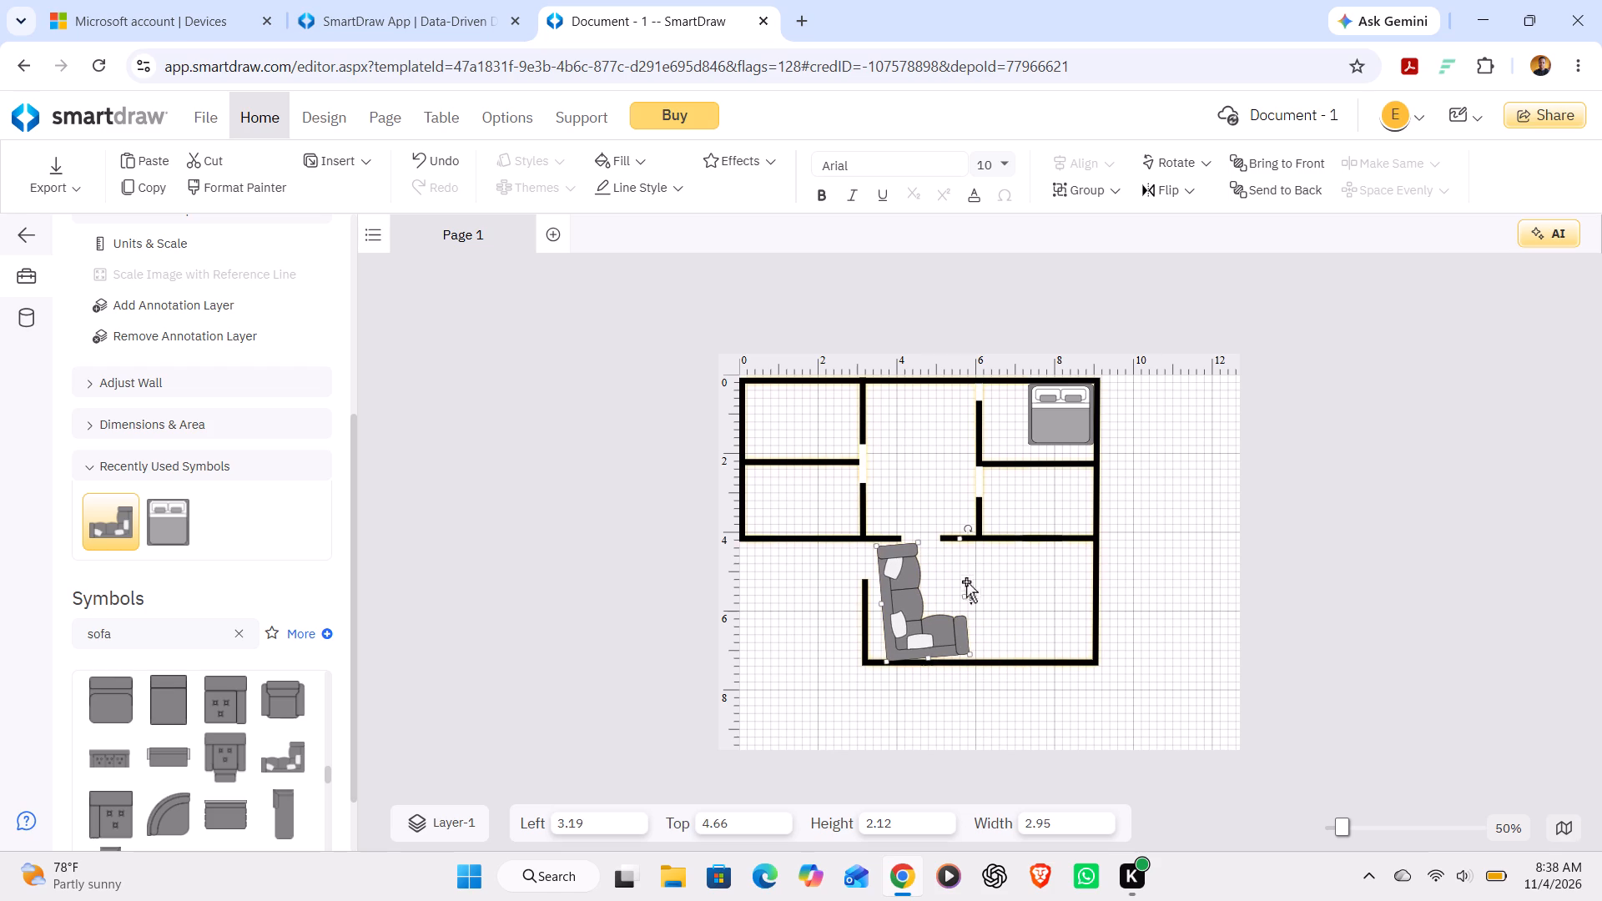
Shrink the sectional sofa to about 1.87 wide by 1.23 high, straighten it to 270°, and fit it into the bottom room's lower-left corner.
{"action": "left_click_drag", "start_coordinate": [957, 539], "coordinate": [931, 568]}
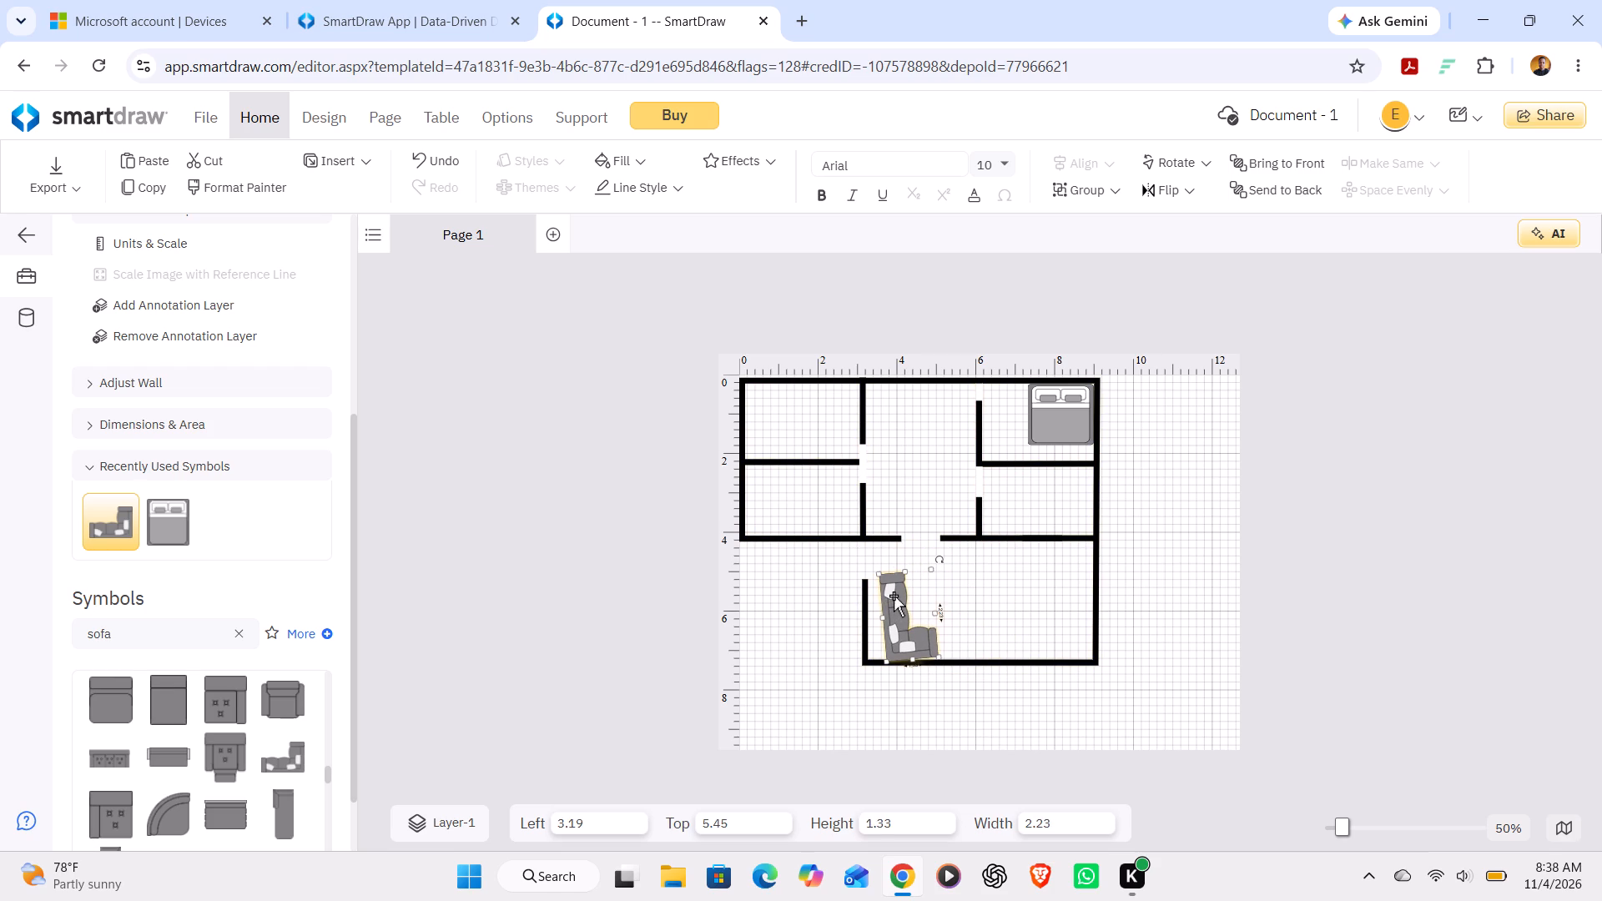
{"action": "left_click_drag", "start_coordinate": [936, 560], "coordinate": [931, 576]}
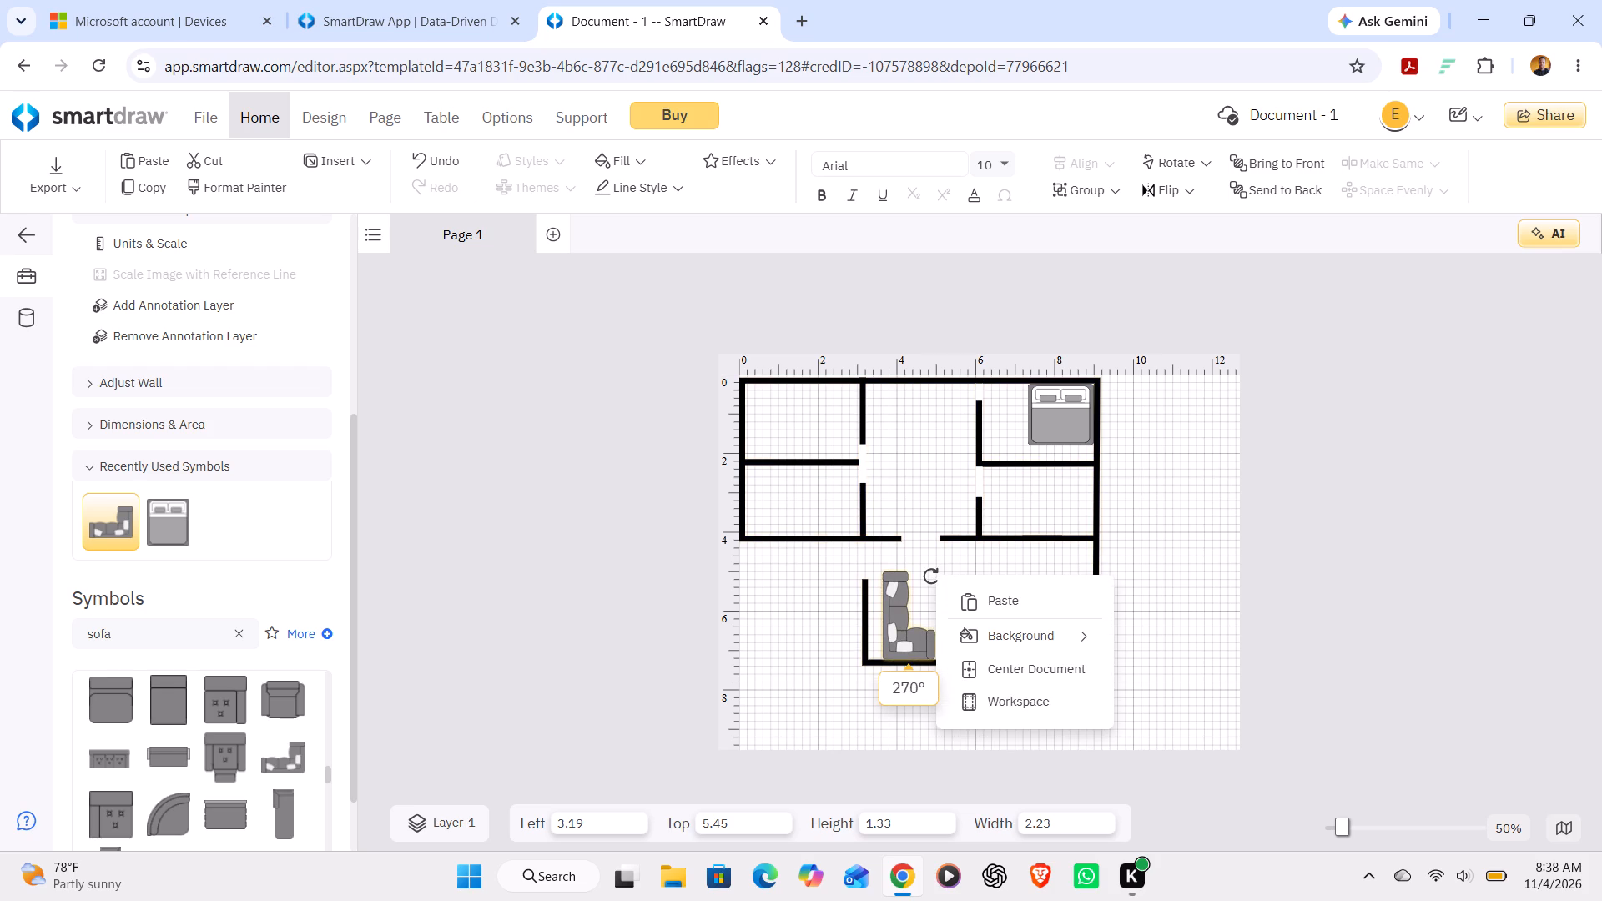
{"action": "left_click_drag", "start_coordinate": [931, 576], "coordinate": [926, 578]}
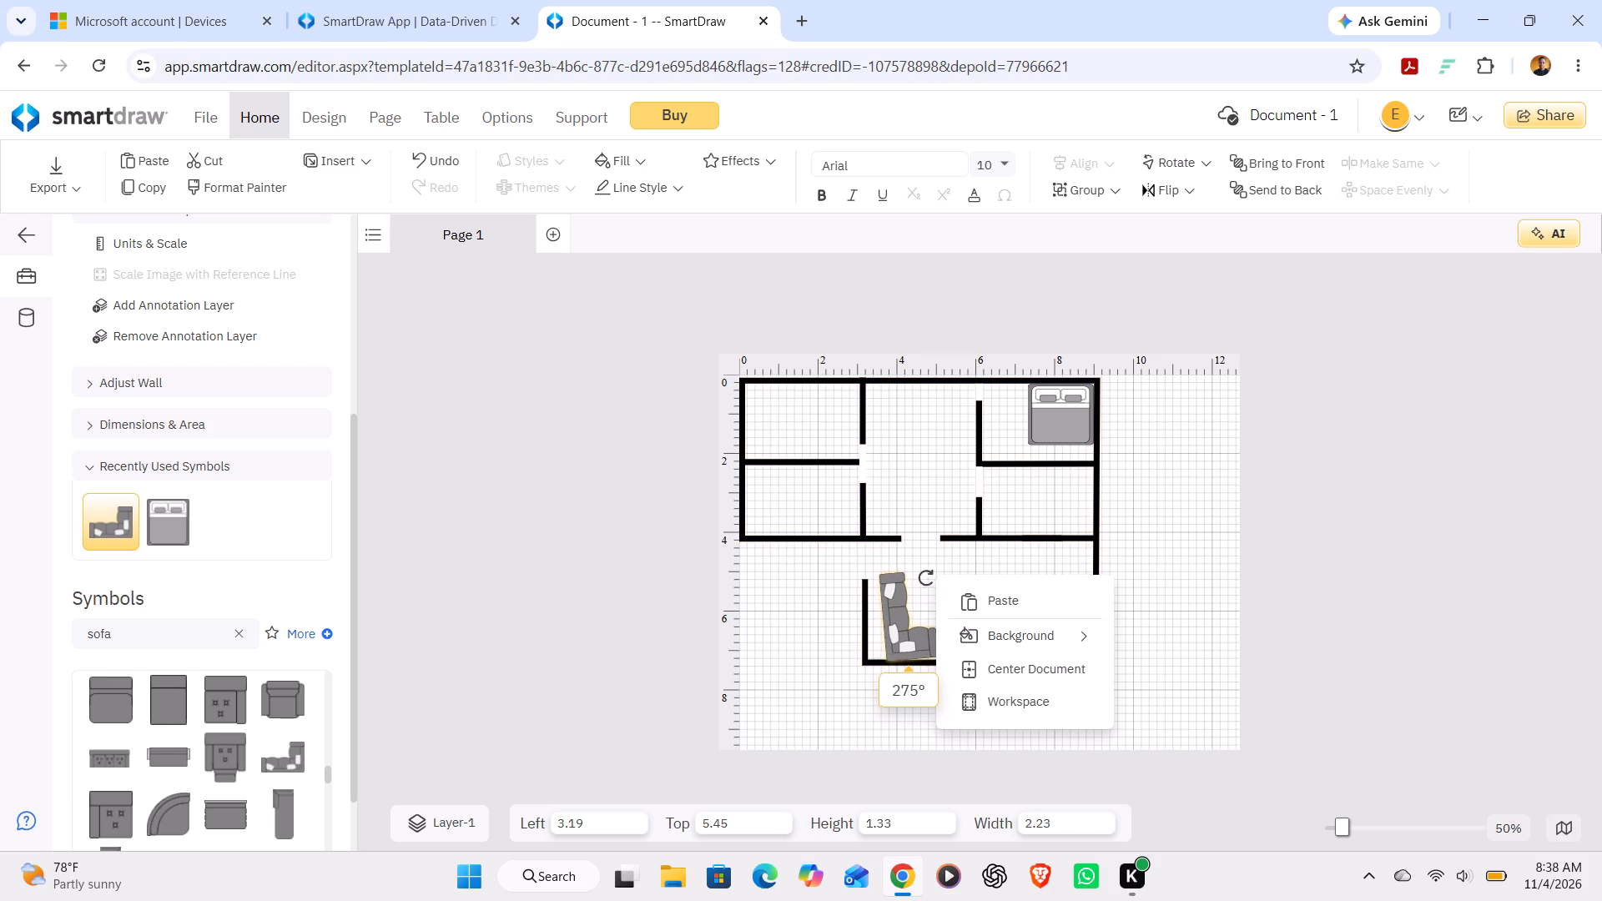
{"action": "left_click_drag", "start_coordinate": [926, 578], "coordinate": [936, 573]}
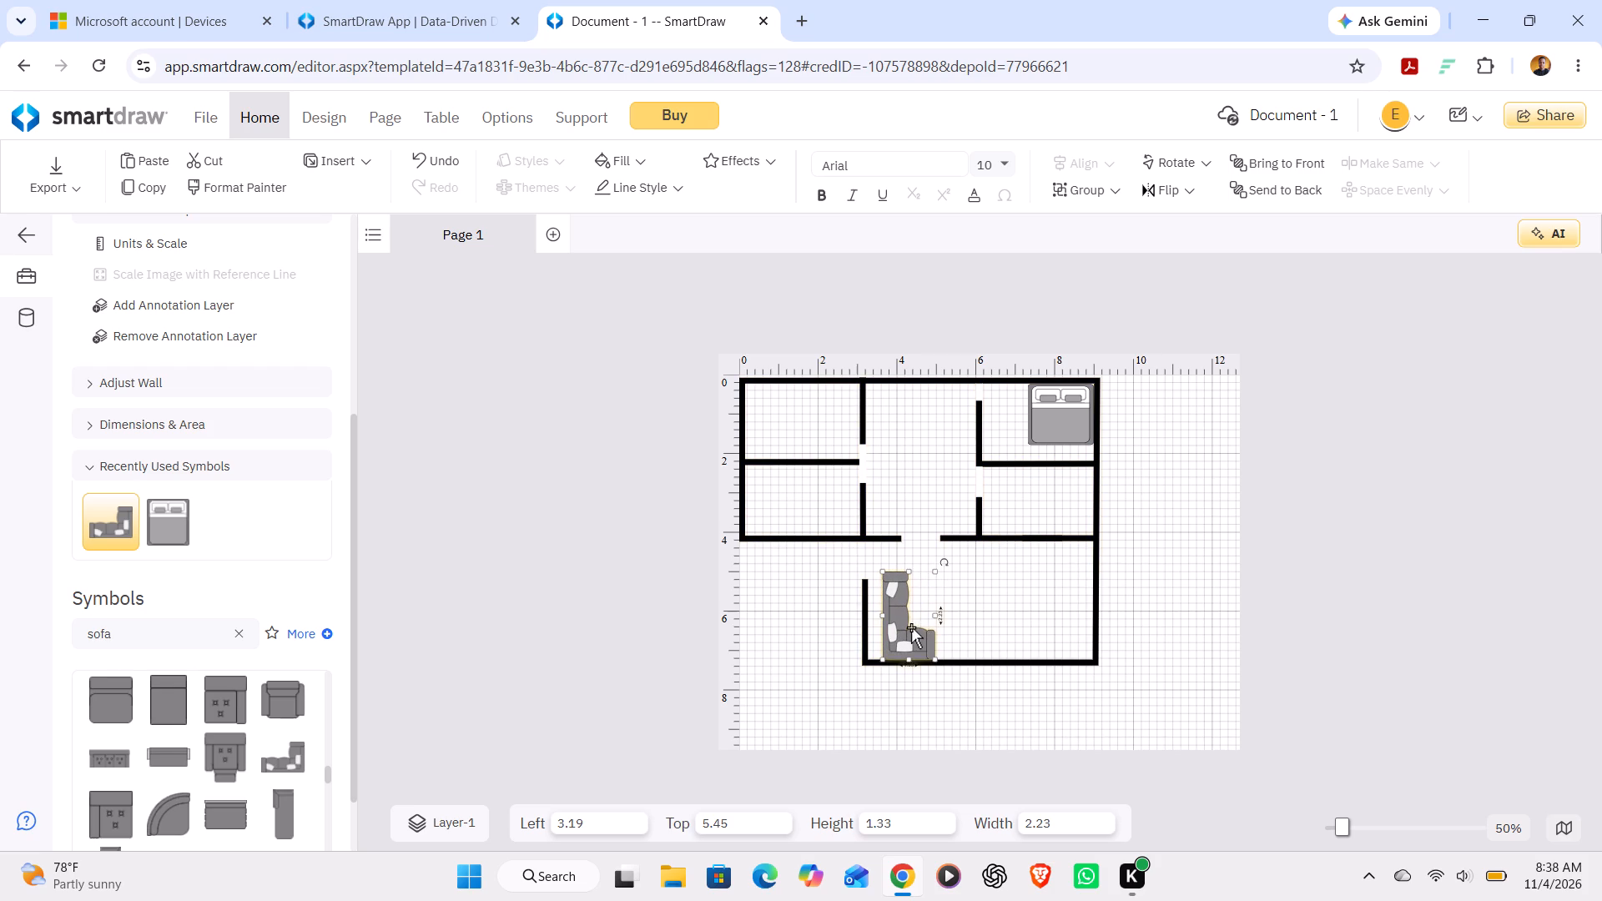
{"action": "left_click_drag", "start_coordinate": [911, 627], "coordinate": [904, 621]}
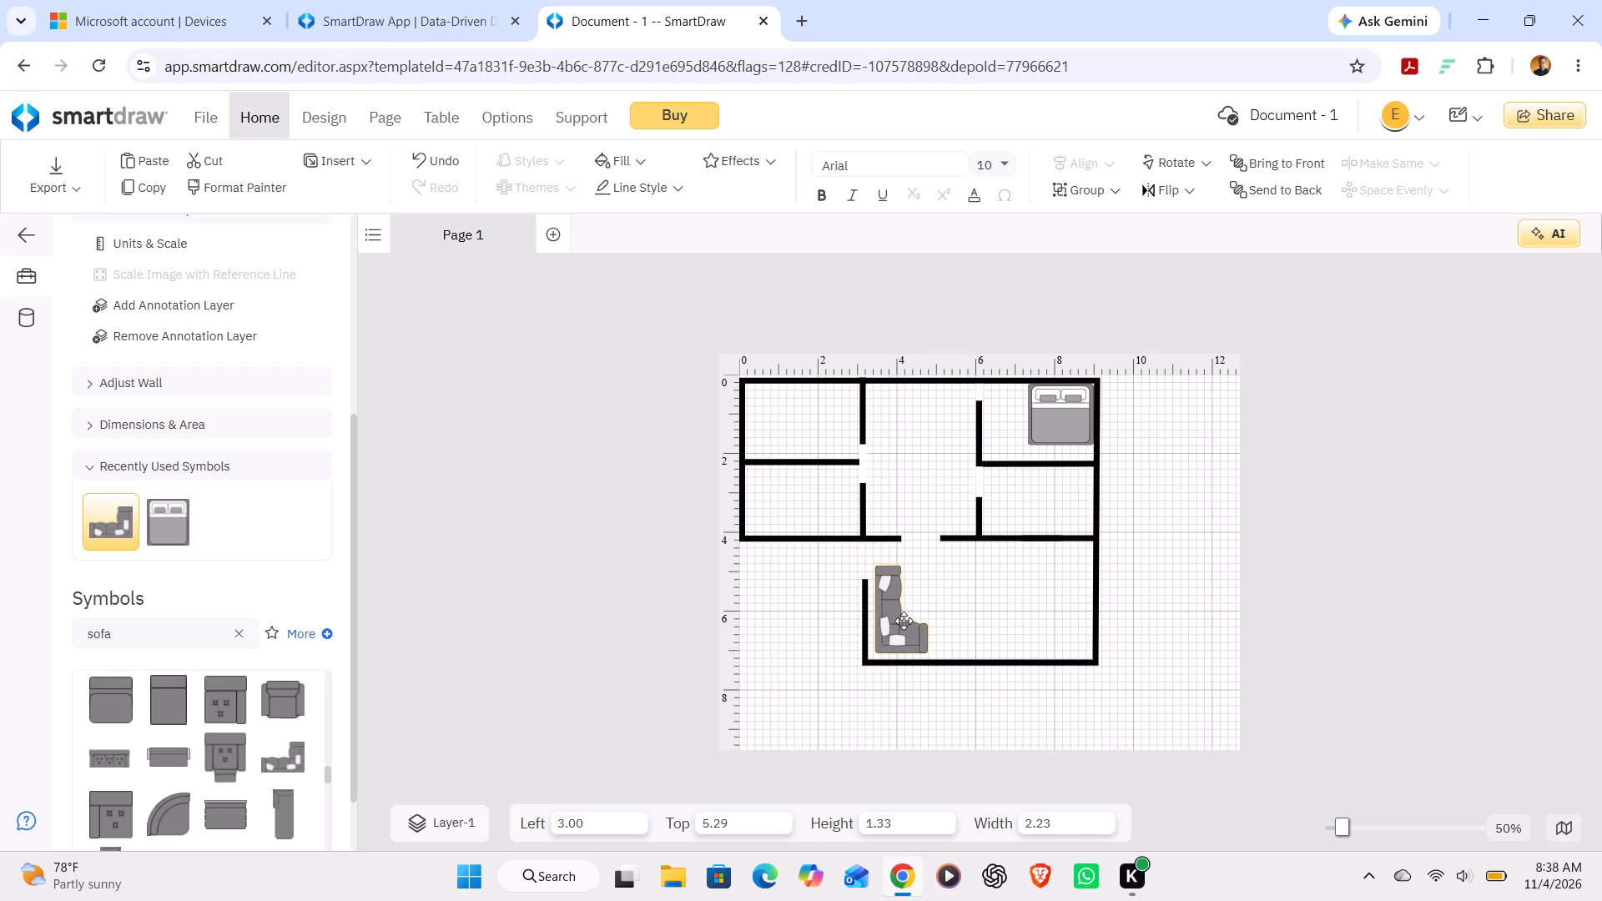
{"action": "left_click_drag", "start_coordinate": [904, 621], "coordinate": [902, 620]}
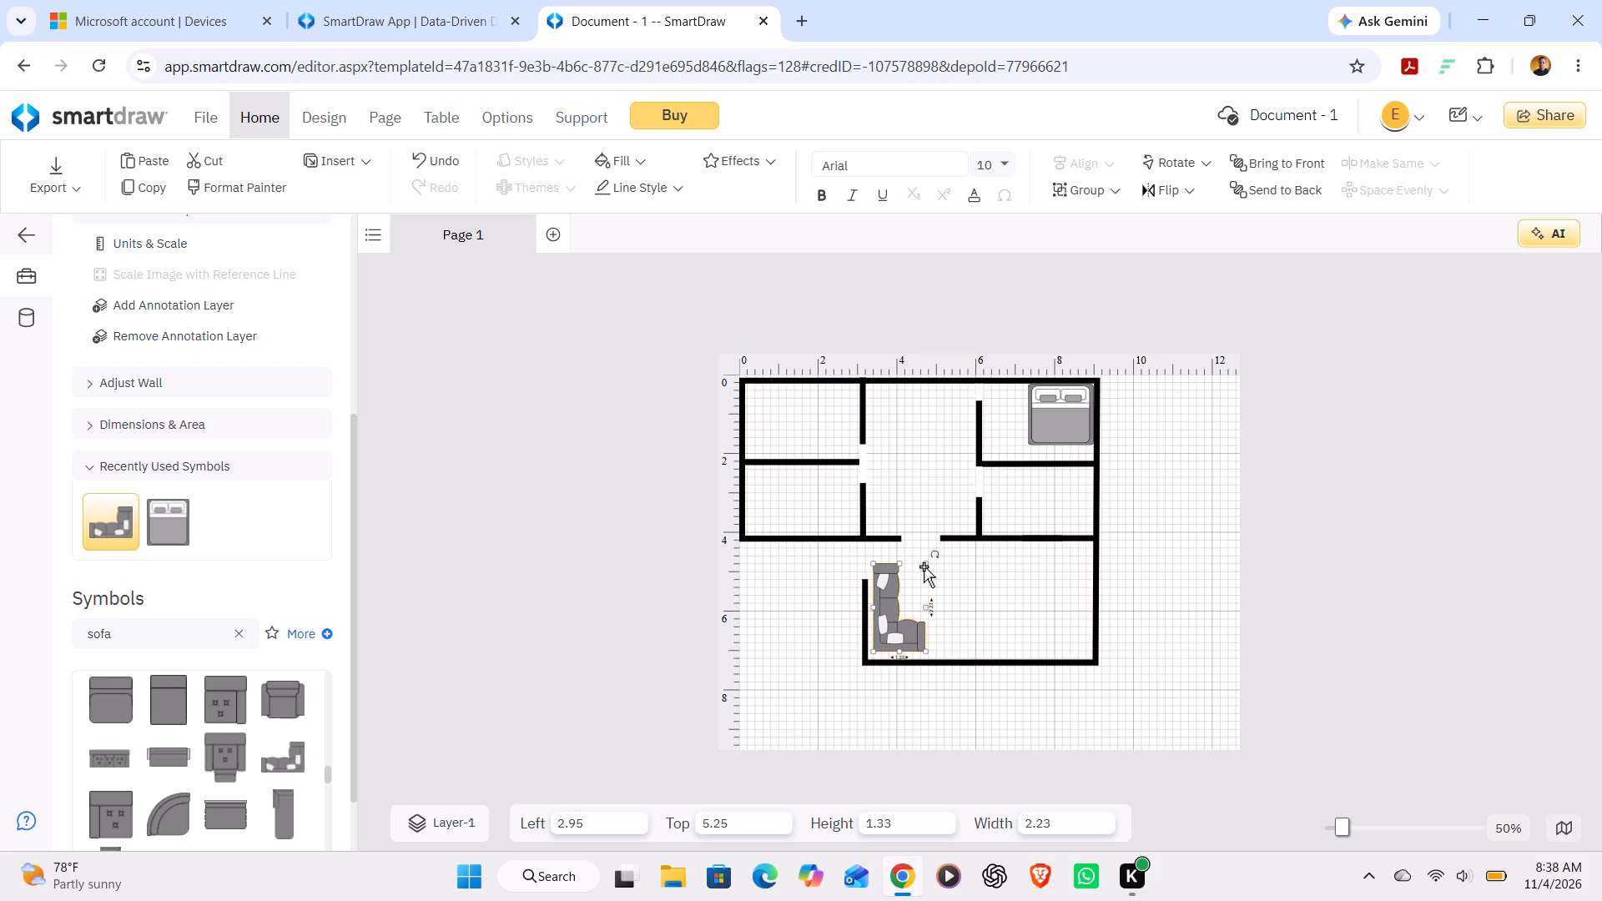
{"action": "left_click_drag", "start_coordinate": [924, 561], "coordinate": [920, 576]}
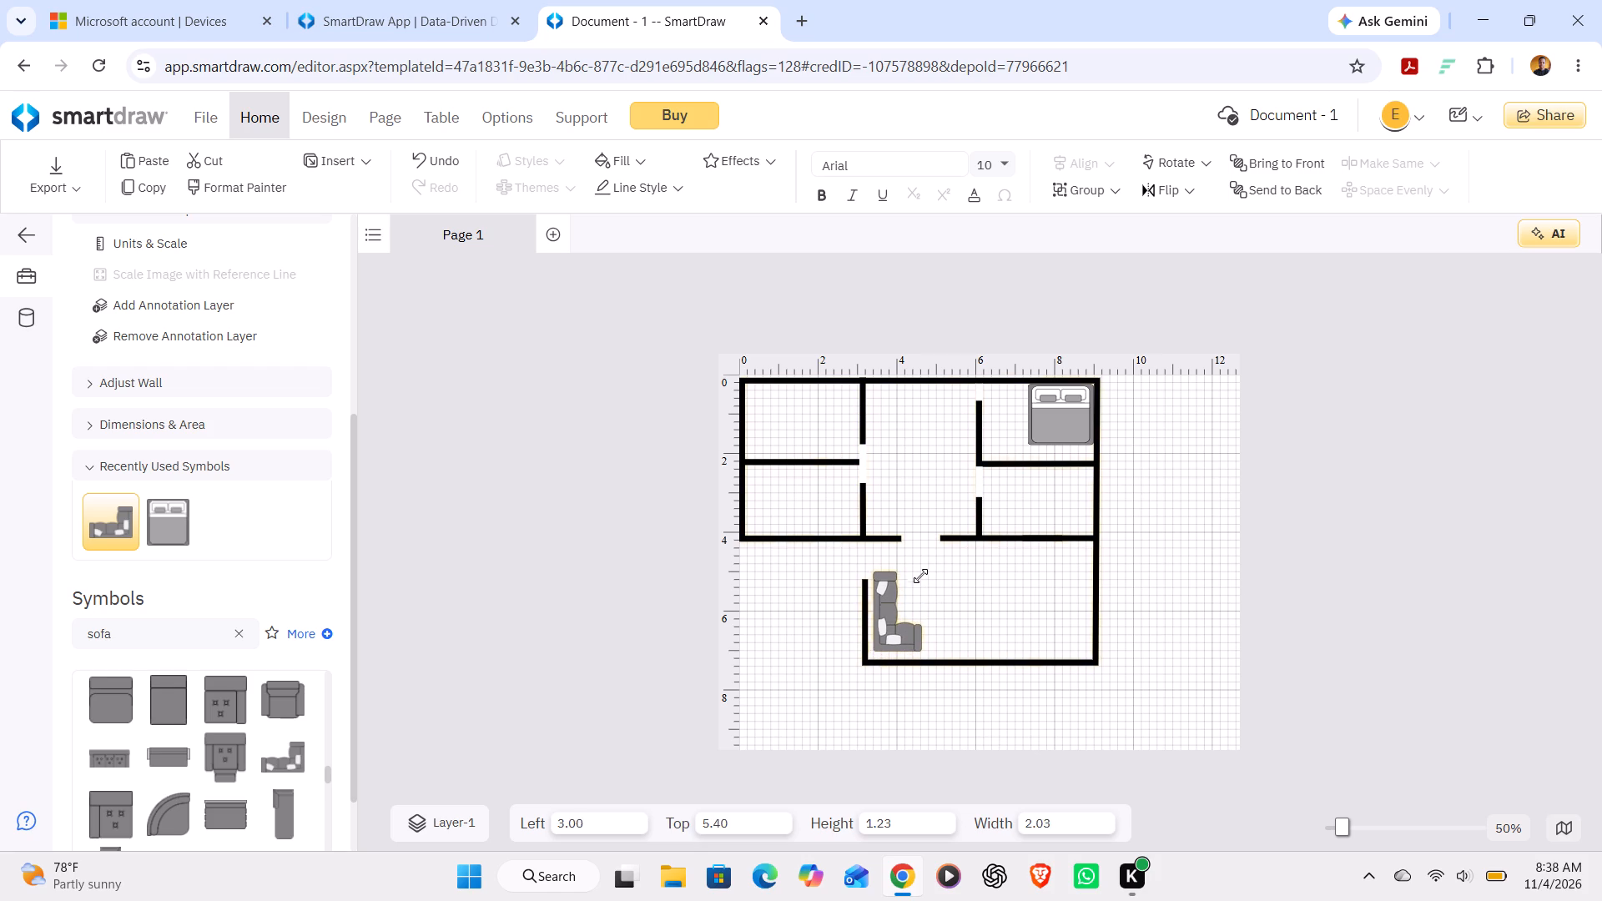
{"action": "left_click_drag", "start_coordinate": [920, 576], "coordinate": [921, 579]}
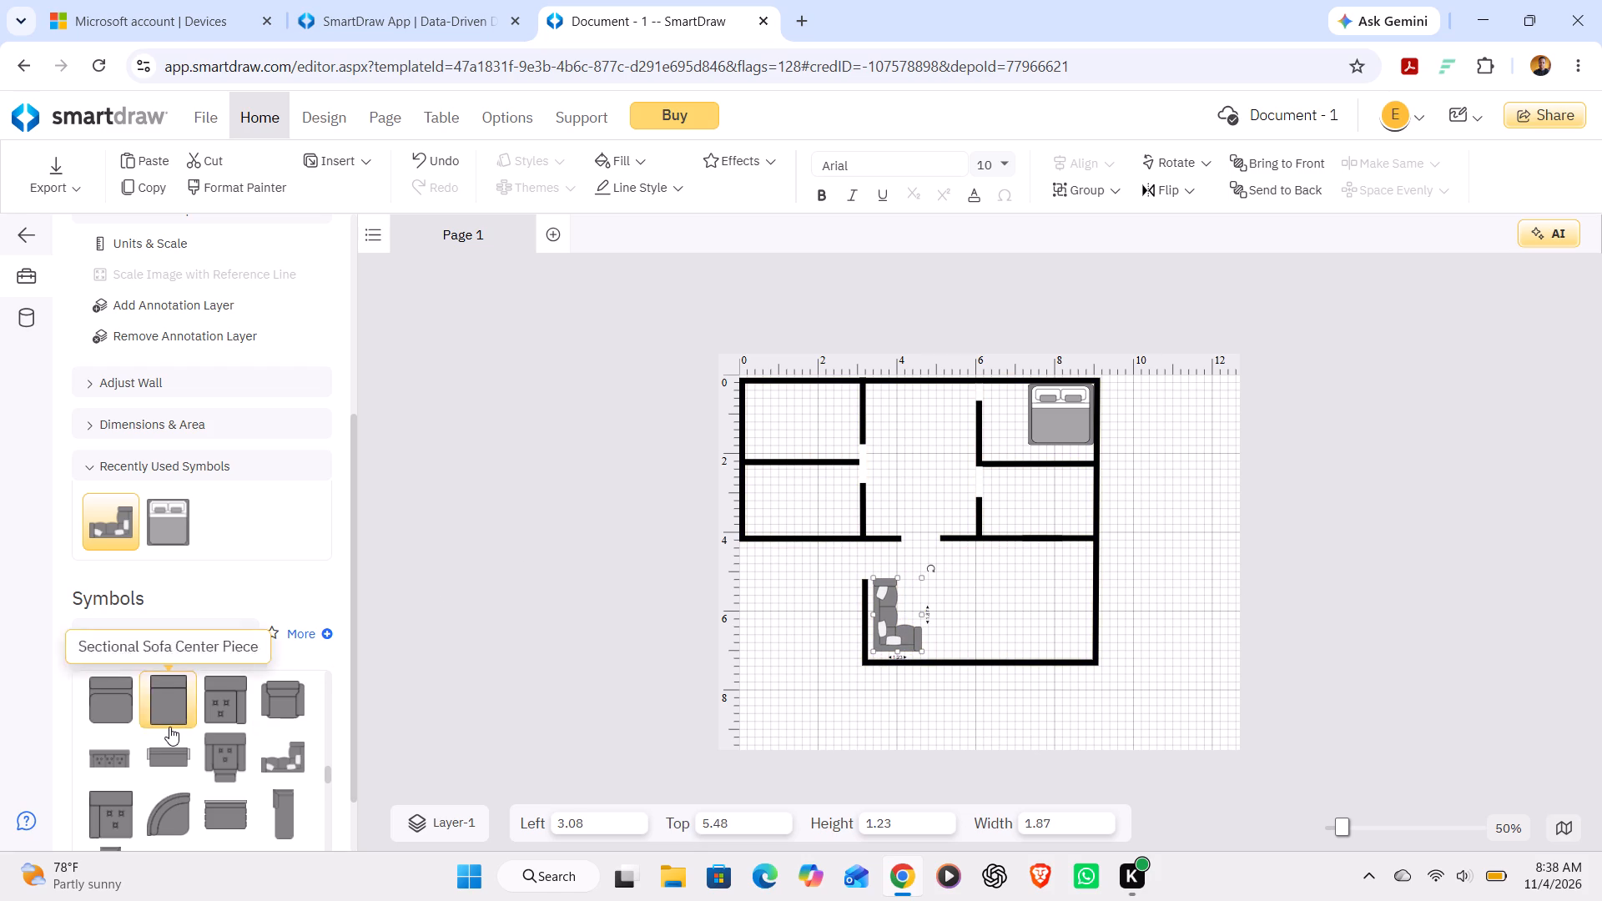
Browse the sofa symbols and insert the Loveseat onto the floor plan.
{"action": "scroll", "coordinate": [160, 763], "scroll_direction": "down", "scroll_amount": 1}
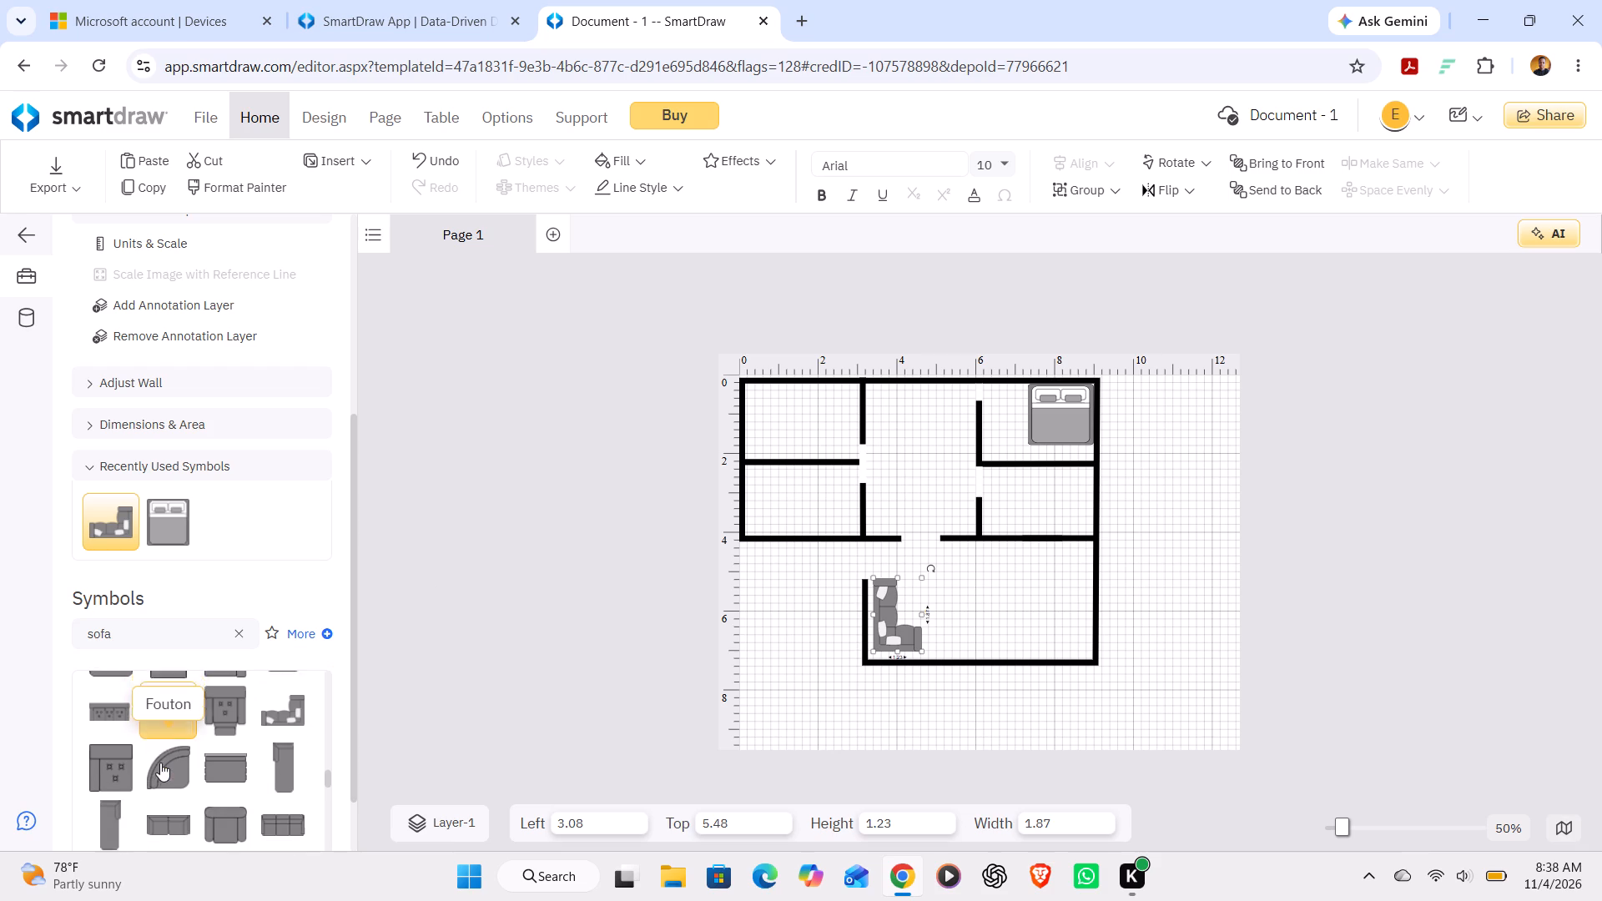
{"action": "scroll", "coordinate": [160, 763], "scroll_direction": "down", "scroll_amount": 3}
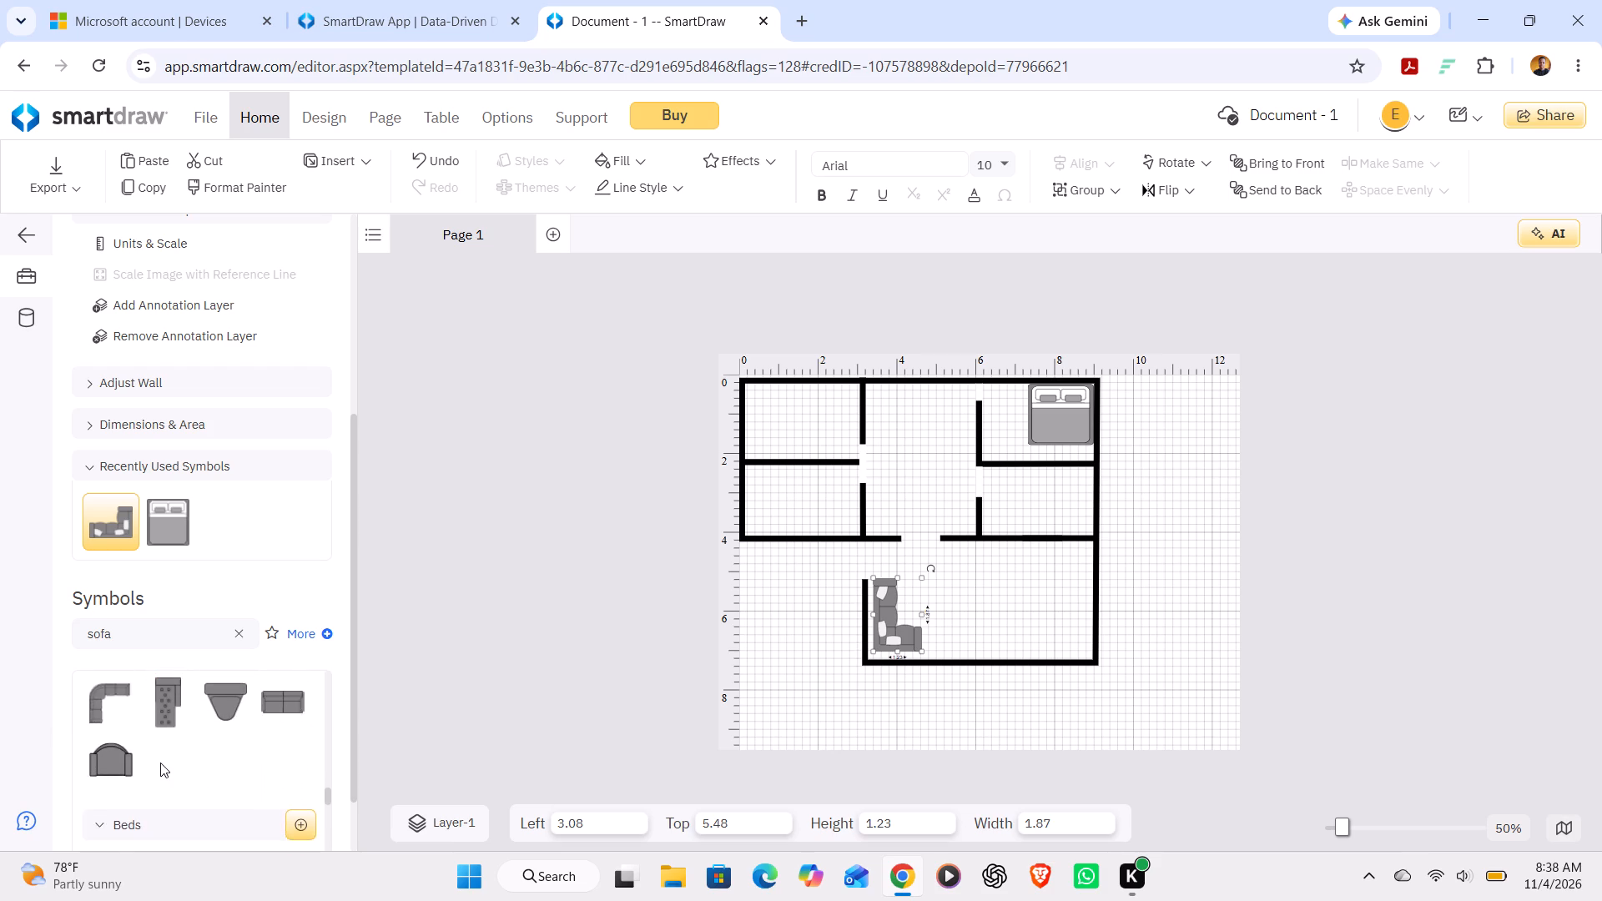
{"action": "scroll", "coordinate": [160, 763], "scroll_direction": "up", "scroll_amount": 3}
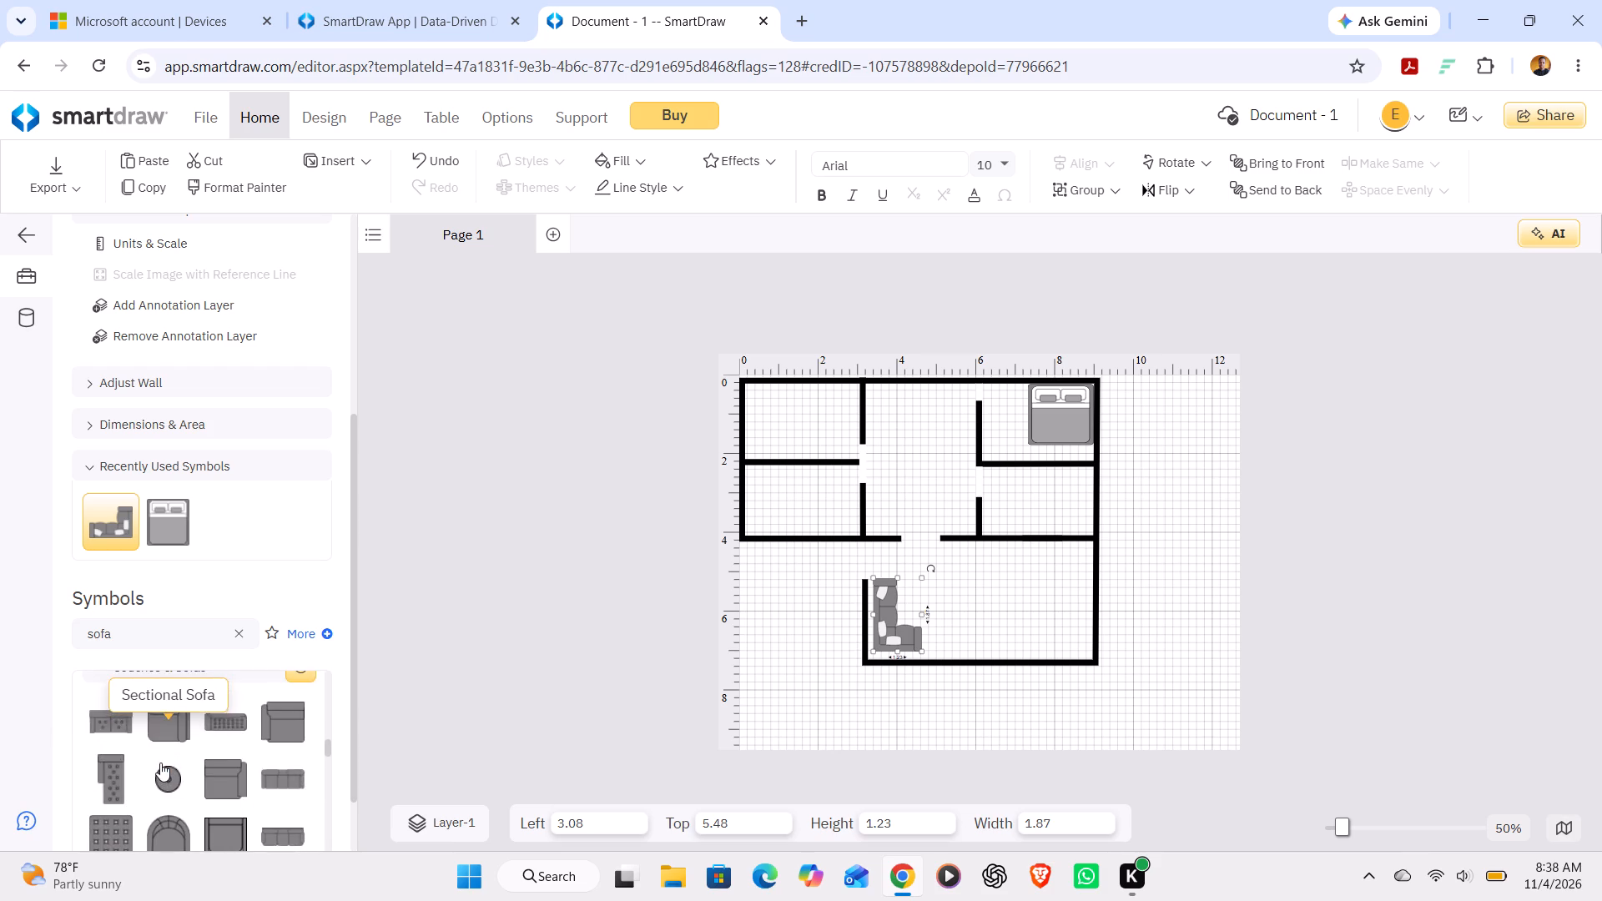
{"action": "scroll", "coordinate": [160, 763], "scroll_direction": "up", "scroll_amount": 1}
{"action": "scroll", "coordinate": [160, 763], "scroll_direction": "right", "scroll_amount": 1}
{"action": "scroll", "coordinate": [160, 763], "scroll_direction": "down", "scroll_amount": 2}
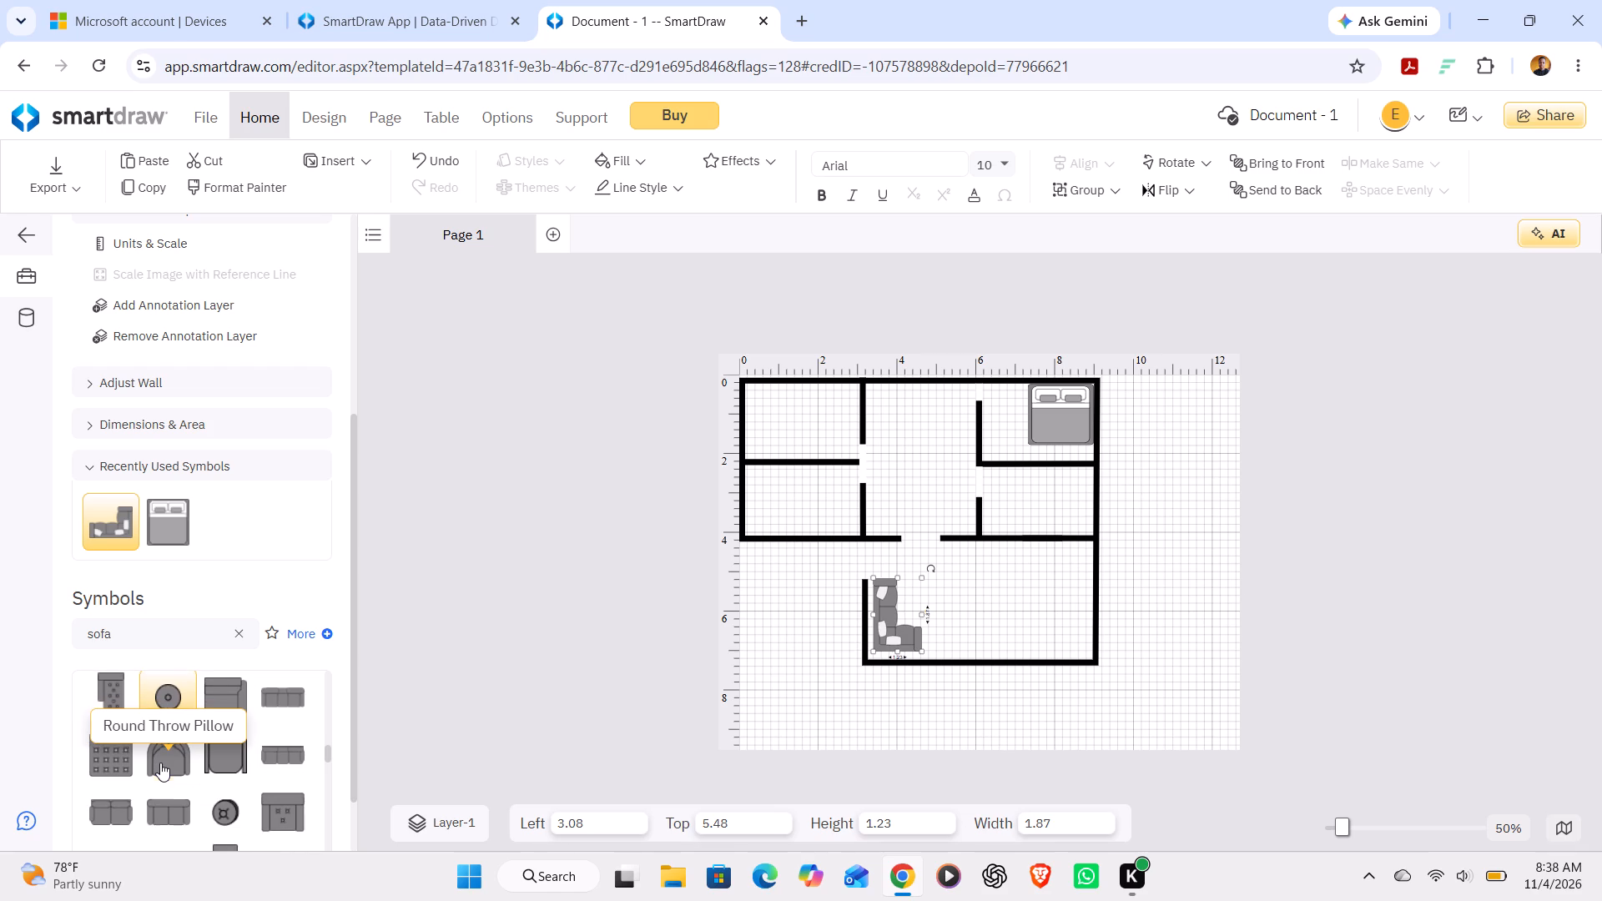
{"action": "left_click", "coordinate": [164, 813]}
{"action": "double_click", "coordinate": [164, 813]}
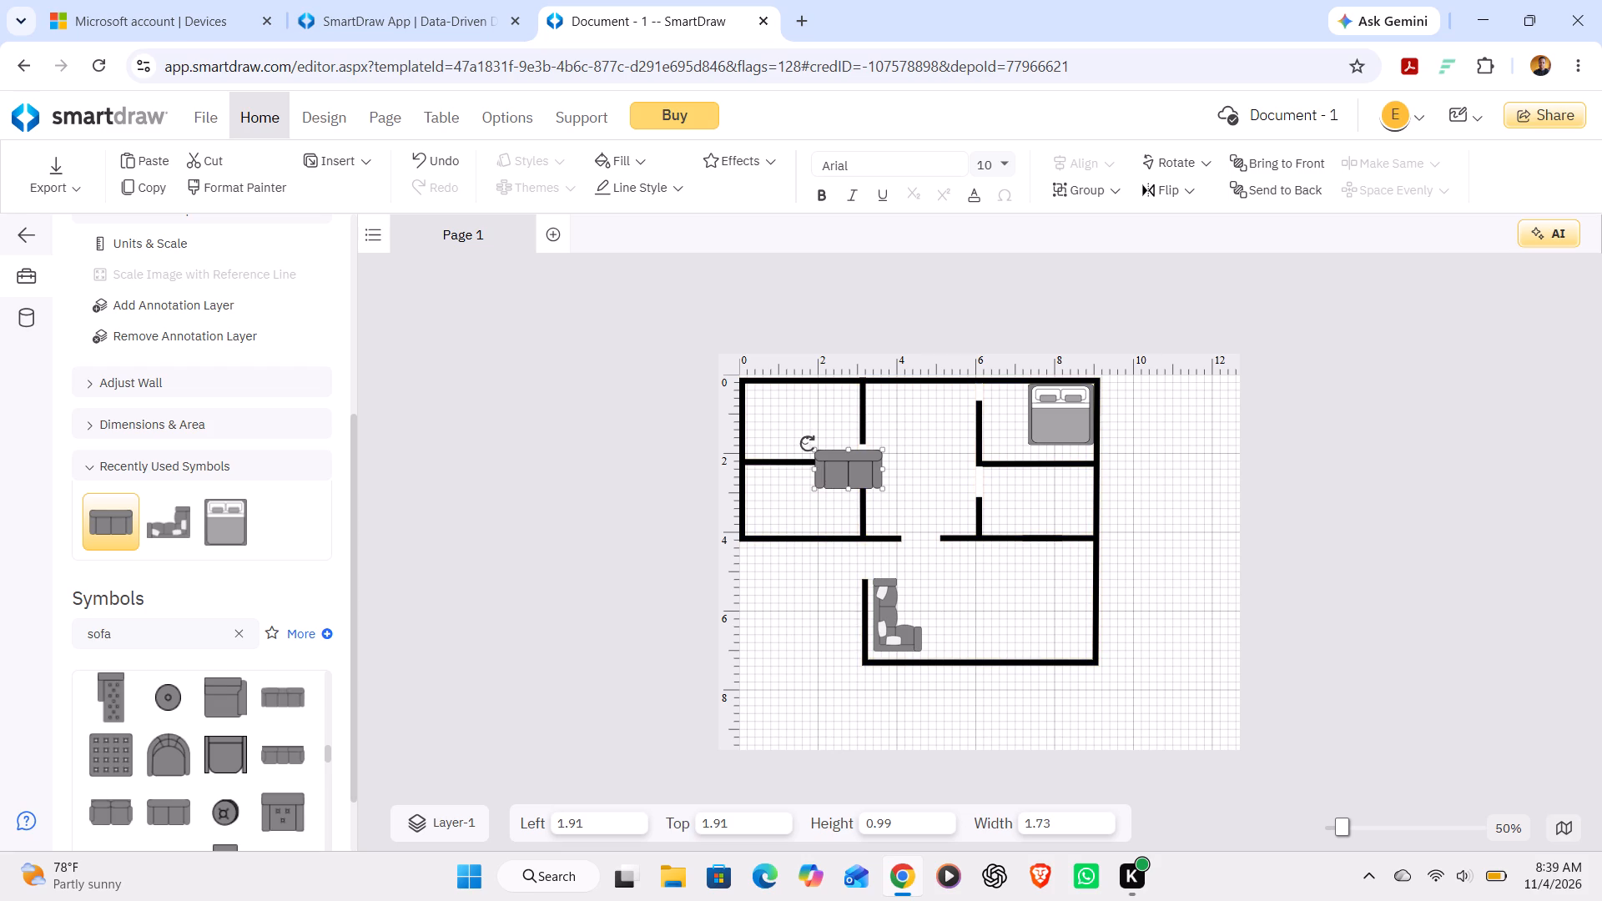
Turn the loveseat so its back faces the bottom wall and place it beside the sectional sofa, at about 4.66 left and 6.03 top.
{"action": "left_click_drag", "start_coordinate": [808, 444], "coordinate": [889, 496]}
{"action": "left_click_drag", "start_coordinate": [847, 464], "coordinate": [936, 571]}
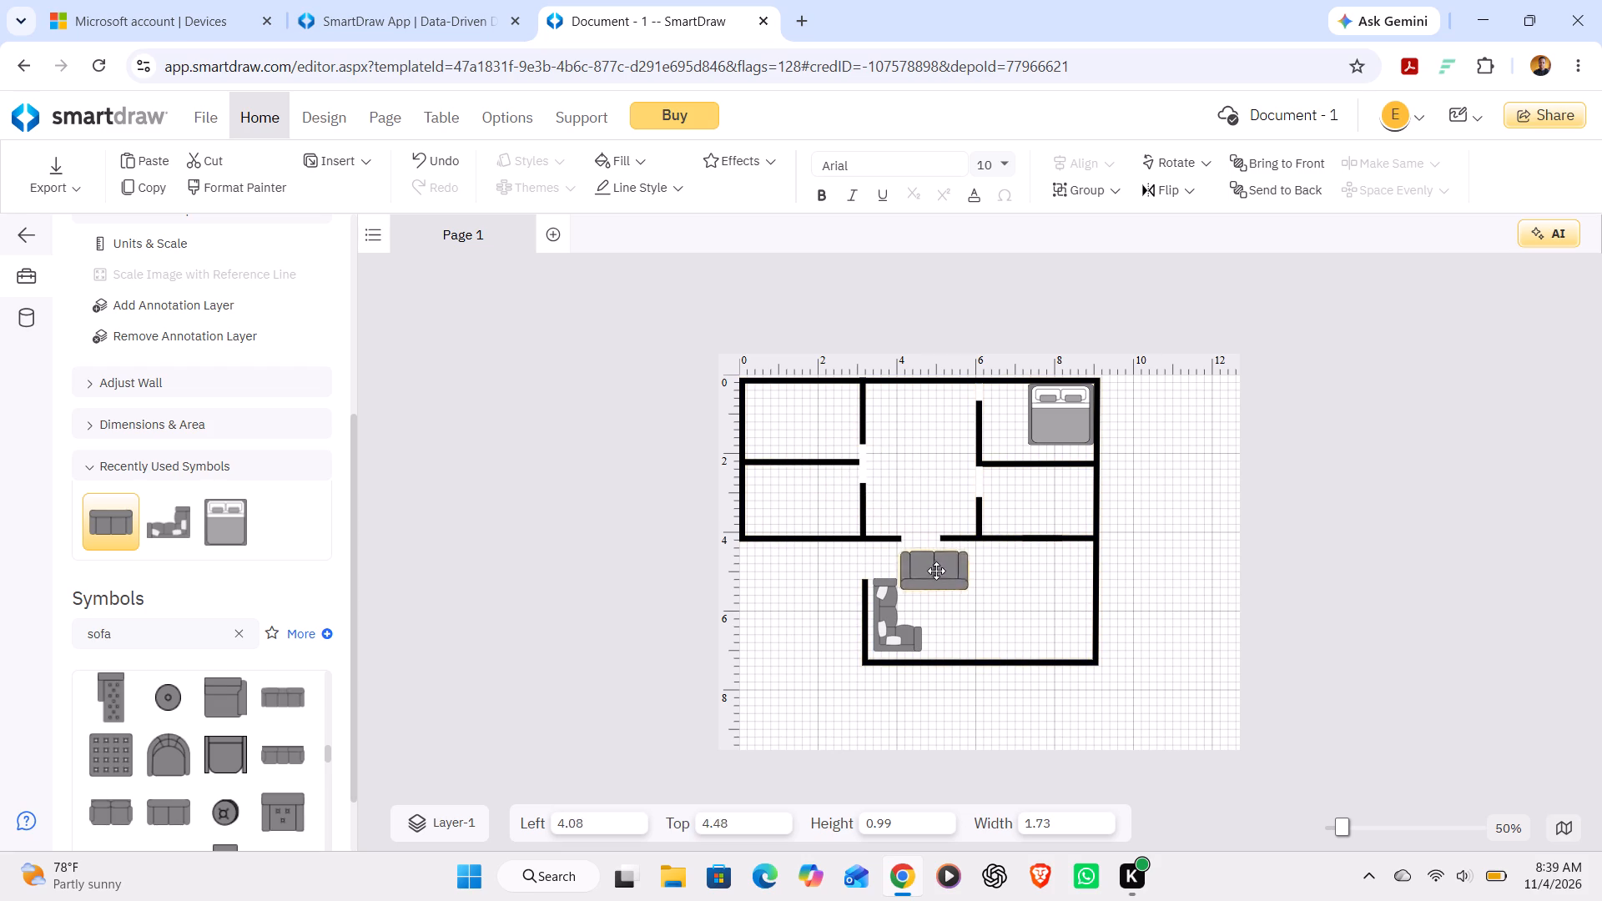
{"action": "left_click_drag", "start_coordinate": [936, 571], "coordinate": [956, 624]}
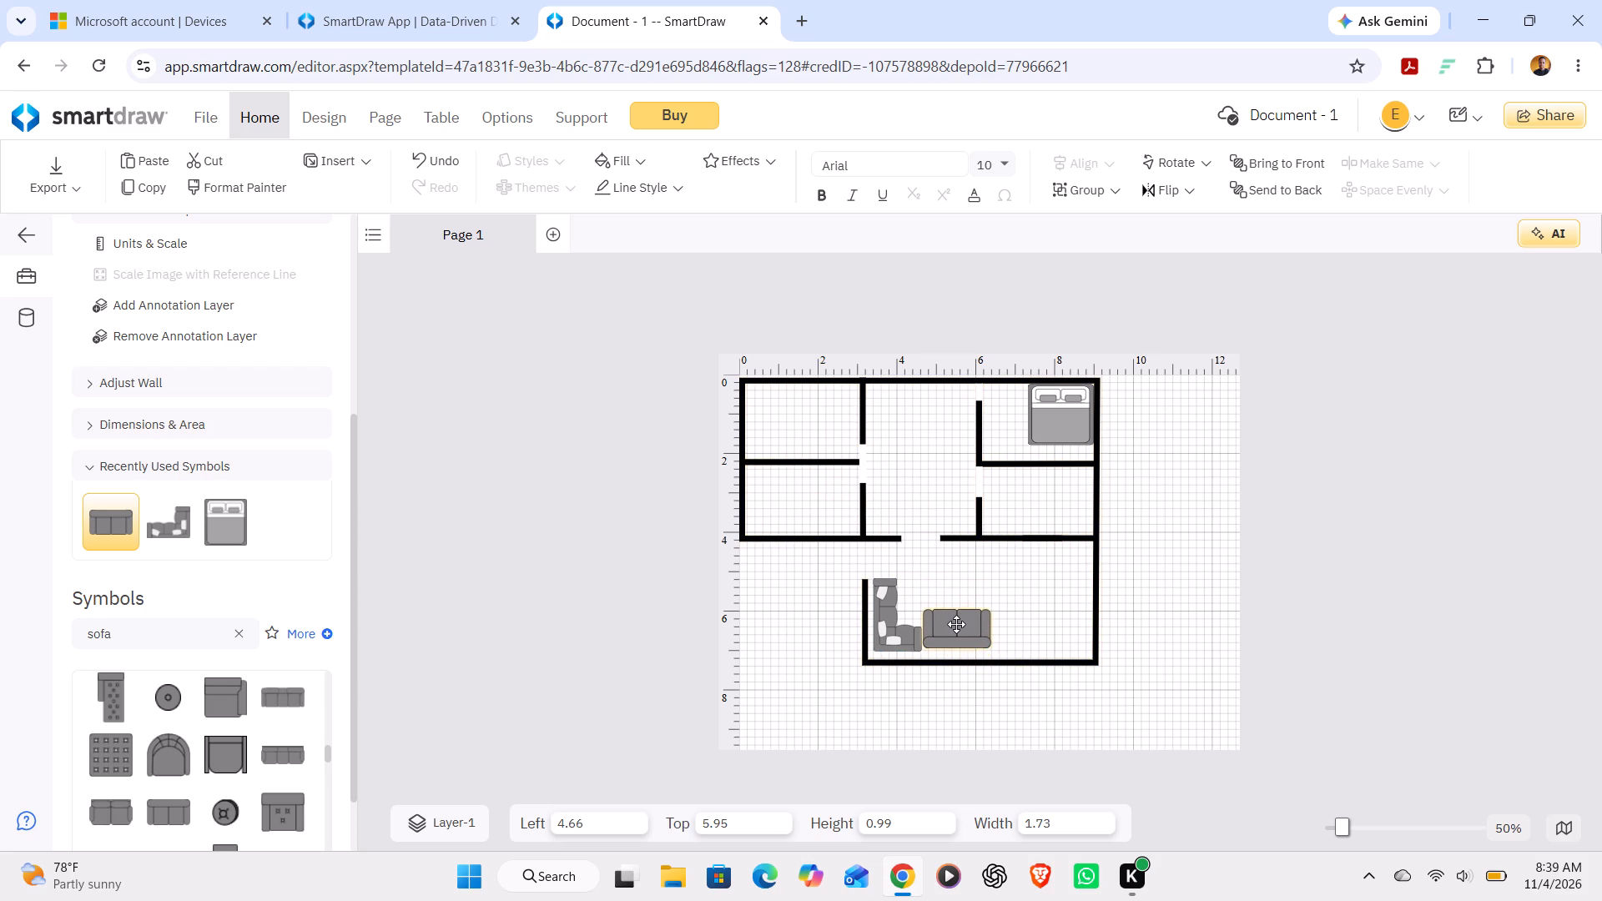
{"action": "left_click_drag", "start_coordinate": [956, 624], "coordinate": [956, 627]}
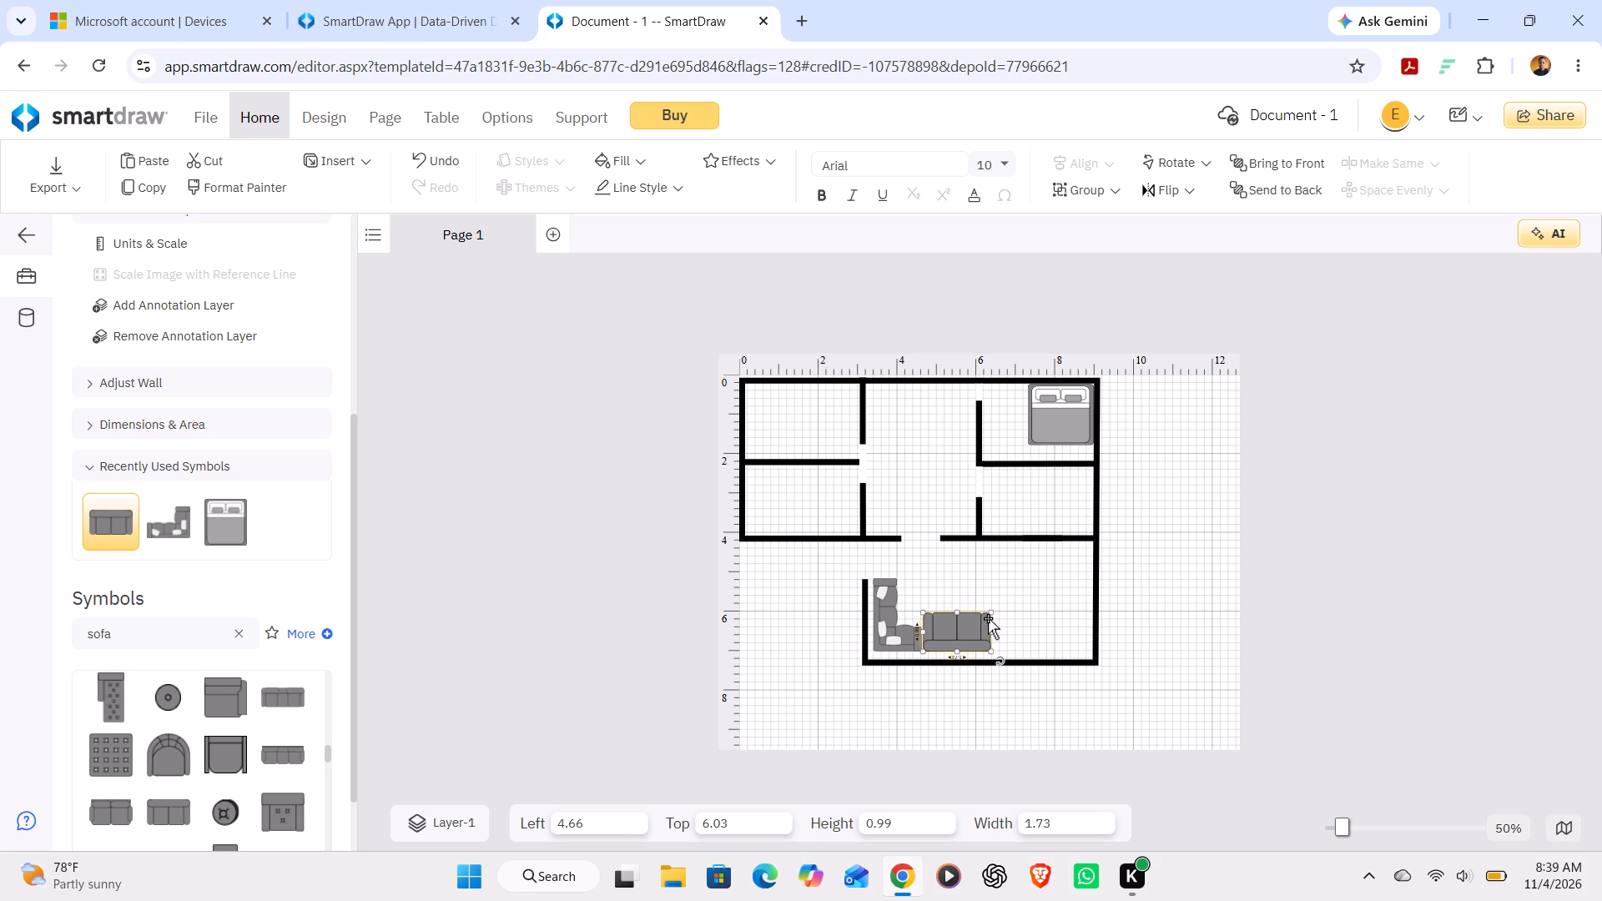
Resize the loveseat to about 4.21 wide by 0.71 high so it extends along the bottom wall.
{"action": "left_click_drag", "start_coordinate": [989, 611], "coordinate": [975, 632]}
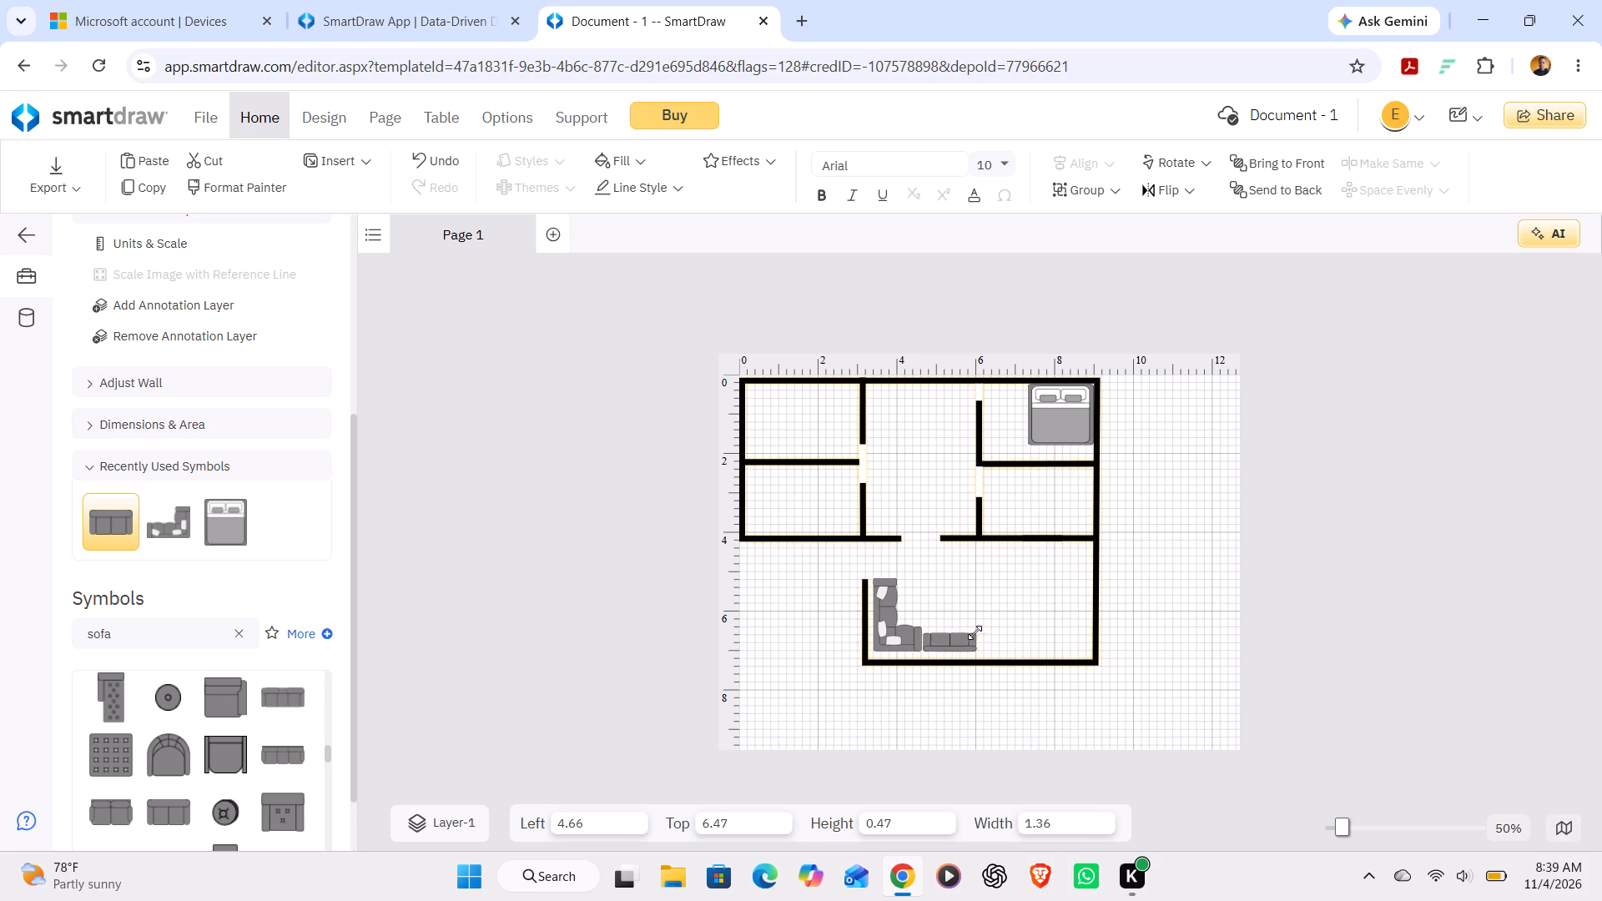
{"action": "left_click_drag", "start_coordinate": [975, 632], "coordinate": [1067, 625]}
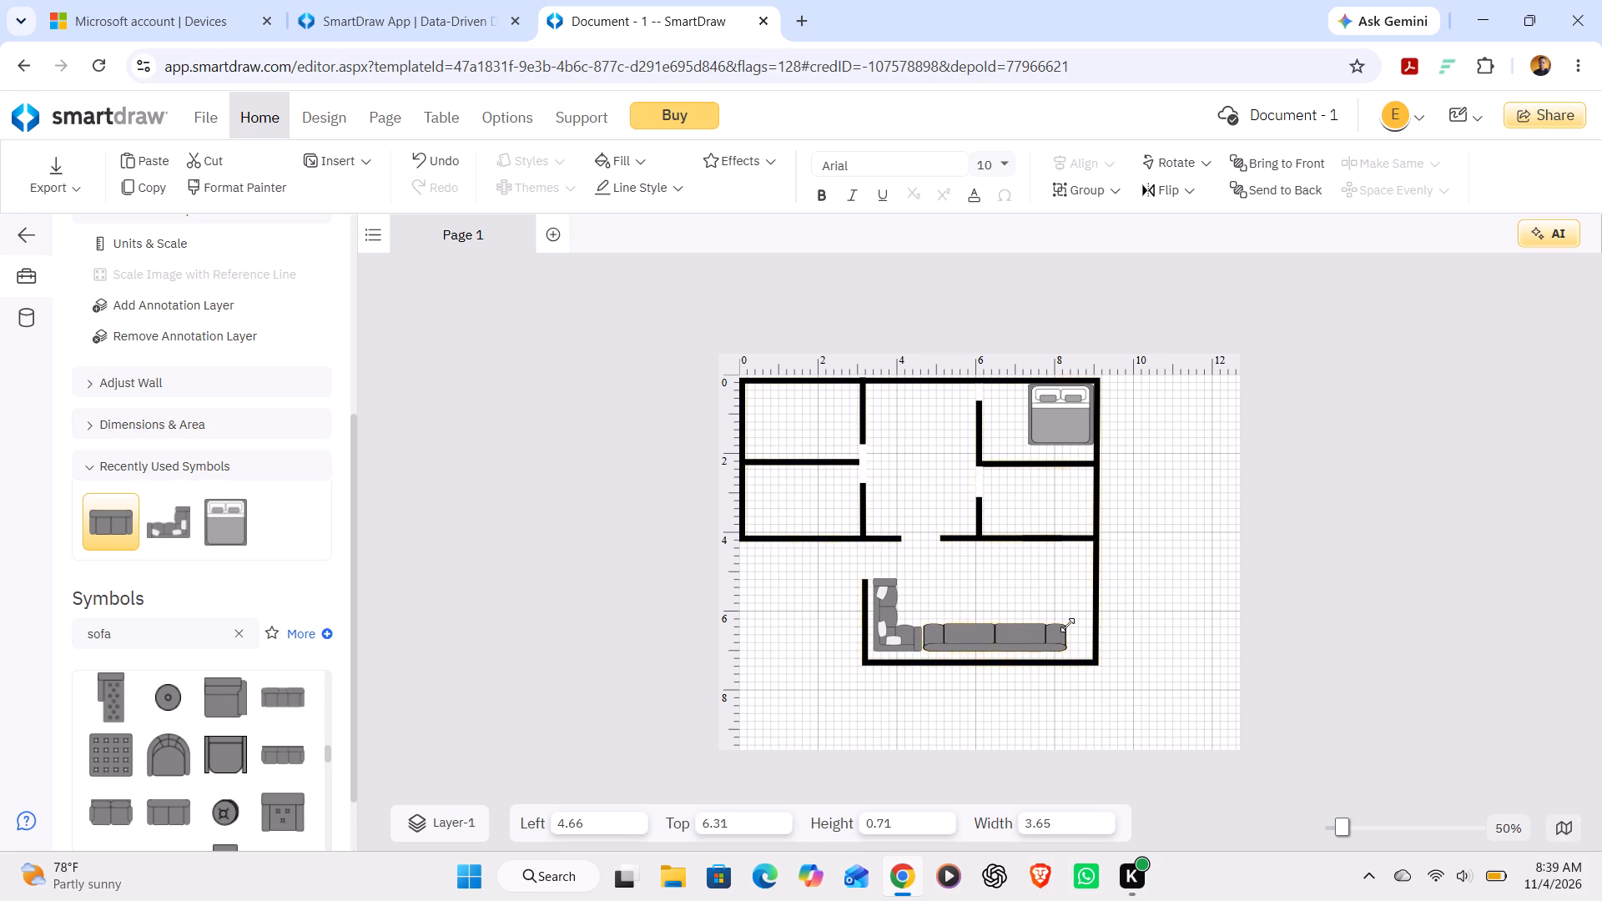
{"action": "left_click_drag", "start_coordinate": [1067, 625], "coordinate": [1070, 625]}
{"action": "left_click_drag", "start_coordinate": [1070, 625], "coordinate": [1087, 624]}
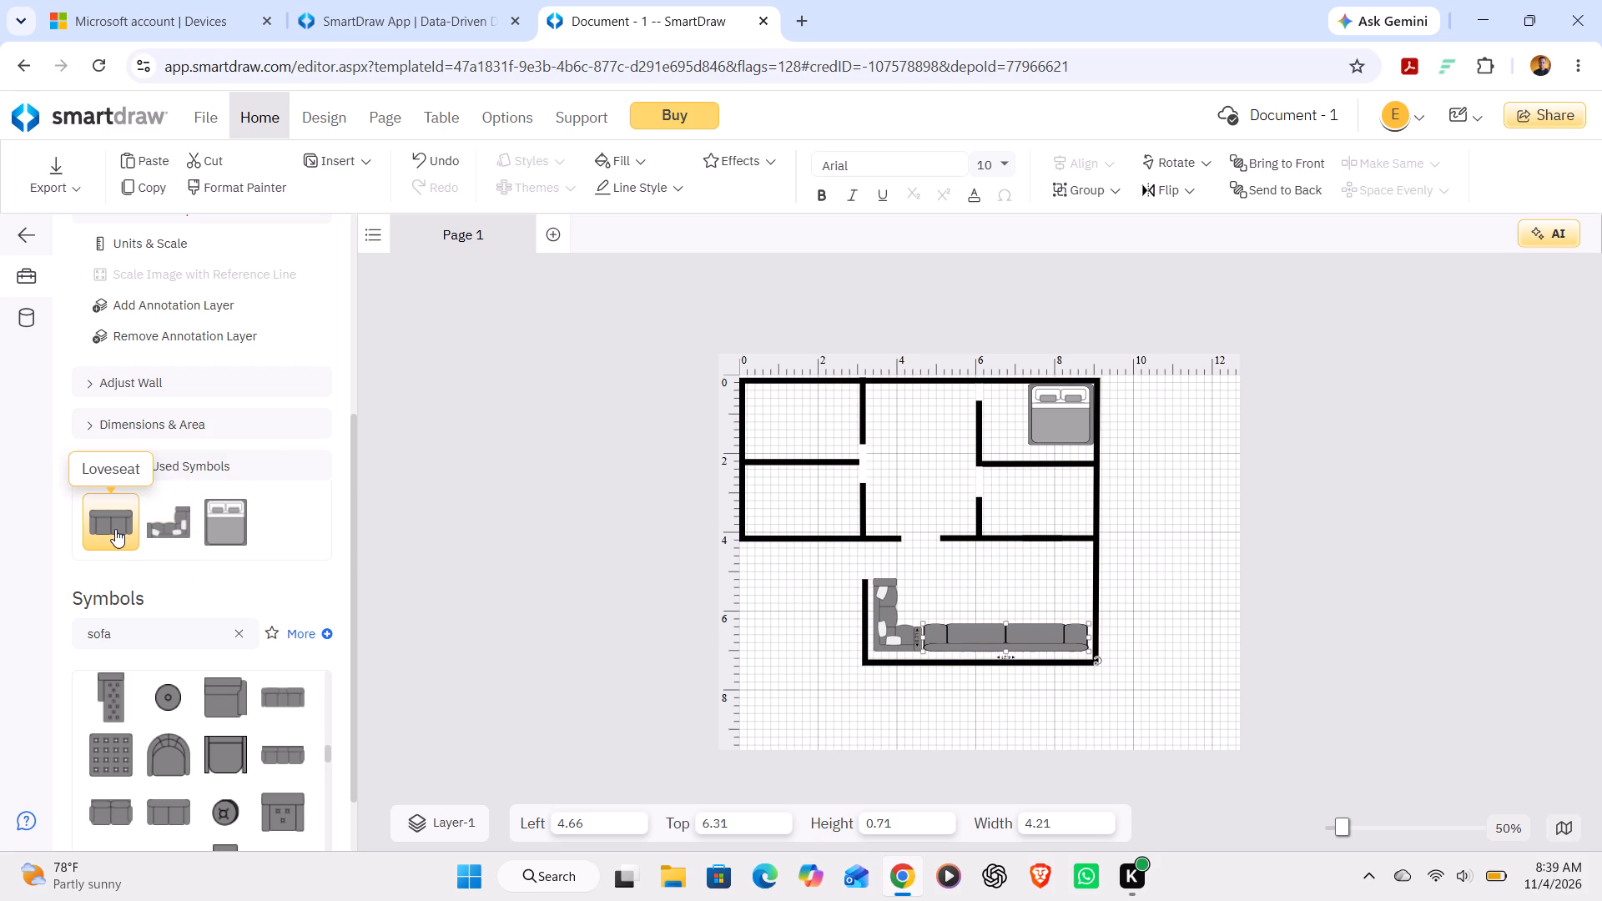
Insert a second Sectional Sofa with Pillows from the recently used symbols and rotate it roughly a quarter turn.
{"action": "double_click", "coordinate": [158, 526]}
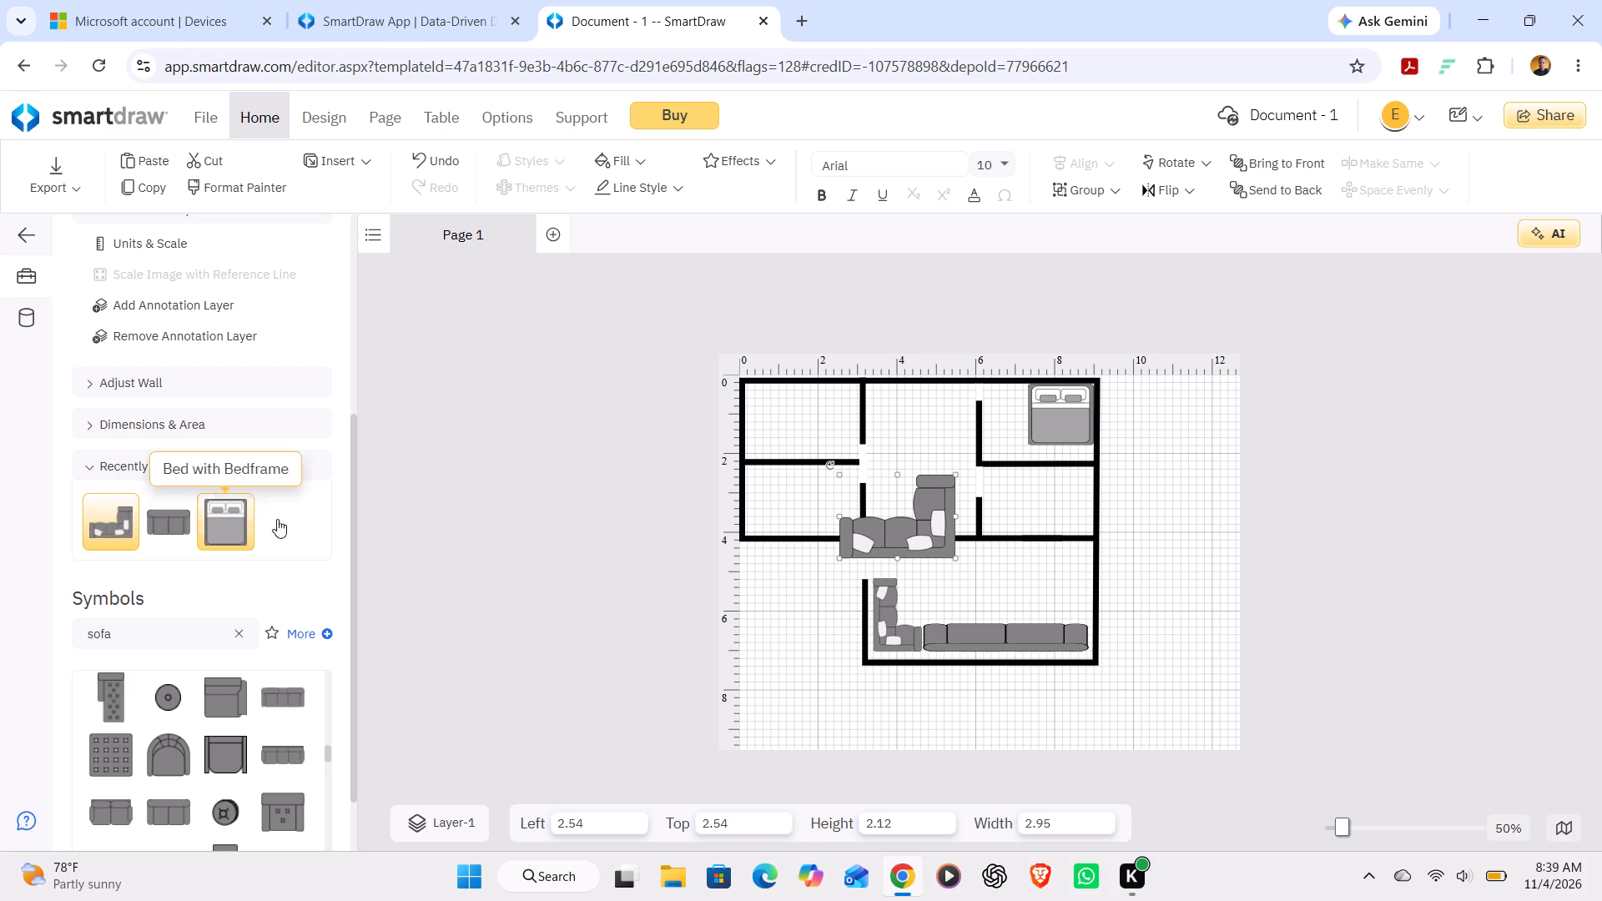
{"action": "left_click_drag", "start_coordinate": [832, 466], "coordinate": [849, 599]}
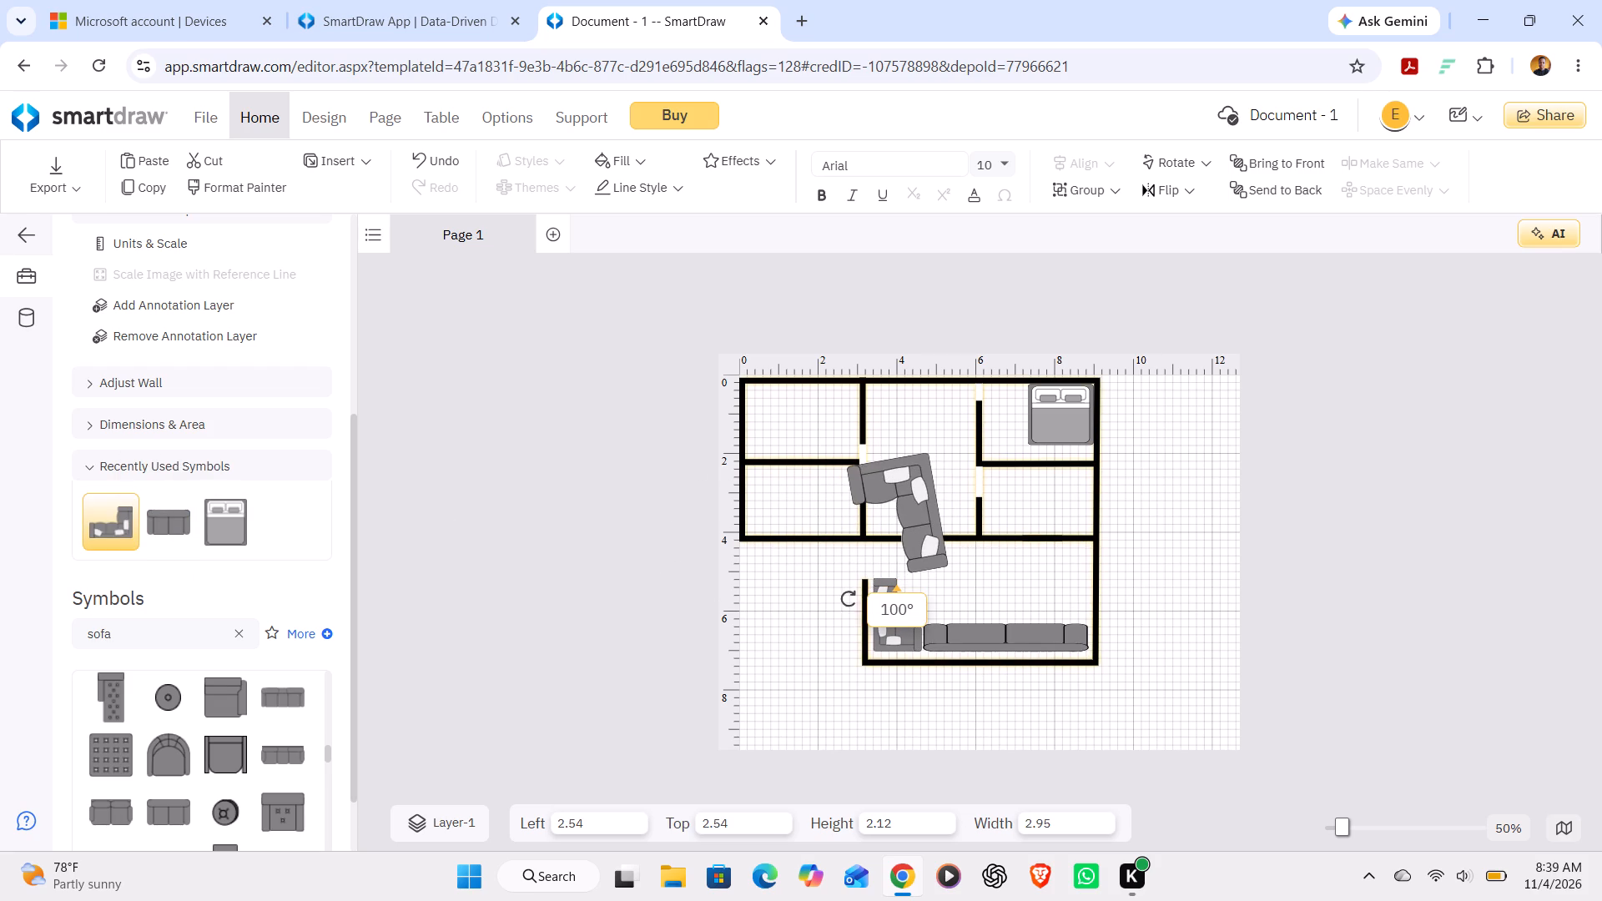
{"action": "left_click_drag", "start_coordinate": [849, 599], "coordinate": [933, 532]}
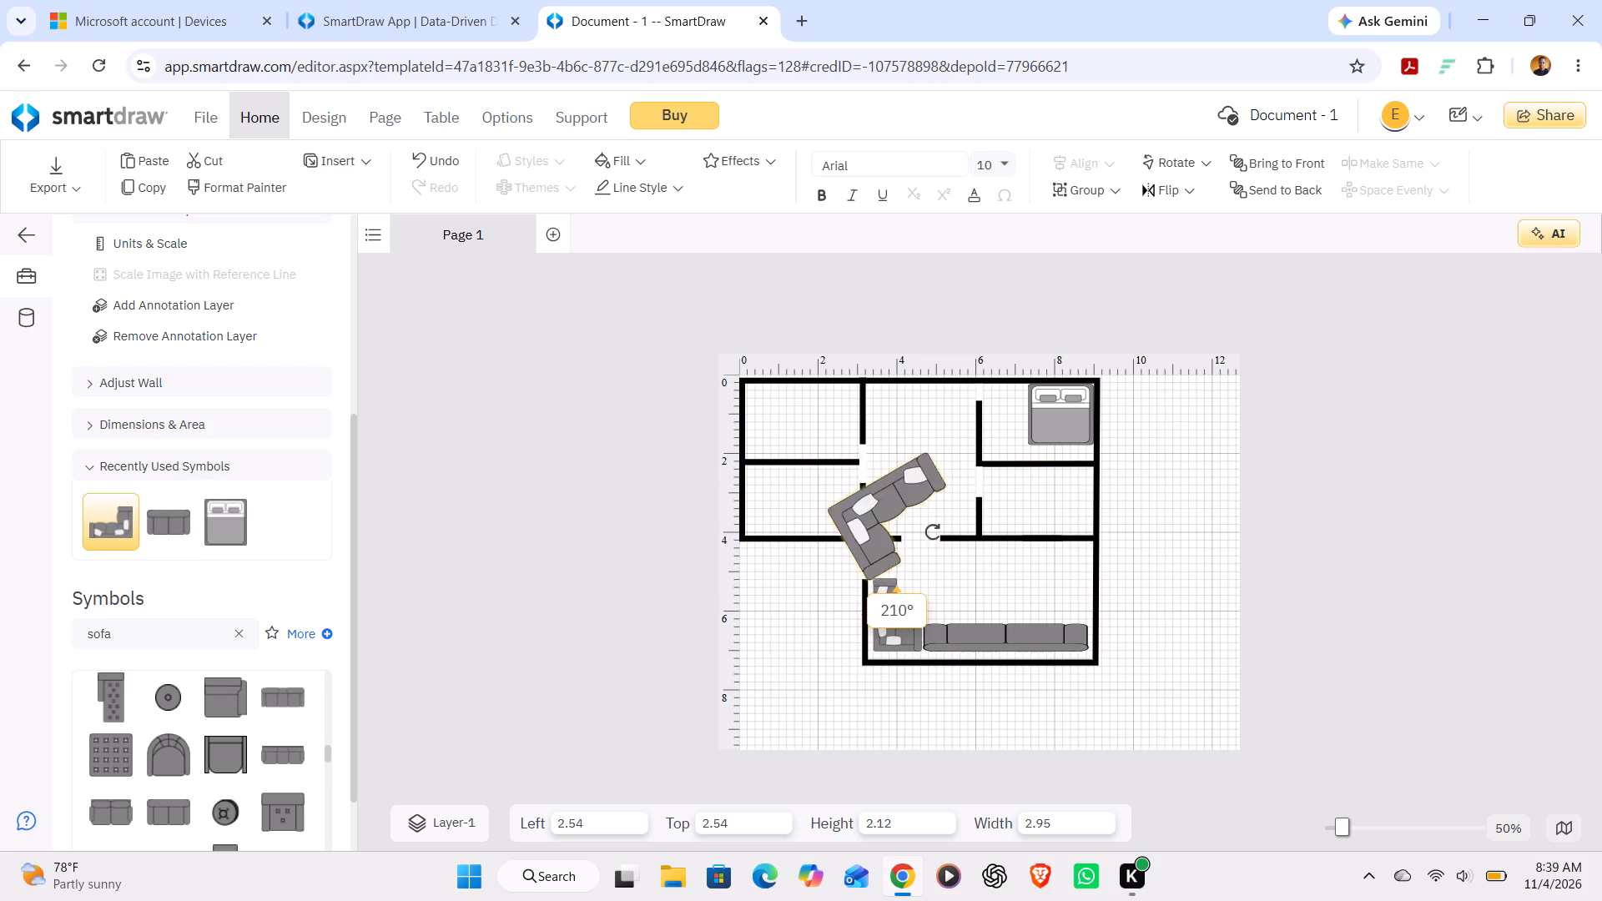
{"action": "left_click_drag", "start_coordinate": [933, 532], "coordinate": [929, 540]}
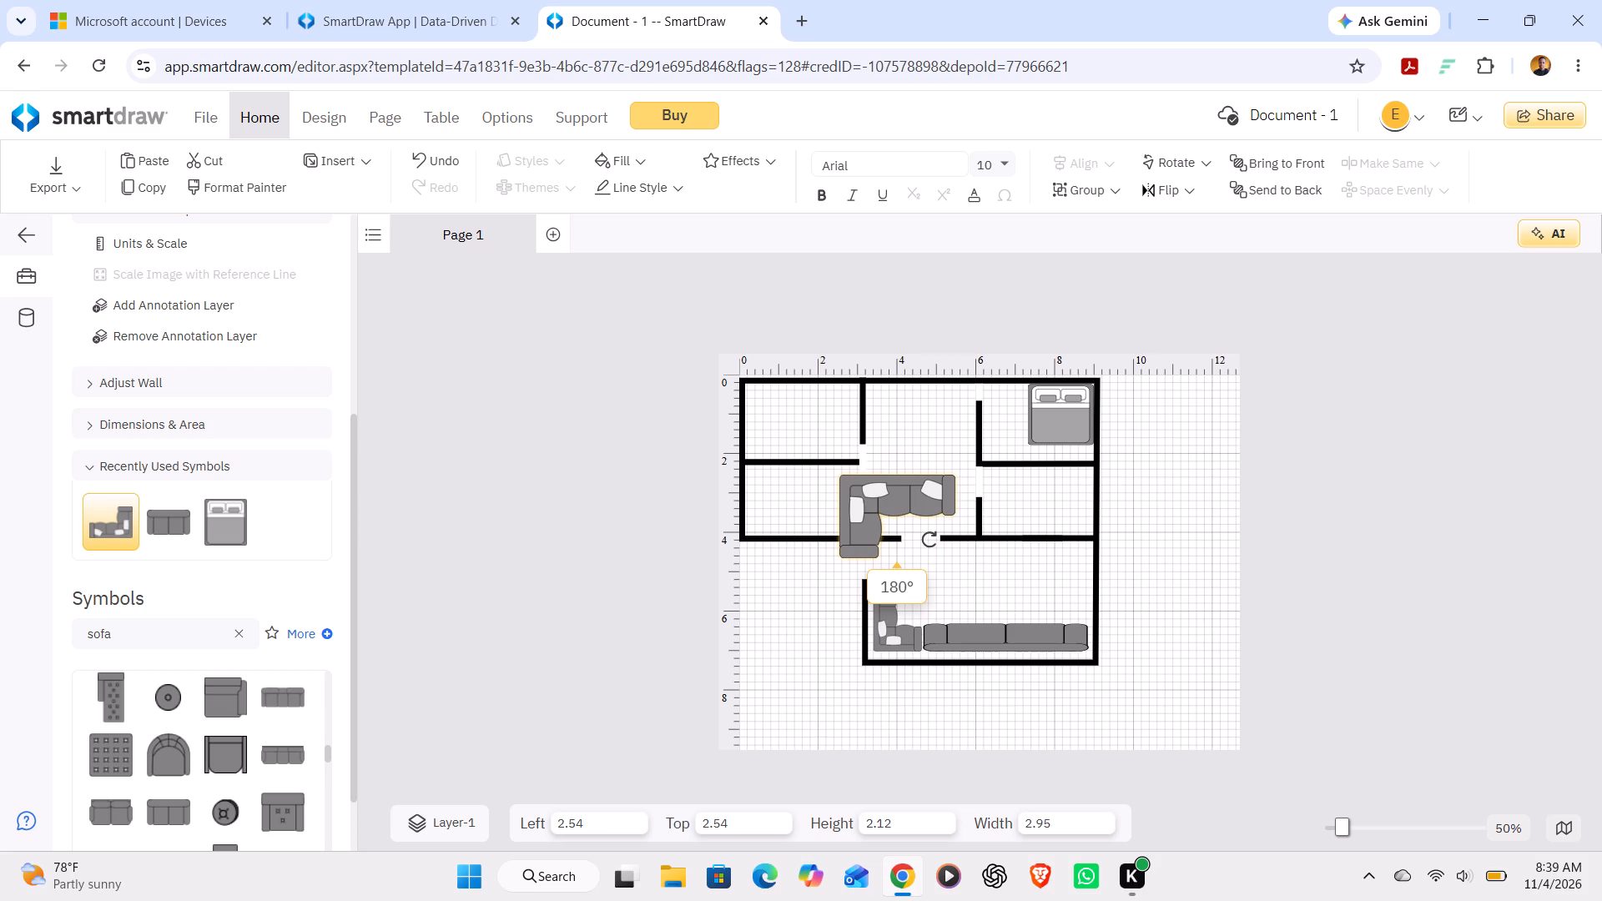
{"action": "left_click_drag", "start_coordinate": [929, 540], "coordinate": [866, 523]}
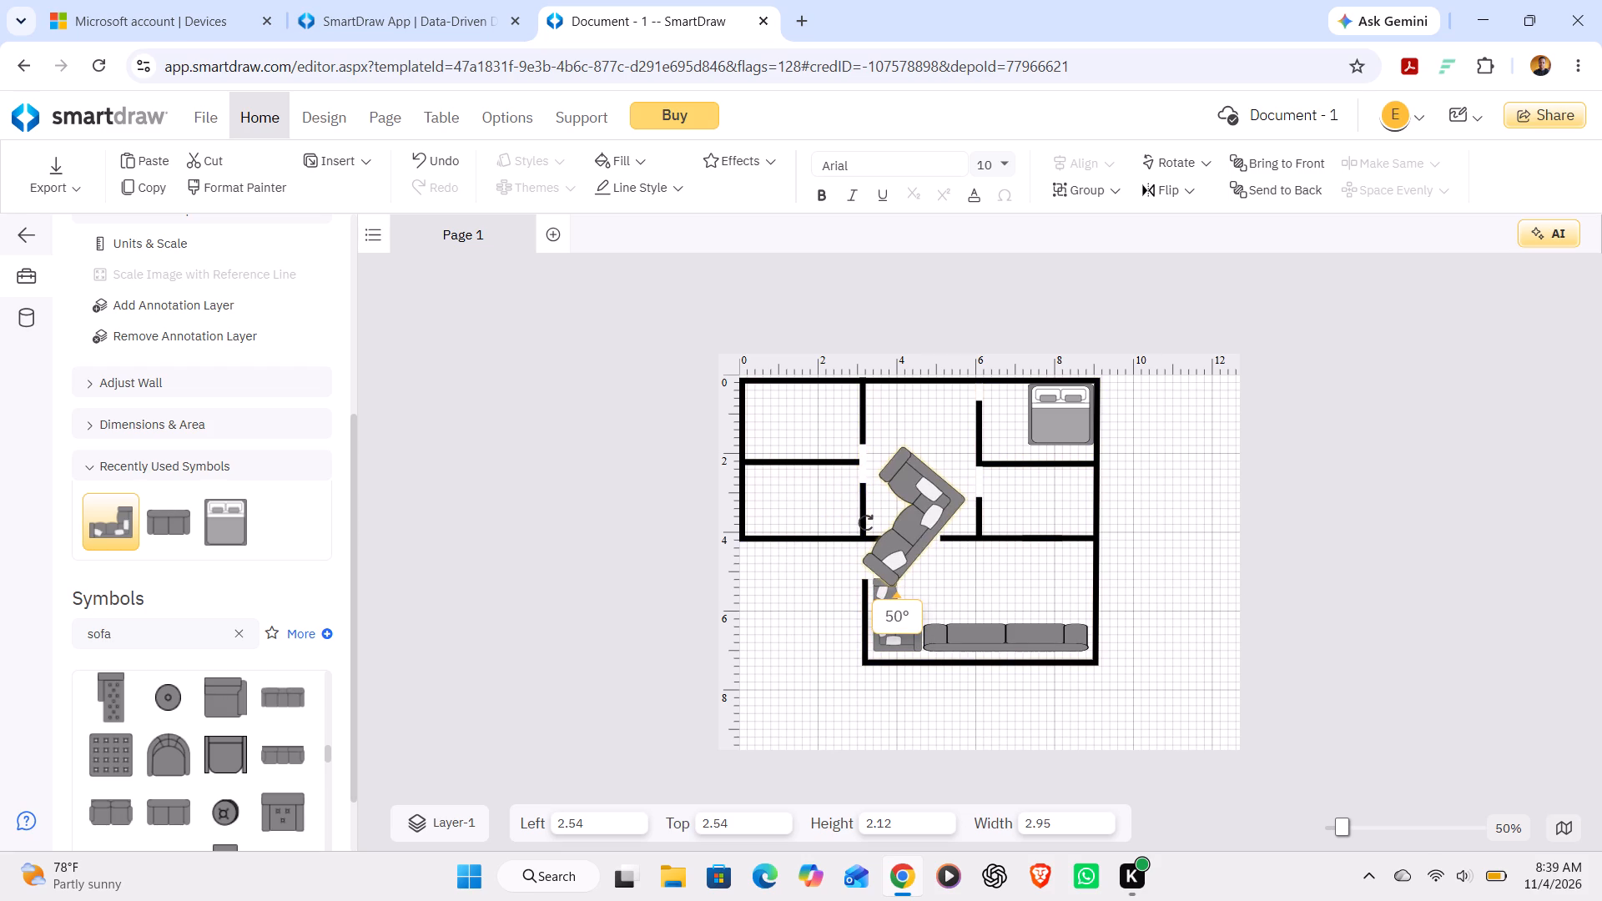
{"action": "left_click_drag", "start_coordinate": [866, 523], "coordinate": [755, 474]}
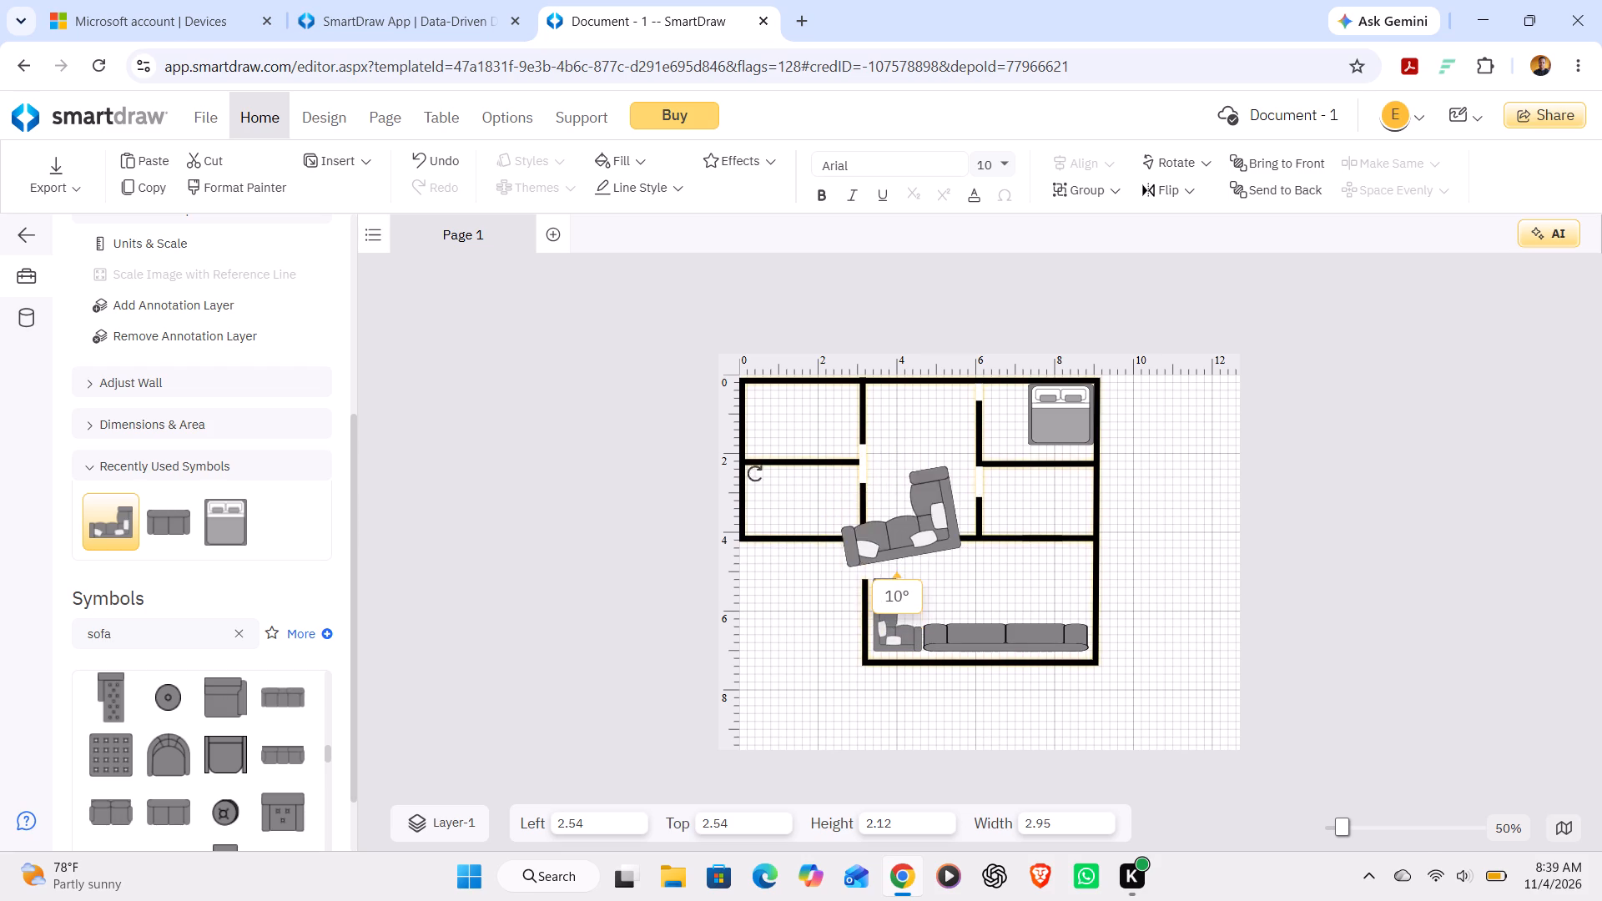
{"action": "left_click_drag", "start_coordinate": [755, 474], "coordinate": [576, 652]}
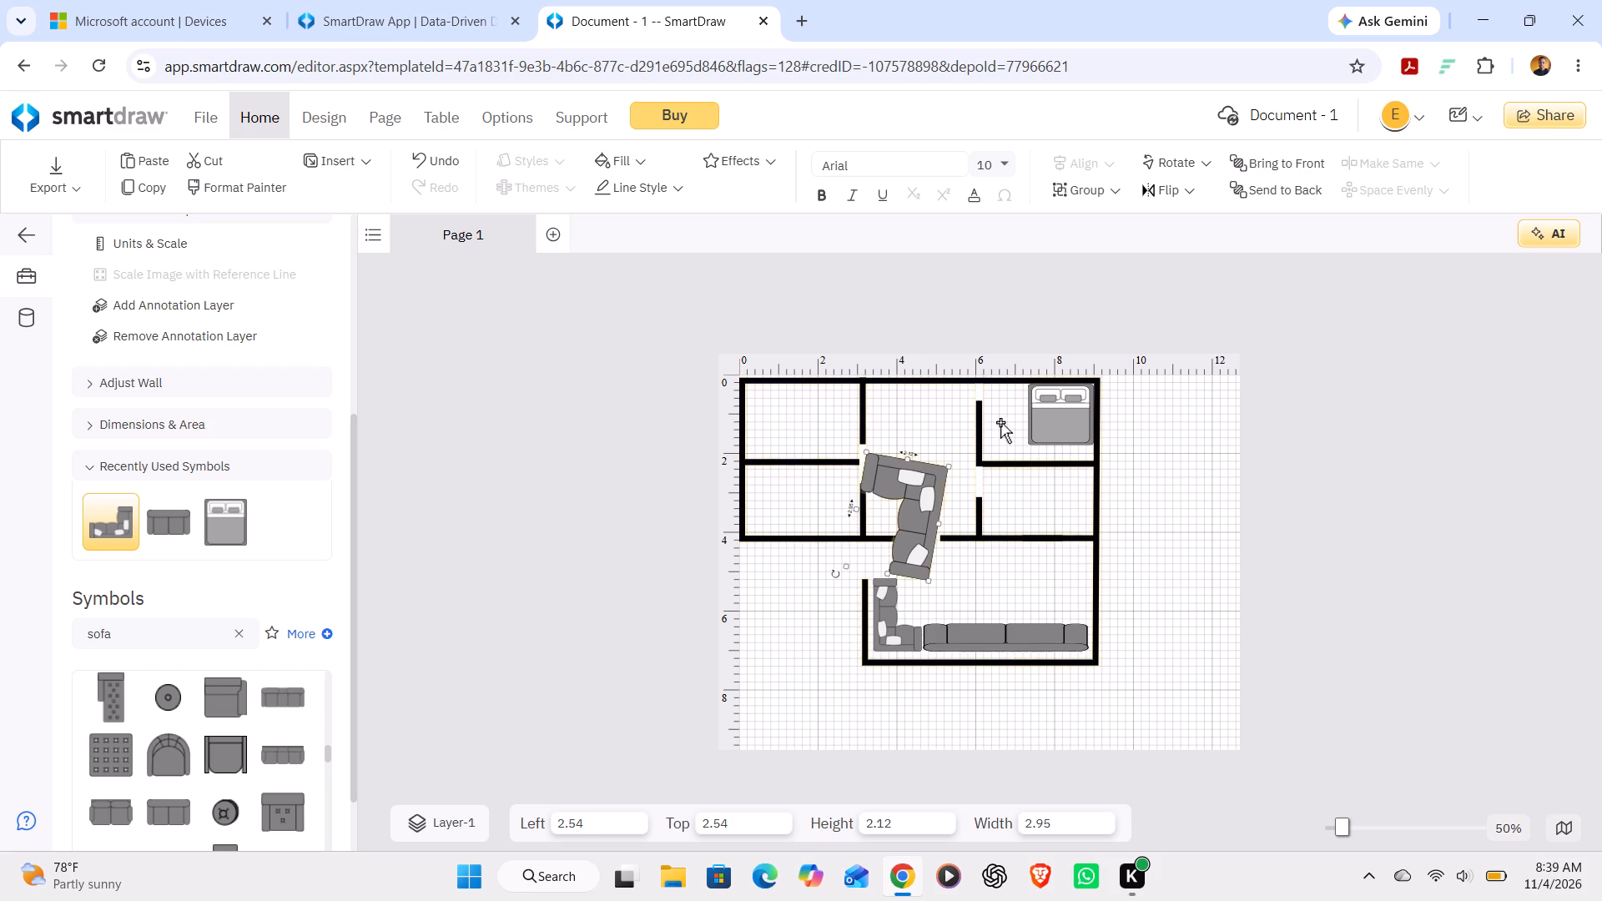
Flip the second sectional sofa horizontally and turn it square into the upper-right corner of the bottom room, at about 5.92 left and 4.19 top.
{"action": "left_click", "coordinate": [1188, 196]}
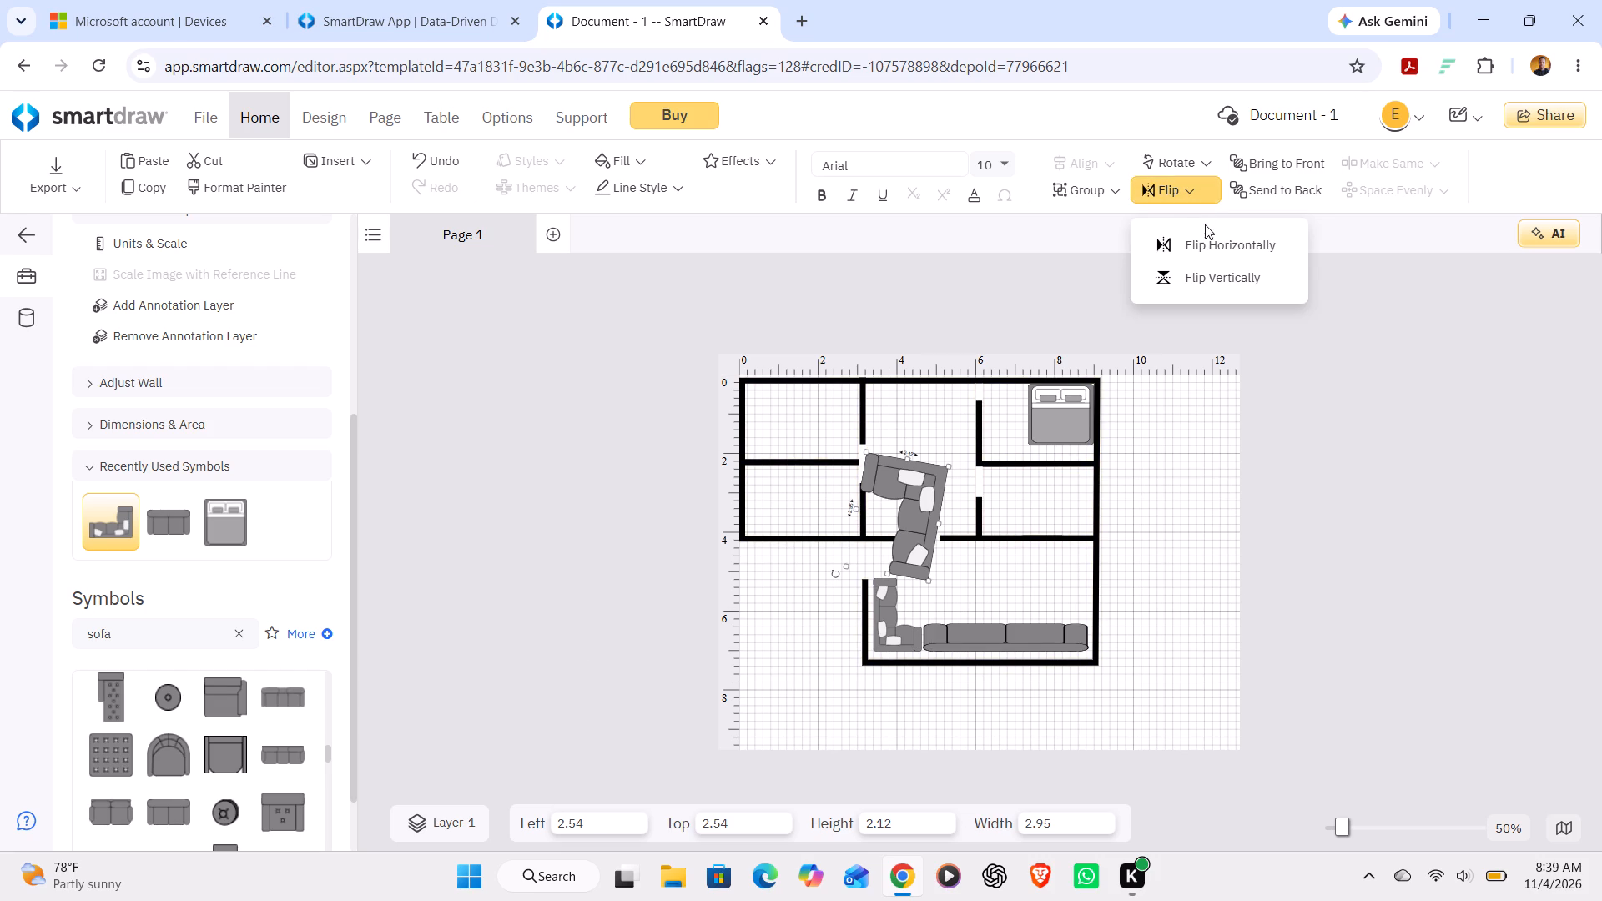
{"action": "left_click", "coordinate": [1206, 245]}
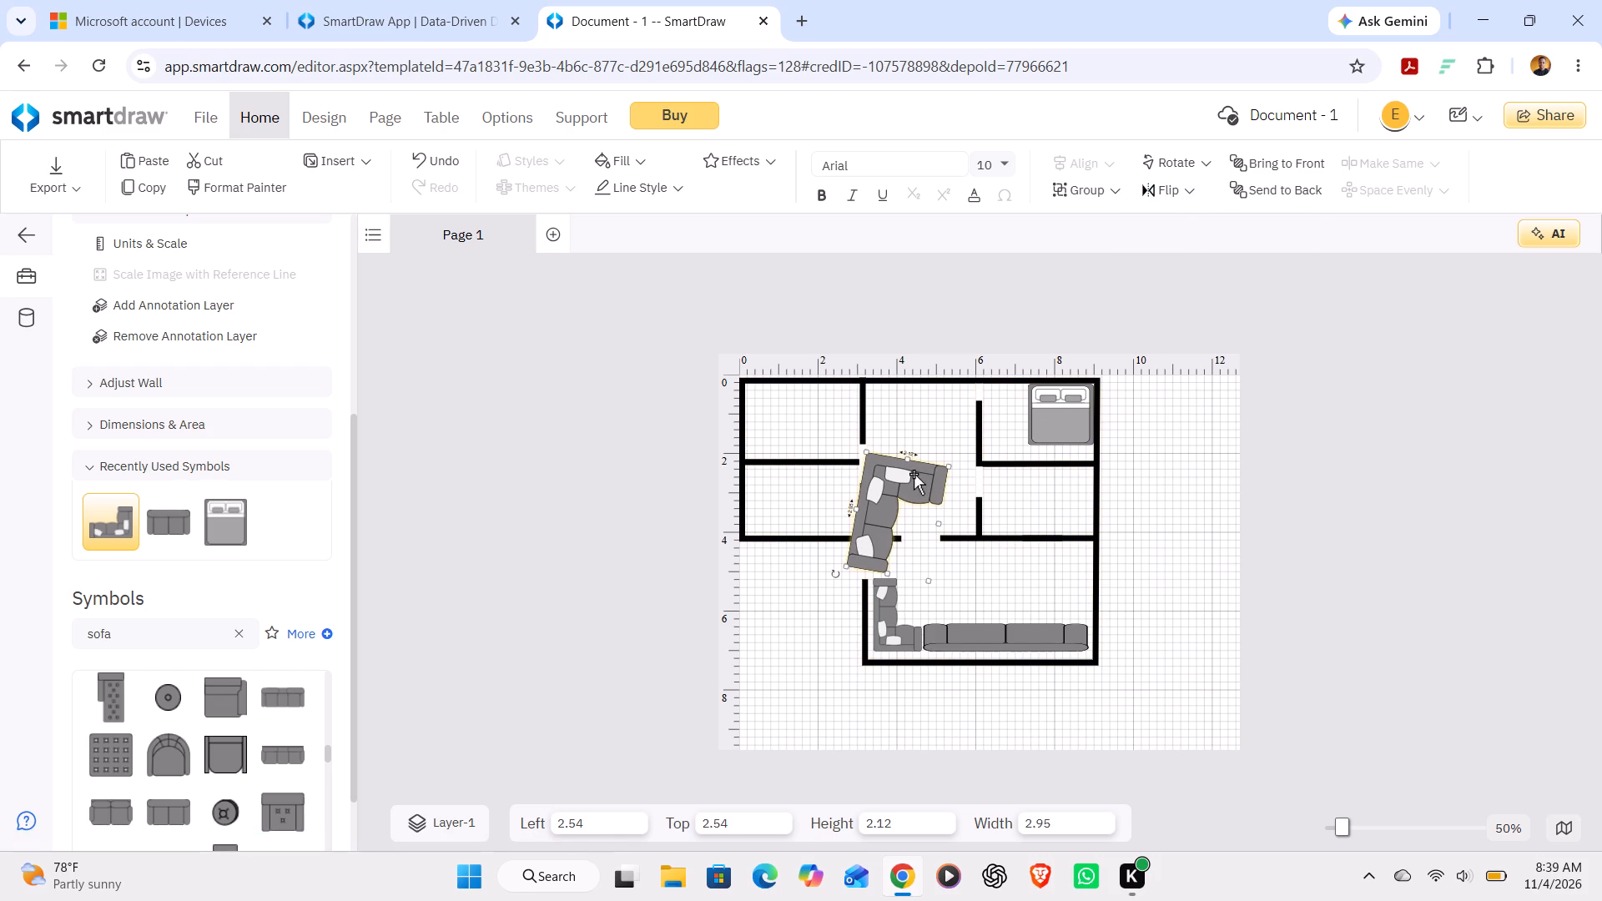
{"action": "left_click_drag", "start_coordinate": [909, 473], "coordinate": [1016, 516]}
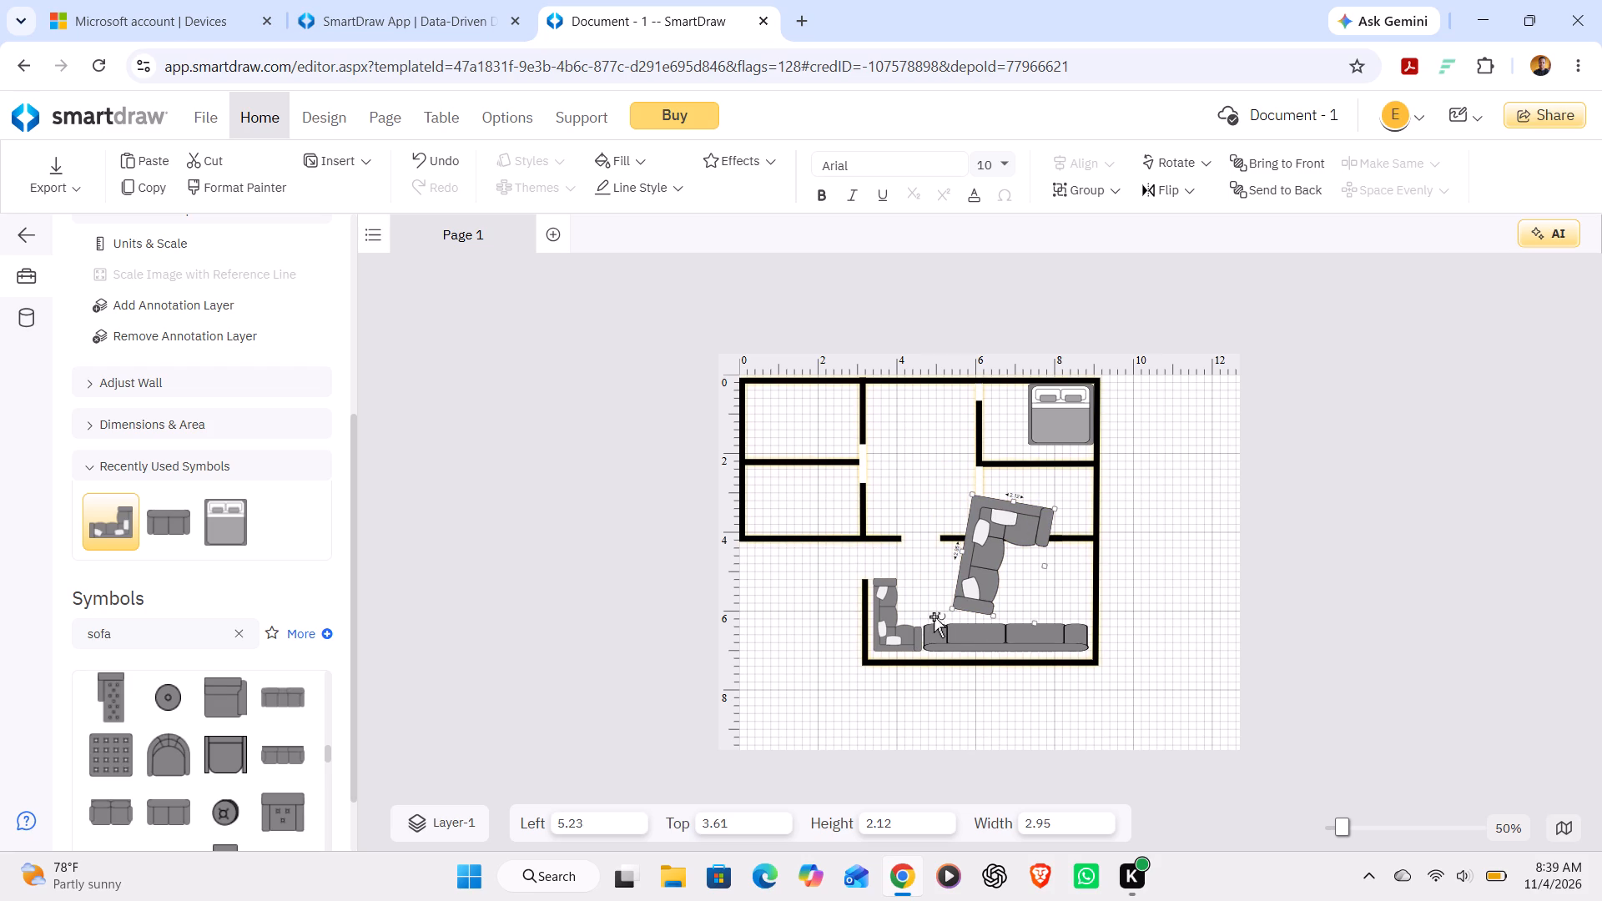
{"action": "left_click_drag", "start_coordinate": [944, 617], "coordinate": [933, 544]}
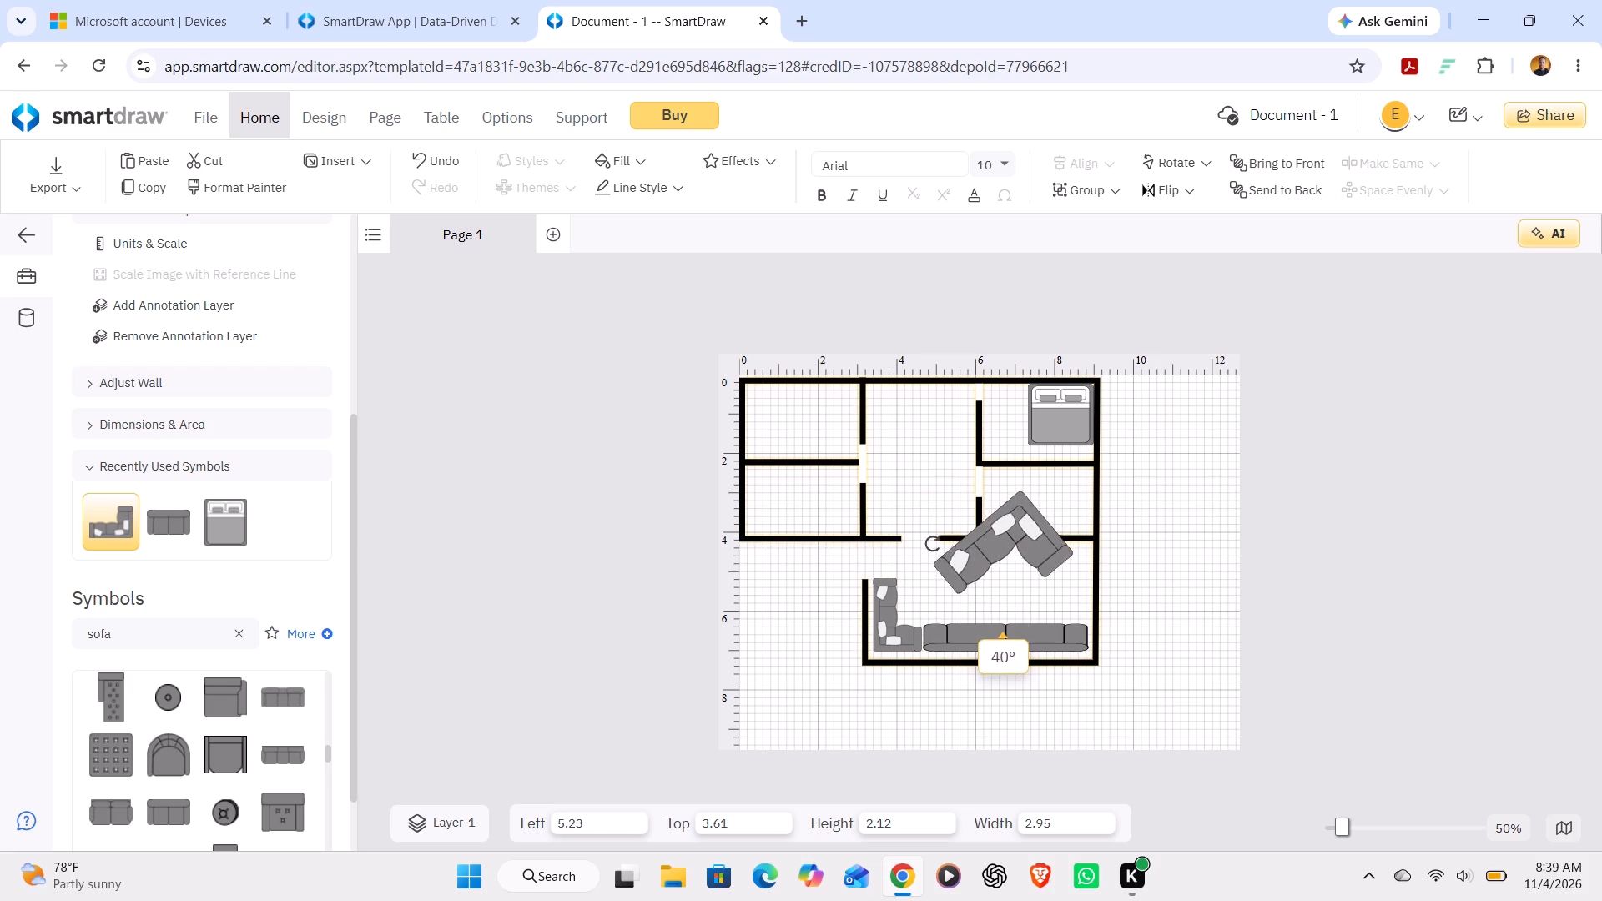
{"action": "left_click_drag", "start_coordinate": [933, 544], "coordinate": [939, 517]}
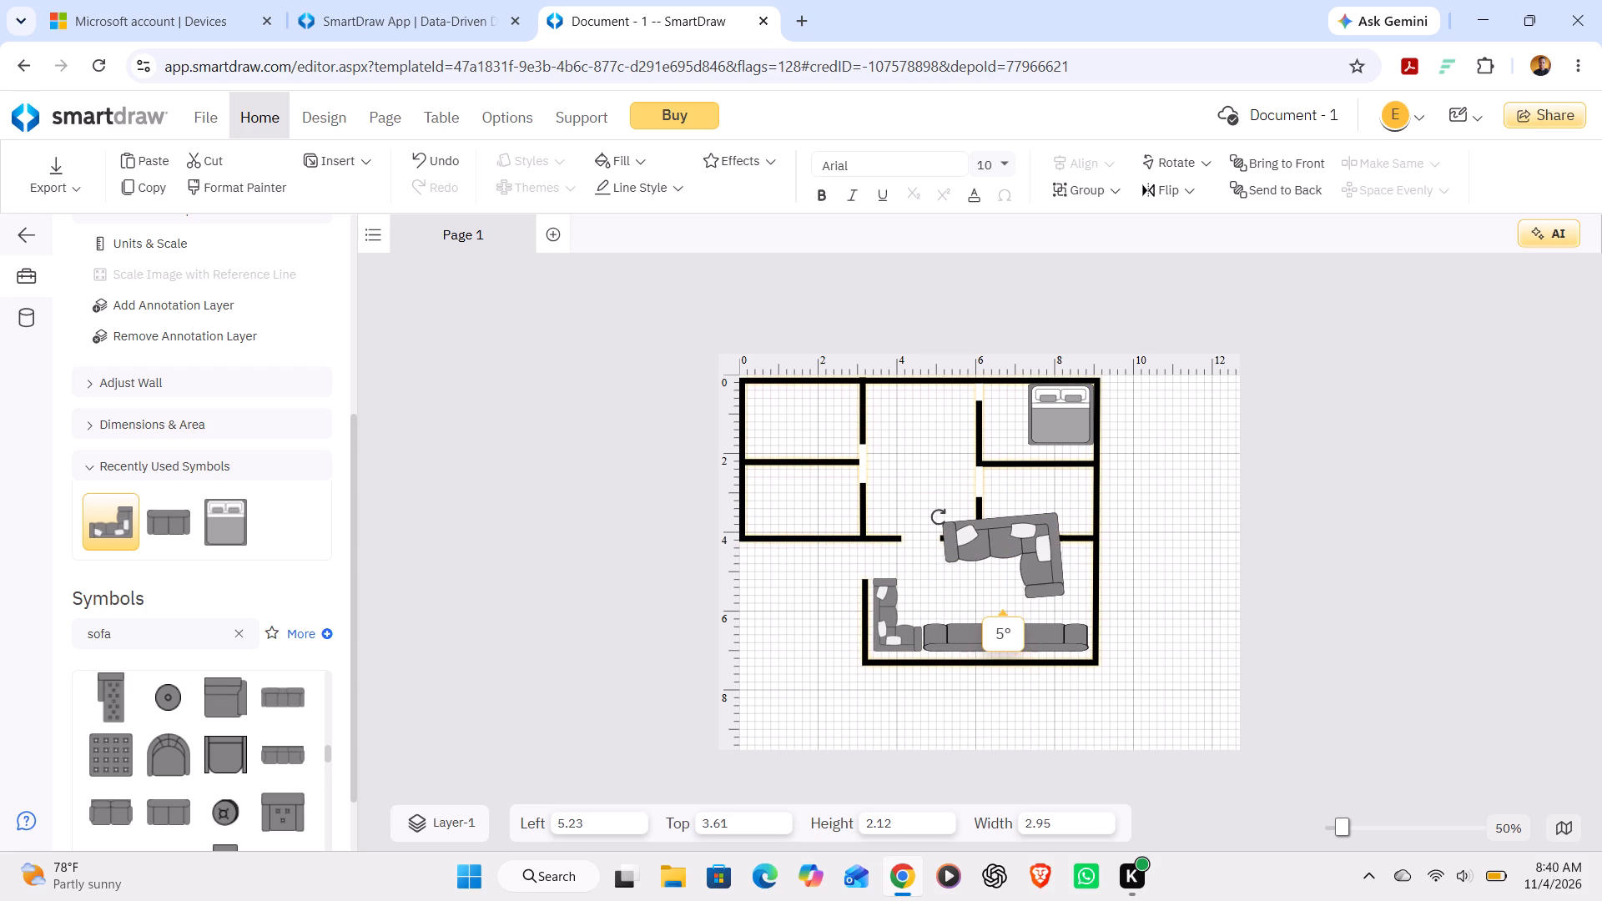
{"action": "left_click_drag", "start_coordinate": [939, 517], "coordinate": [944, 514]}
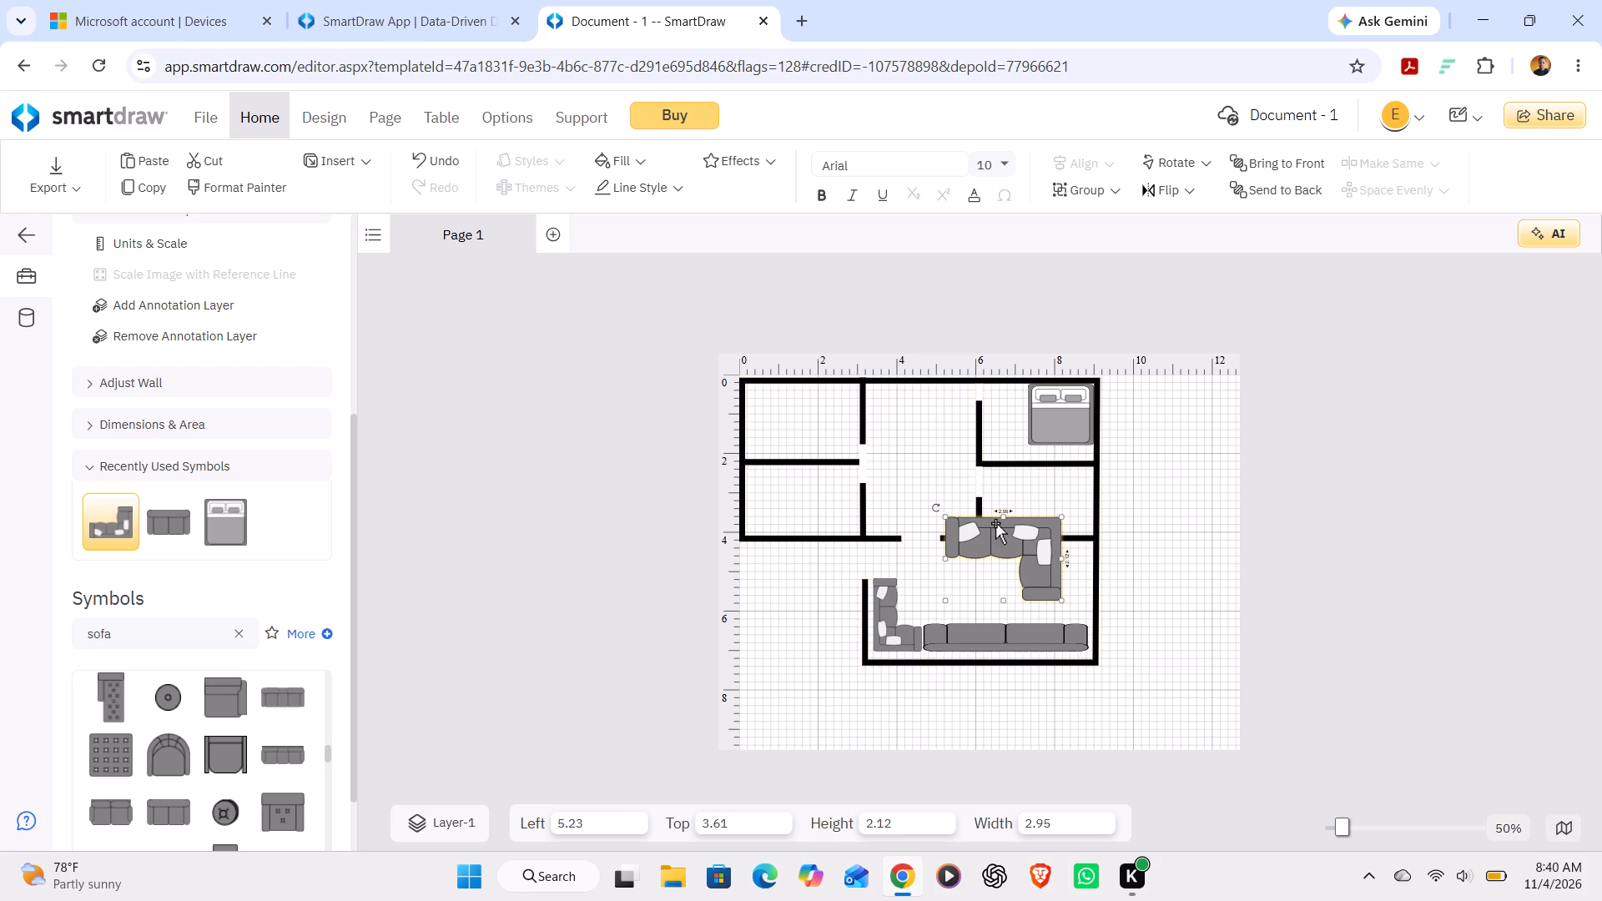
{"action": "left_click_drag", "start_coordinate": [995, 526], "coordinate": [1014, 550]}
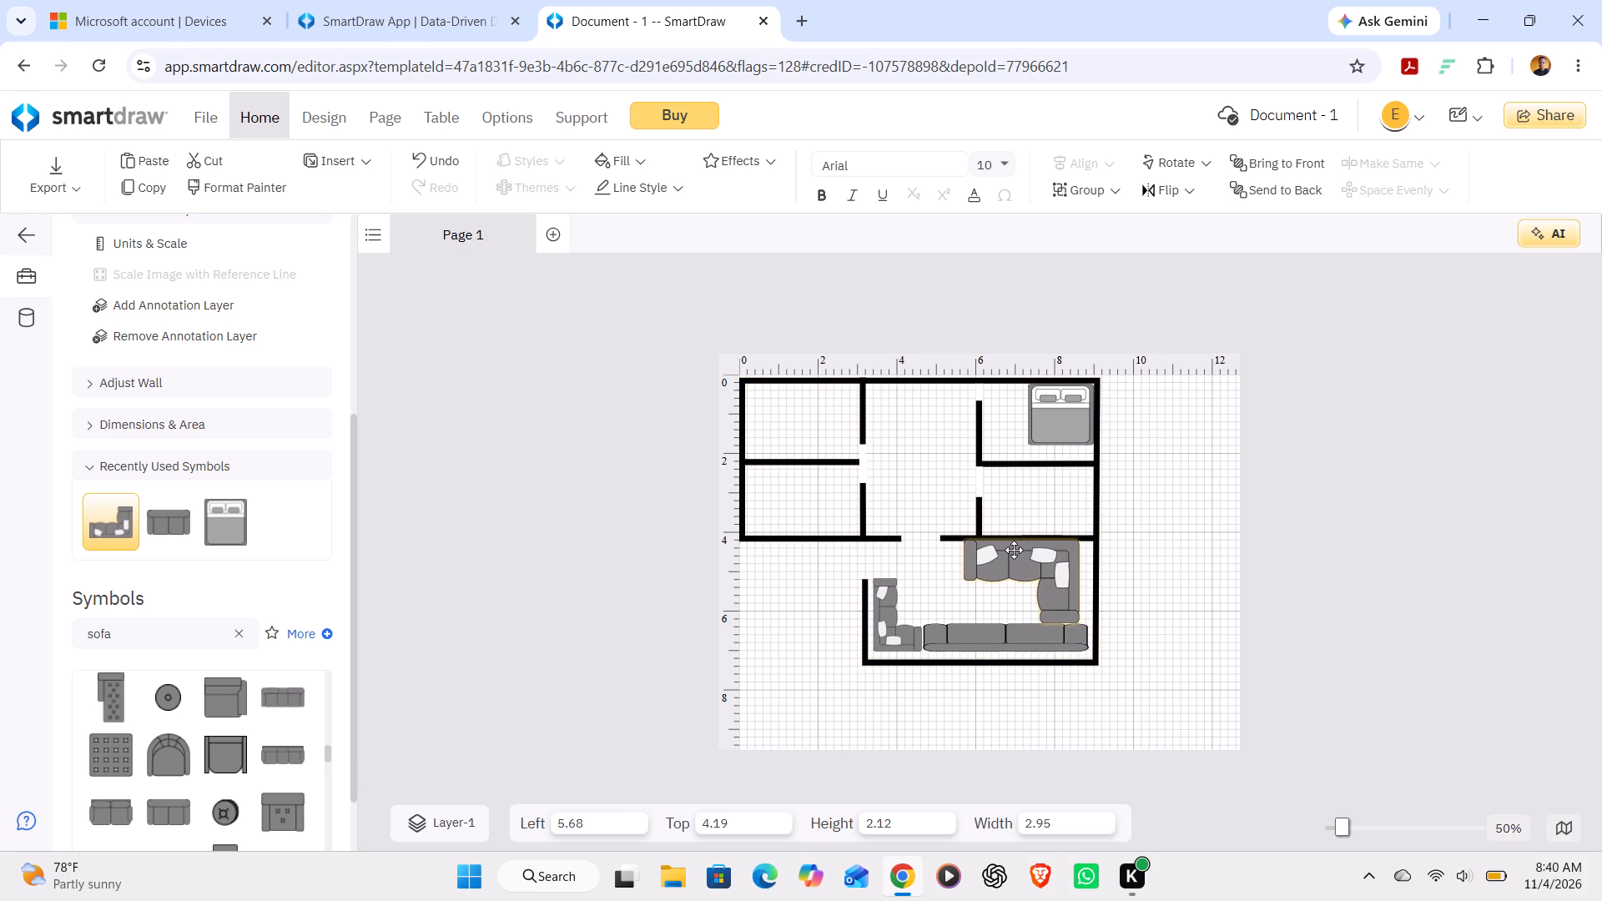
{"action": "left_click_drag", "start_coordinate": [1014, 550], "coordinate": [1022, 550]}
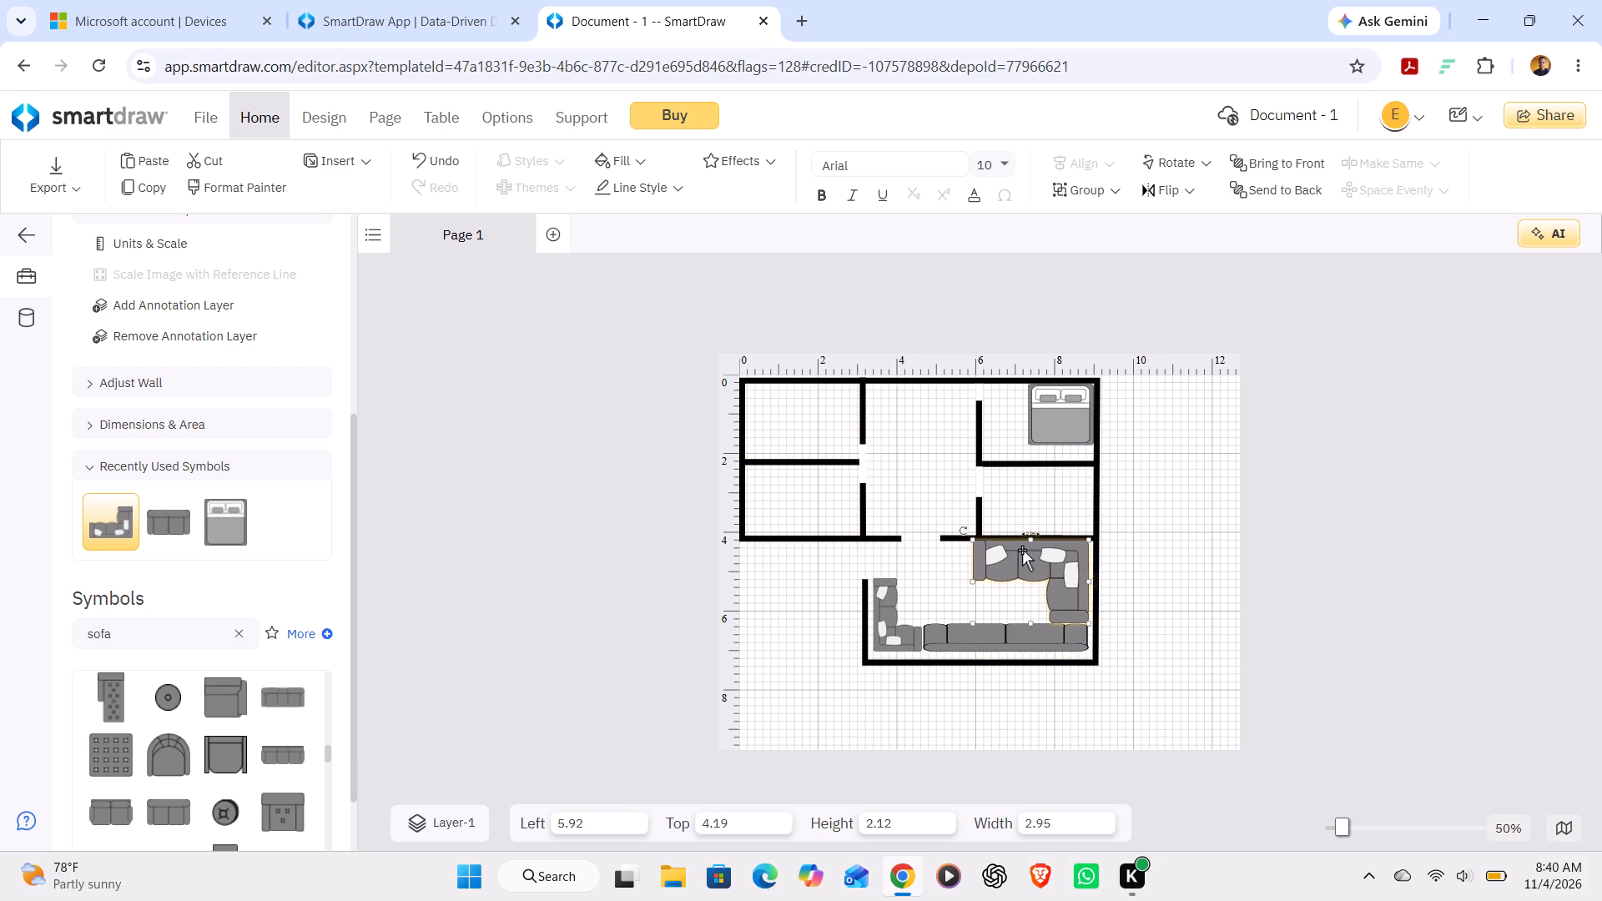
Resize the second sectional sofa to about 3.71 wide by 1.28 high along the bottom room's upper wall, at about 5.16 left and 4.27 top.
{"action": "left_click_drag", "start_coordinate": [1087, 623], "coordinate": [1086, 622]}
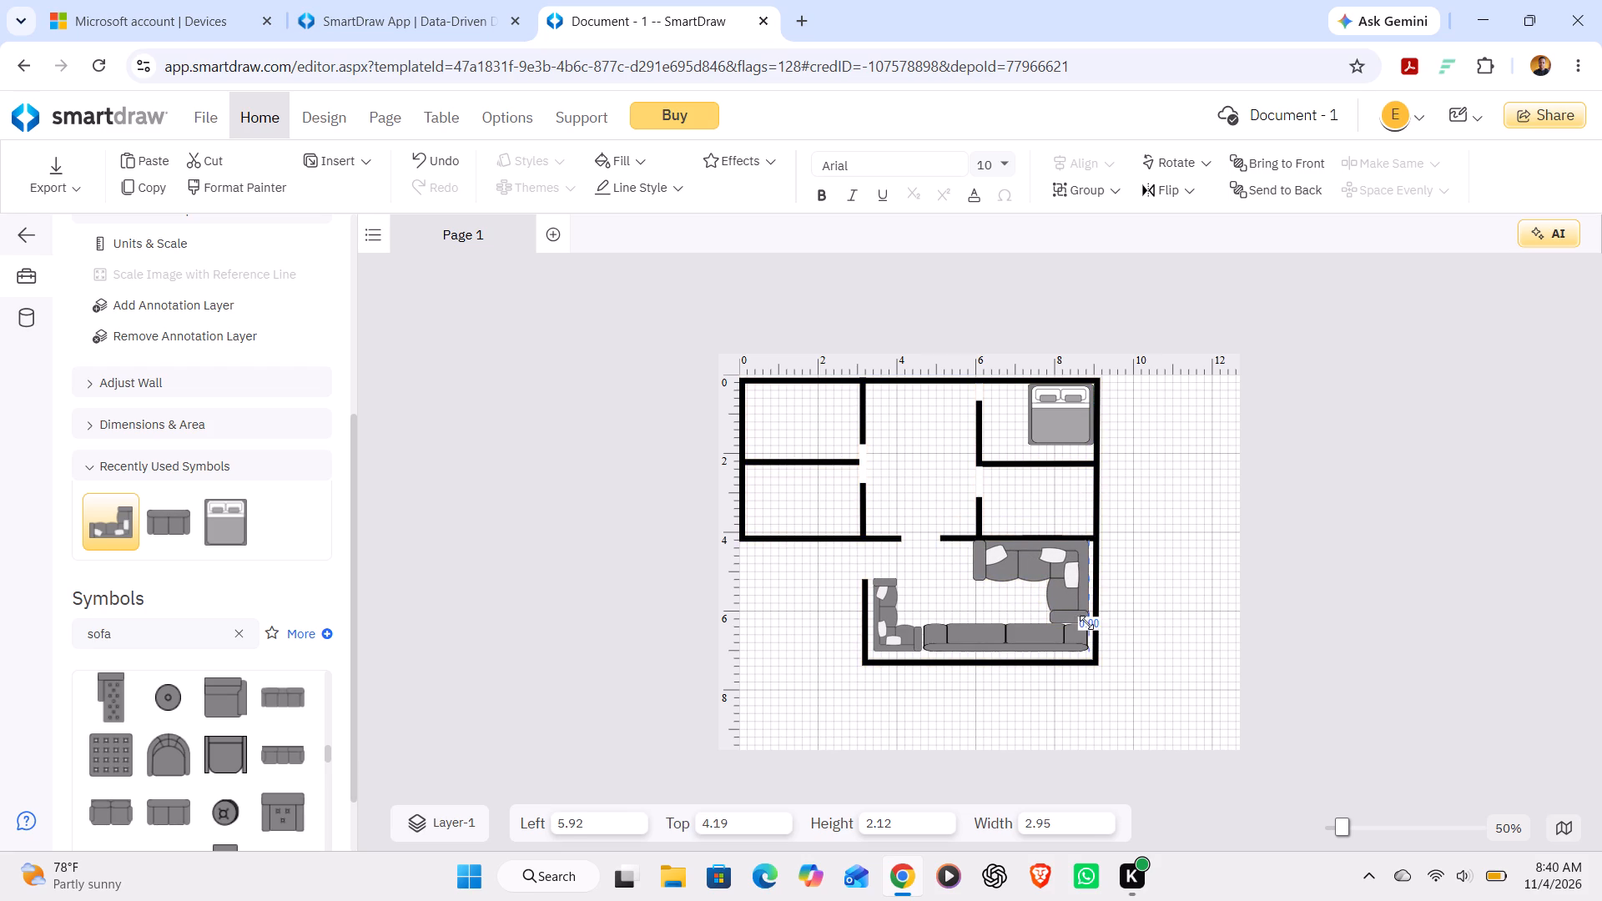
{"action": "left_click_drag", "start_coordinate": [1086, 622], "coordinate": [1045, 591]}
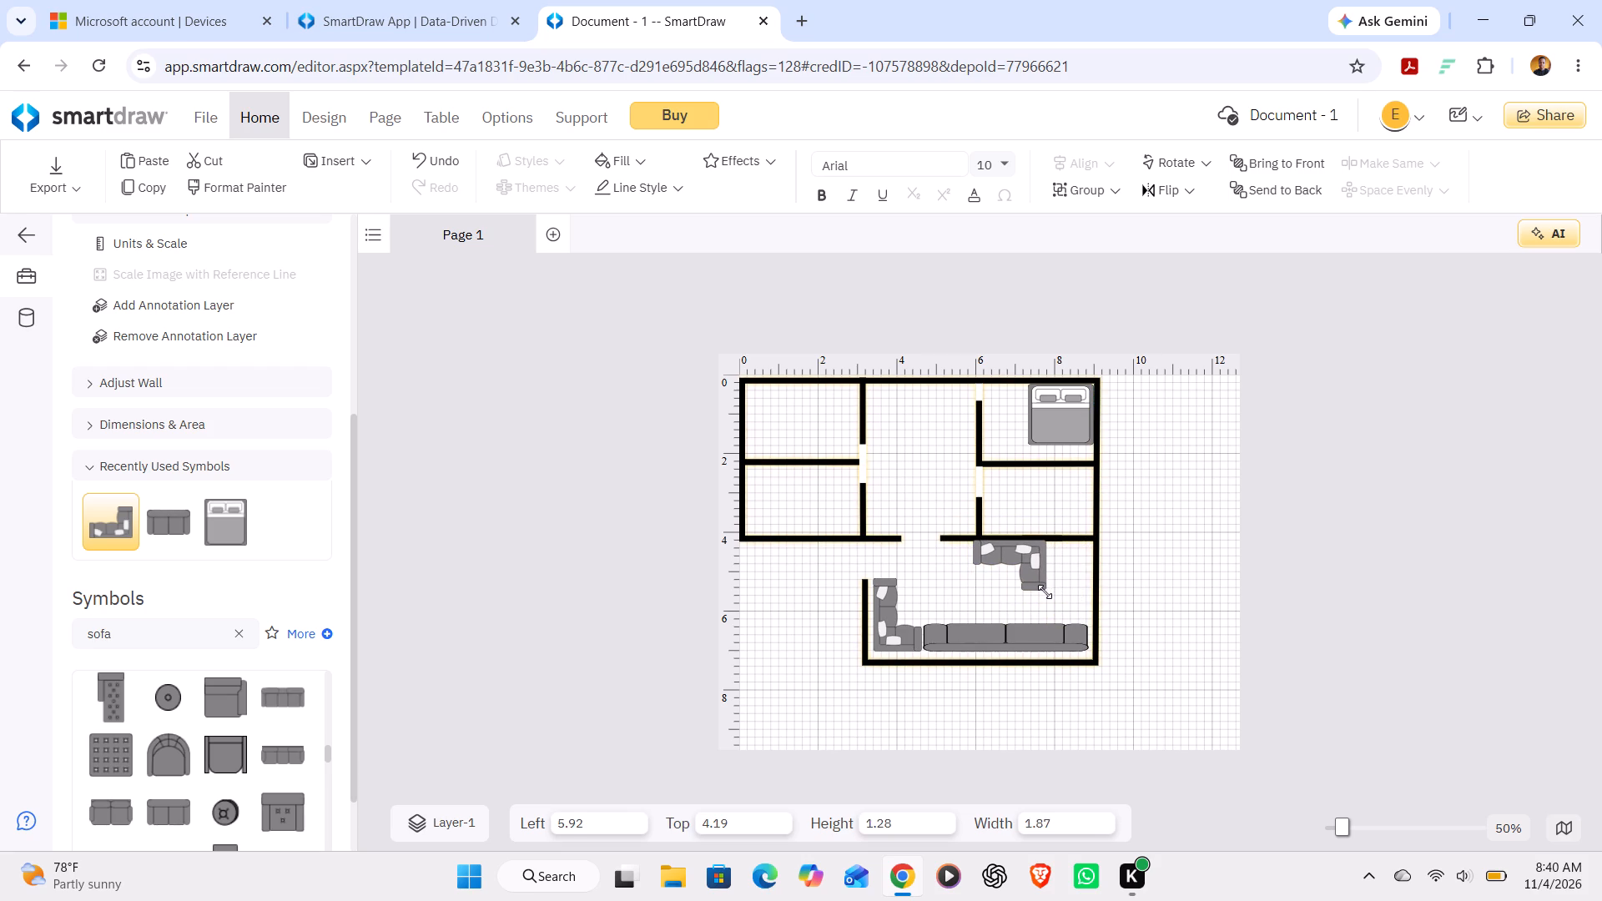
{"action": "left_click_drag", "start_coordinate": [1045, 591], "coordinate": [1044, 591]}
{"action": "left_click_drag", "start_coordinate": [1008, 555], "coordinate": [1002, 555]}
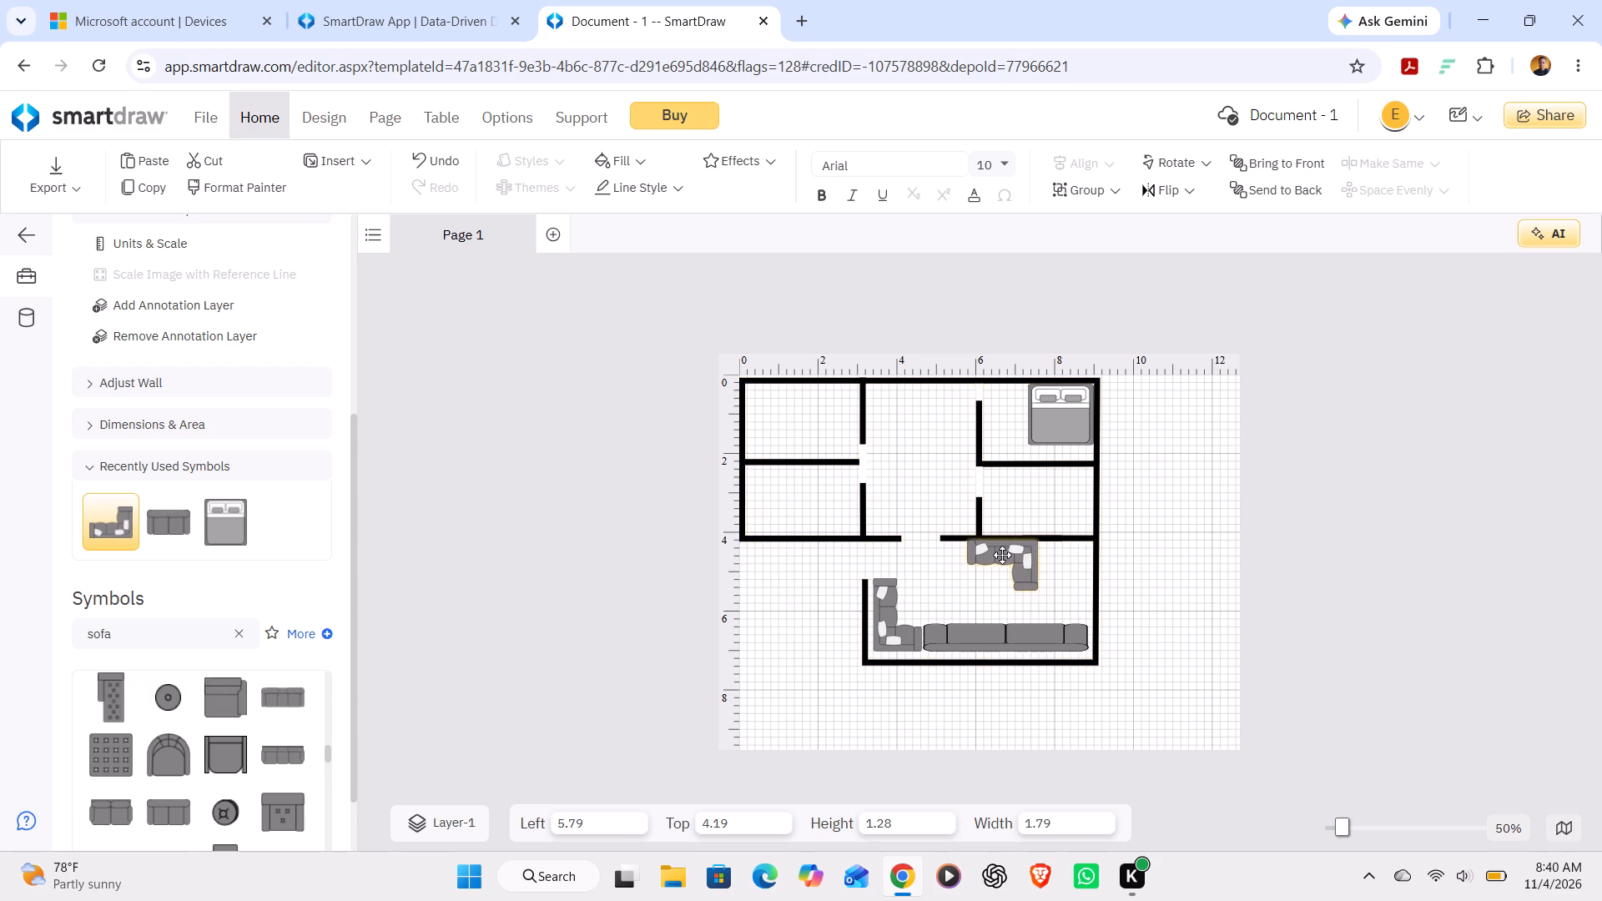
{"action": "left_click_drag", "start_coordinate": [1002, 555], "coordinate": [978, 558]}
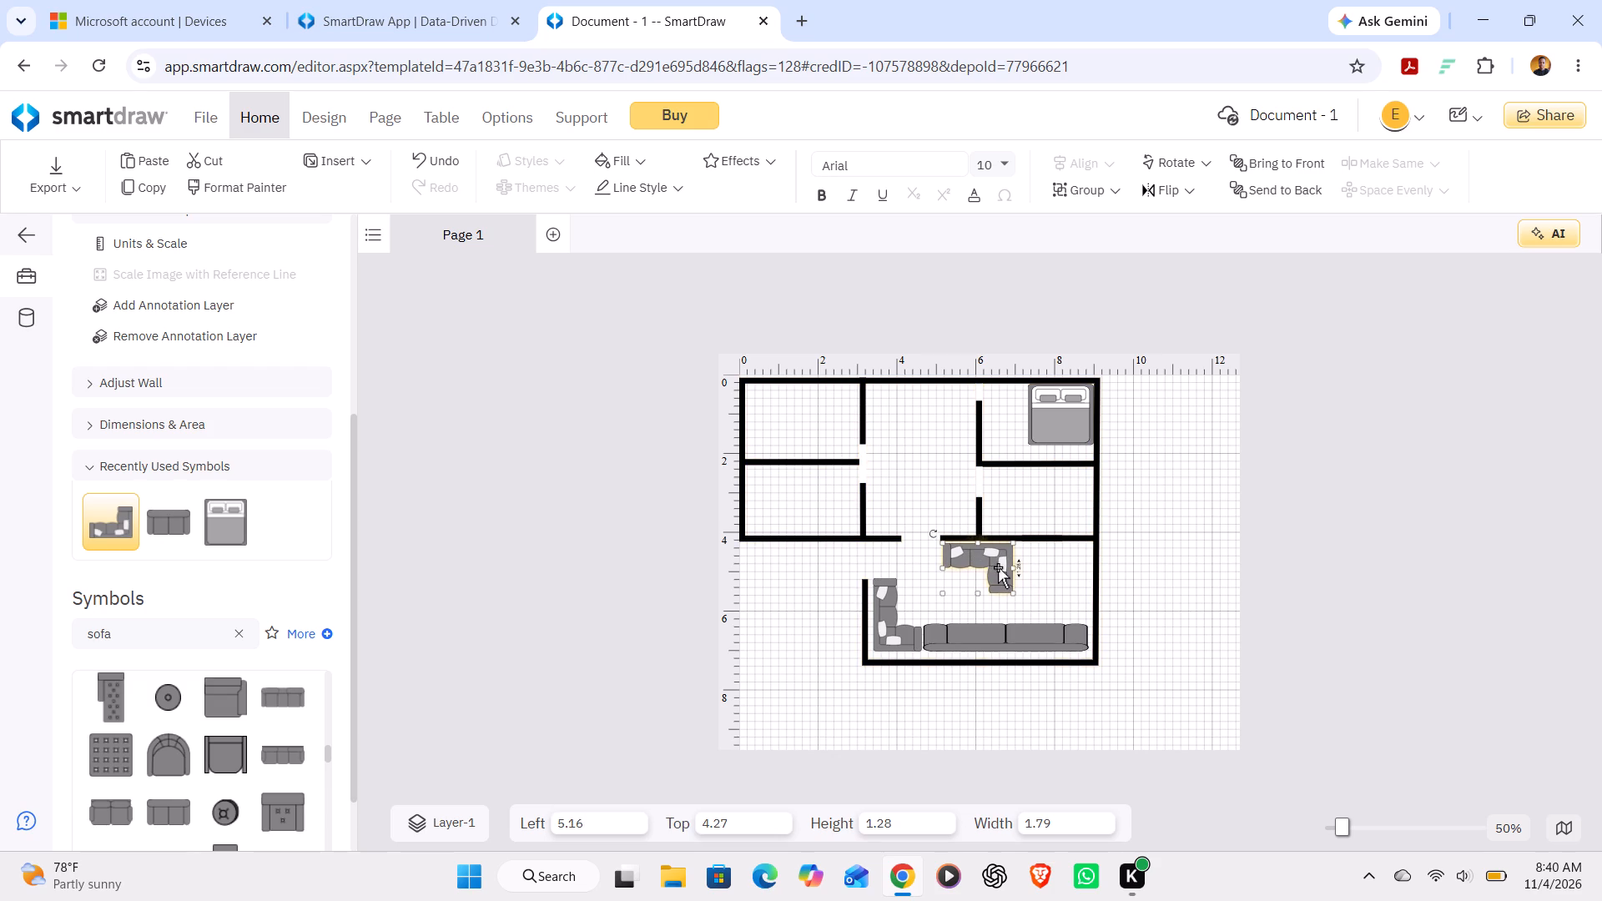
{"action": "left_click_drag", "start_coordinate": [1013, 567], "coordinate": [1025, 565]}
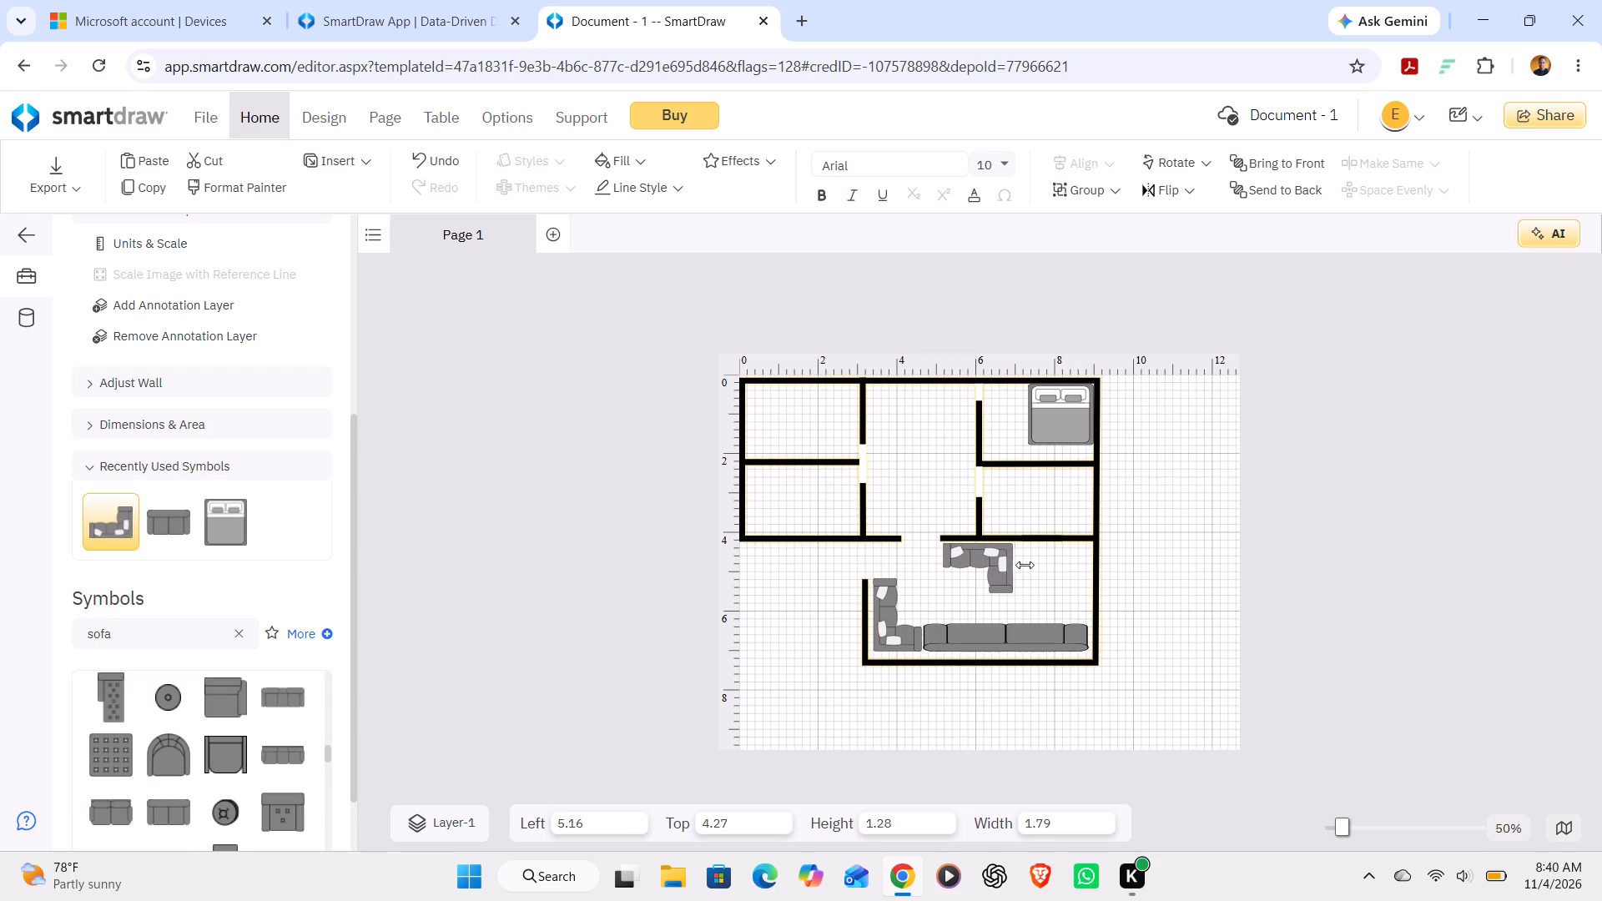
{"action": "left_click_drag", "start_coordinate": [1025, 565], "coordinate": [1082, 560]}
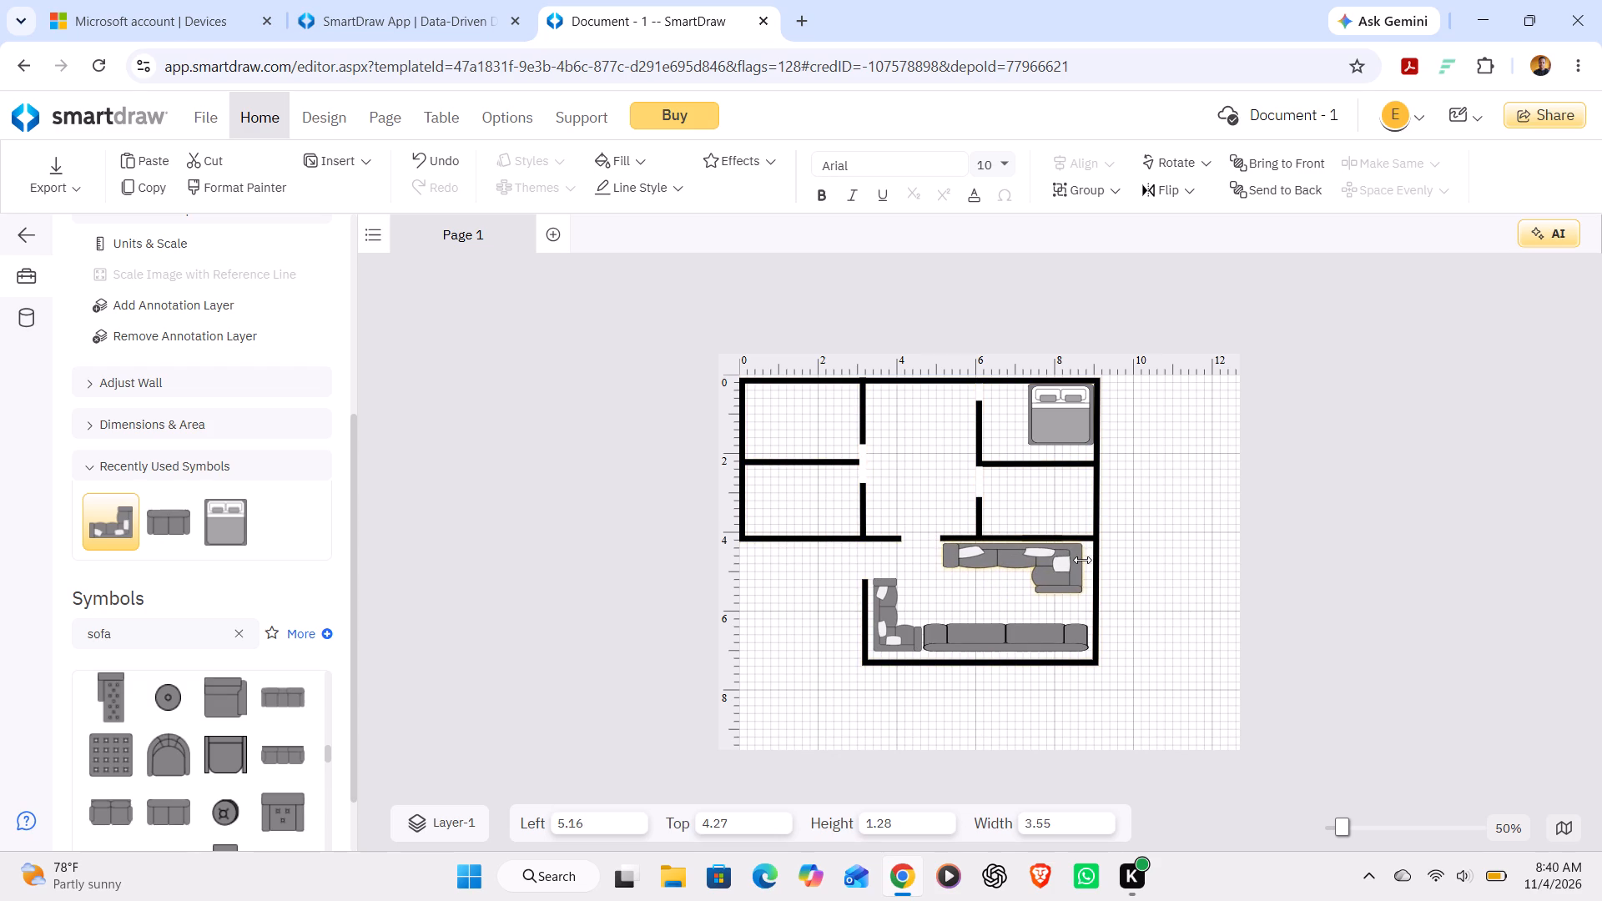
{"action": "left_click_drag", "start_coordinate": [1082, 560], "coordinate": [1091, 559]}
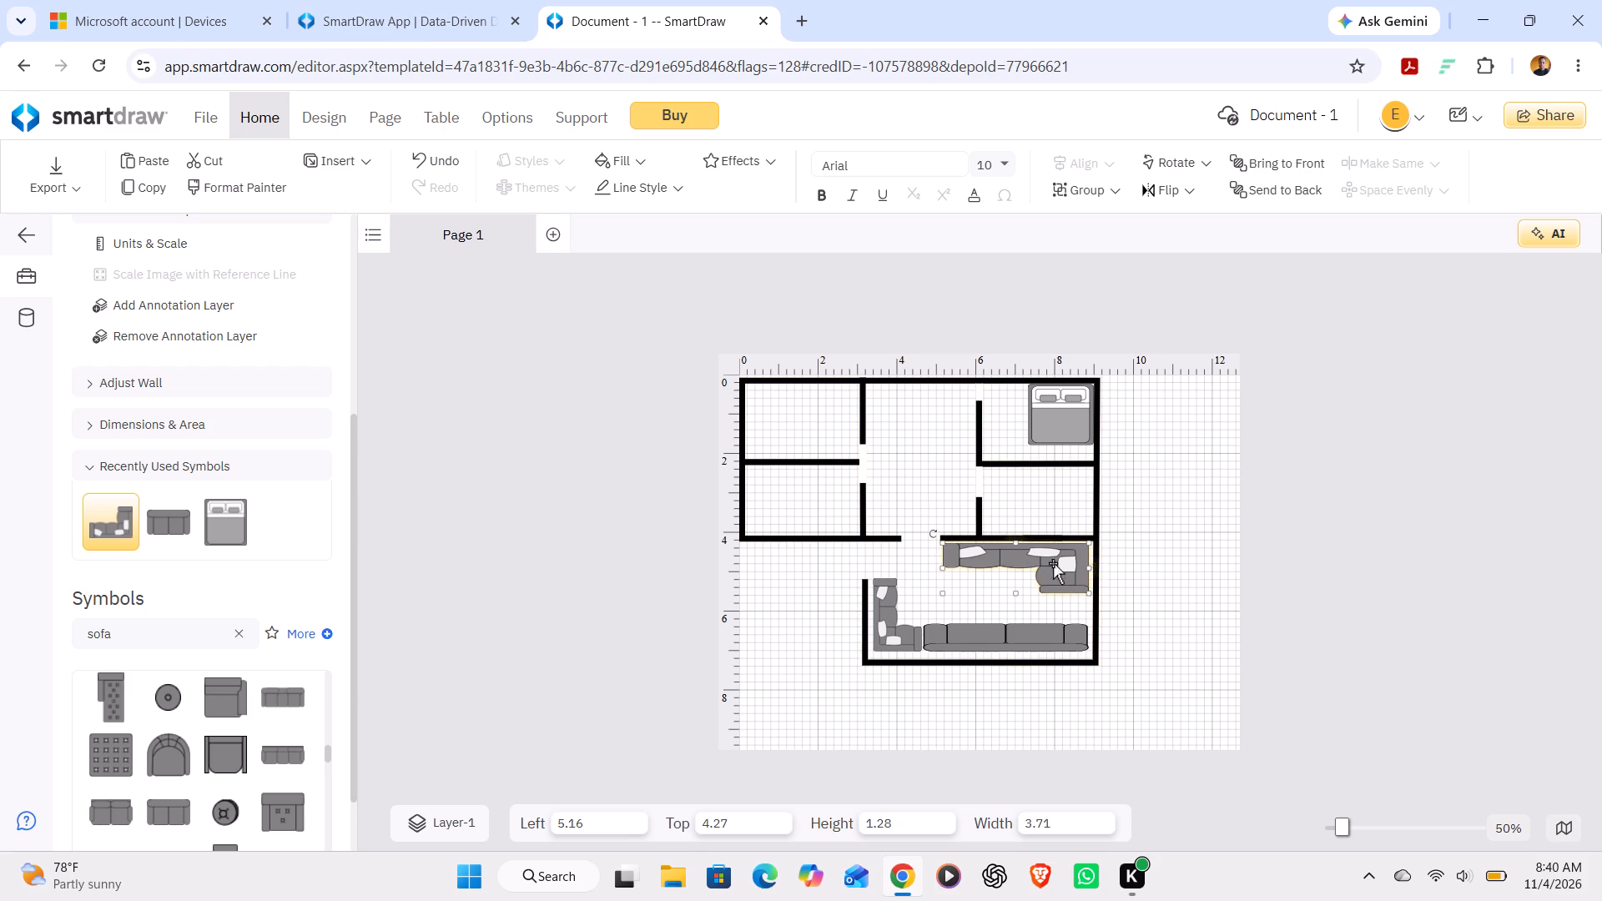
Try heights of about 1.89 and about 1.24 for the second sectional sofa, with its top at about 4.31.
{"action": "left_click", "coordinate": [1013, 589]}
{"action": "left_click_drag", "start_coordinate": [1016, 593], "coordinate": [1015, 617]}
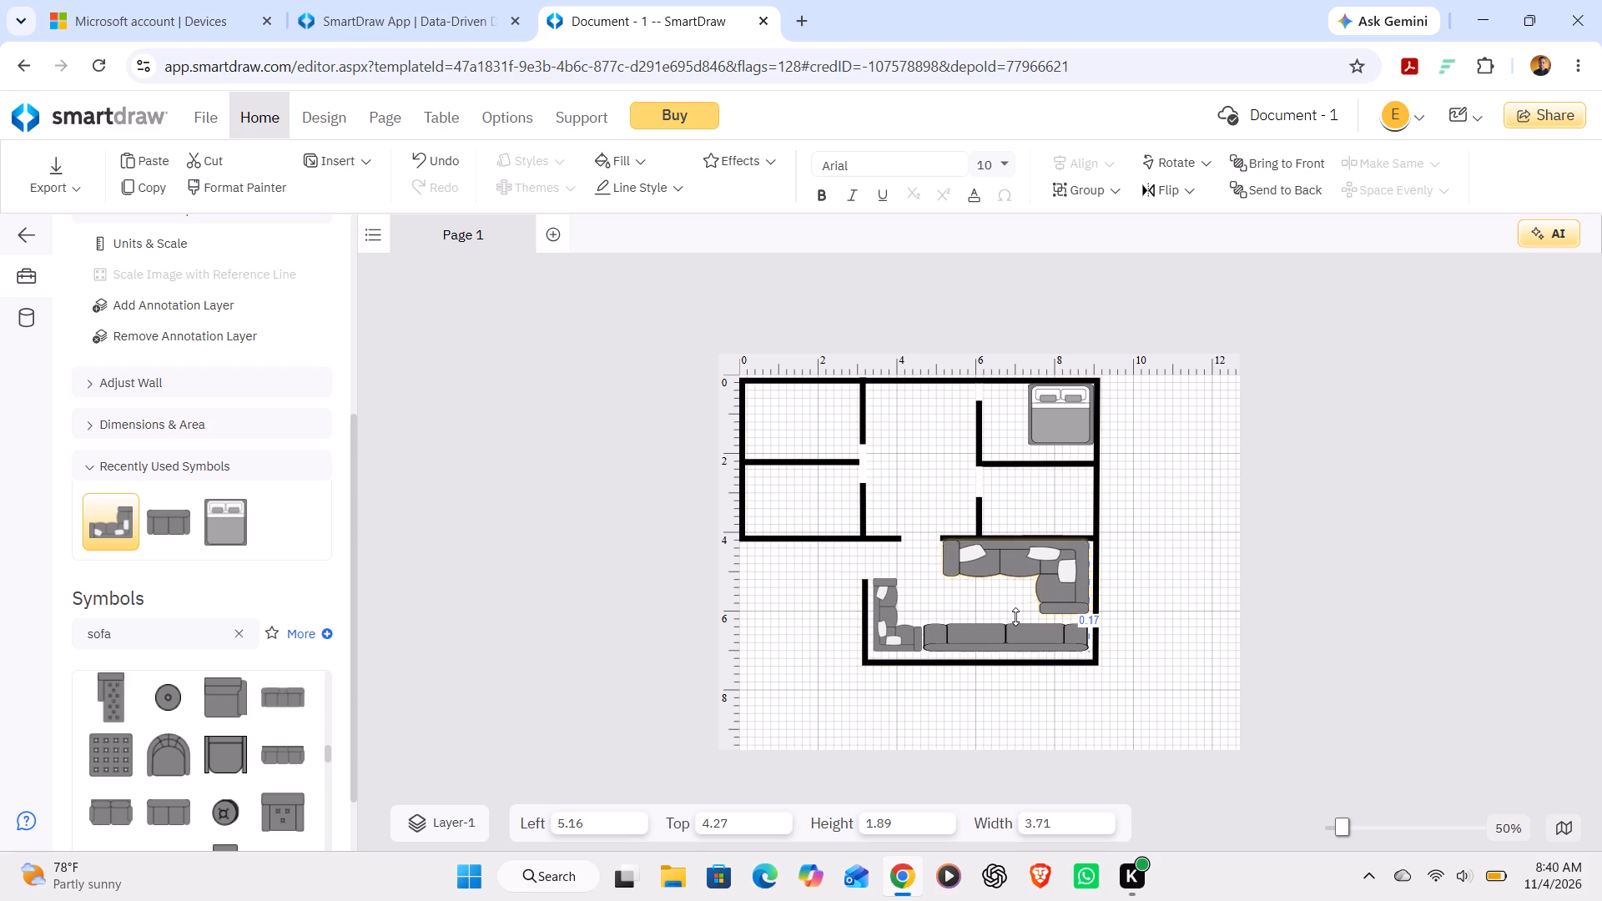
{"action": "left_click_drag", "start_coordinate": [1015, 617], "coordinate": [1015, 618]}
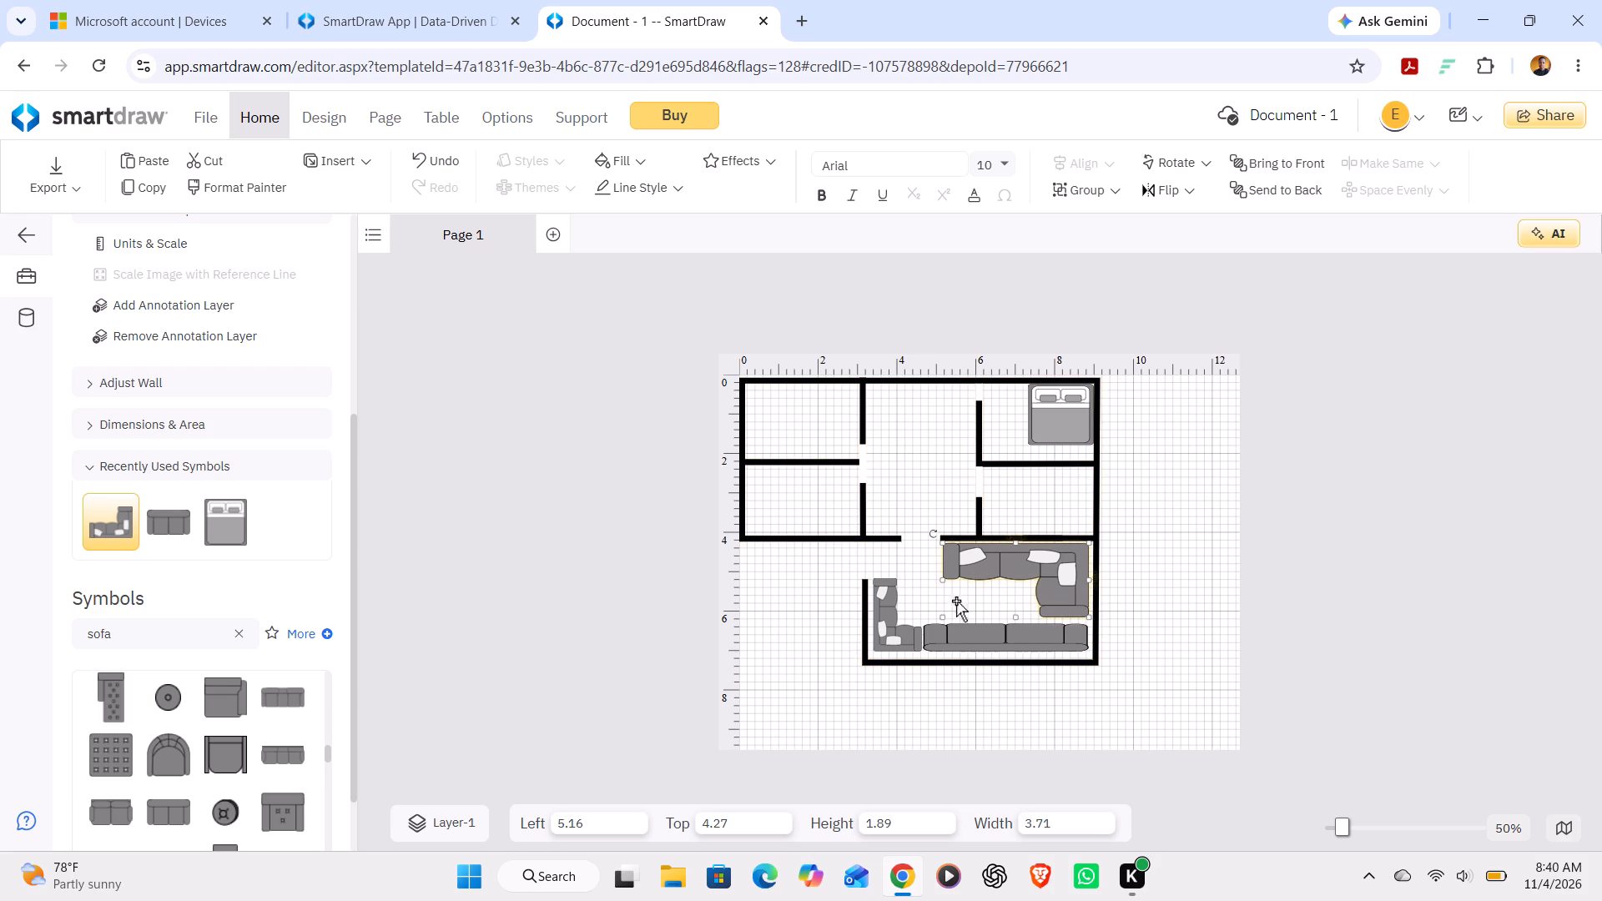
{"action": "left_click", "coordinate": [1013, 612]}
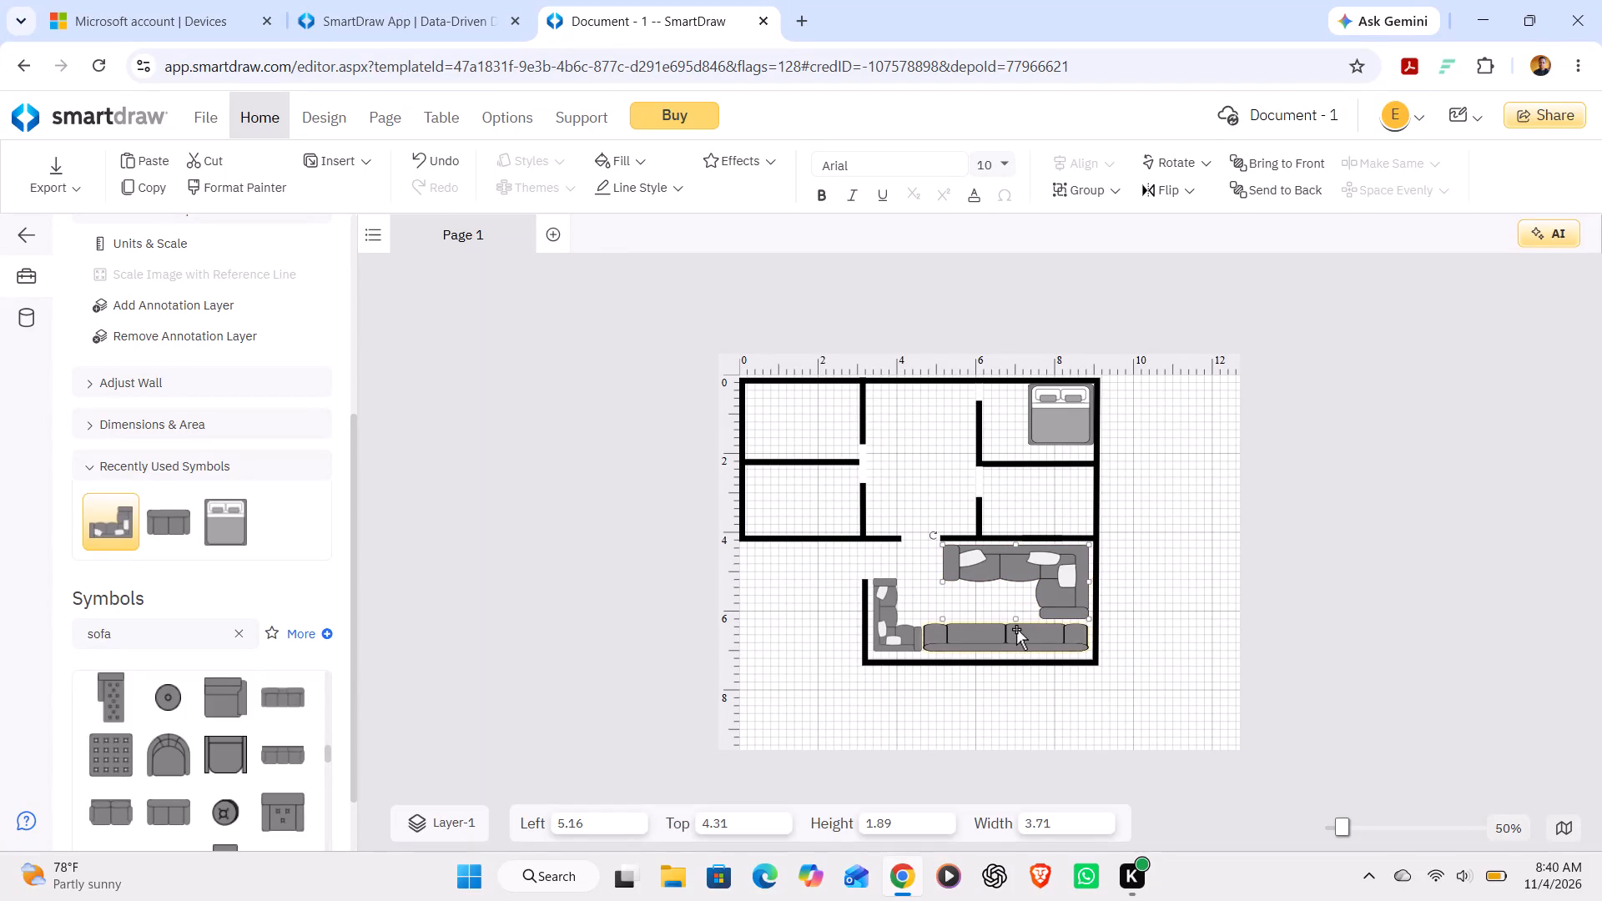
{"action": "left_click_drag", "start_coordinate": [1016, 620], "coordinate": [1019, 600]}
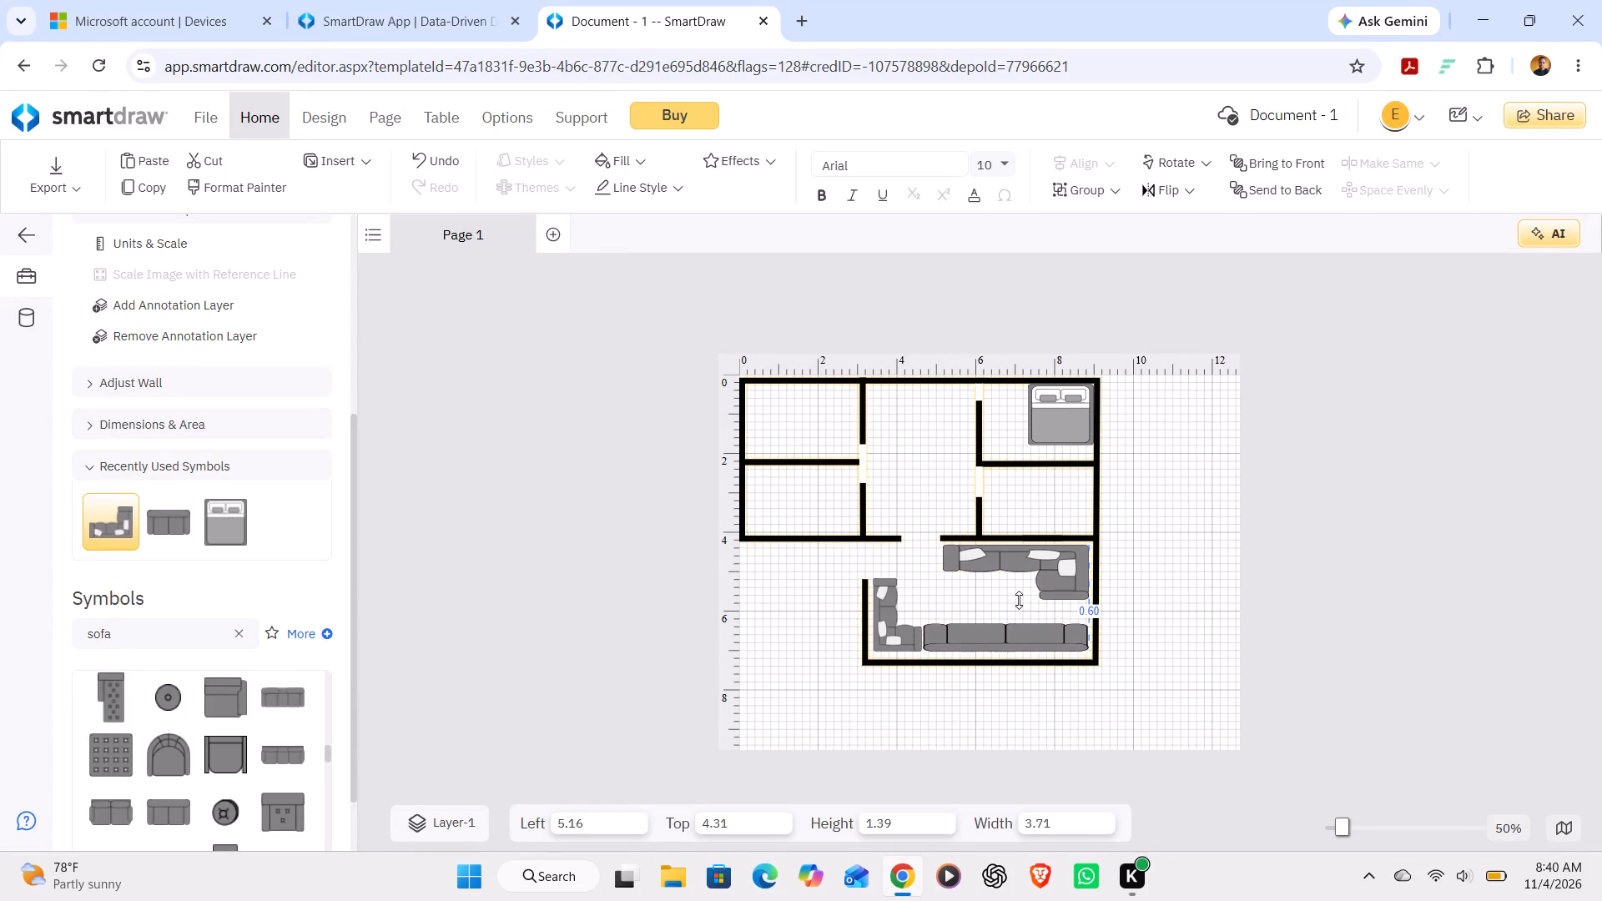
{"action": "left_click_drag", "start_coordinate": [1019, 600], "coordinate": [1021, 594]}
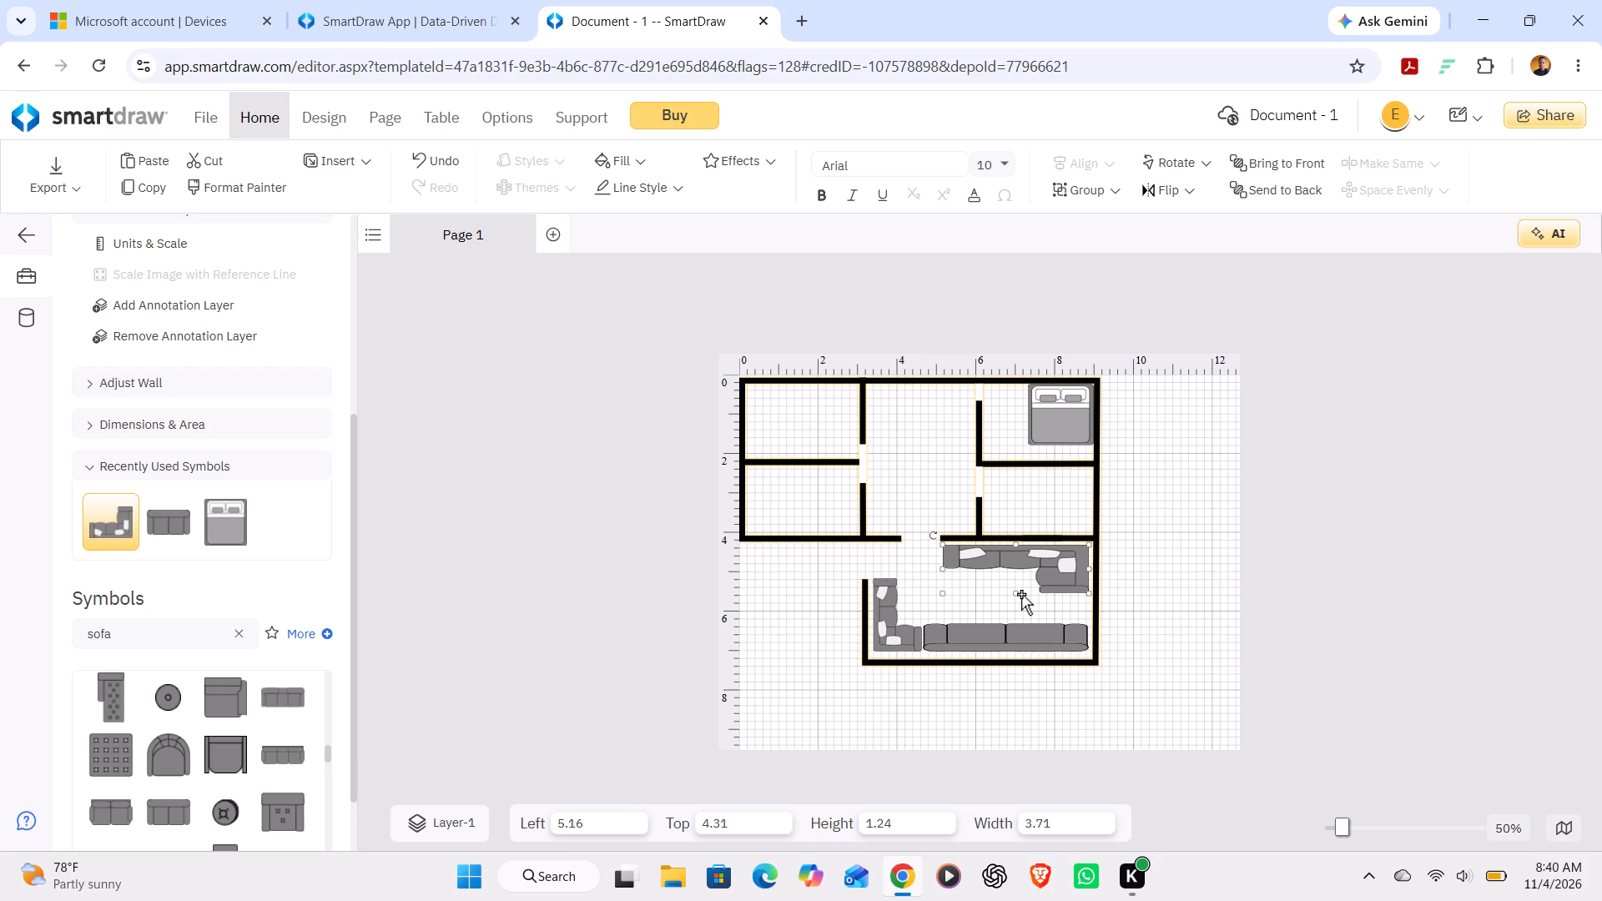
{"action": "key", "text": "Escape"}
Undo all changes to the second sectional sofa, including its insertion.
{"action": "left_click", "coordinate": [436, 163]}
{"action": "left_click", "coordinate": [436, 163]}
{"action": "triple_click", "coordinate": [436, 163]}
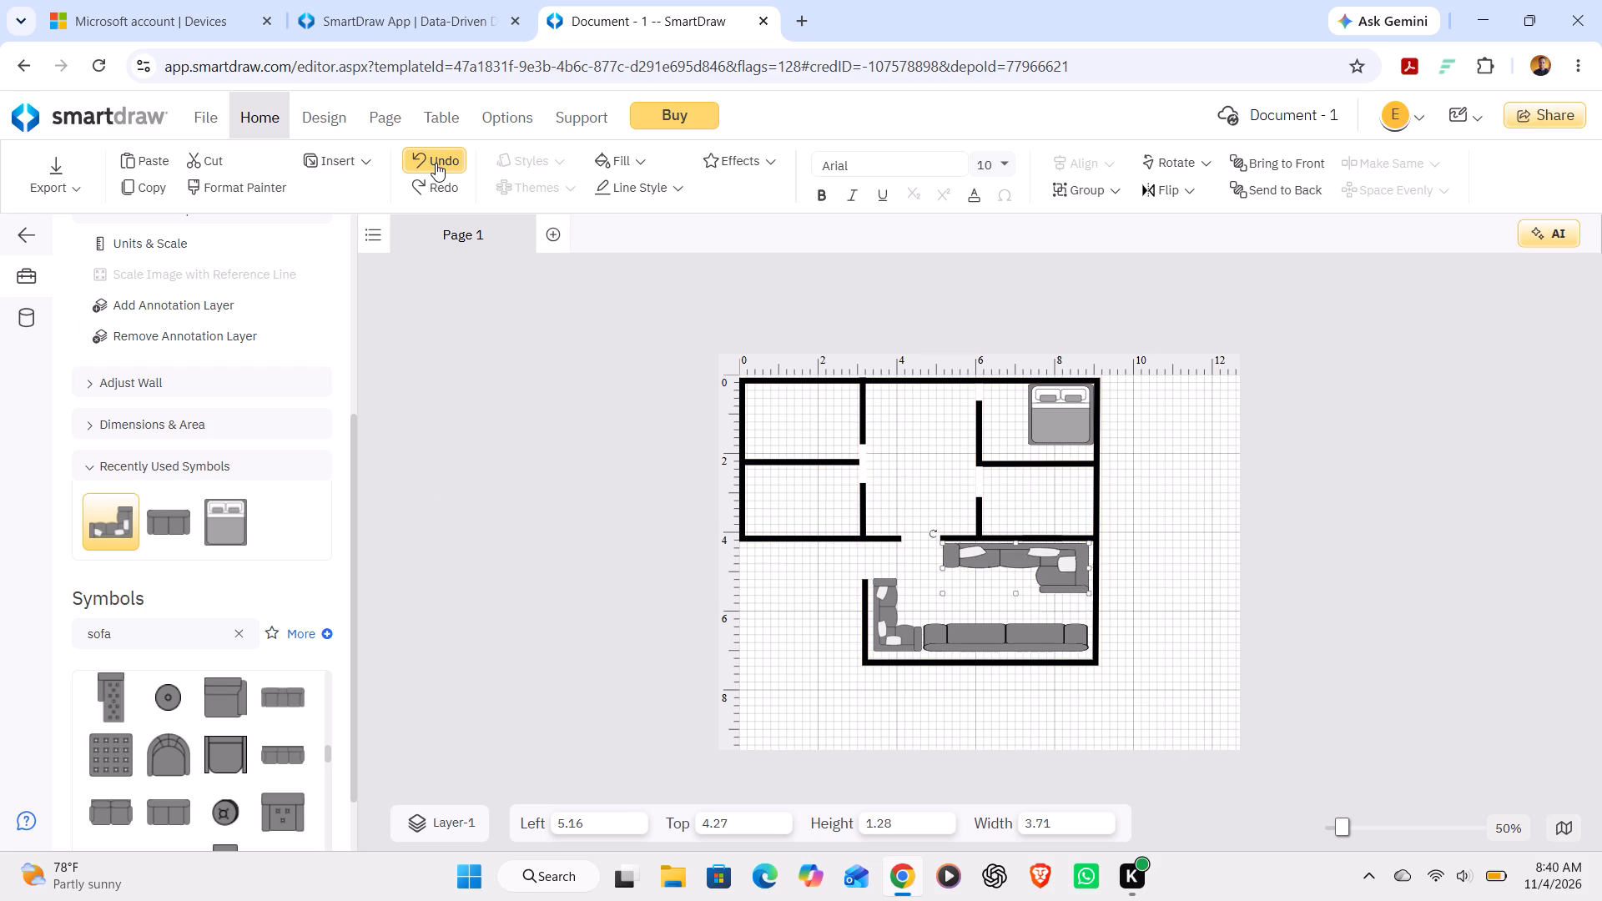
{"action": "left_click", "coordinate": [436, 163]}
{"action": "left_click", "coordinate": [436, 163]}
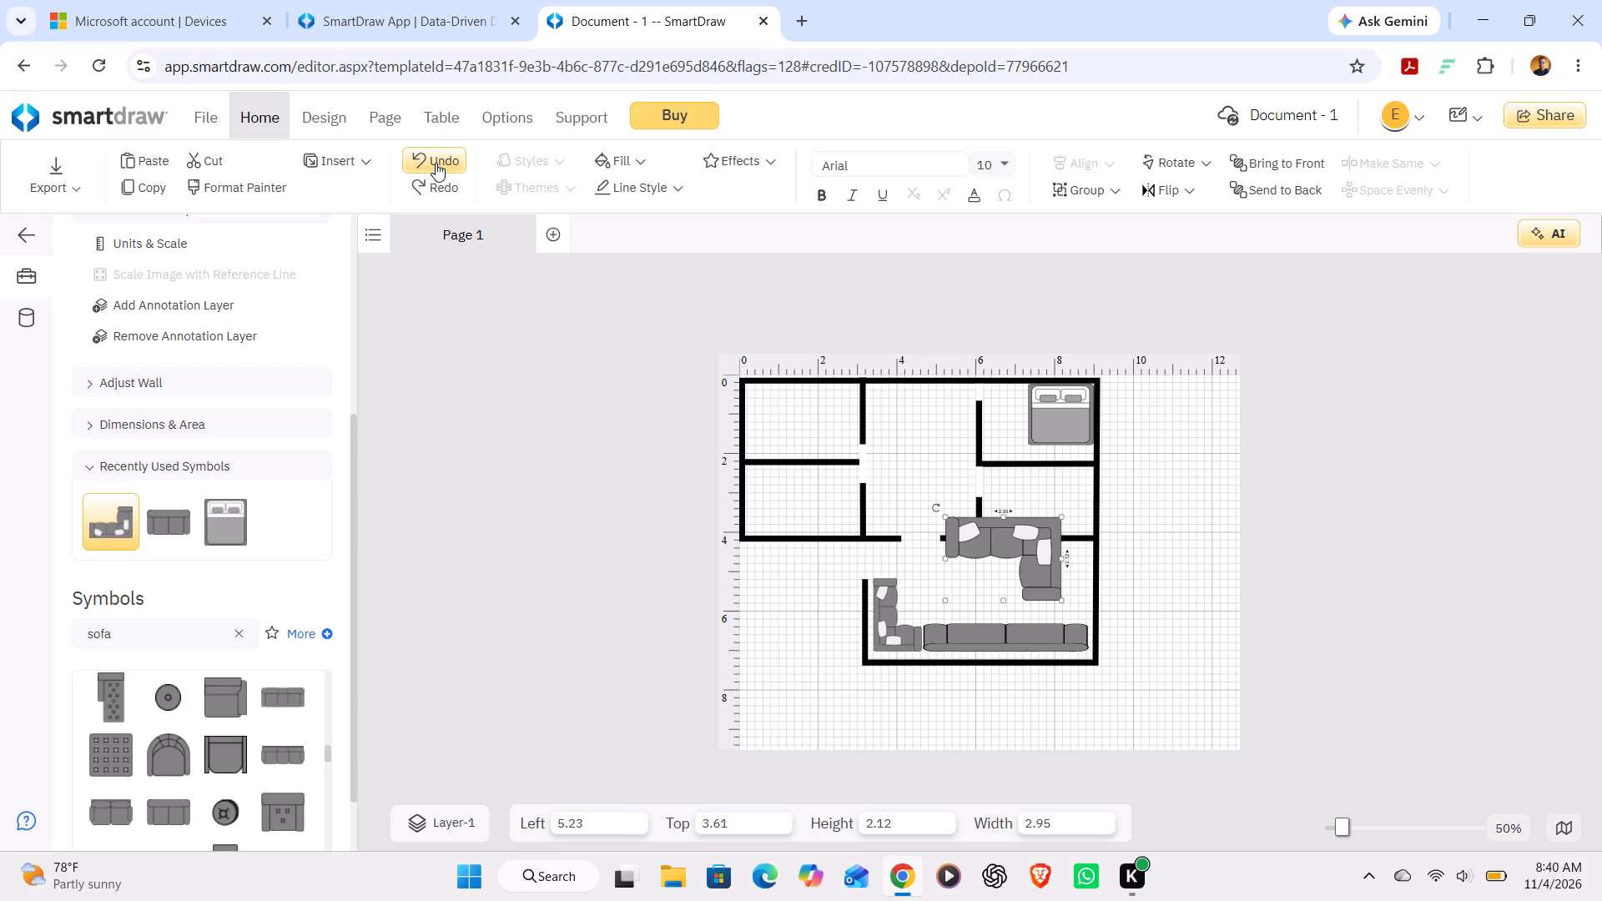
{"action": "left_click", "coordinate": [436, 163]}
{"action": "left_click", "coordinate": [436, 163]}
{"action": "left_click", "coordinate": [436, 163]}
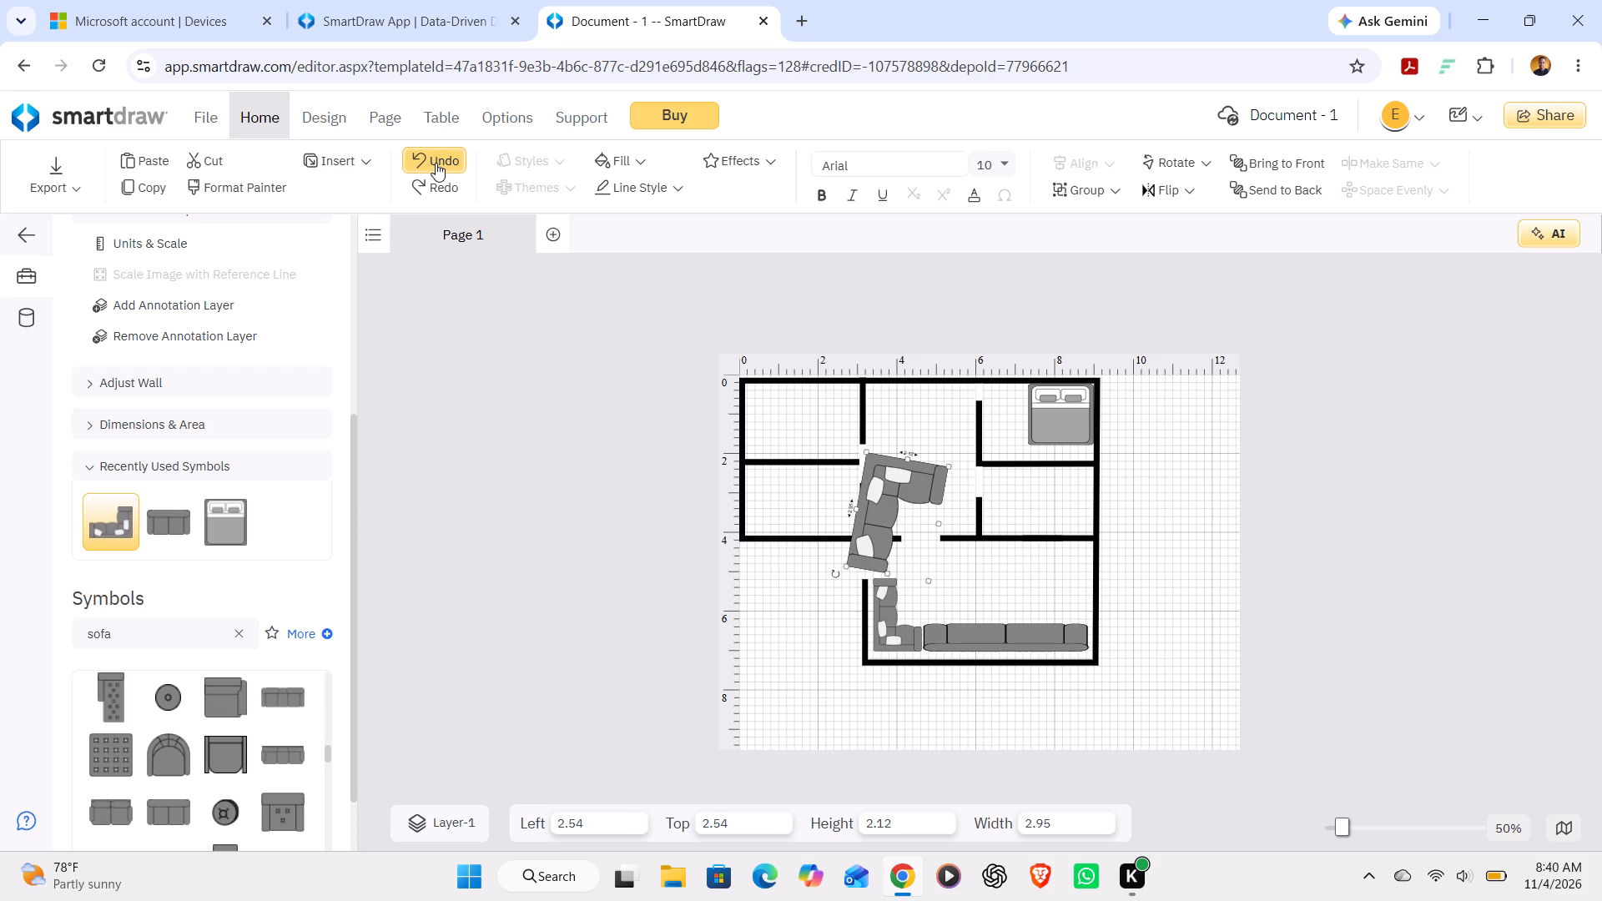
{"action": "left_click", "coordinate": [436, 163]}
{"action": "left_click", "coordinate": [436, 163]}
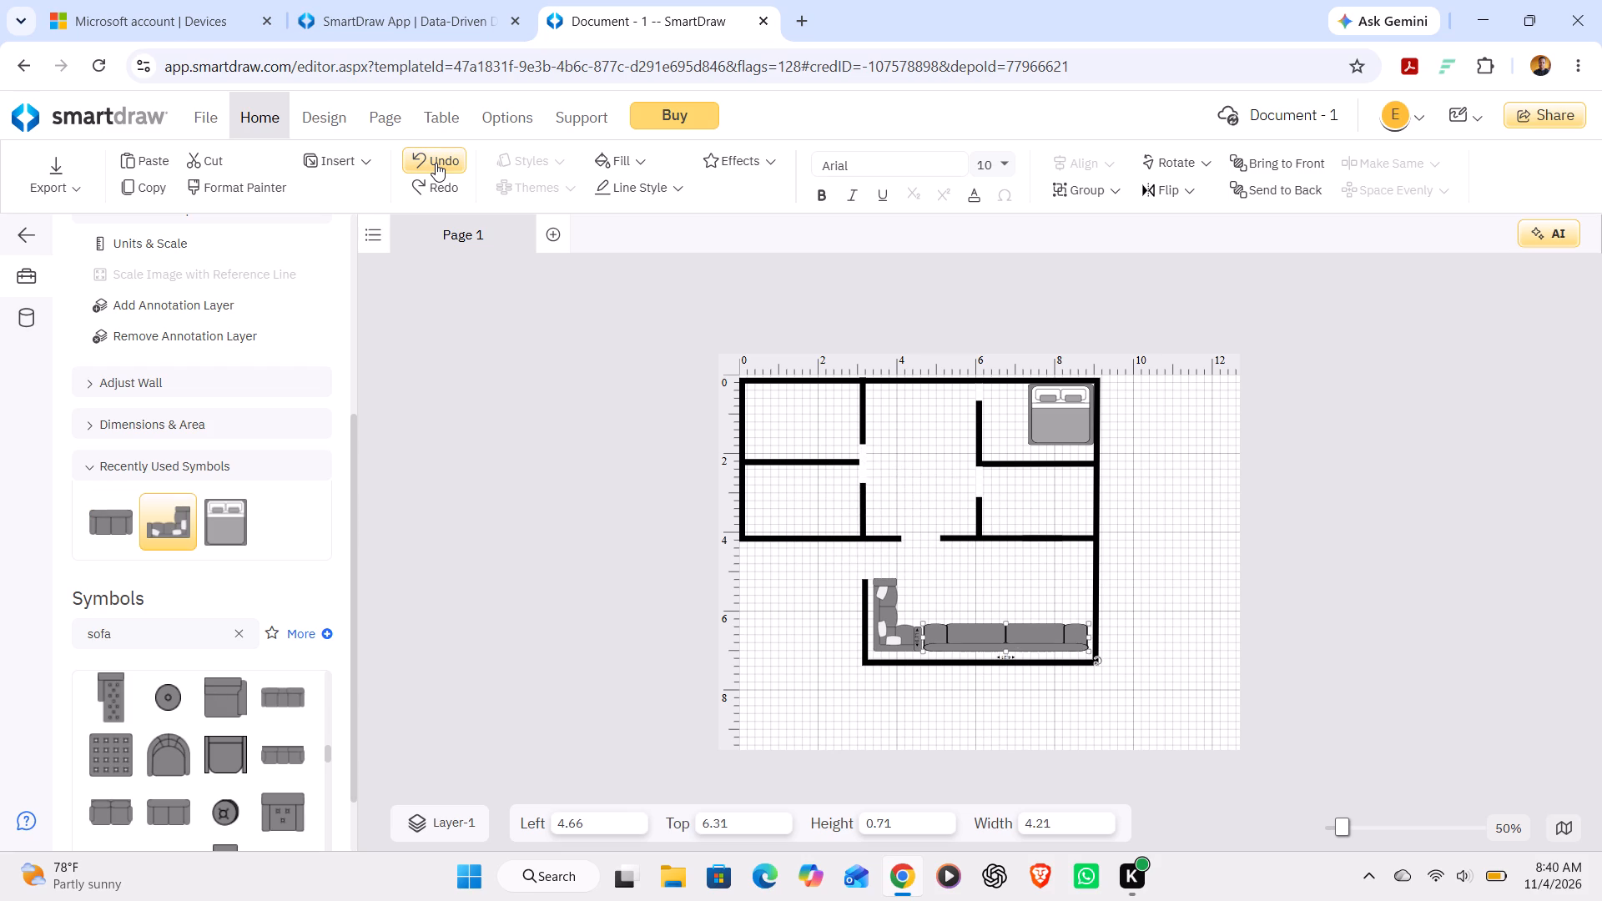
Add a second Loveseat along the bottom room's upper wall, at about 5.14 left and 4.31 top, sized about 3.73 wide by 0.69 high.
{"action": "double_click", "coordinate": [119, 514]}
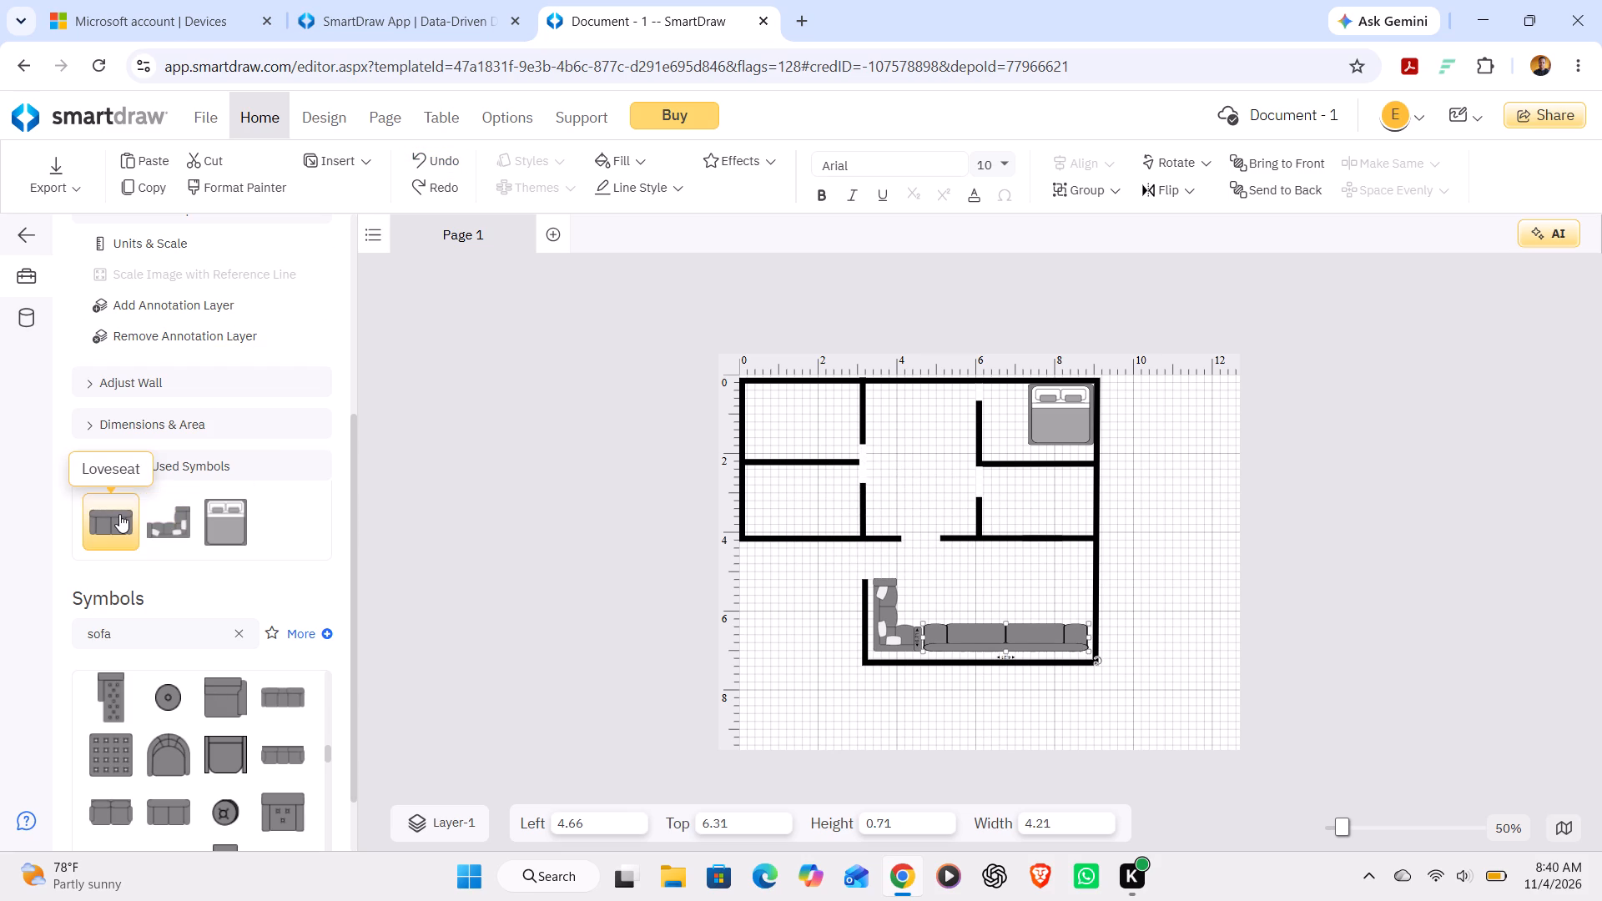
{"action": "left_click_drag", "start_coordinate": [897, 520], "coordinate": [978, 566]}
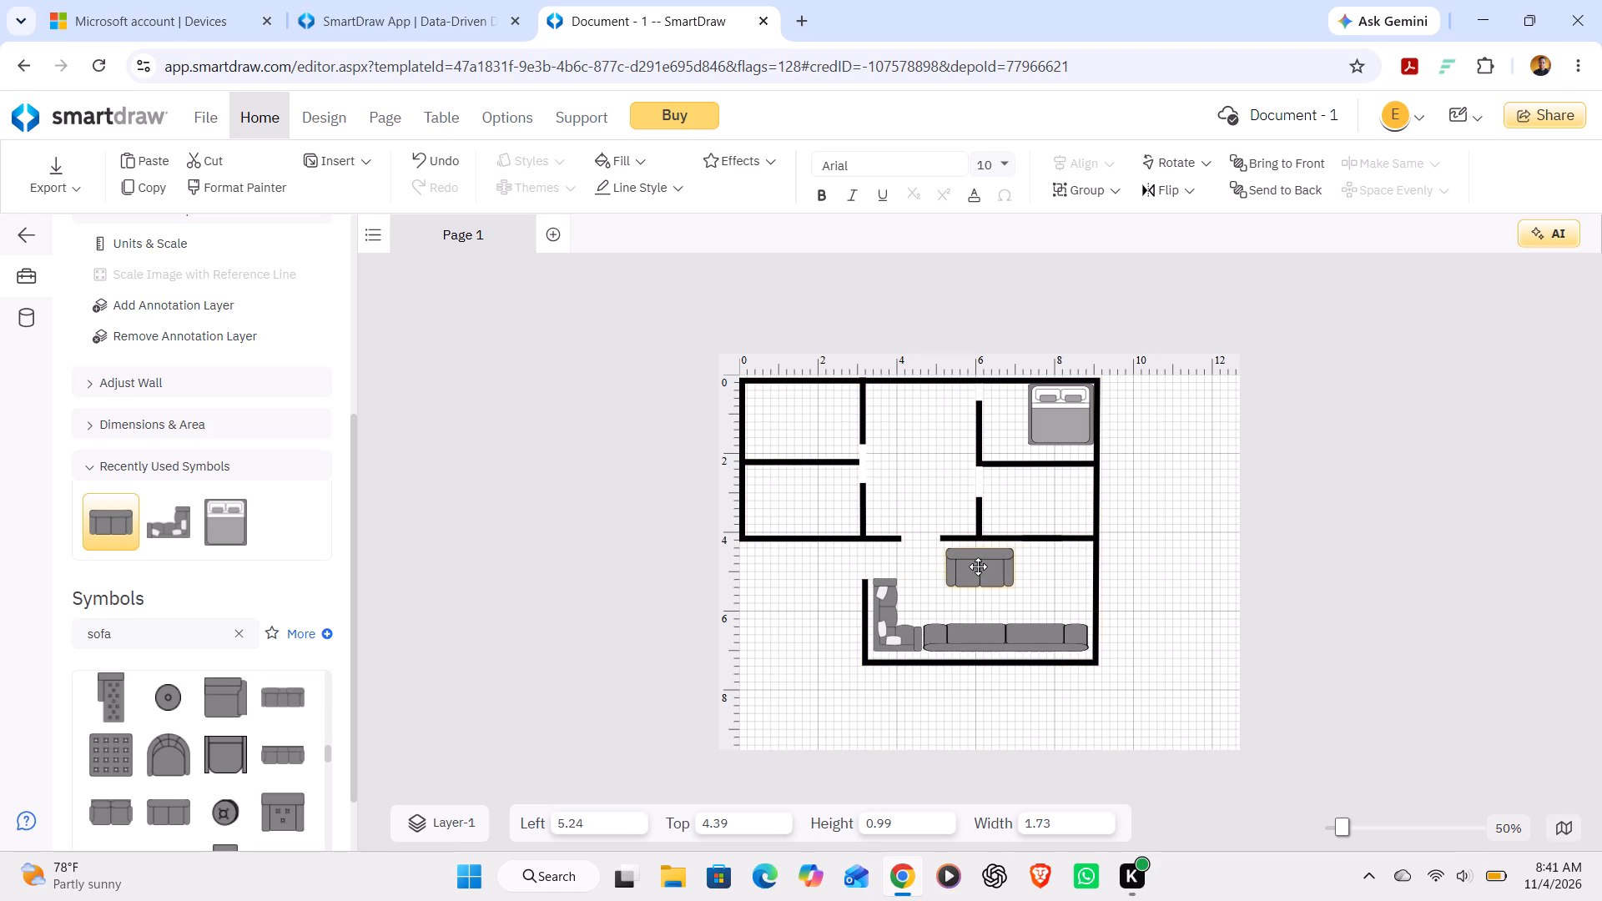
{"action": "left_click_drag", "start_coordinate": [978, 566], "coordinate": [974, 564]}
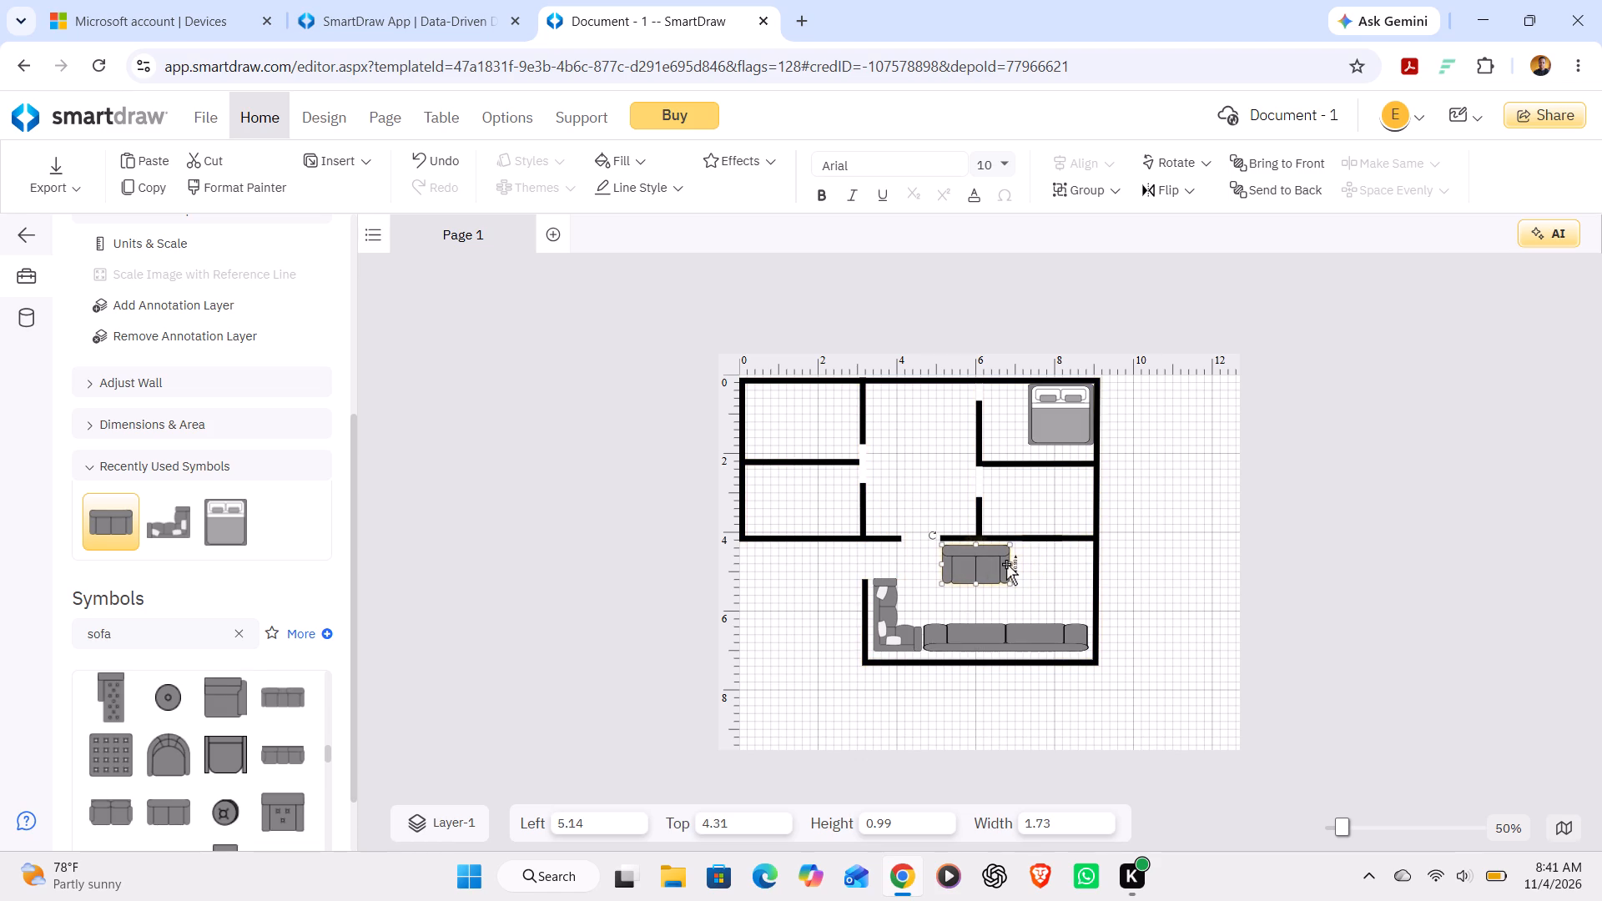
{"action": "left_click_drag", "start_coordinate": [1011, 565], "coordinate": [1087, 565]}
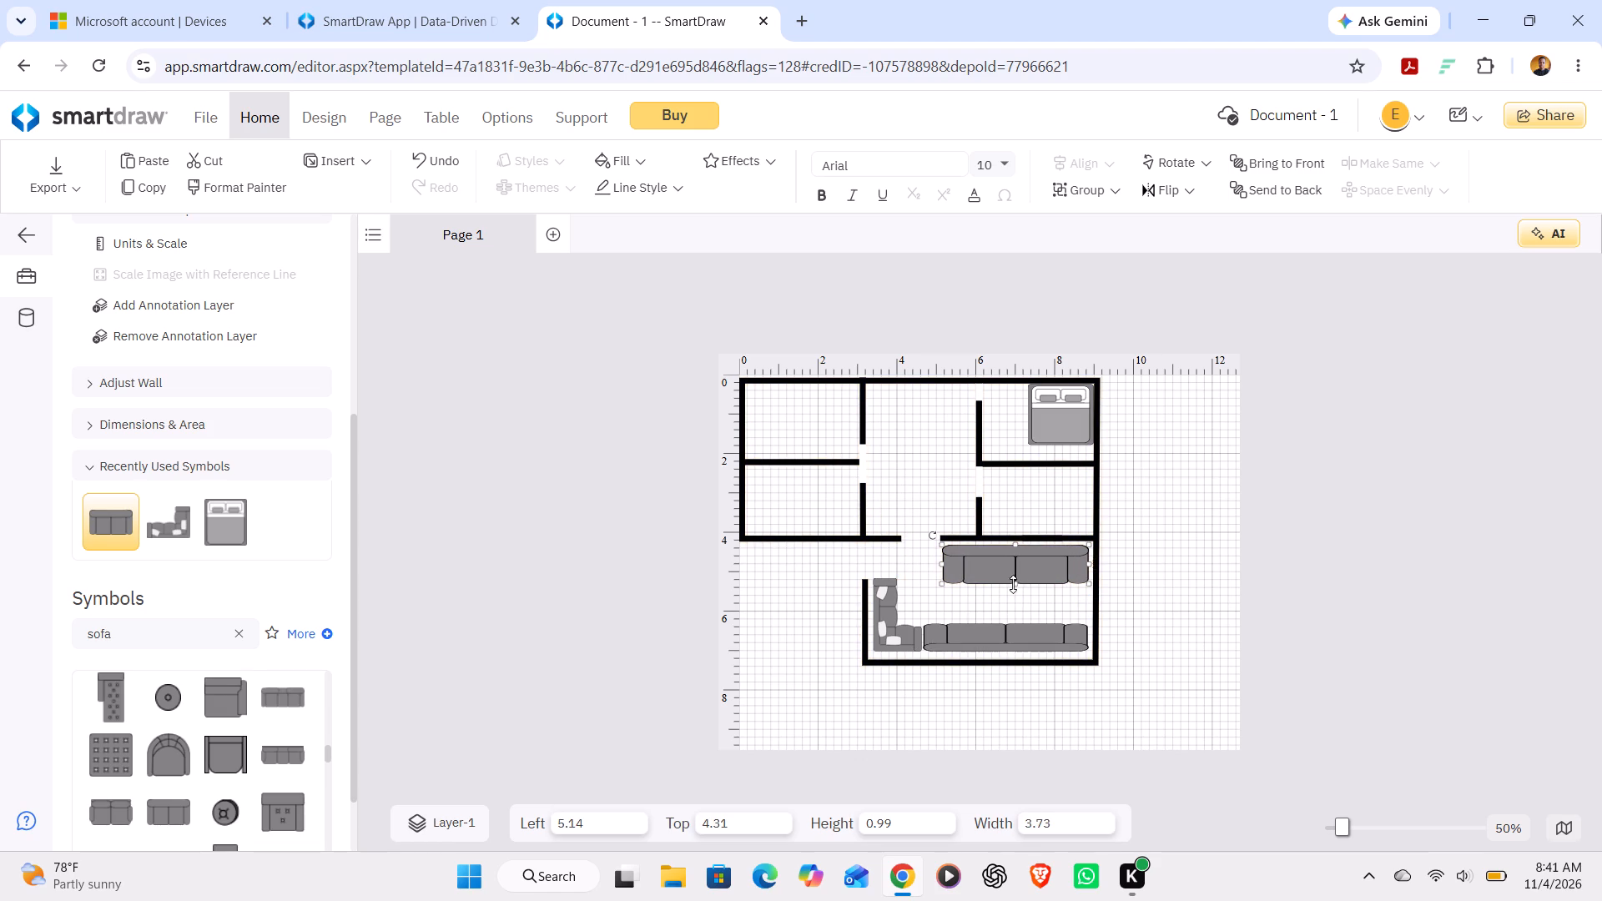
{"action": "left_click_drag", "start_coordinate": [1015, 584], "coordinate": [1015, 572]}
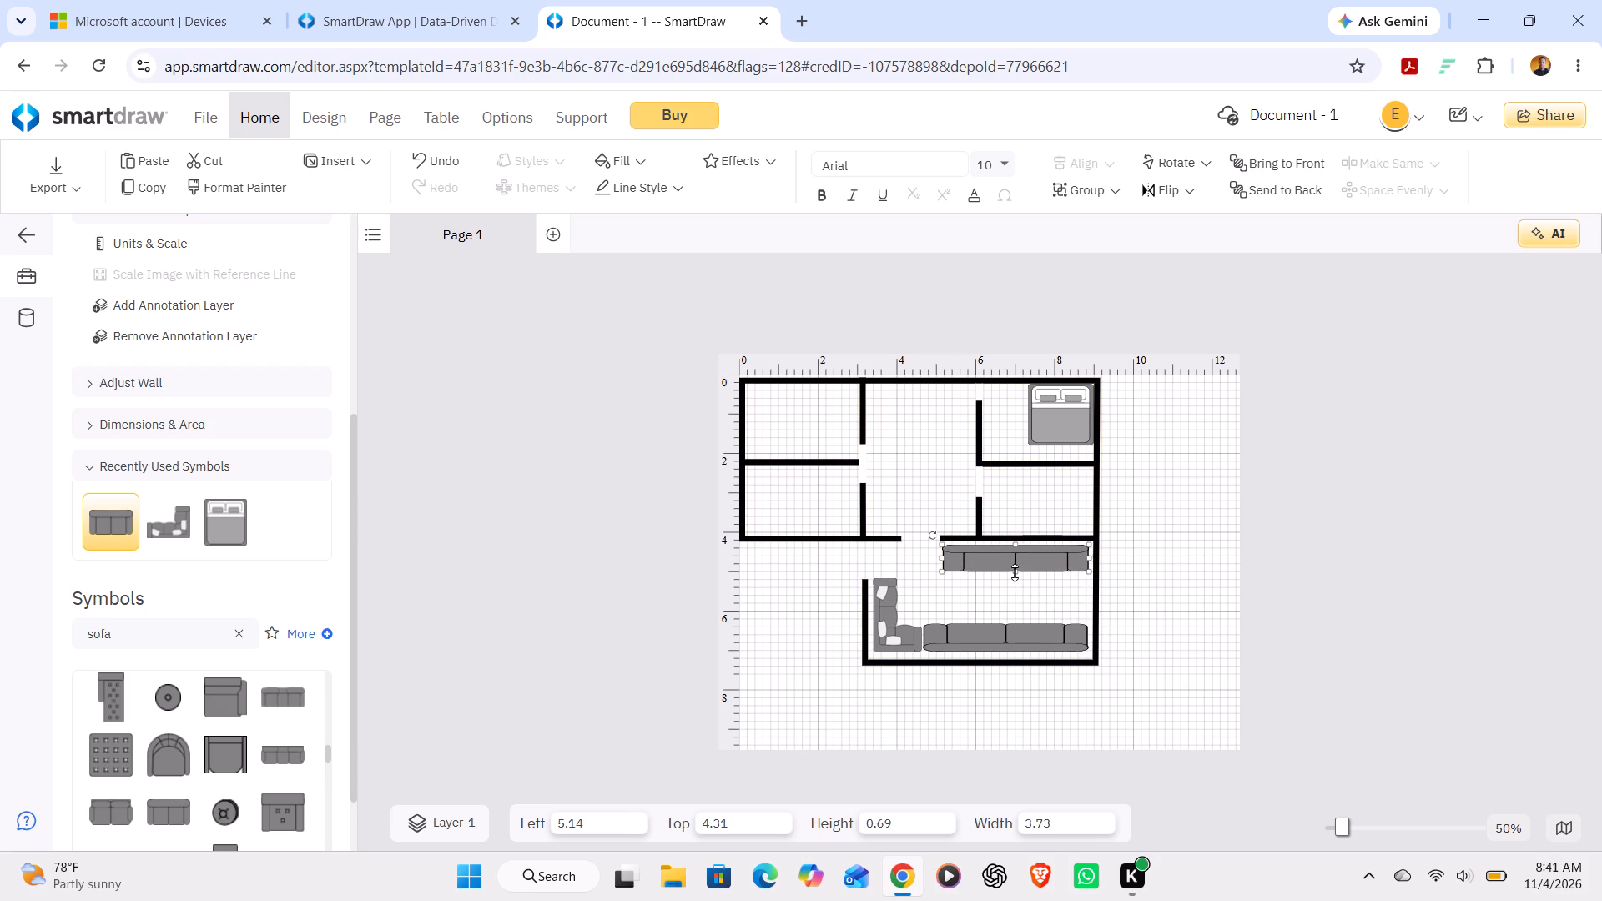
{"action": "left_click", "coordinate": [1001, 607]}
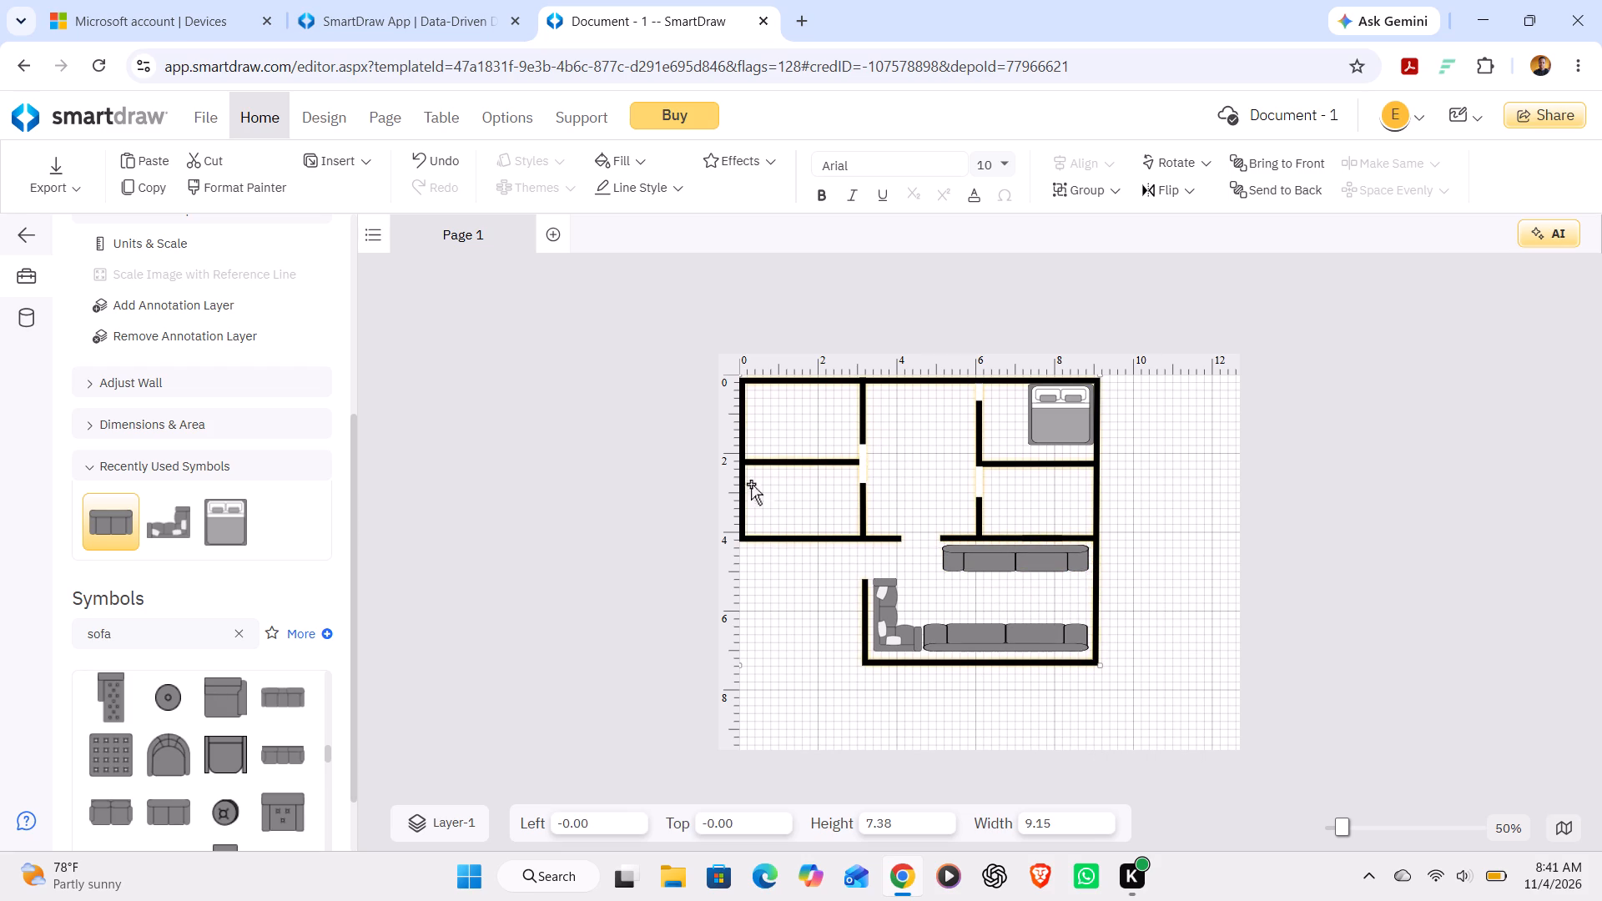
Search the symbol library for "kitchen".
{"action": "left_click", "coordinate": [239, 637]}
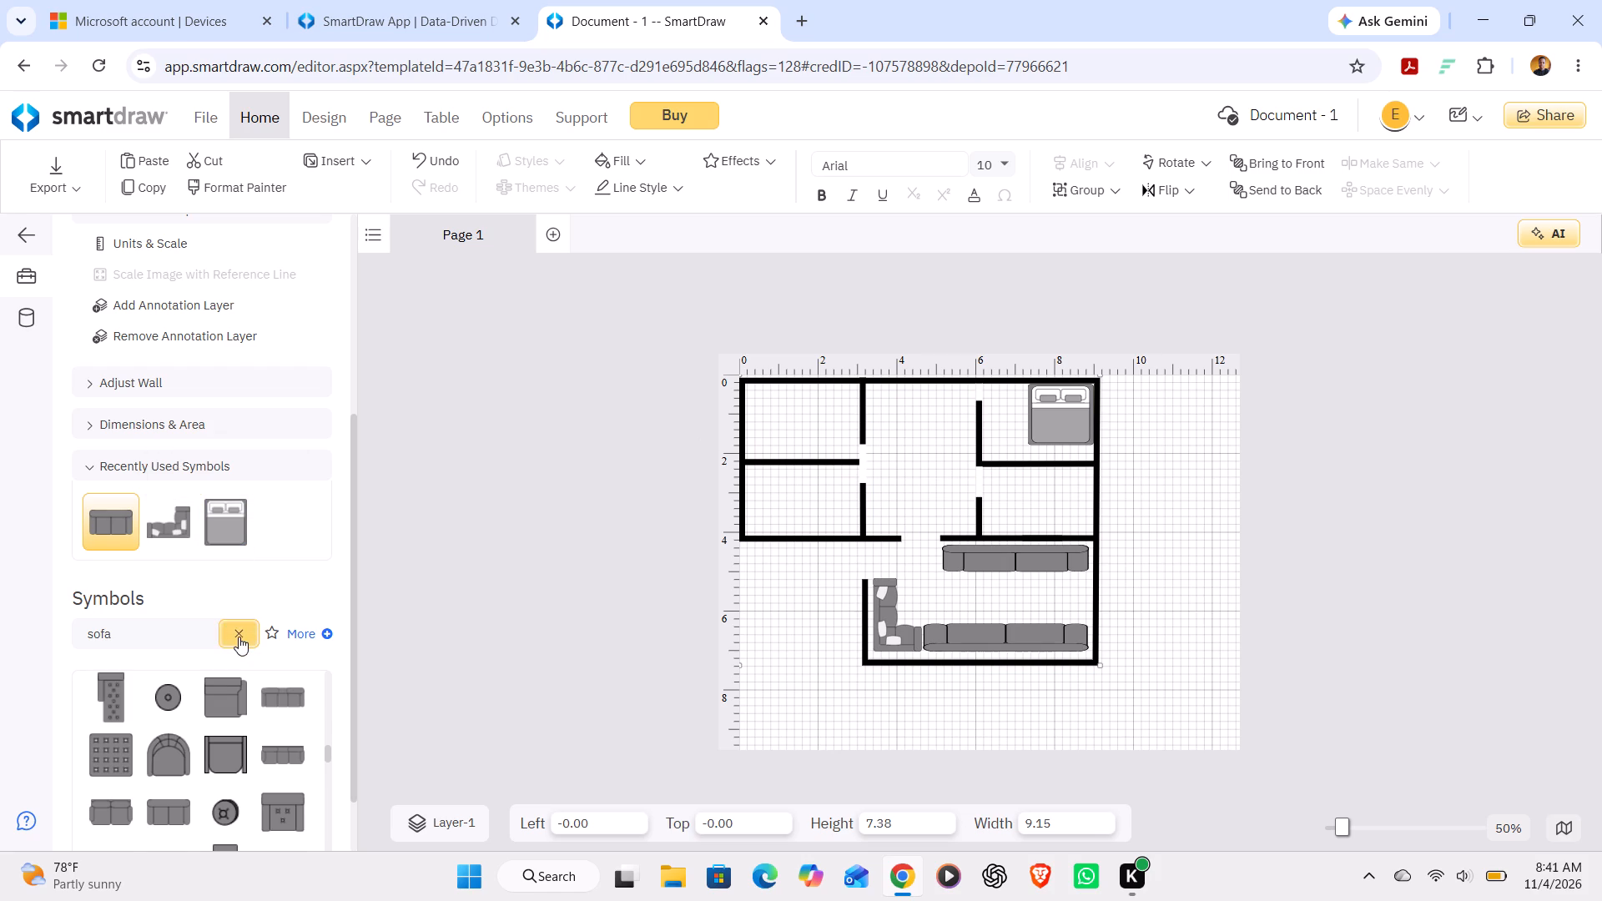
{"action": "type", "text": "kitchen"}
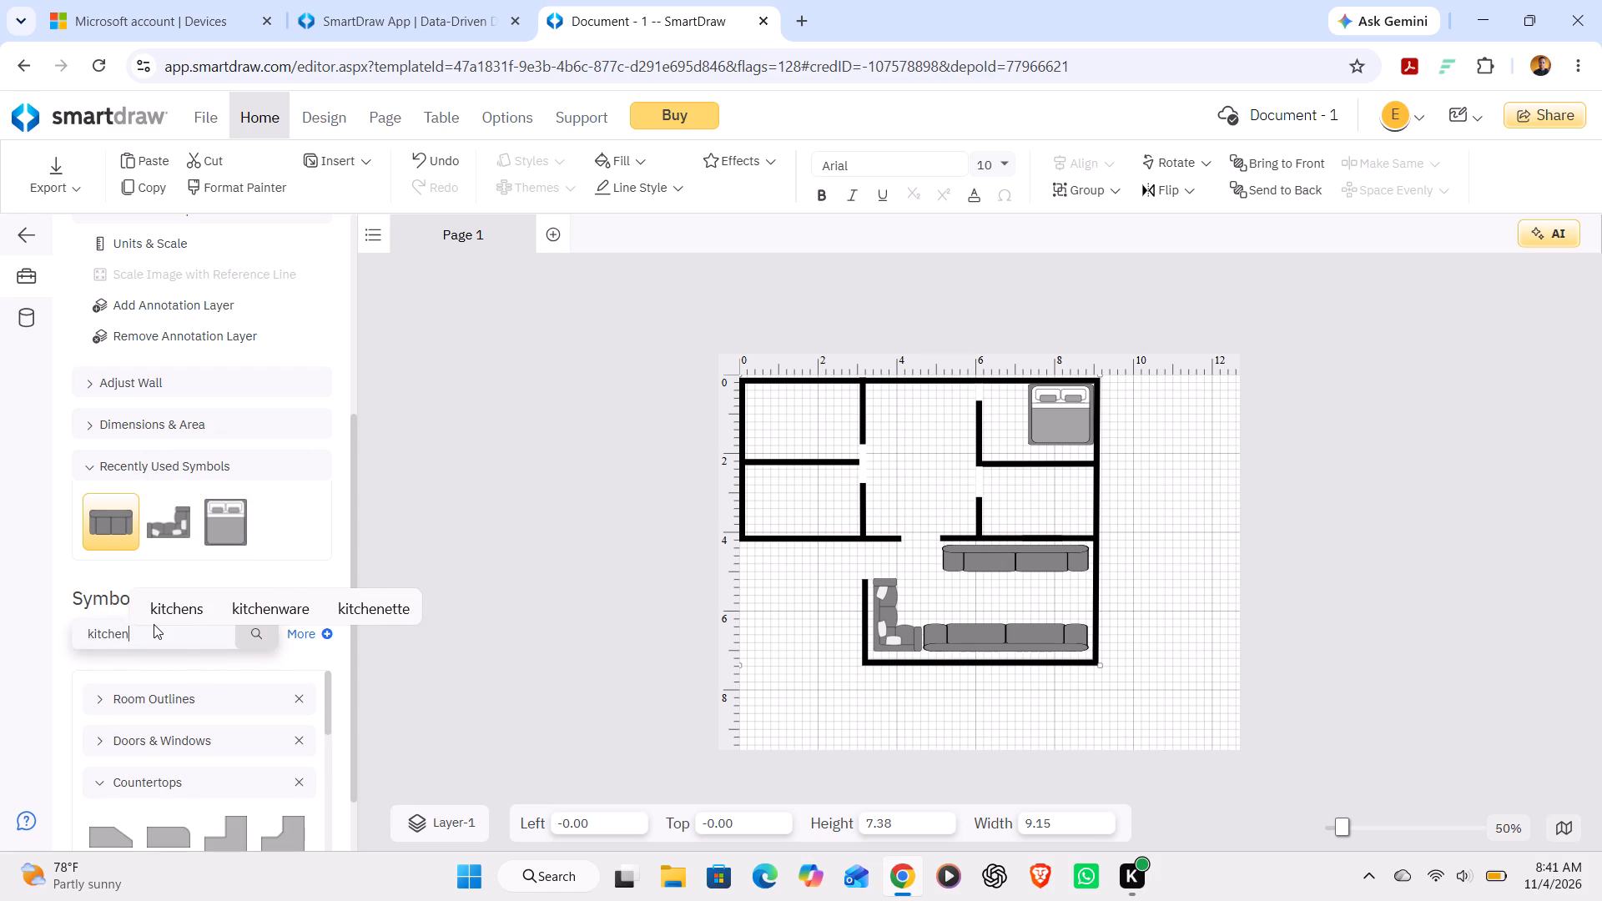
{"action": "key", "text": "Return"}
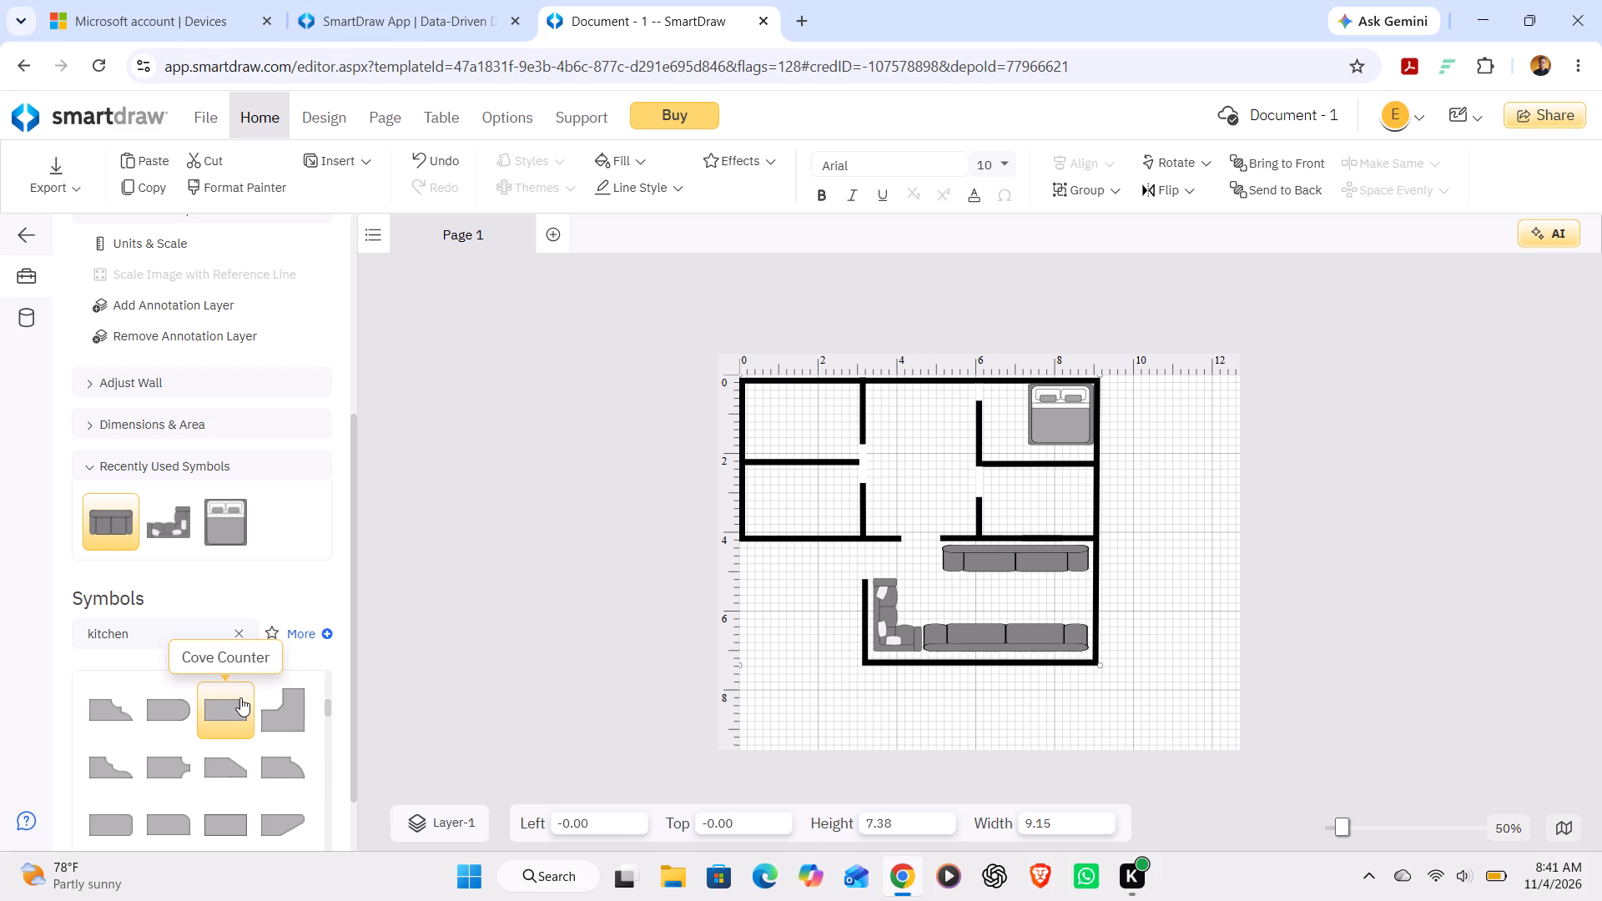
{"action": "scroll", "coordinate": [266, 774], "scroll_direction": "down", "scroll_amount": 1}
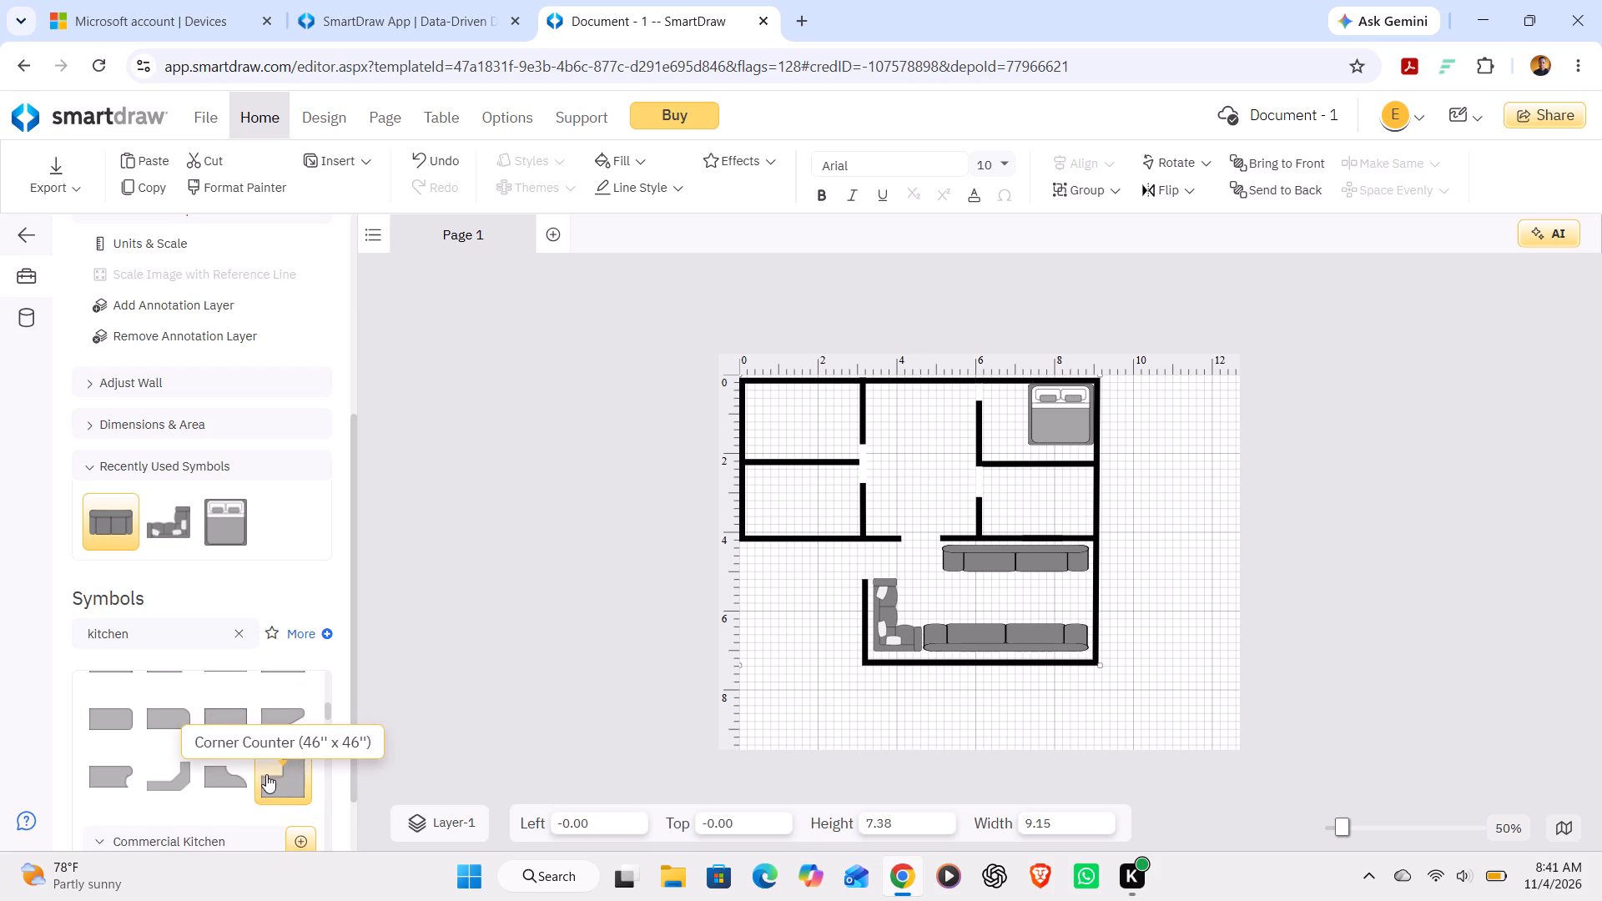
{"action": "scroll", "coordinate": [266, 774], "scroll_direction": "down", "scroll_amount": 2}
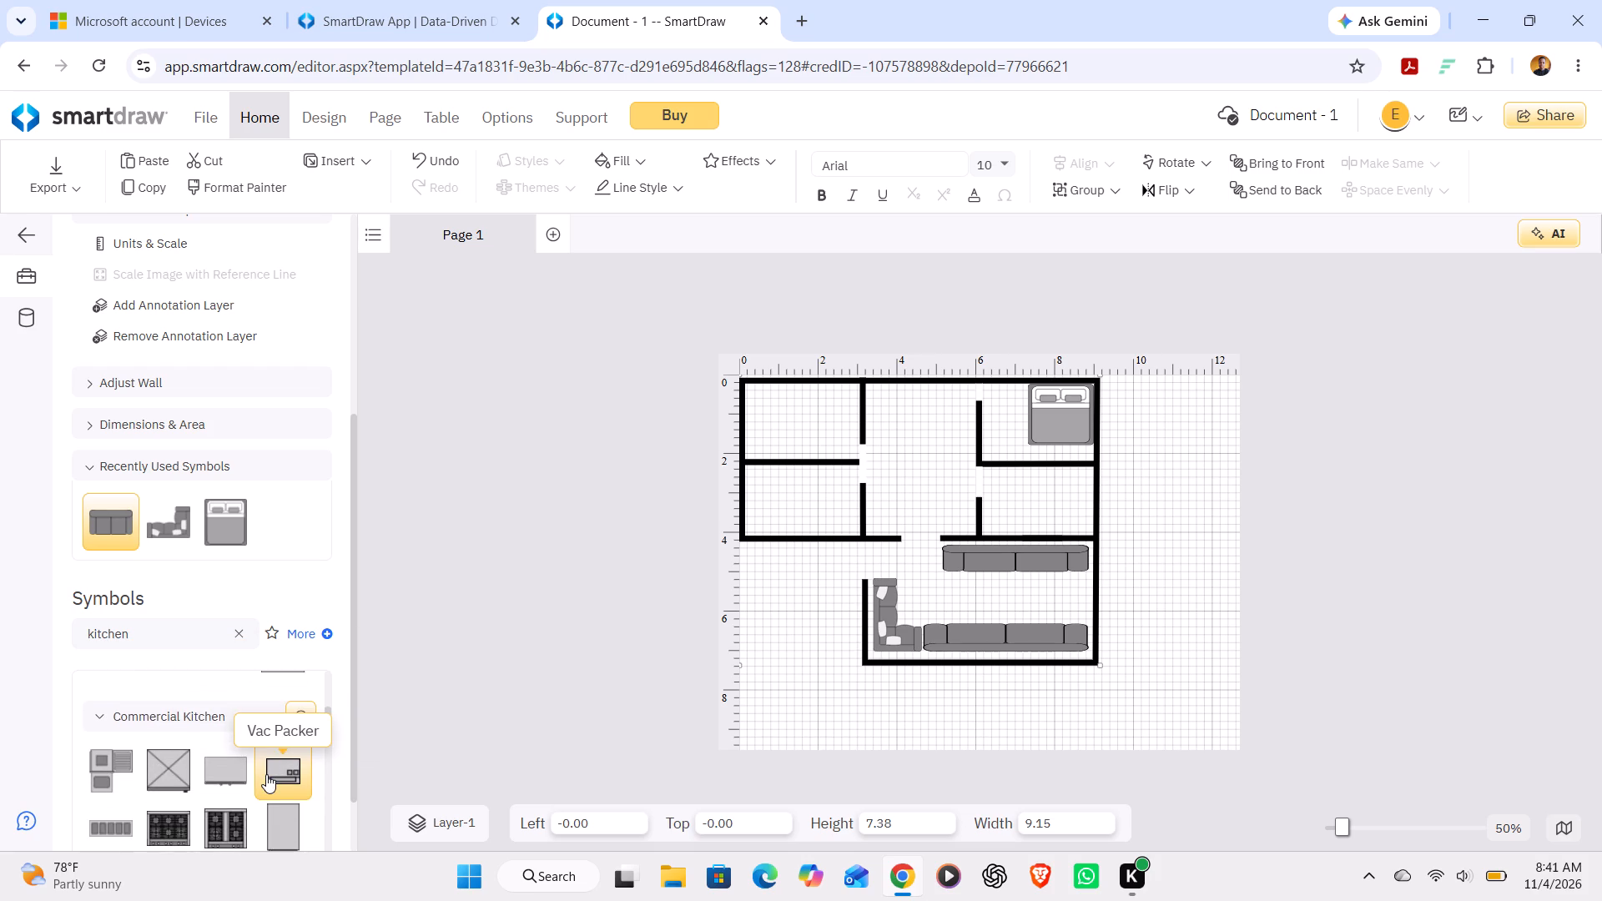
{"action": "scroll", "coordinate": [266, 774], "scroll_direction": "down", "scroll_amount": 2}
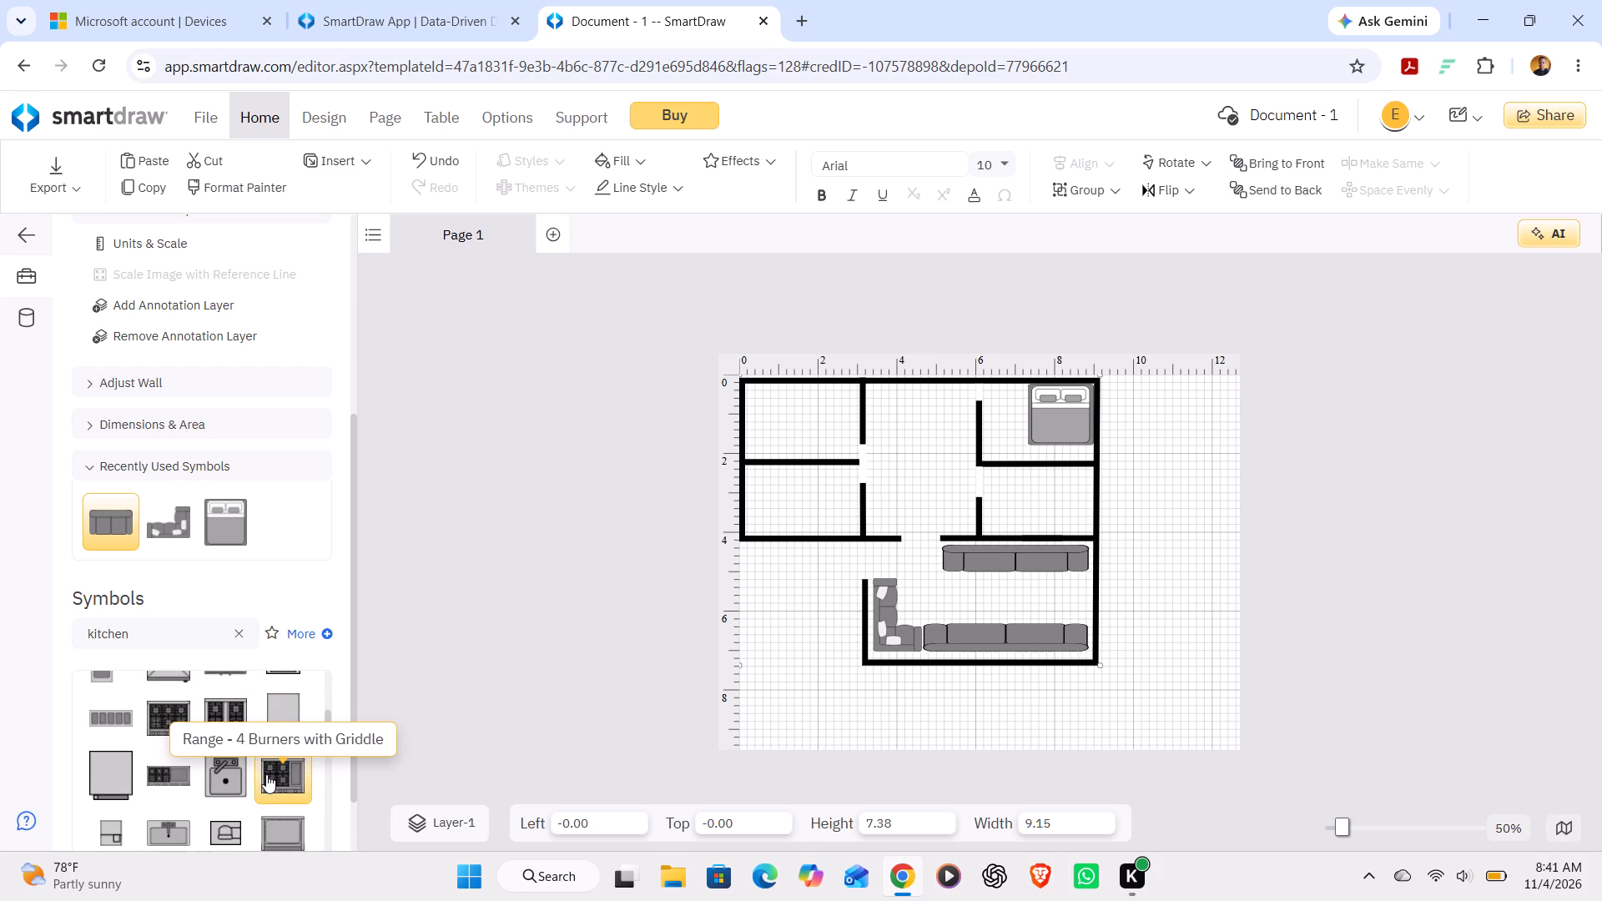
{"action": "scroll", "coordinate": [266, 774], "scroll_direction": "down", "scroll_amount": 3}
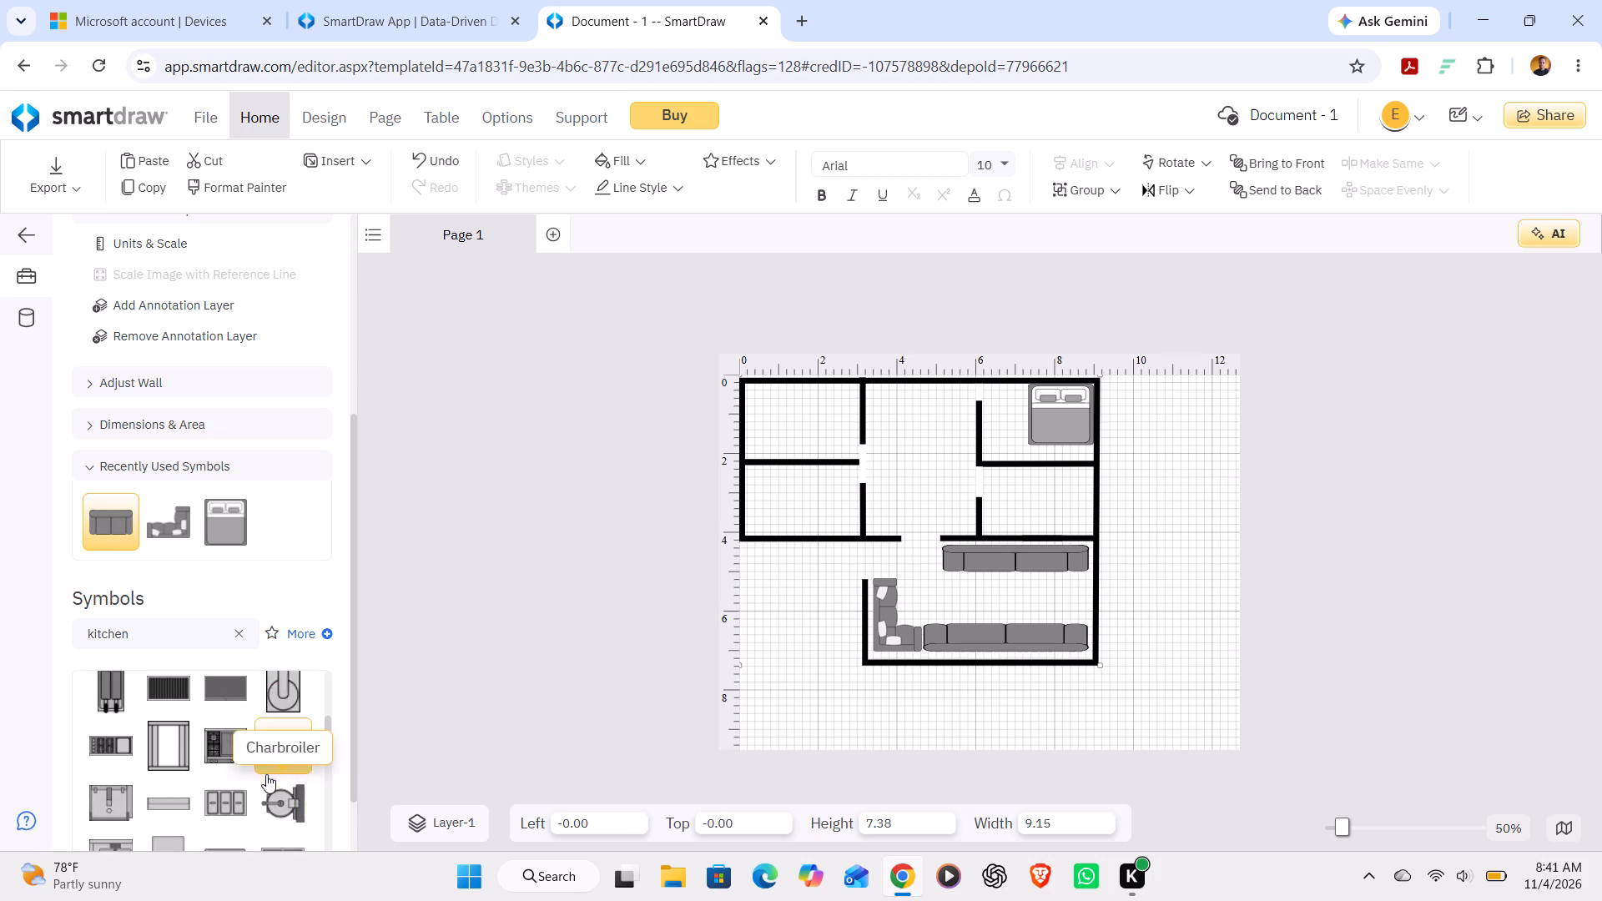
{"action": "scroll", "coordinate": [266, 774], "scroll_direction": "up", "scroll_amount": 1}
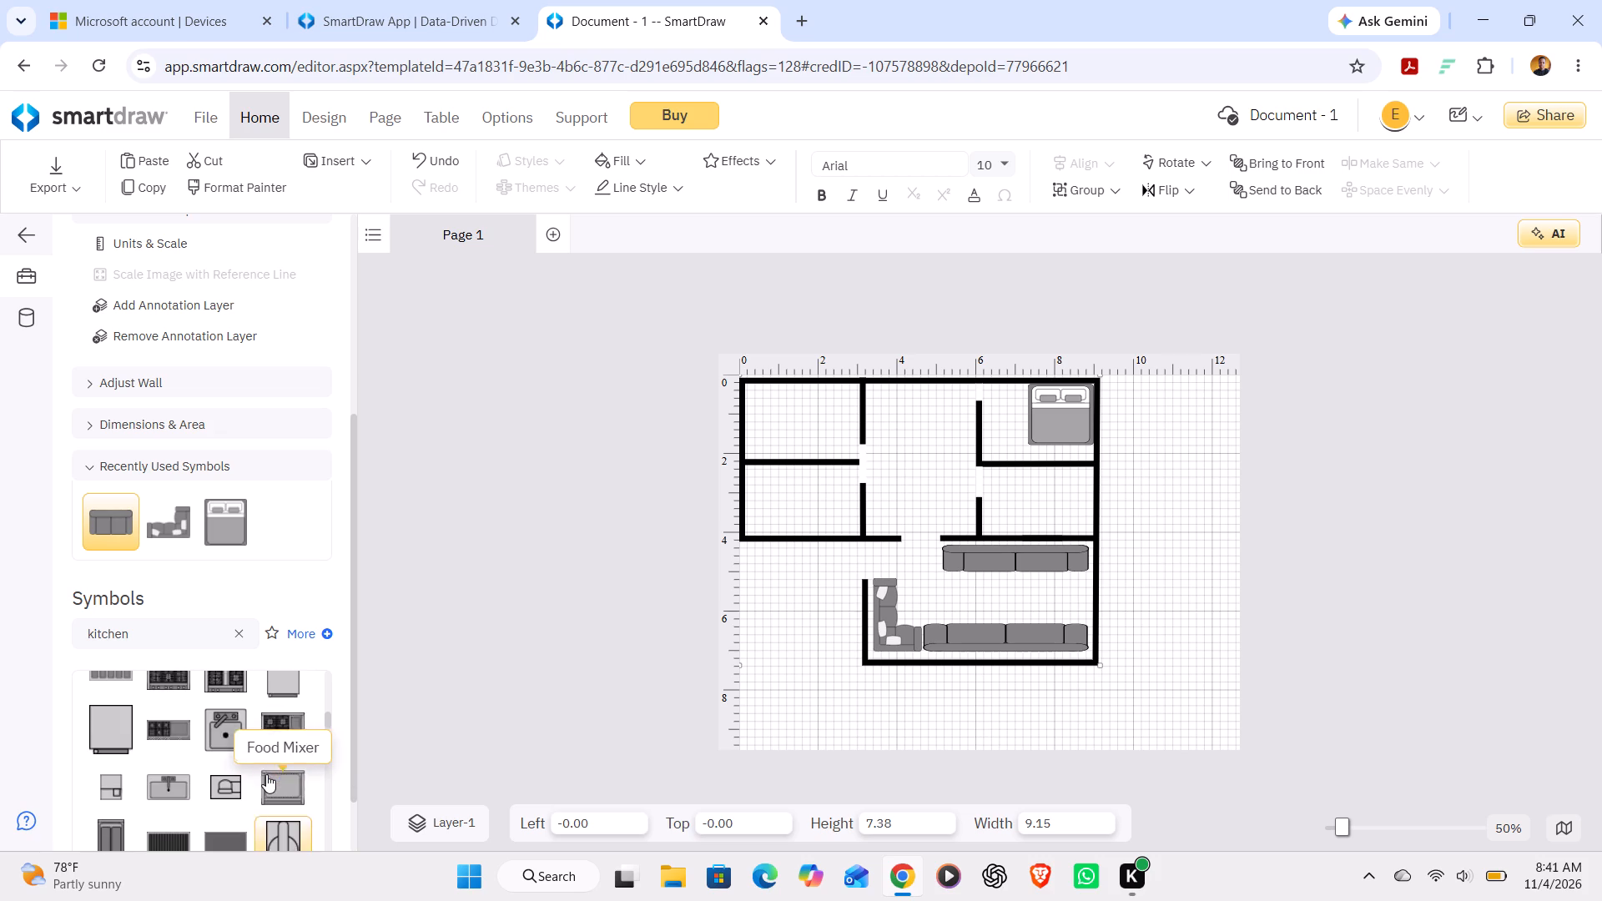
Add a Bed with Bedframe in the lower of the two left rooms, sized about 1.30 wide by 1.43 high.
{"action": "left_click", "coordinate": [243, 509]}
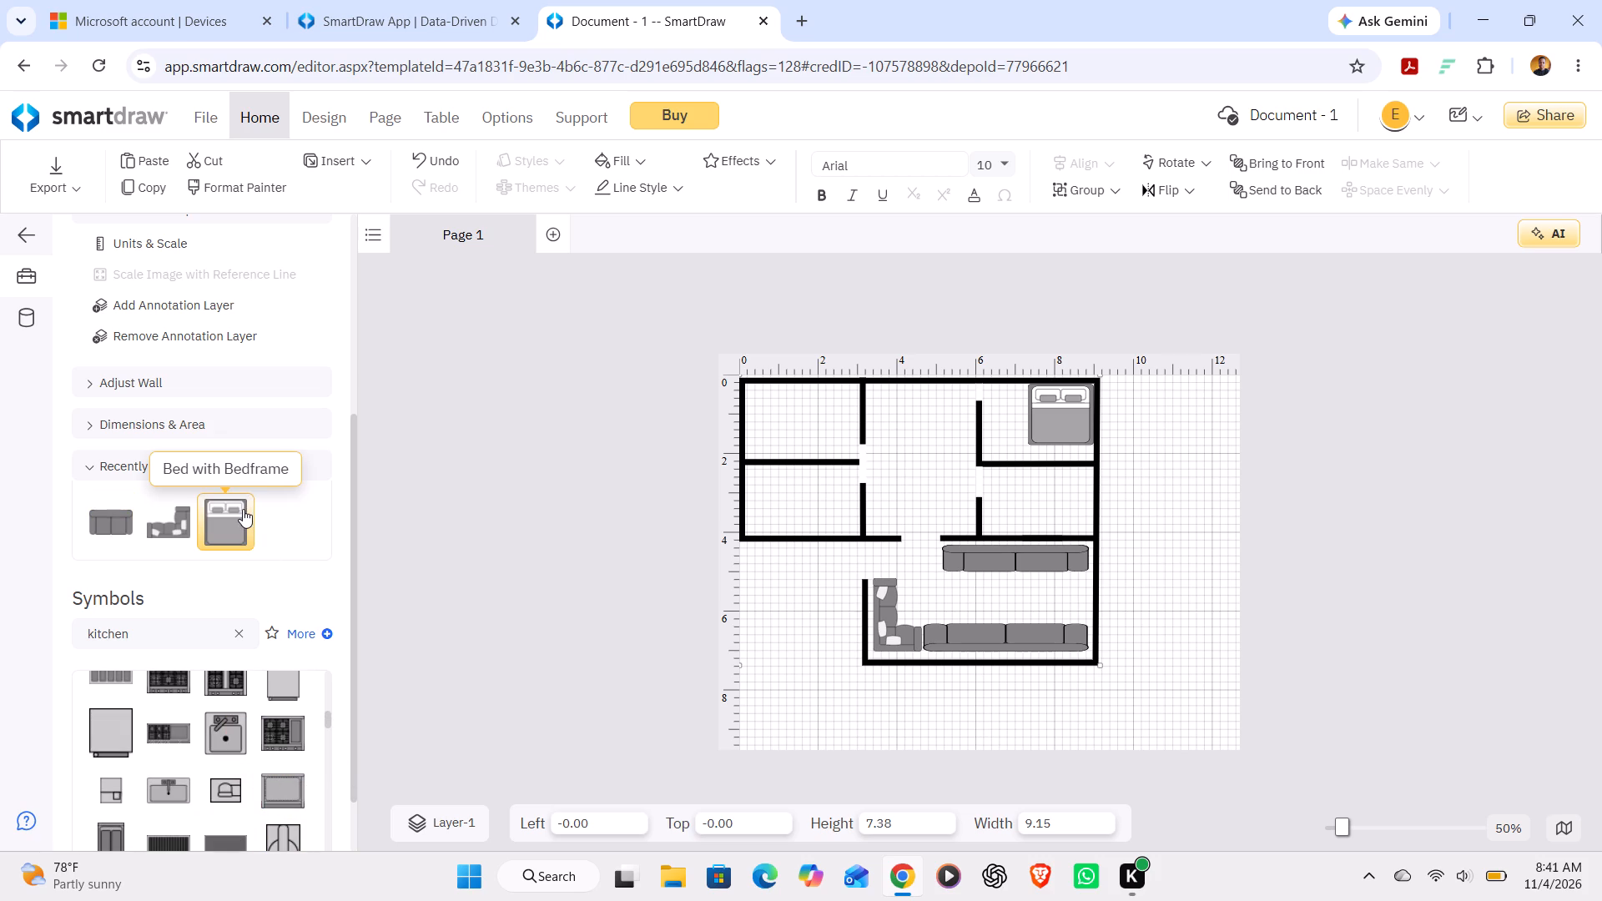
{"action": "double_click", "coordinate": [243, 509]}
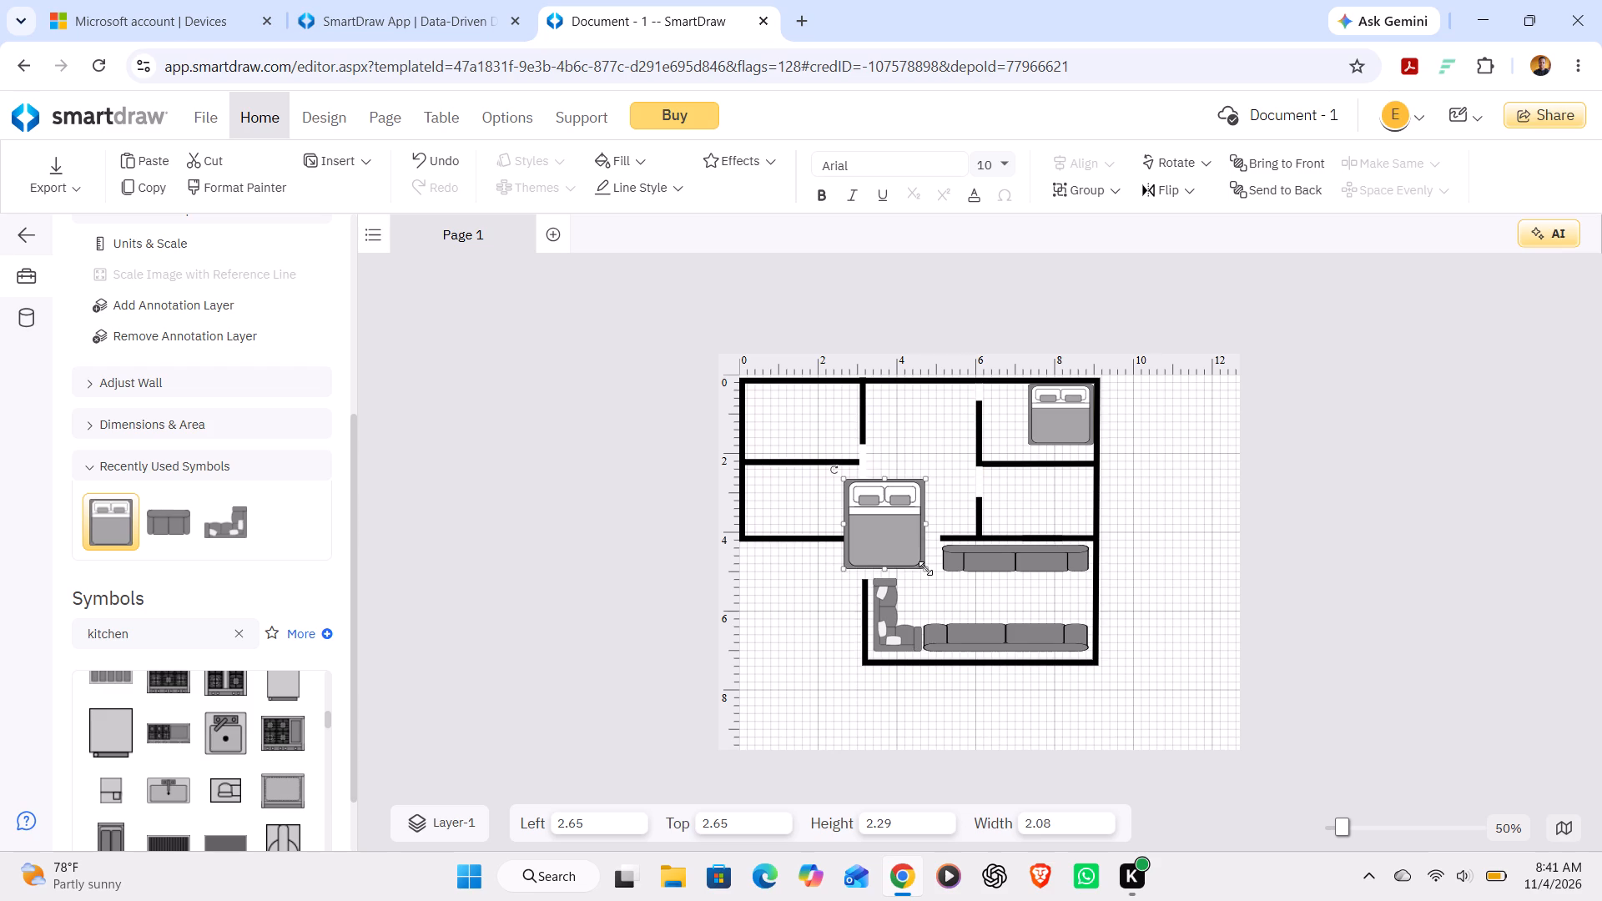
{"action": "left_click_drag", "start_coordinate": [925, 568], "coordinate": [894, 536]}
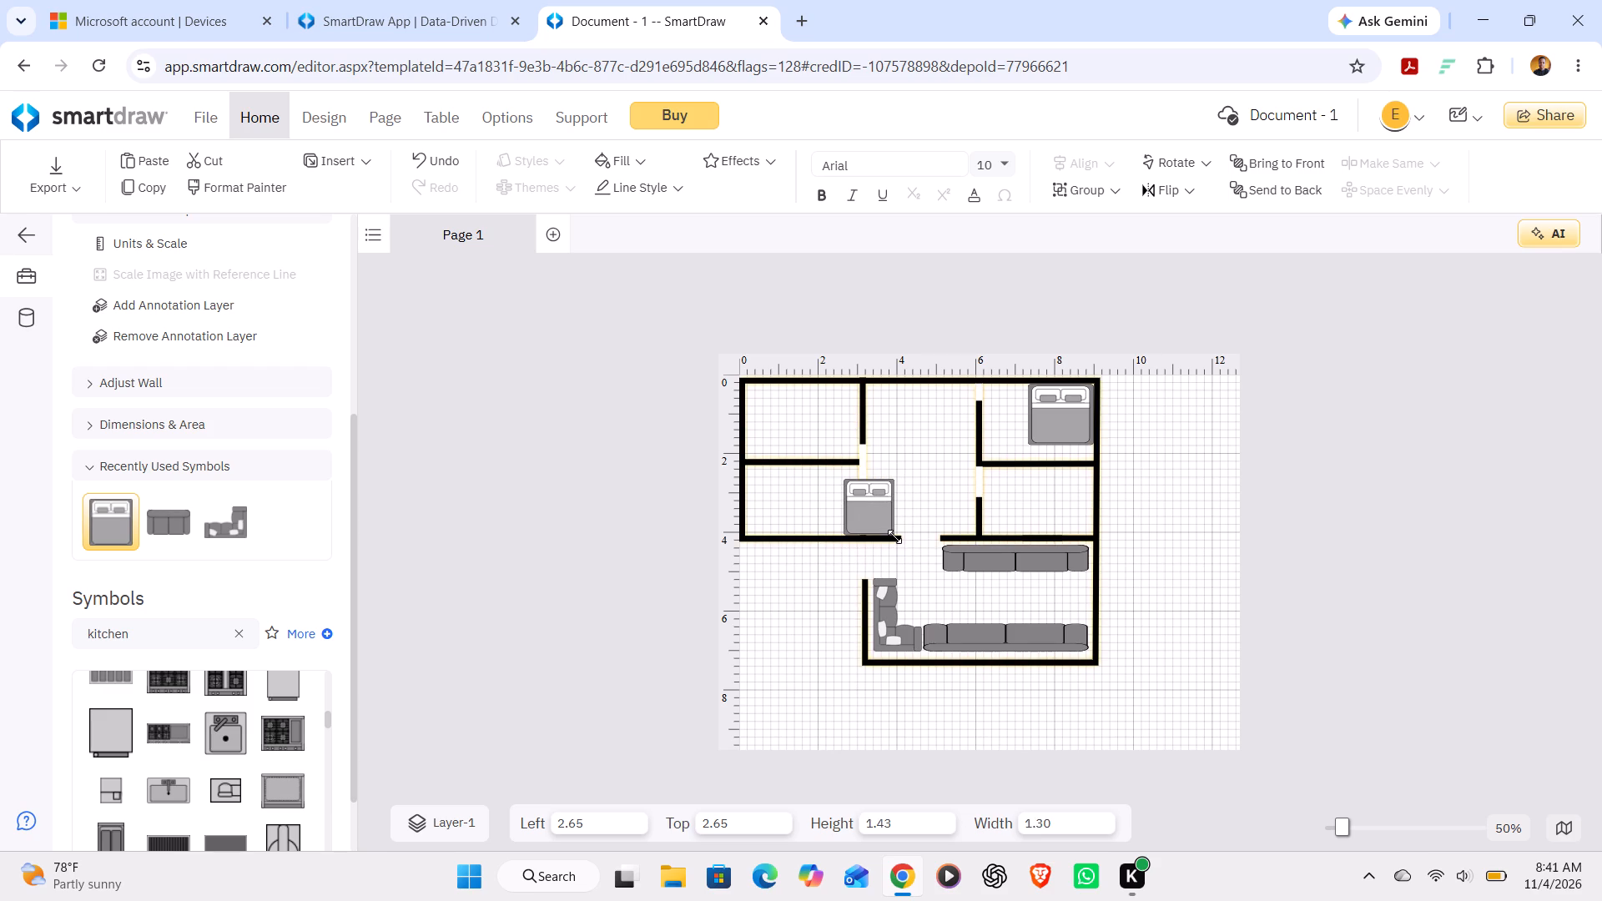
{"action": "left_click_drag", "start_coordinate": [894, 536], "coordinate": [894, 536]}
{"action": "left_click_drag", "start_coordinate": [855, 515], "coordinate": [768, 509]}
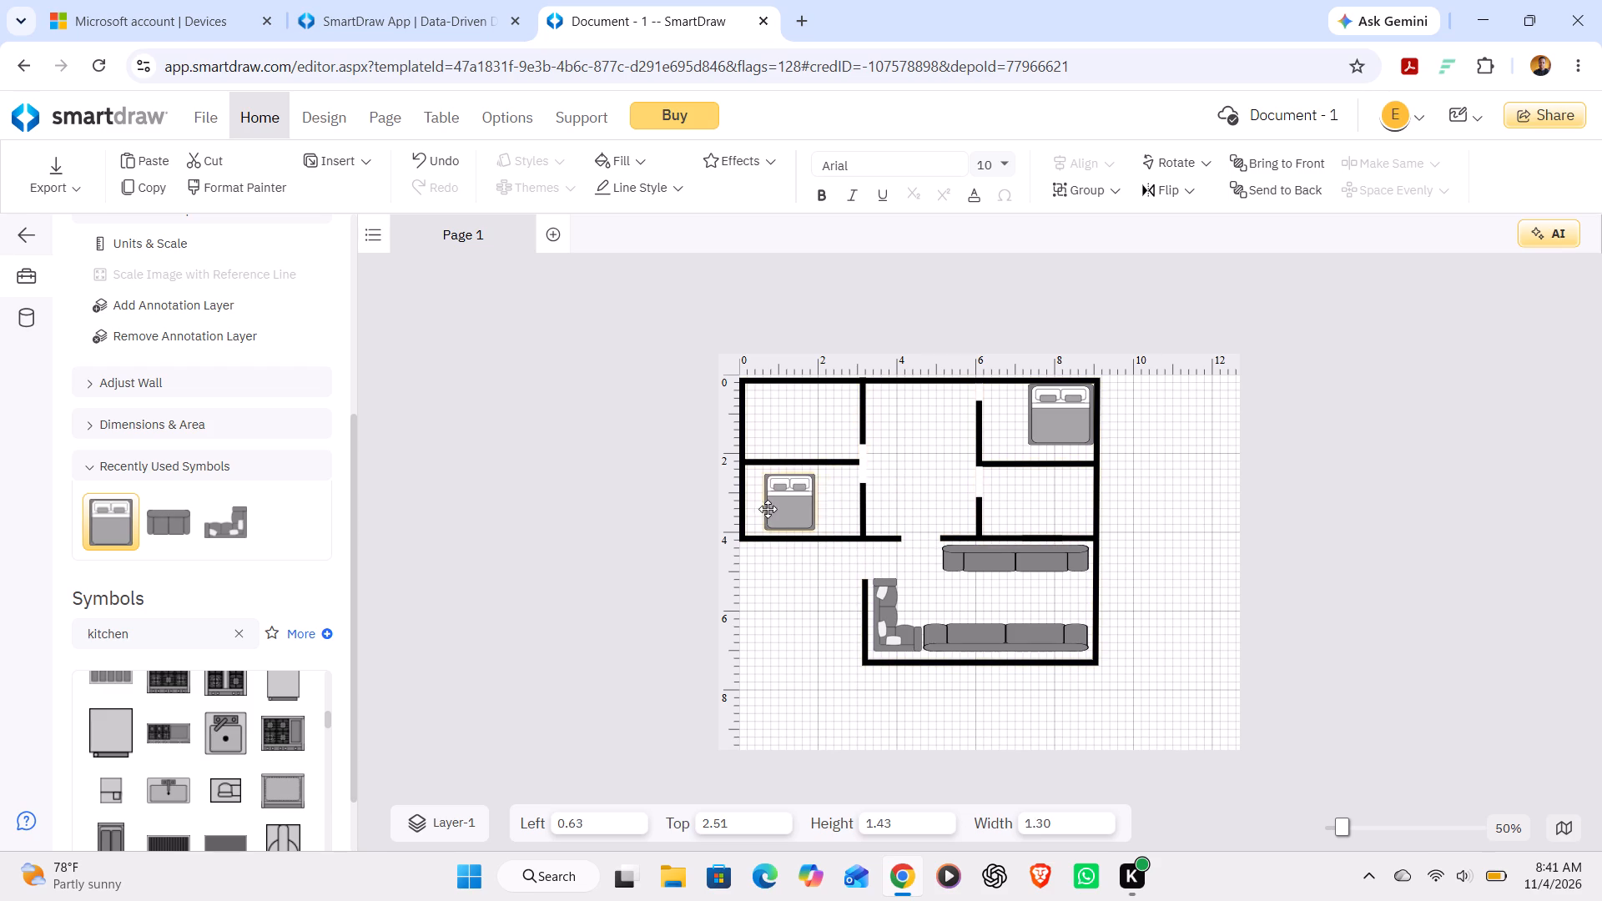
{"action": "left_click_drag", "start_coordinate": [768, 509], "coordinate": [756, 504]}
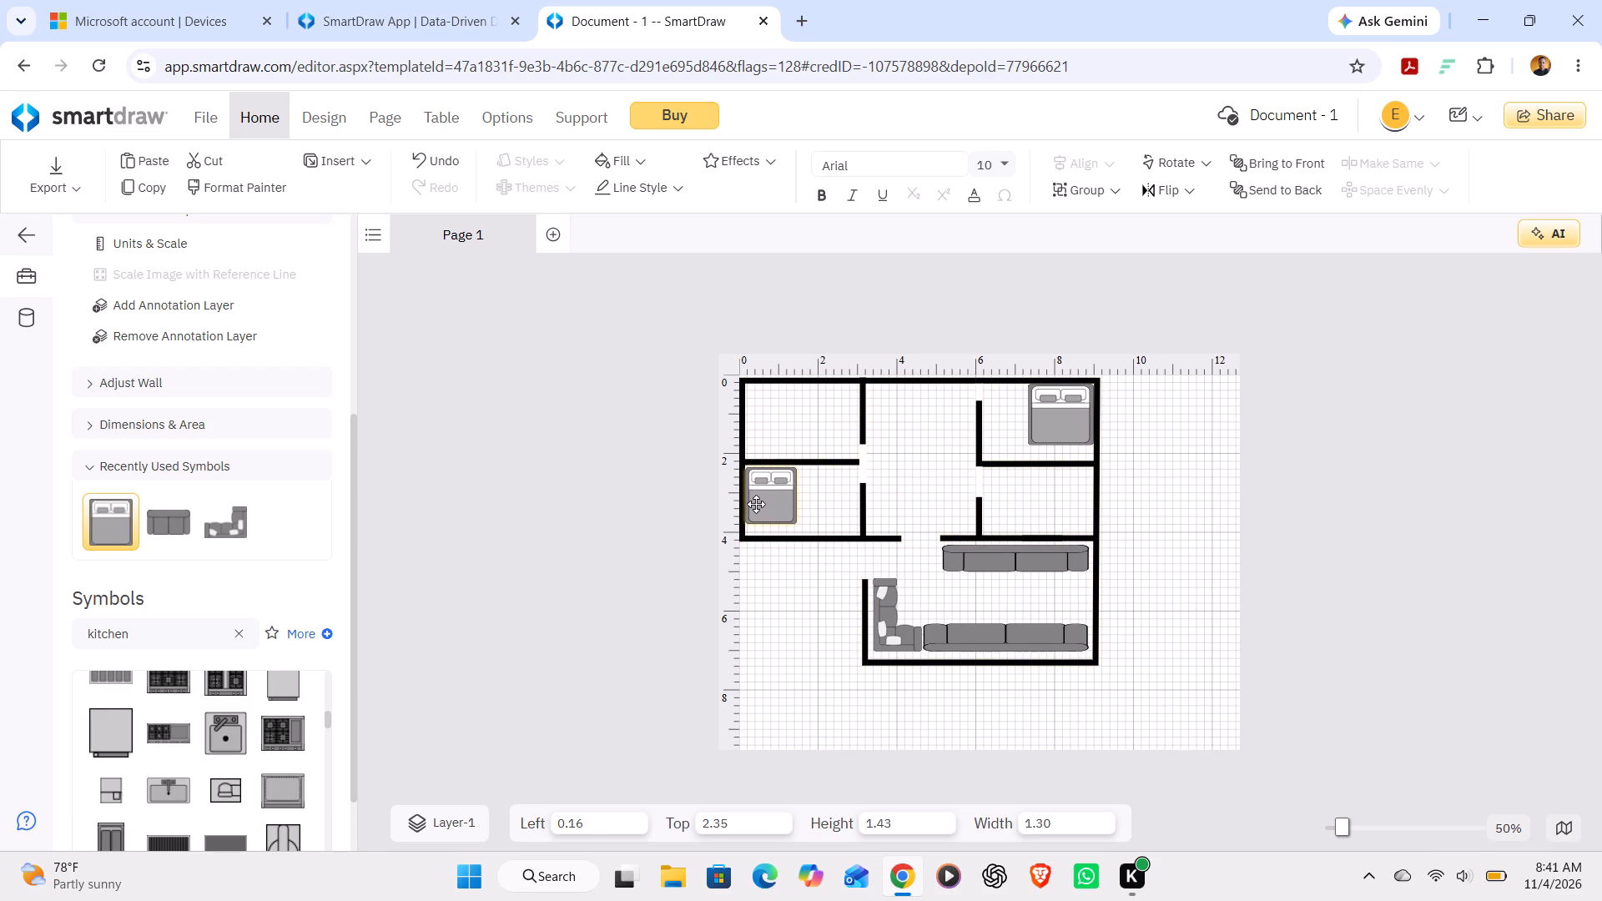
{"action": "left_click_drag", "start_coordinate": [756, 504], "coordinate": [756, 501]}
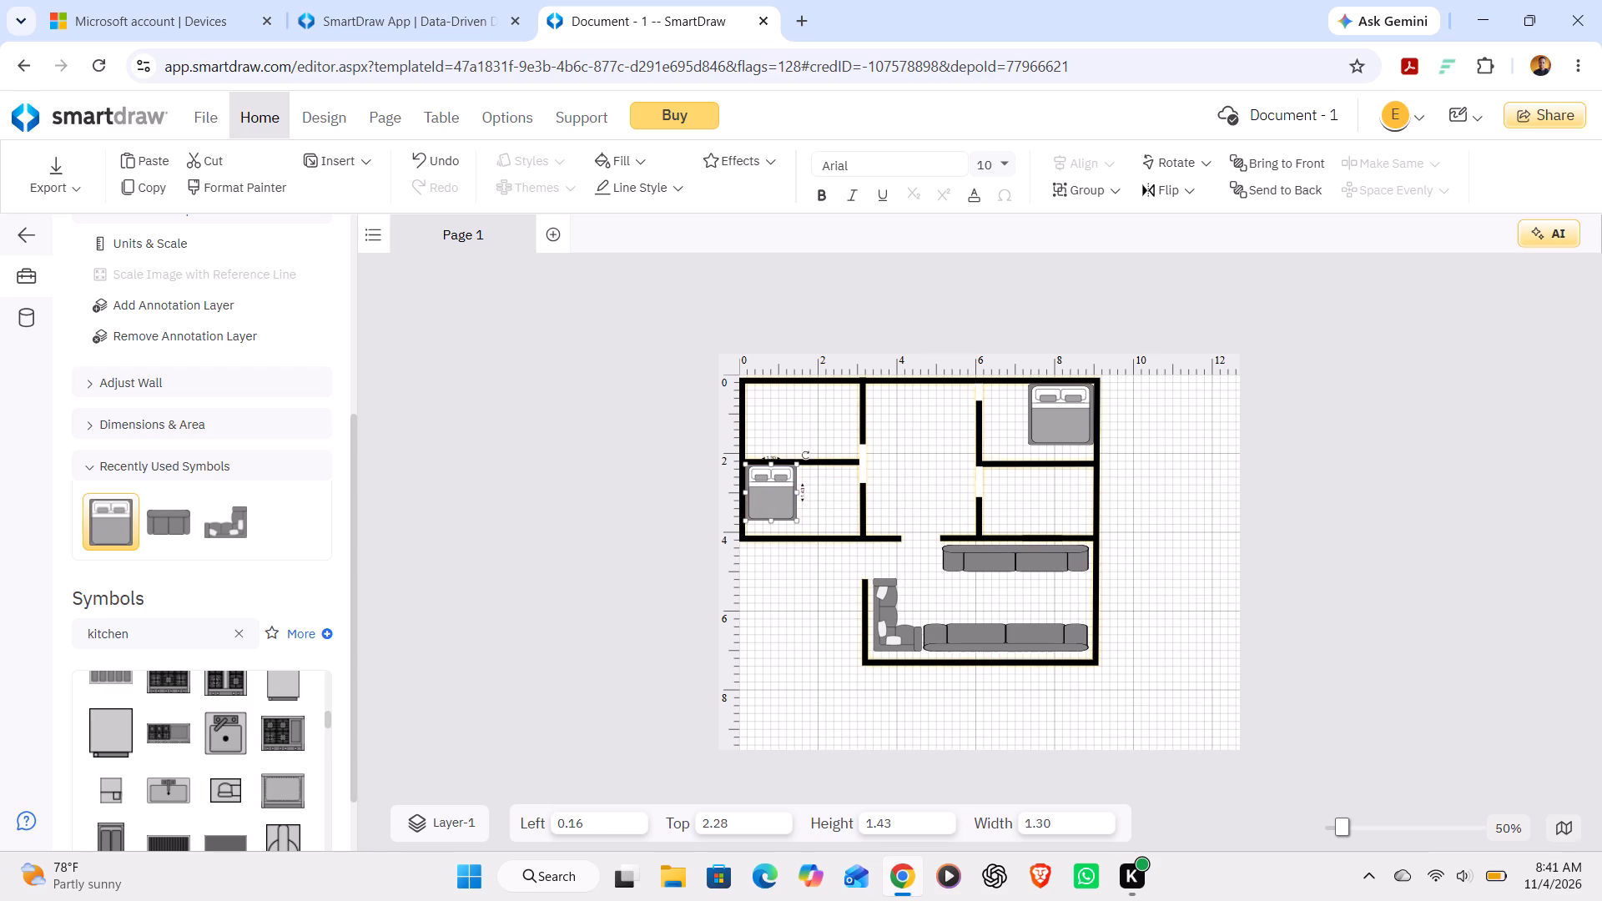
Rotate that bed 180°, place it at about 0.24 left and 2.48 top, and narrow it to about 1.23.
{"action": "left_click_drag", "start_coordinate": [804, 457], "coordinate": [696, 483]}
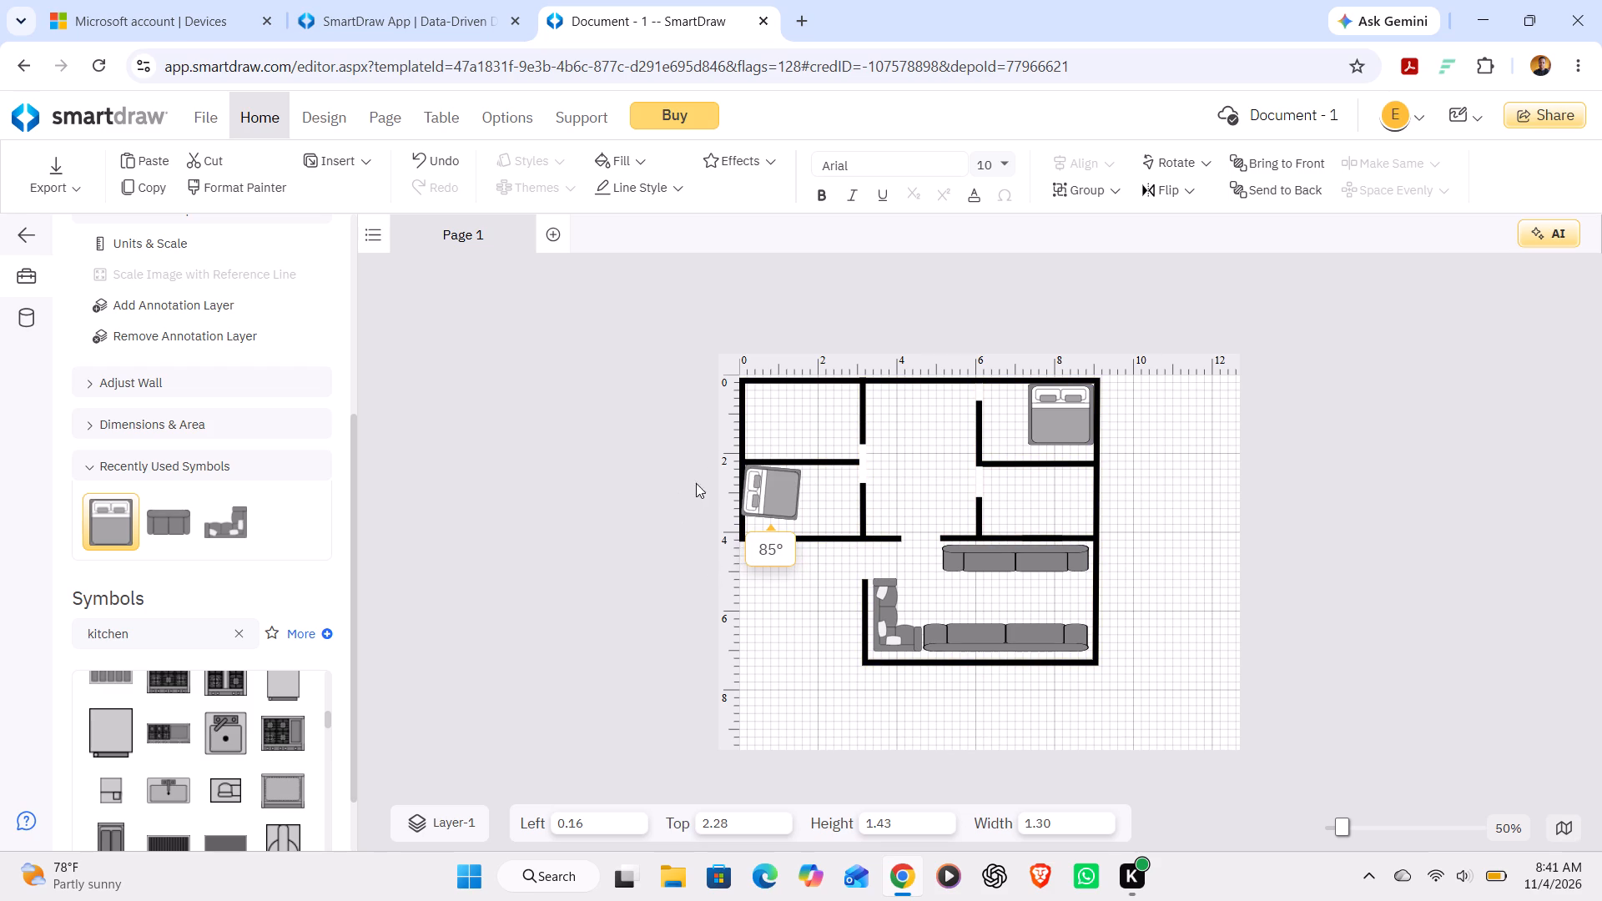
{"action": "left_click_drag", "start_coordinate": [696, 483], "coordinate": [729, 527]}
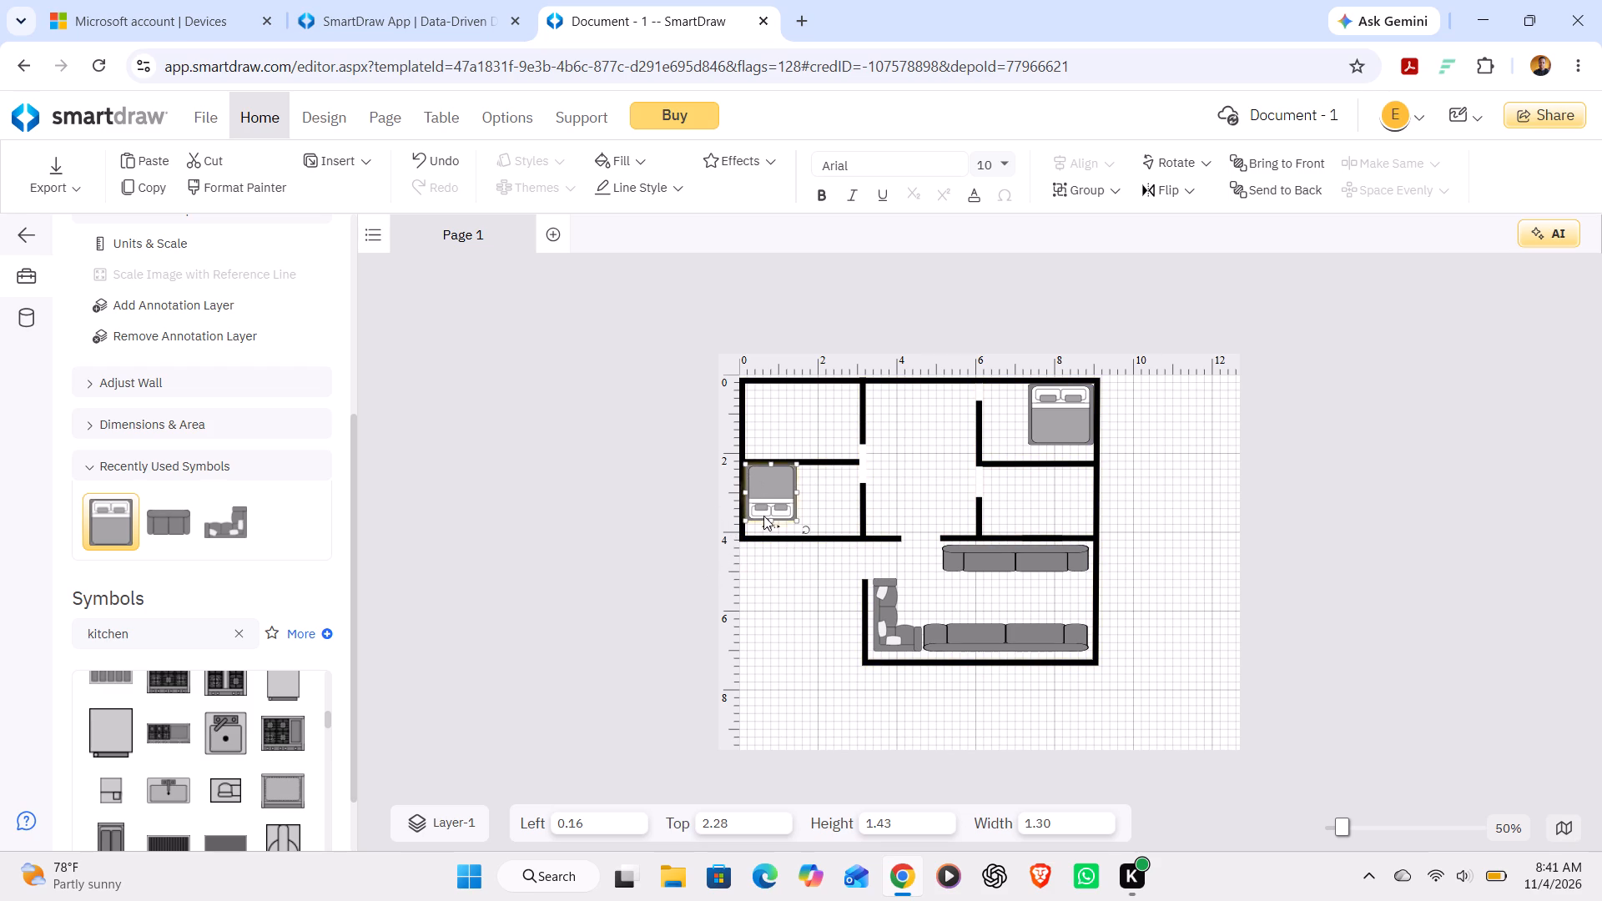
{"action": "left_click_drag", "start_coordinate": [781, 491], "coordinate": [782, 499]}
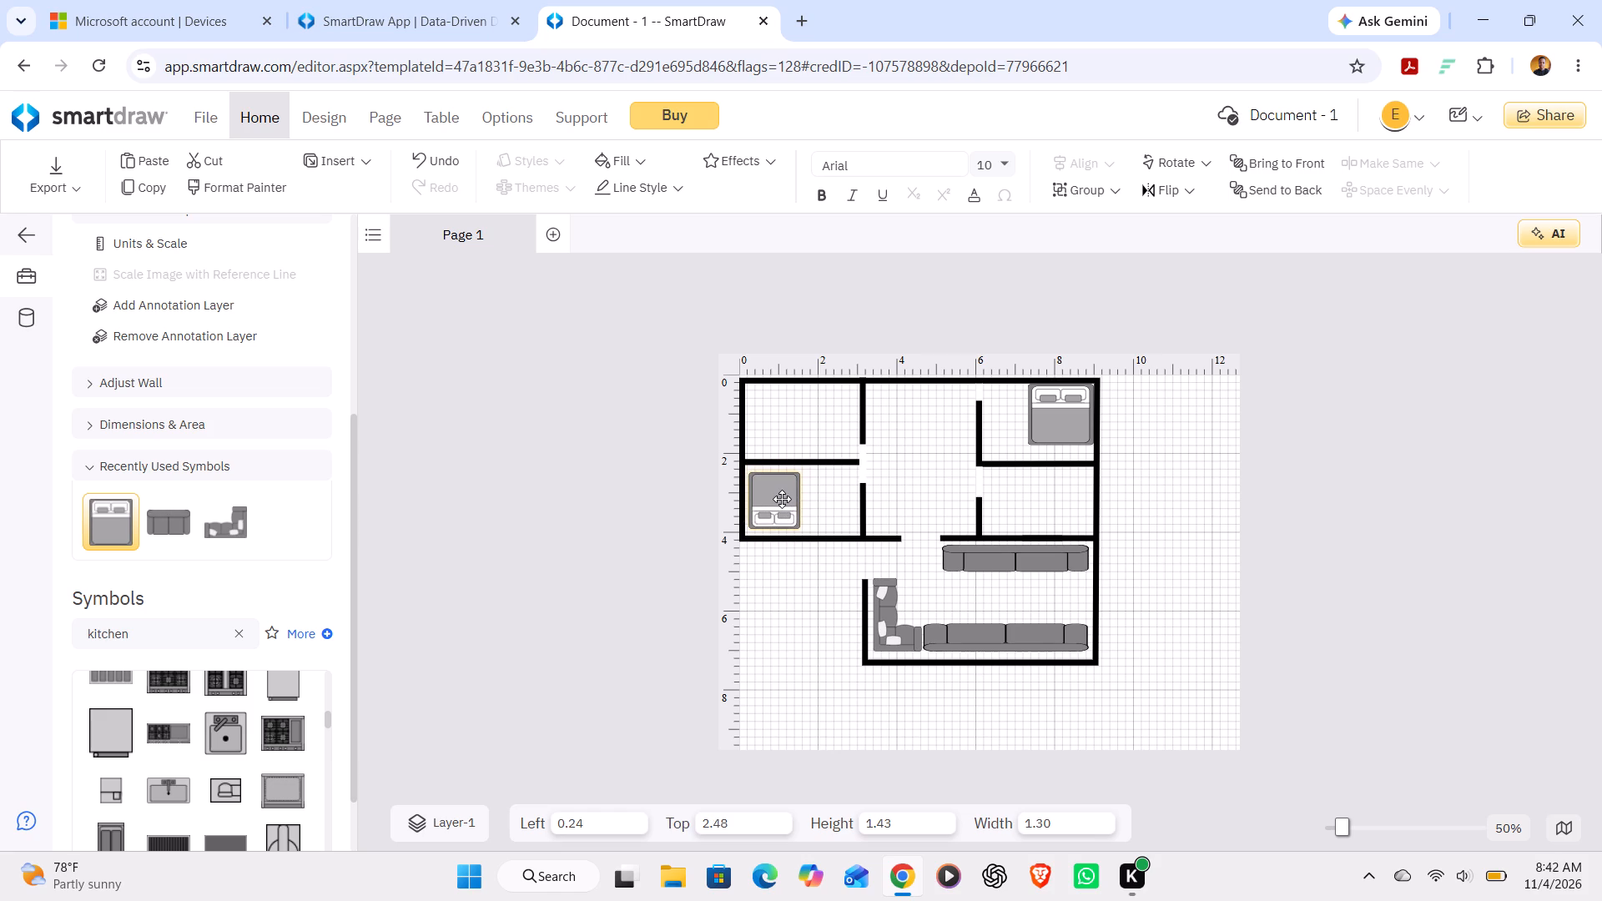
{"action": "left_click_drag", "start_coordinate": [782, 499], "coordinate": [782, 511]}
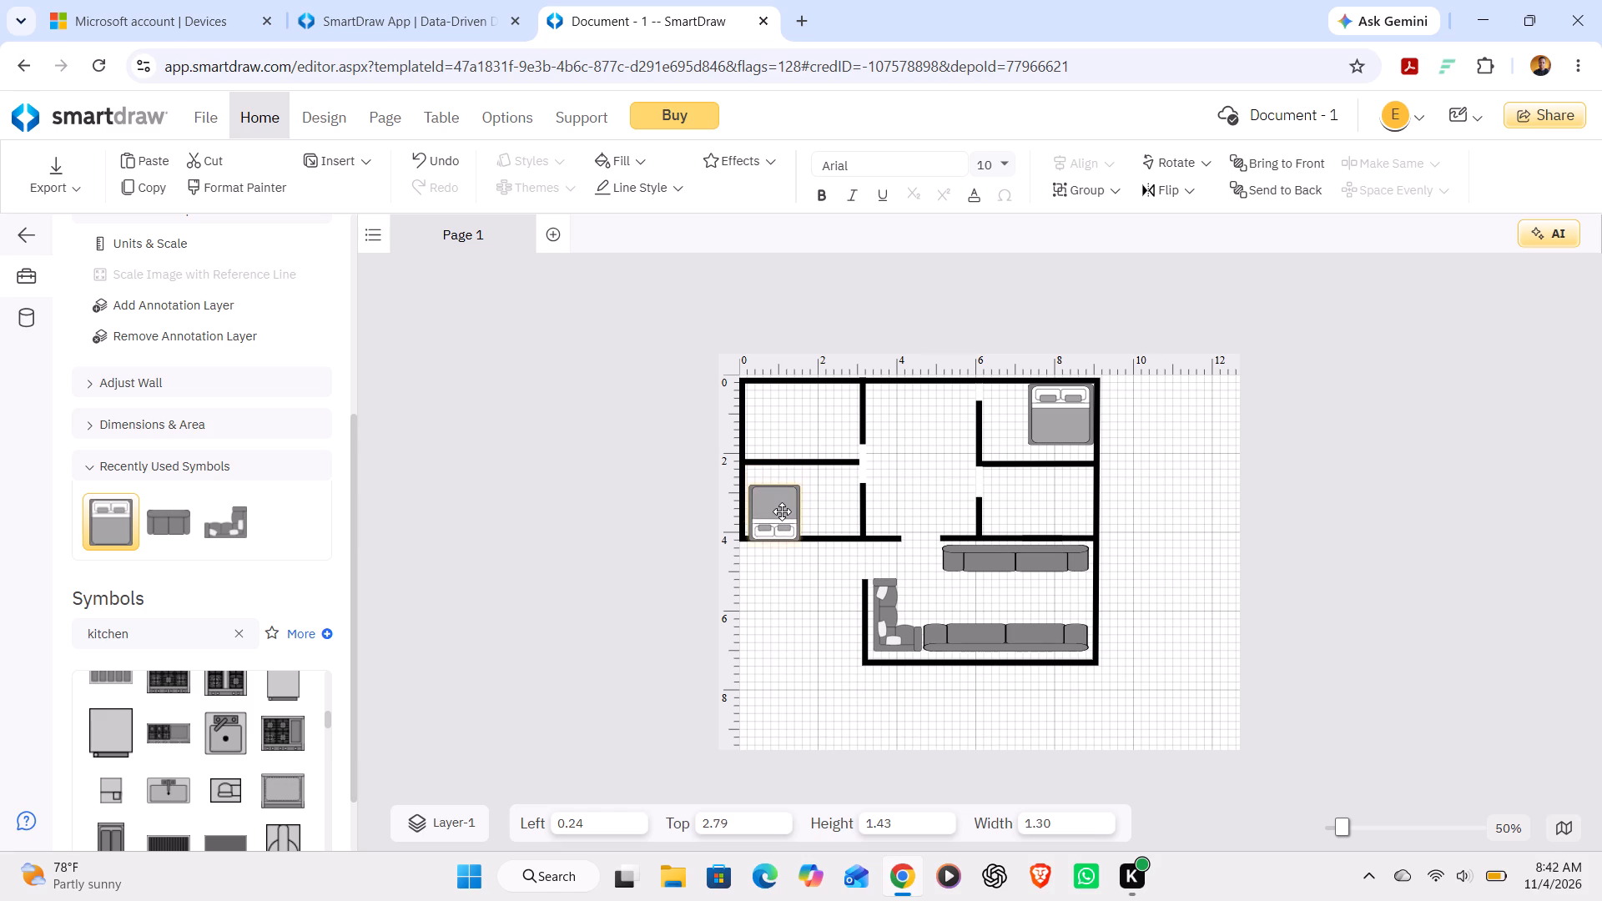
{"action": "left_click_drag", "start_coordinate": [782, 511], "coordinate": [783, 498]}
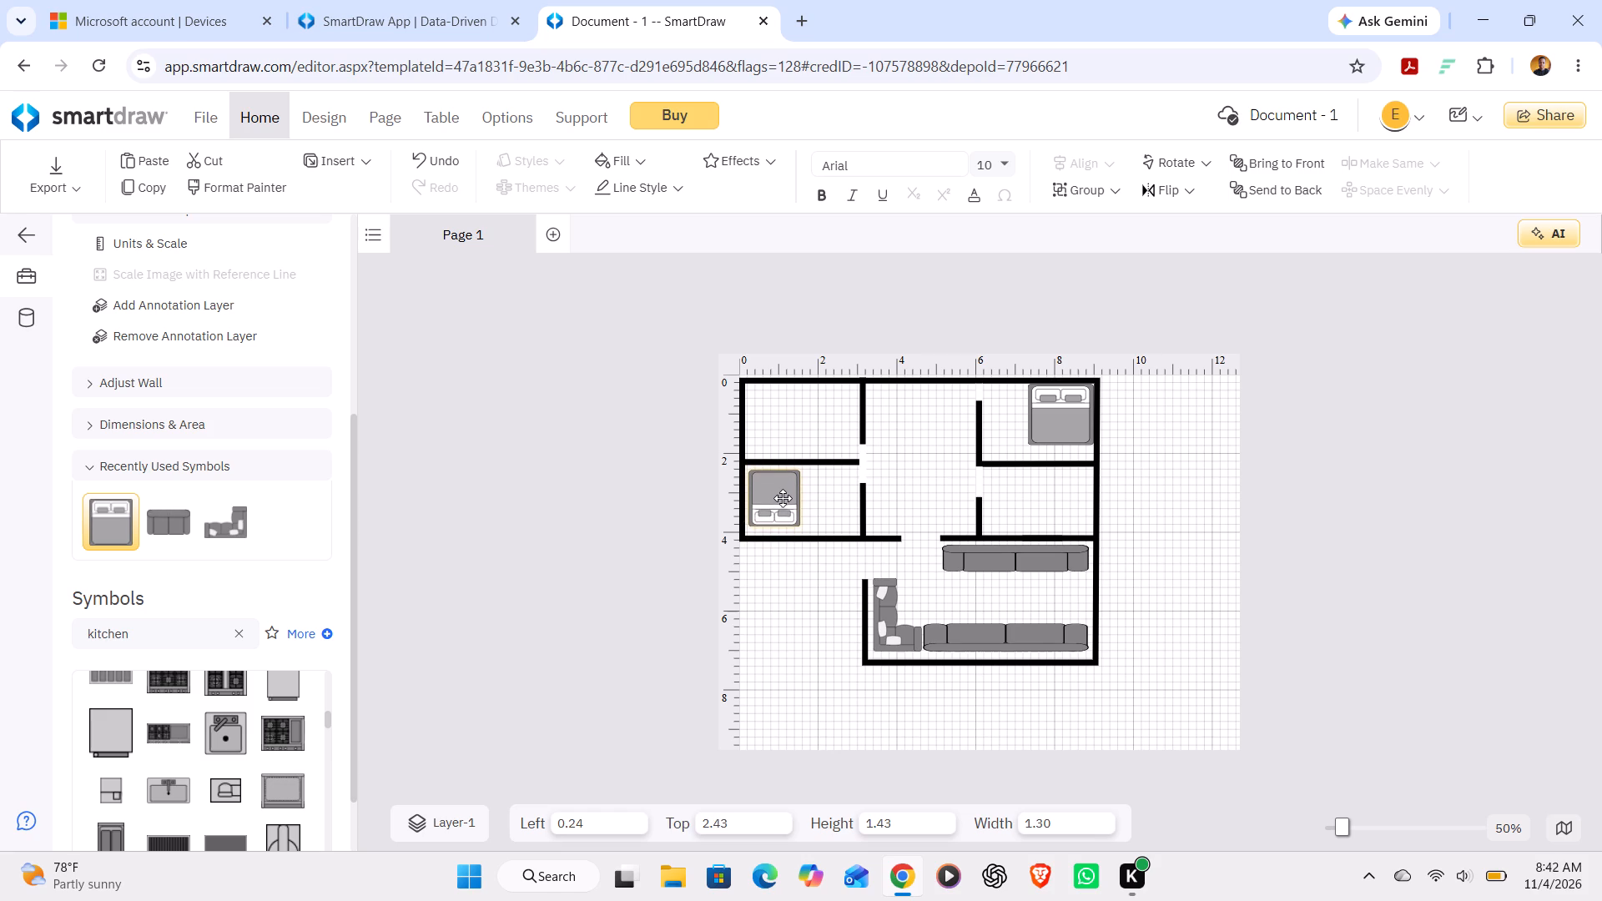
{"action": "left_click_drag", "start_coordinate": [783, 498], "coordinate": [783, 500]}
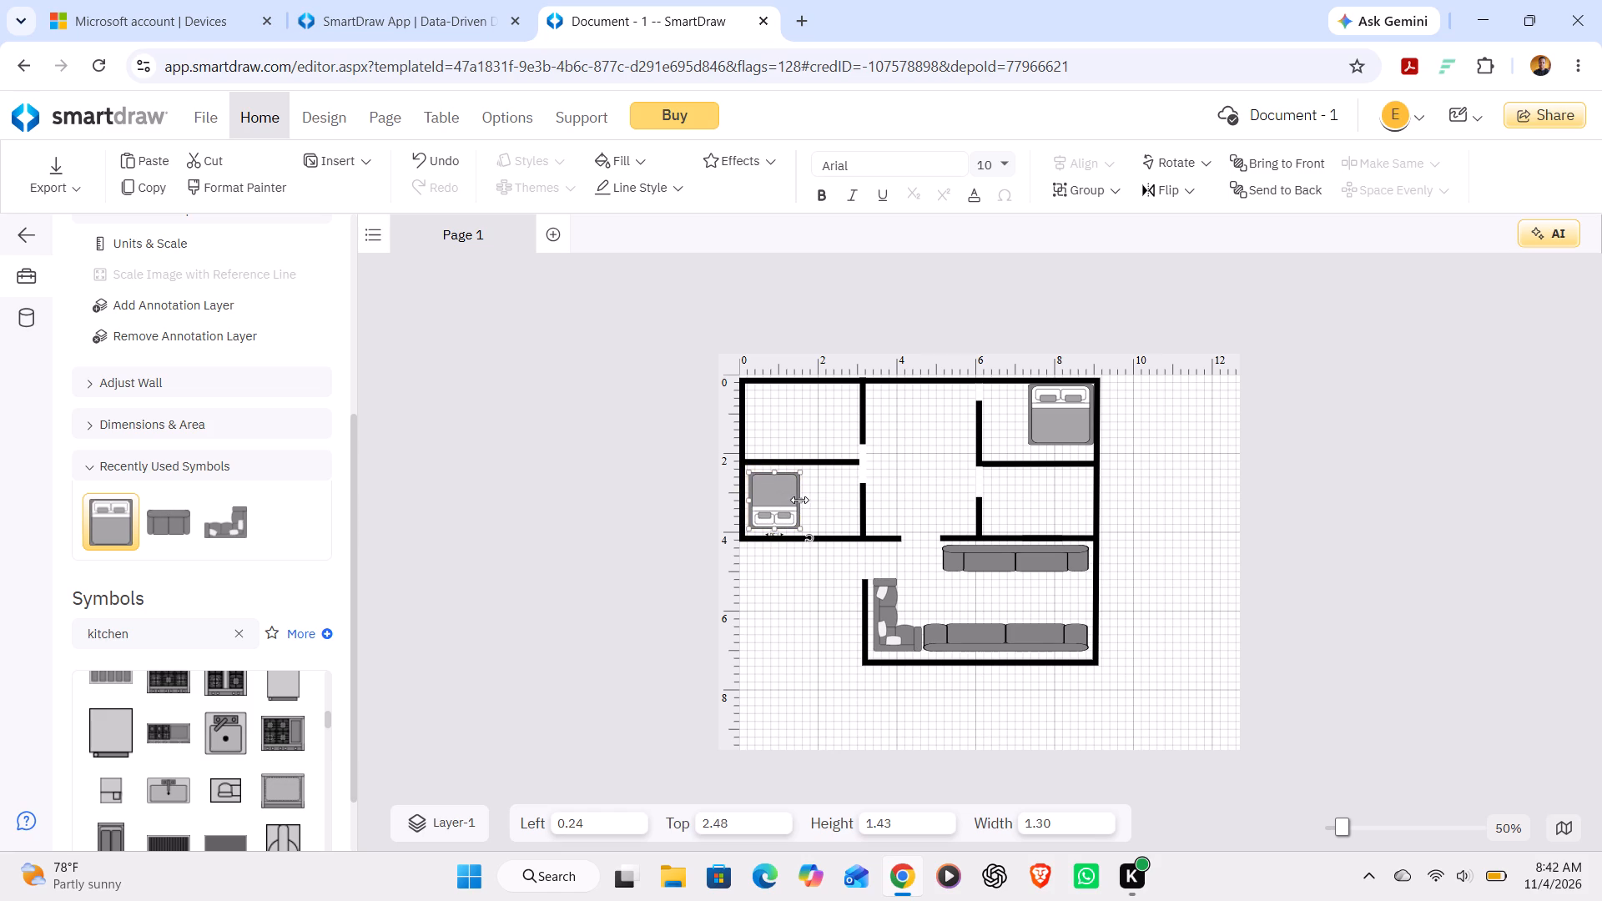
{"action": "left_click", "coordinate": [799, 499]}
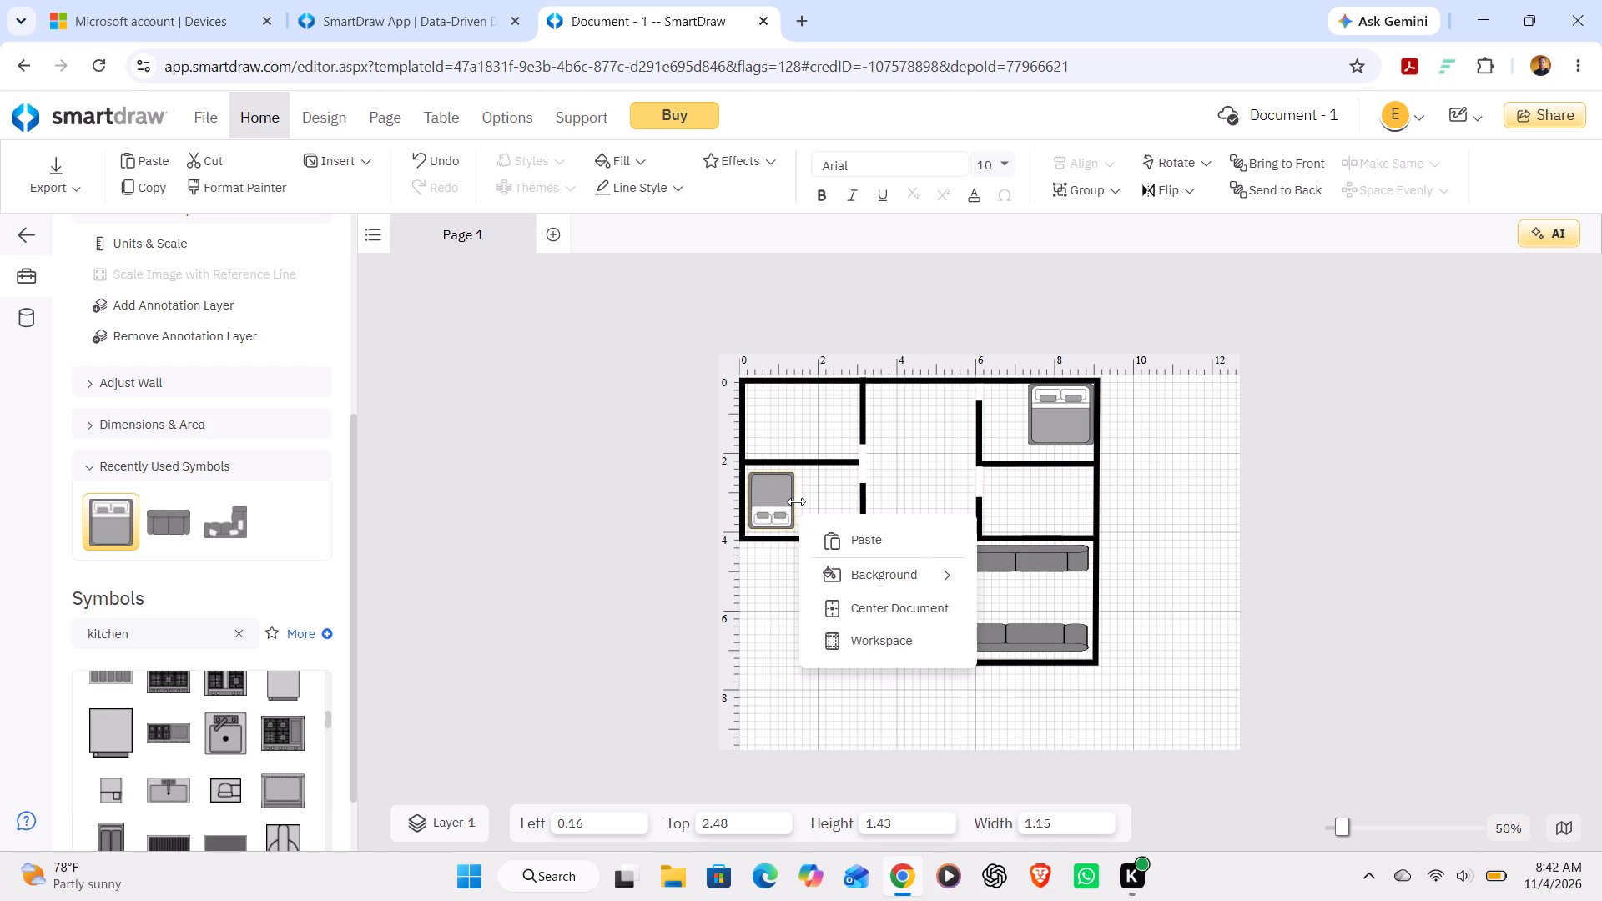
{"action": "left_click", "coordinate": [828, 506]}
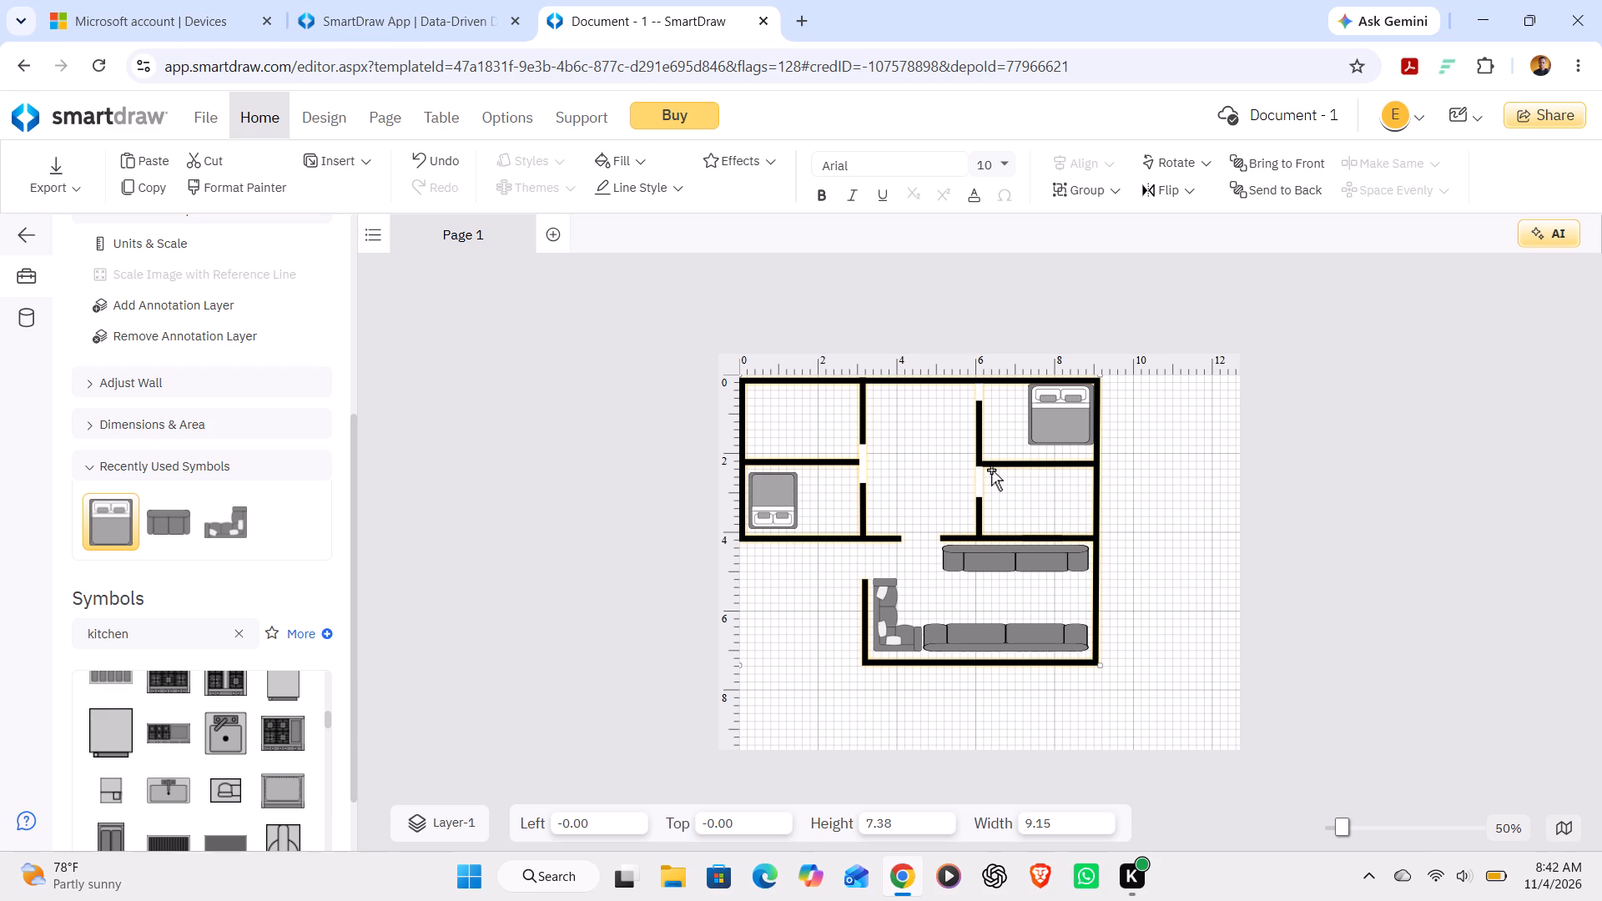
Add another Bed with Bedframe below the upper-right room, at about 6.07 left and 2.47 top, sized about 1.24 wide by 1.45 high.
{"action": "double_click", "coordinate": [104, 507]}
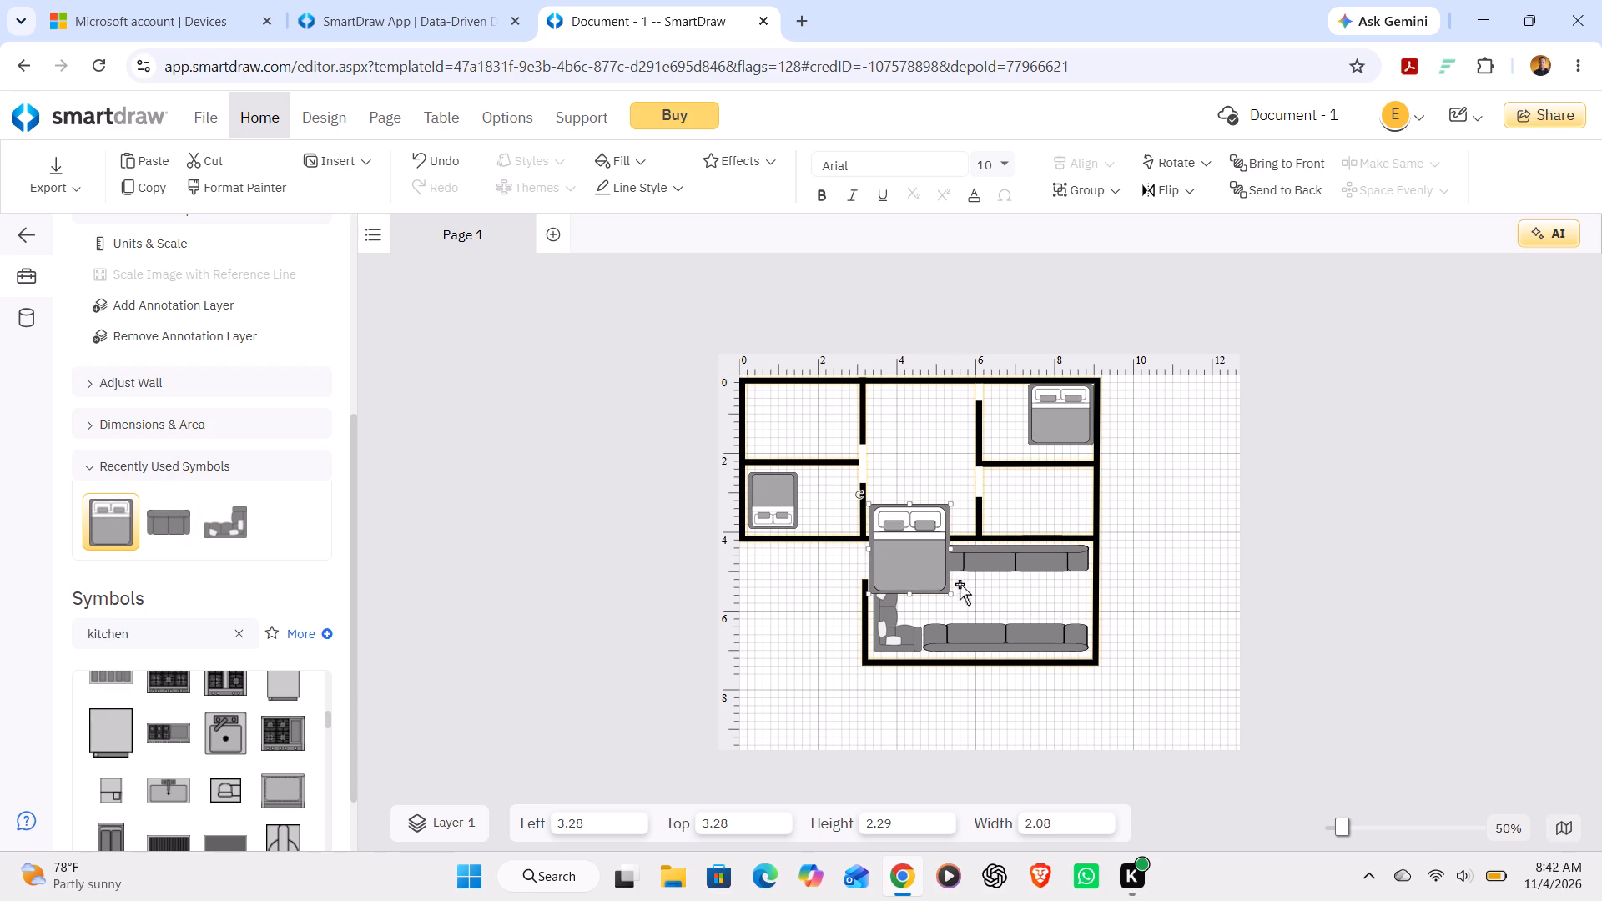
{"action": "left_click_drag", "start_coordinate": [949, 590], "coordinate": [869, 562]}
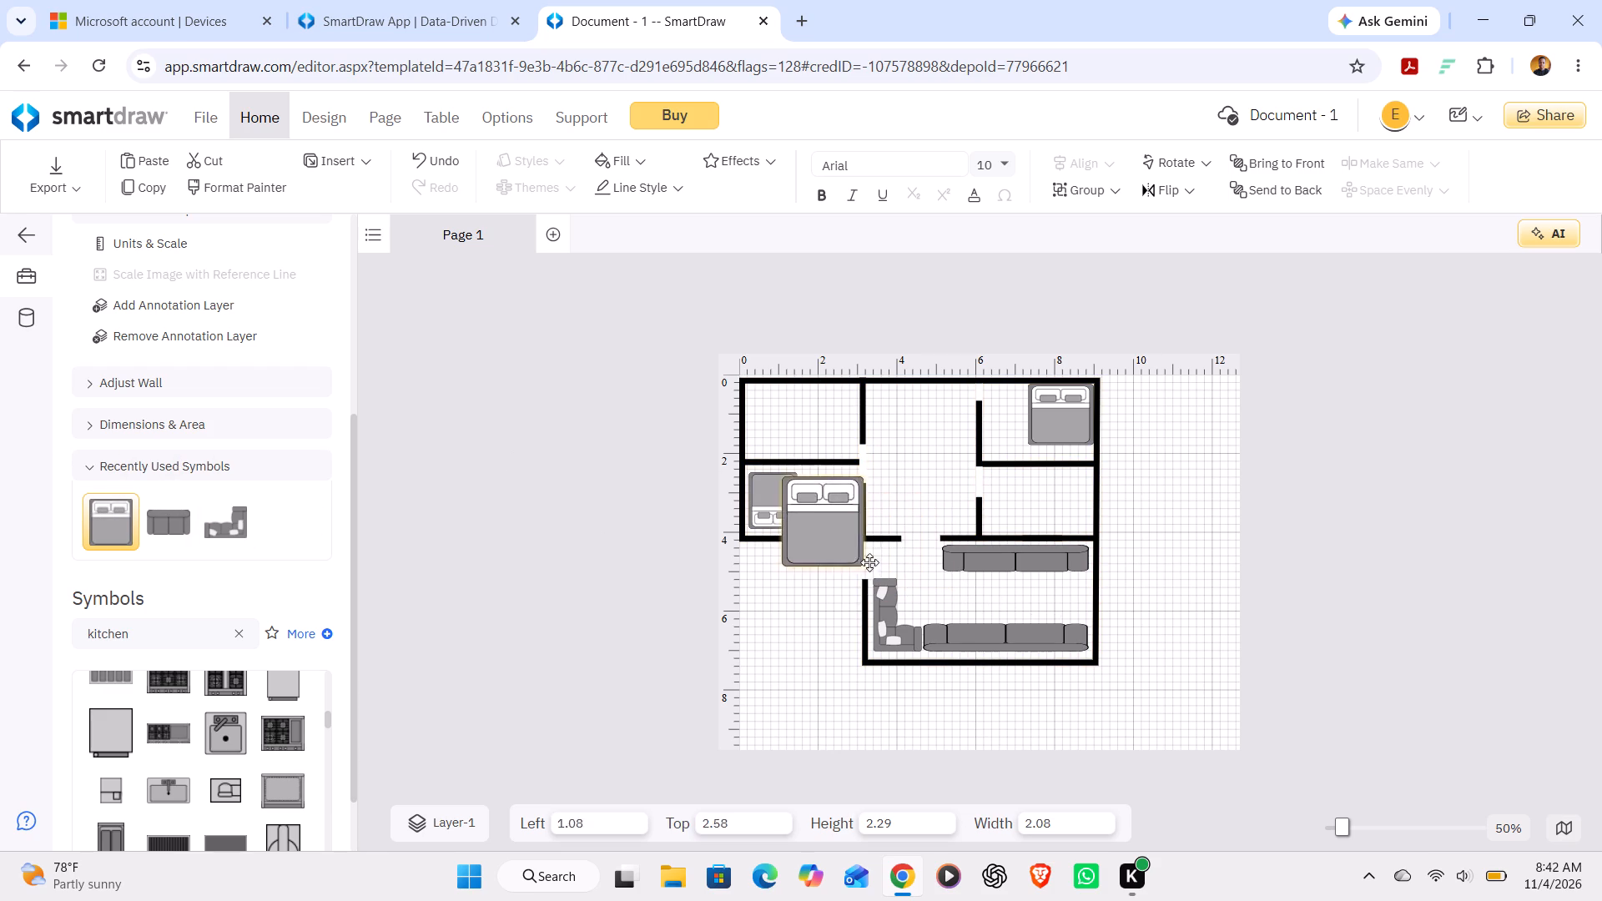
{"action": "left_click_drag", "start_coordinate": [869, 562], "coordinate": [1079, 555]}
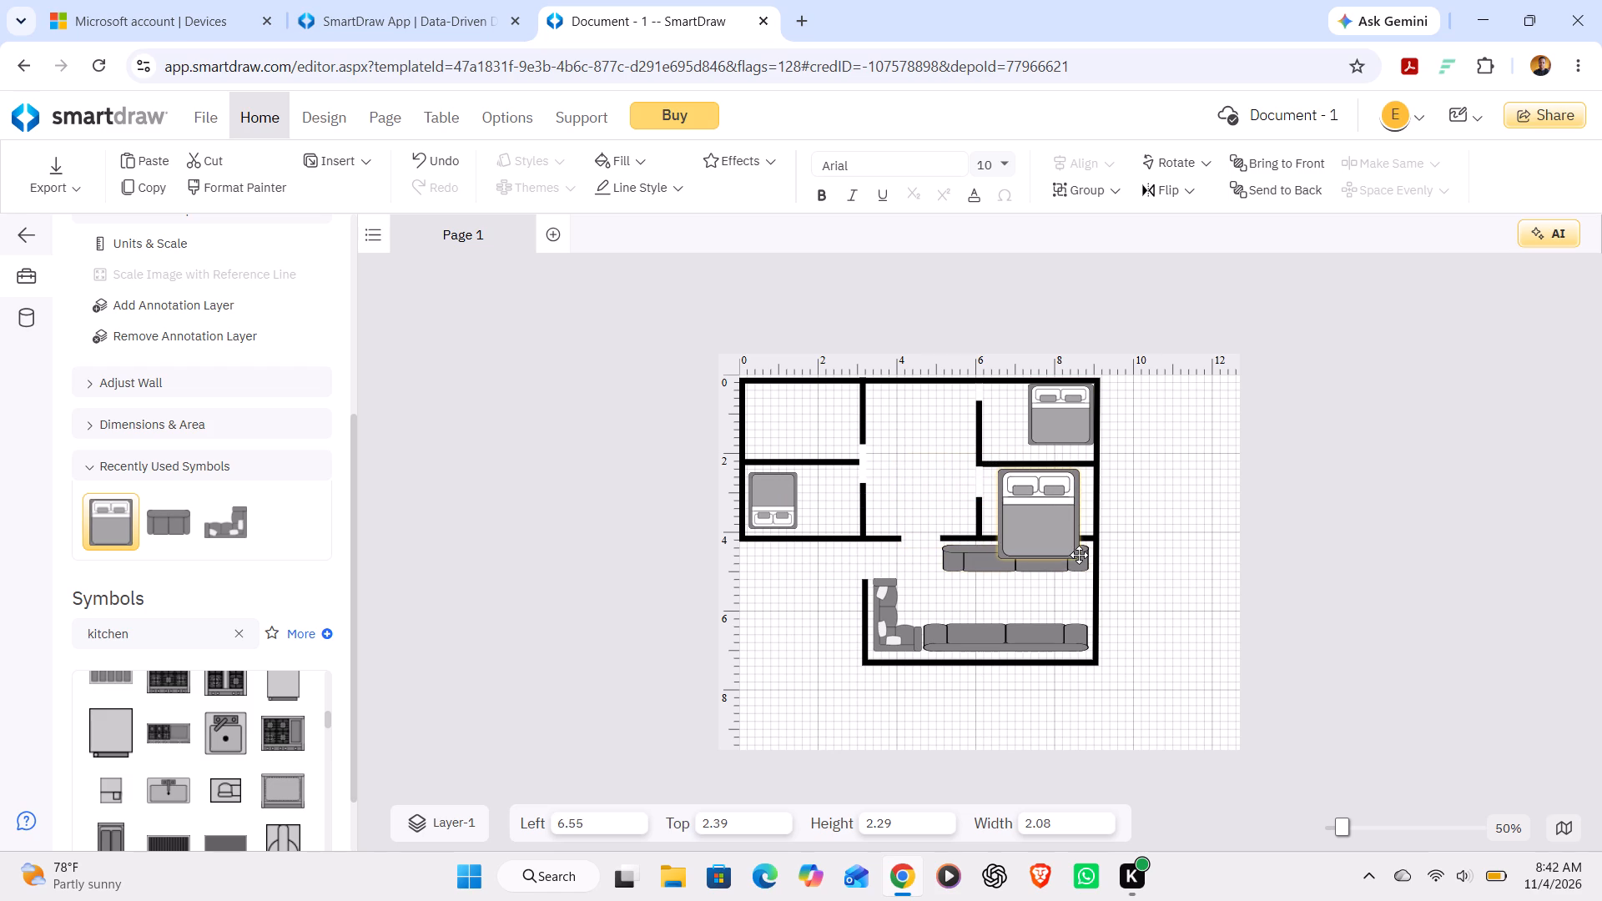
{"action": "left_click_drag", "start_coordinate": [1079, 555], "coordinate": [1059, 556]}
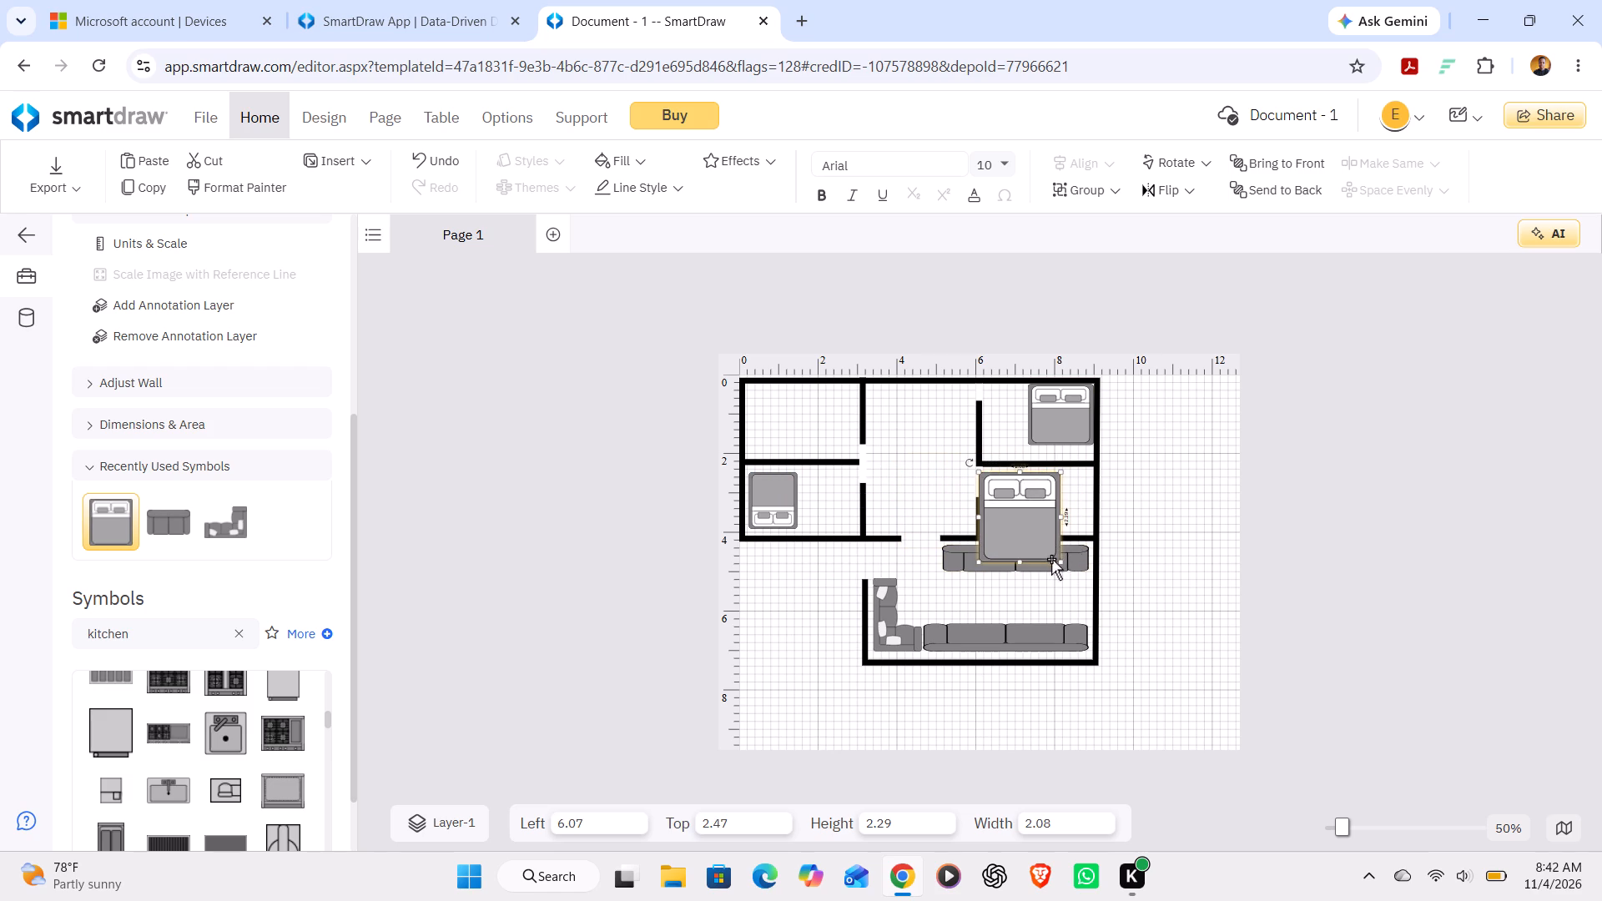
{"action": "left_click_drag", "start_coordinate": [1060, 563], "coordinate": [994, 538]}
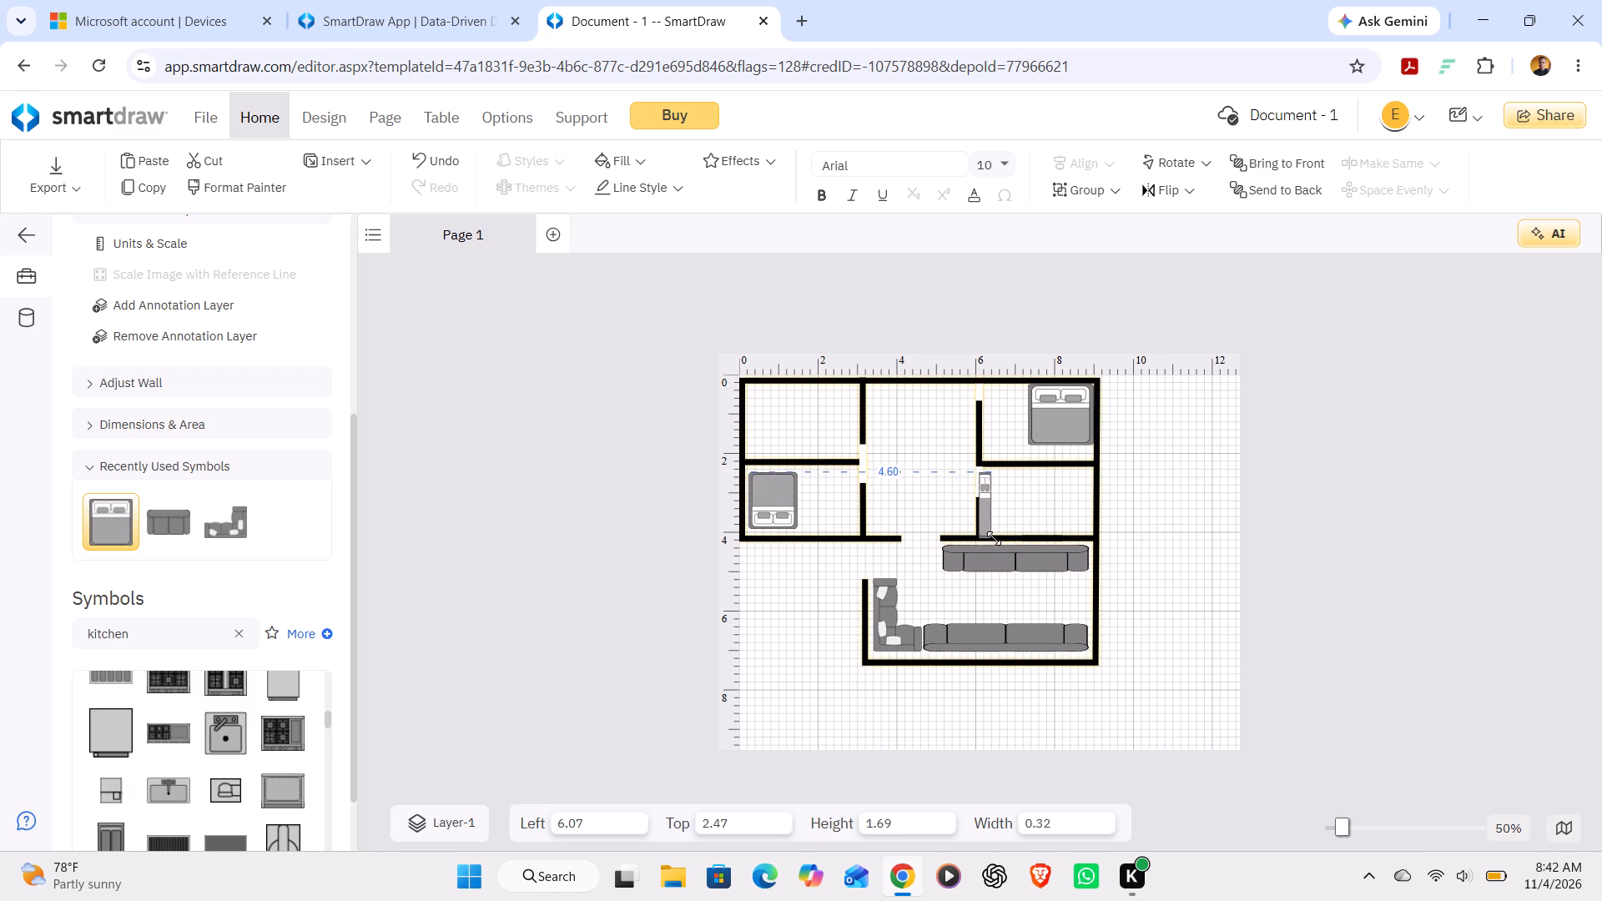
{"action": "left_click_drag", "start_coordinate": [994, 538], "coordinate": [1030, 530]}
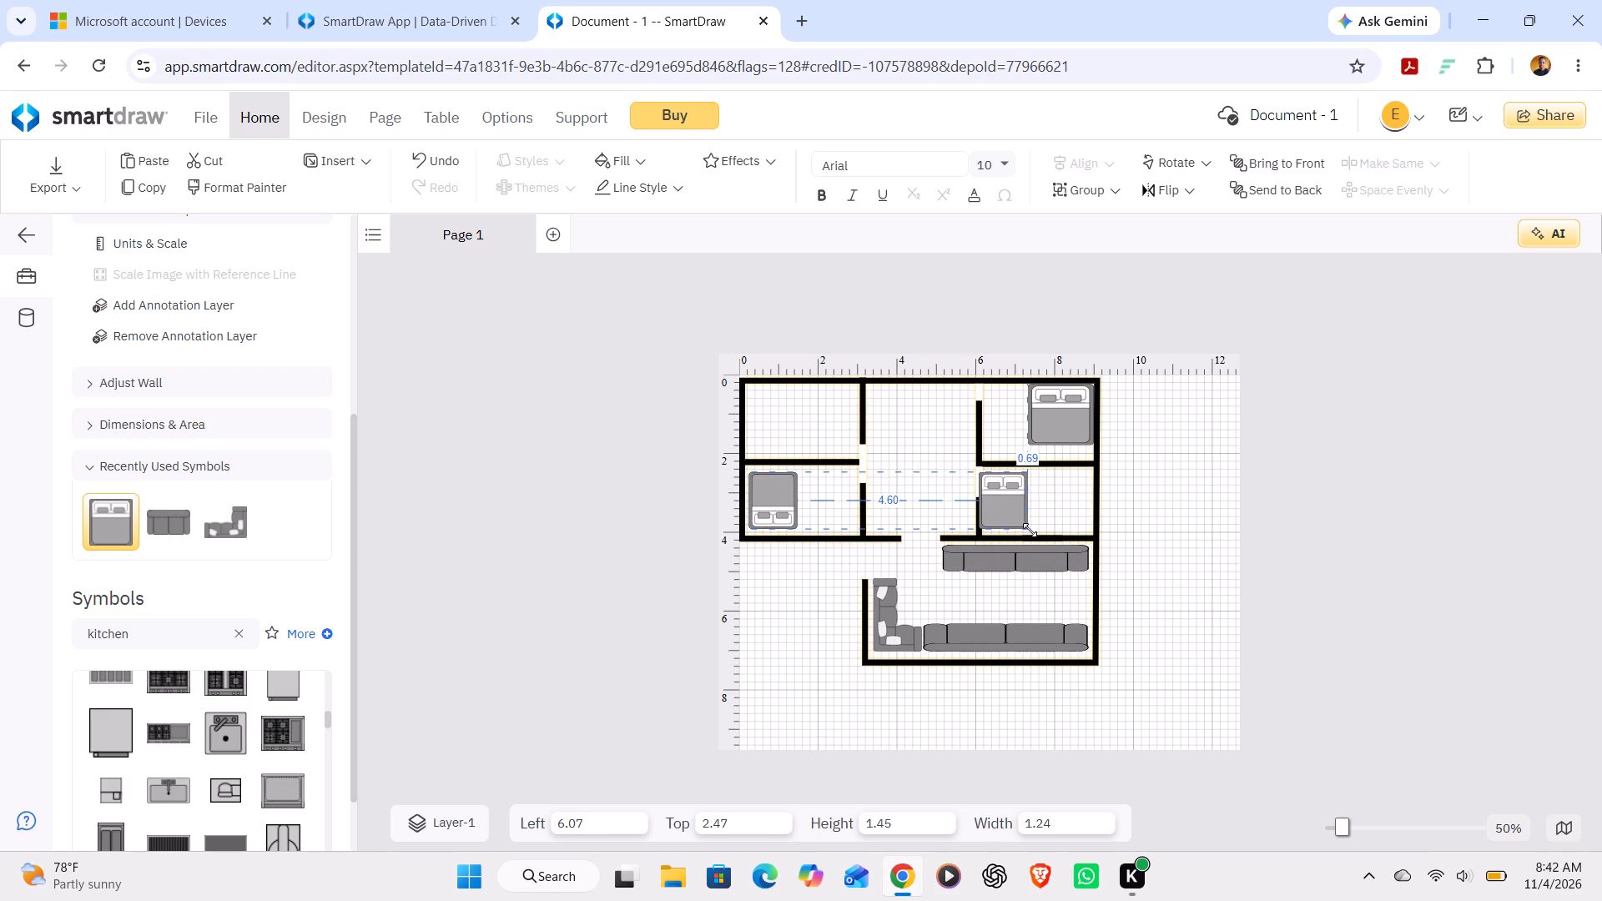
{"action": "left_click_drag", "start_coordinate": [1030, 530], "coordinate": [1026, 530]}
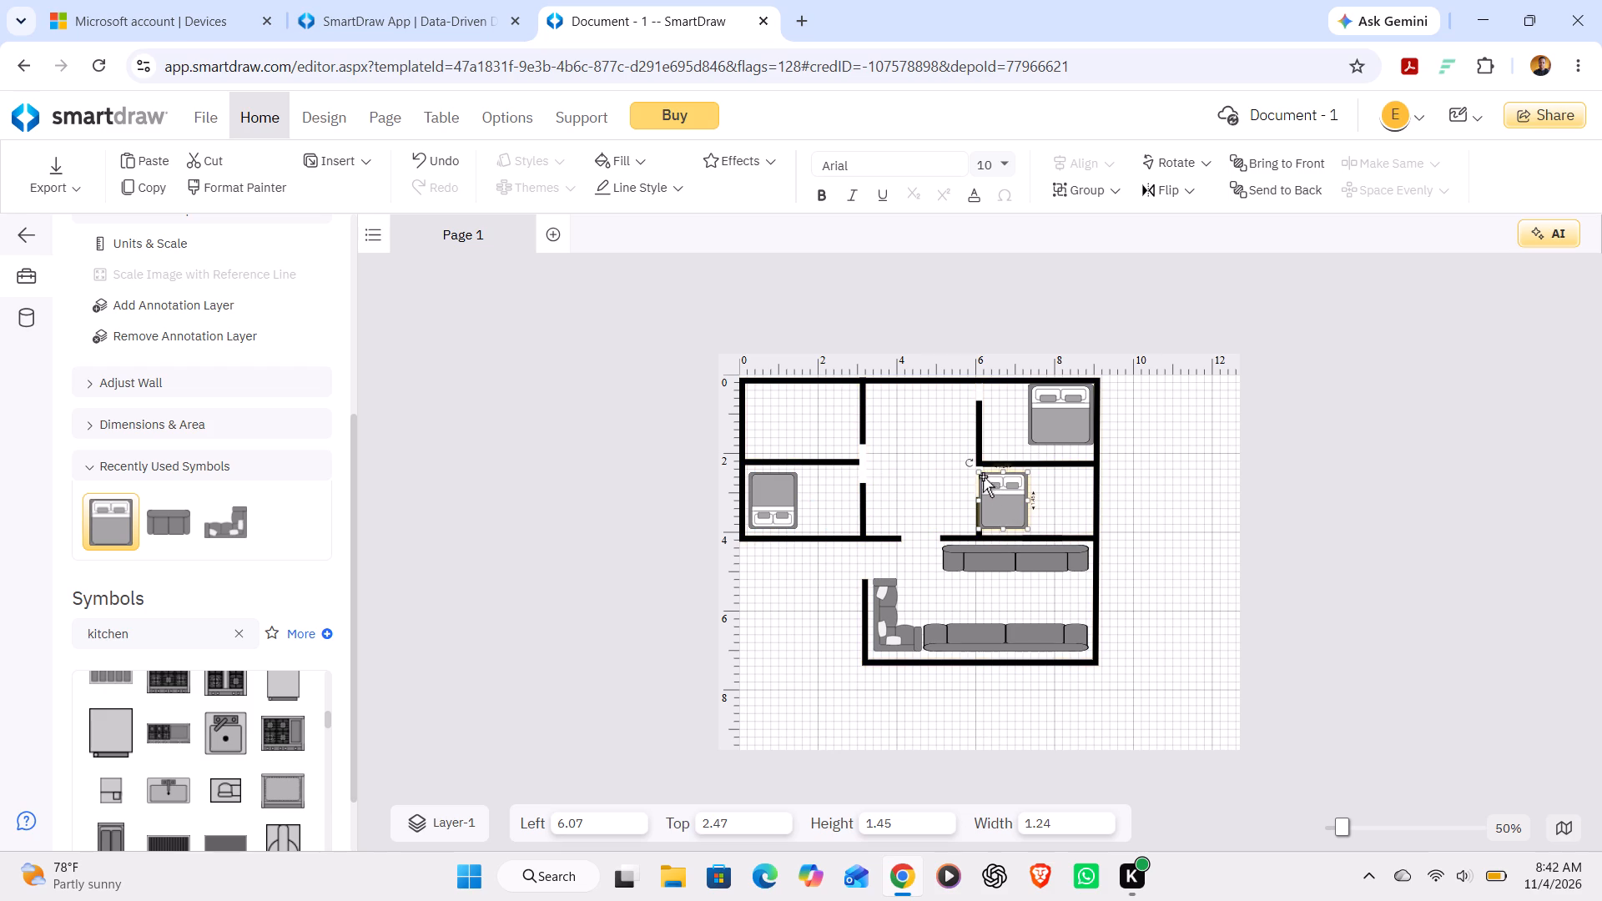
Turn the new bed so its pillows face the right outer wall, and move it to about 7.23 left and 2.59 top.
{"action": "left_click_drag", "start_coordinate": [966, 466], "coordinate": [1046, 479]}
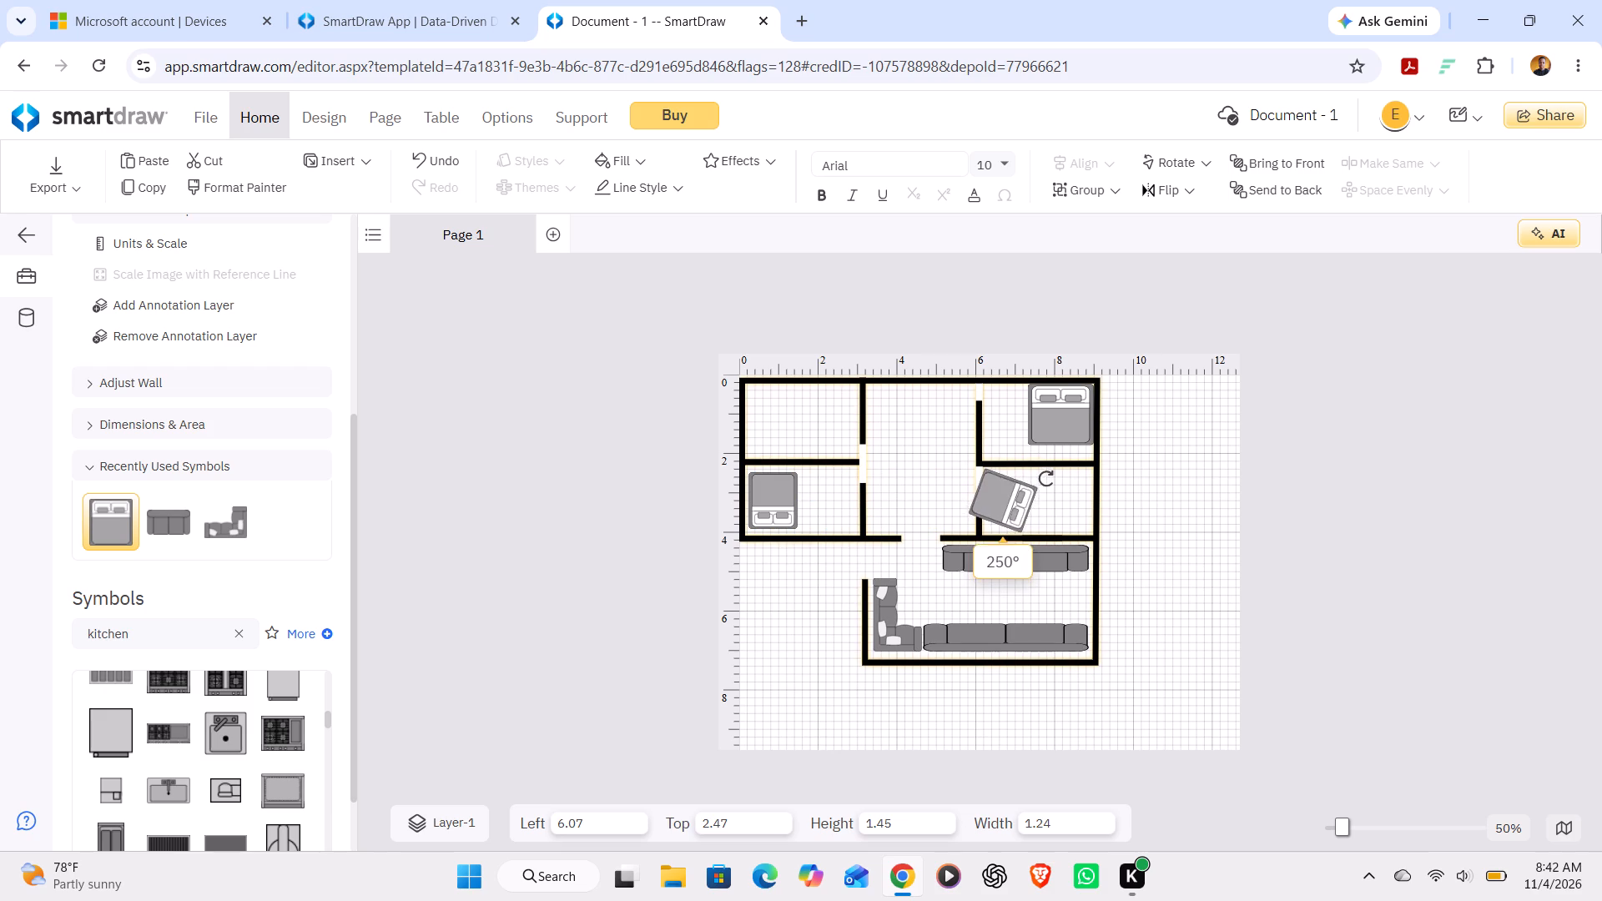
{"action": "left_click_drag", "start_coordinate": [1046, 479], "coordinate": [1026, 479]}
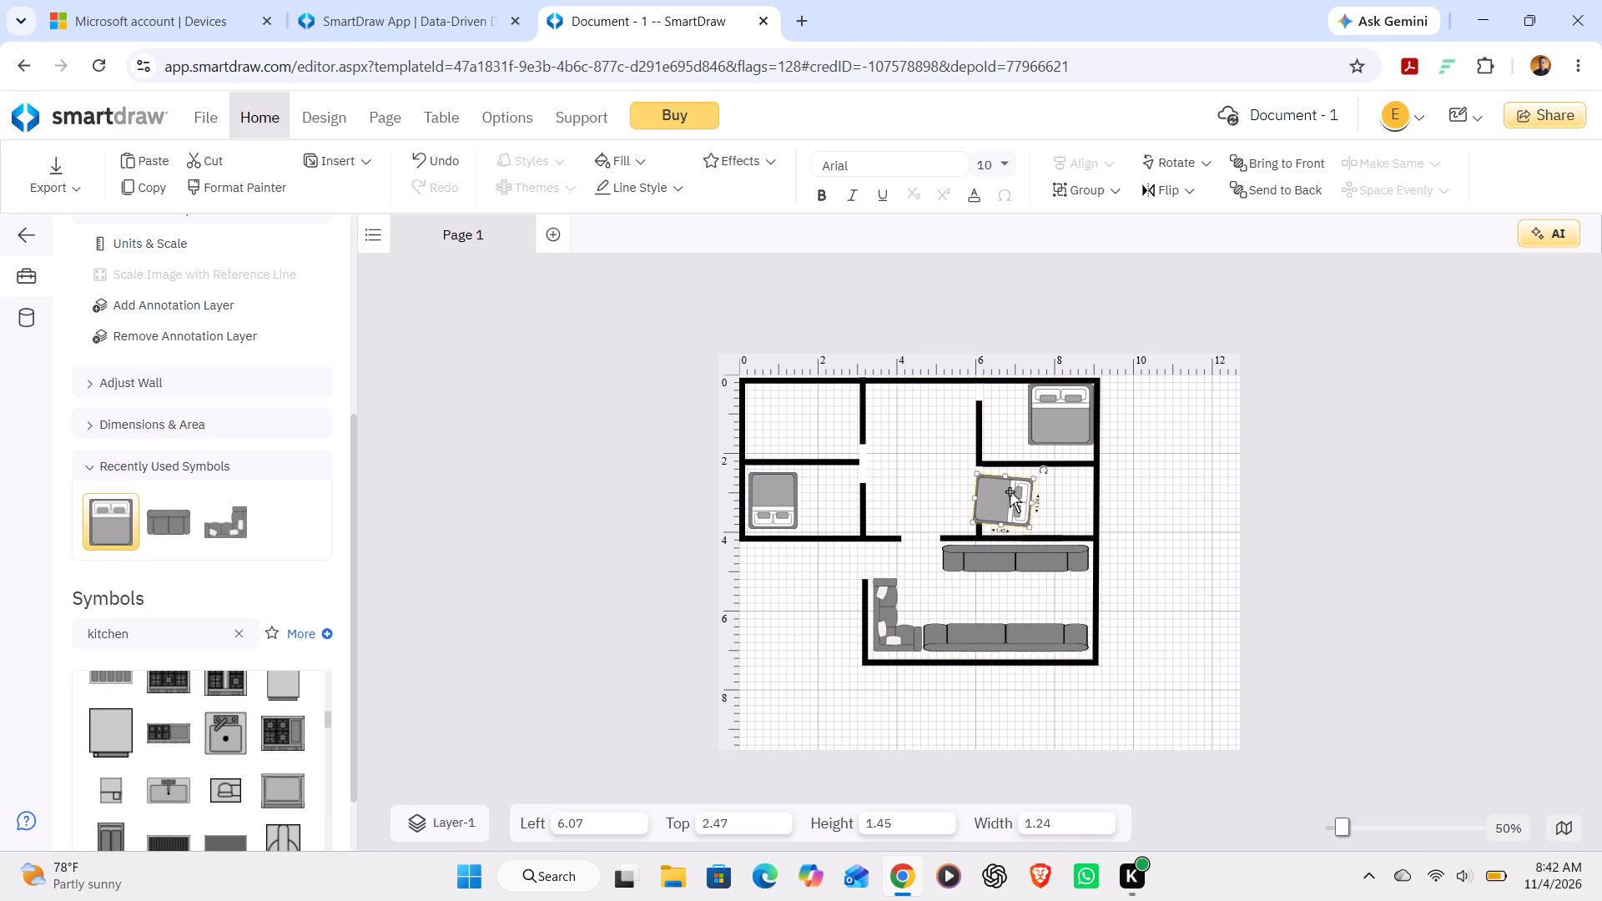
{"action": "left_click_drag", "start_coordinate": [1010, 491], "coordinate": [1054, 496]}
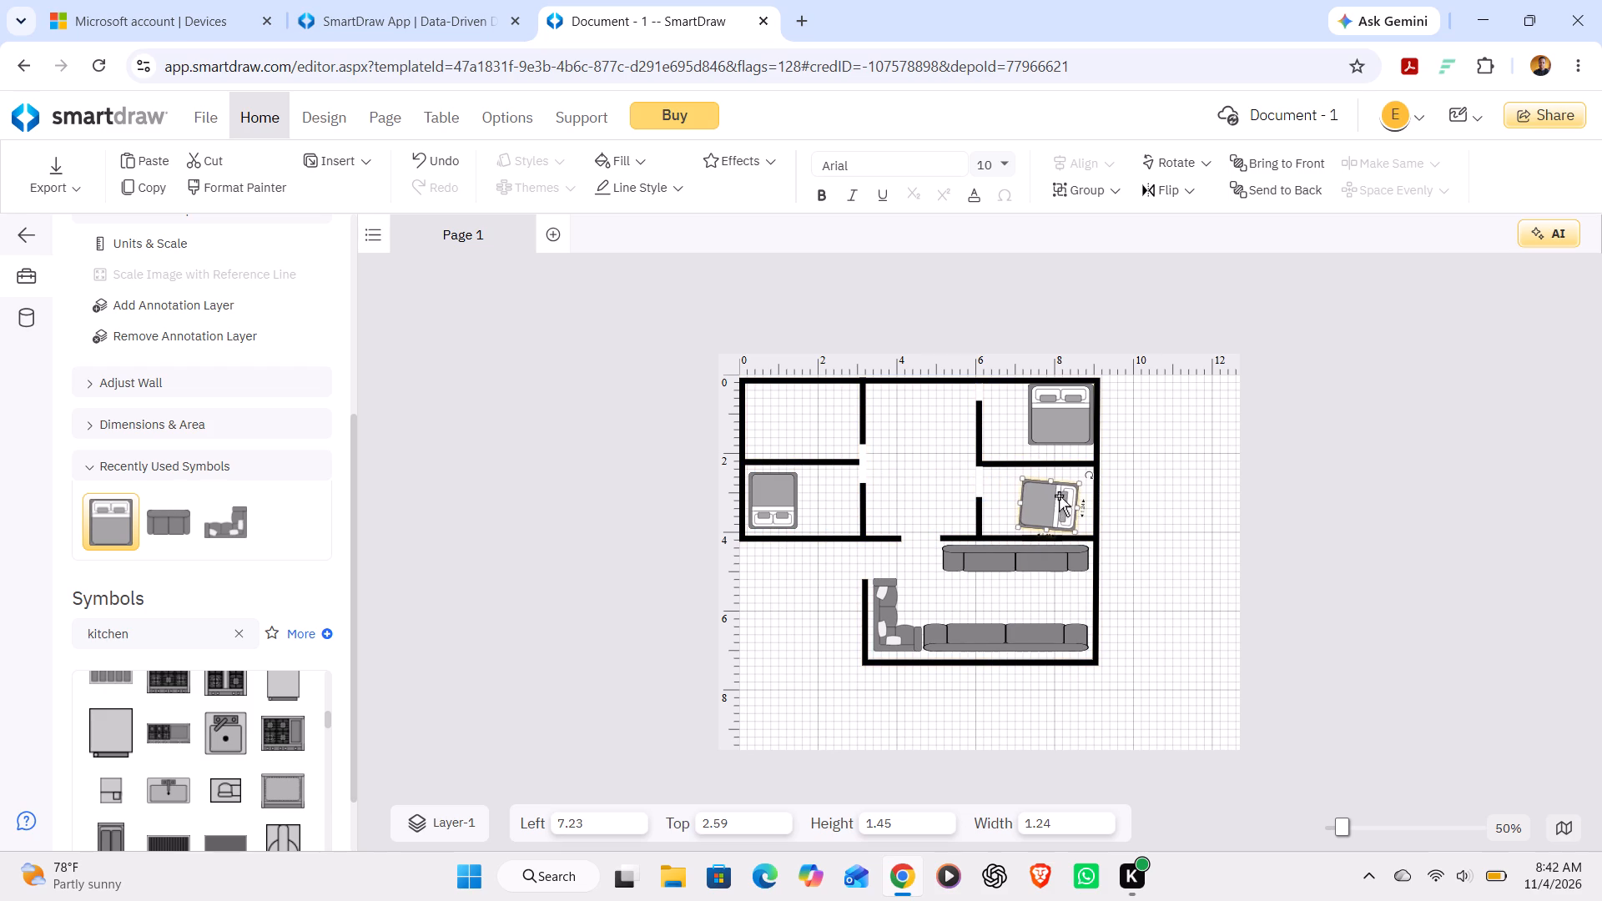
{"action": "left_click", "coordinate": [1088, 476]}
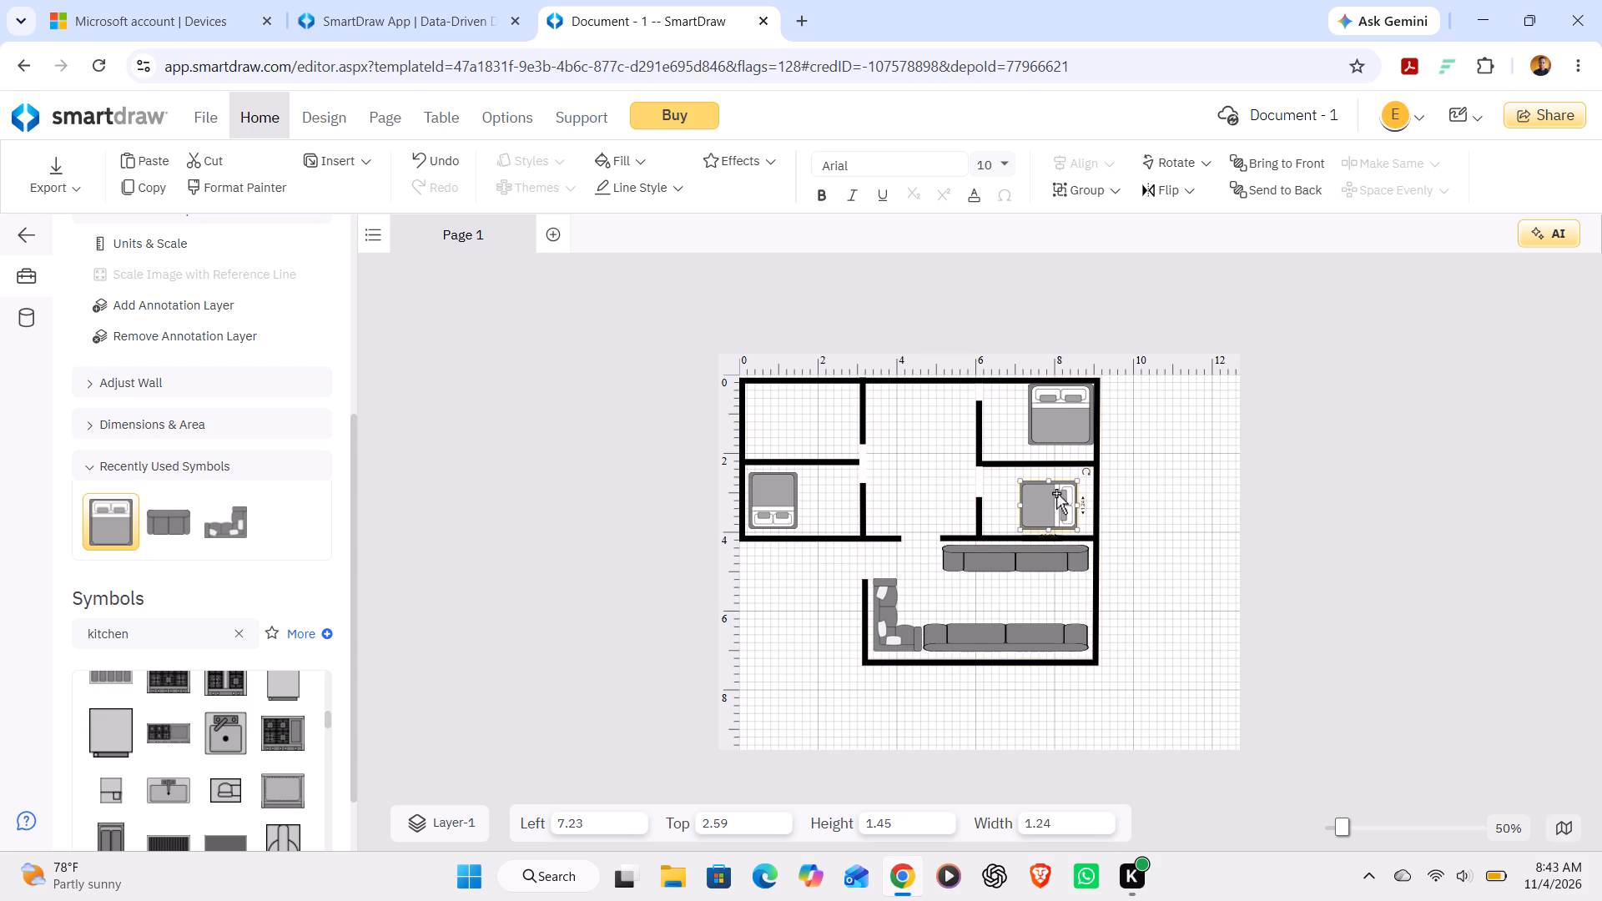
Lengthen the rotated bed to about 1.53 and shift it into the room's lower-right corner, against the outer wall.
{"action": "left_click_drag", "start_coordinate": [1047, 495], "coordinate": [1055, 495]}
{"action": "left_click", "coordinate": [1055, 495]}
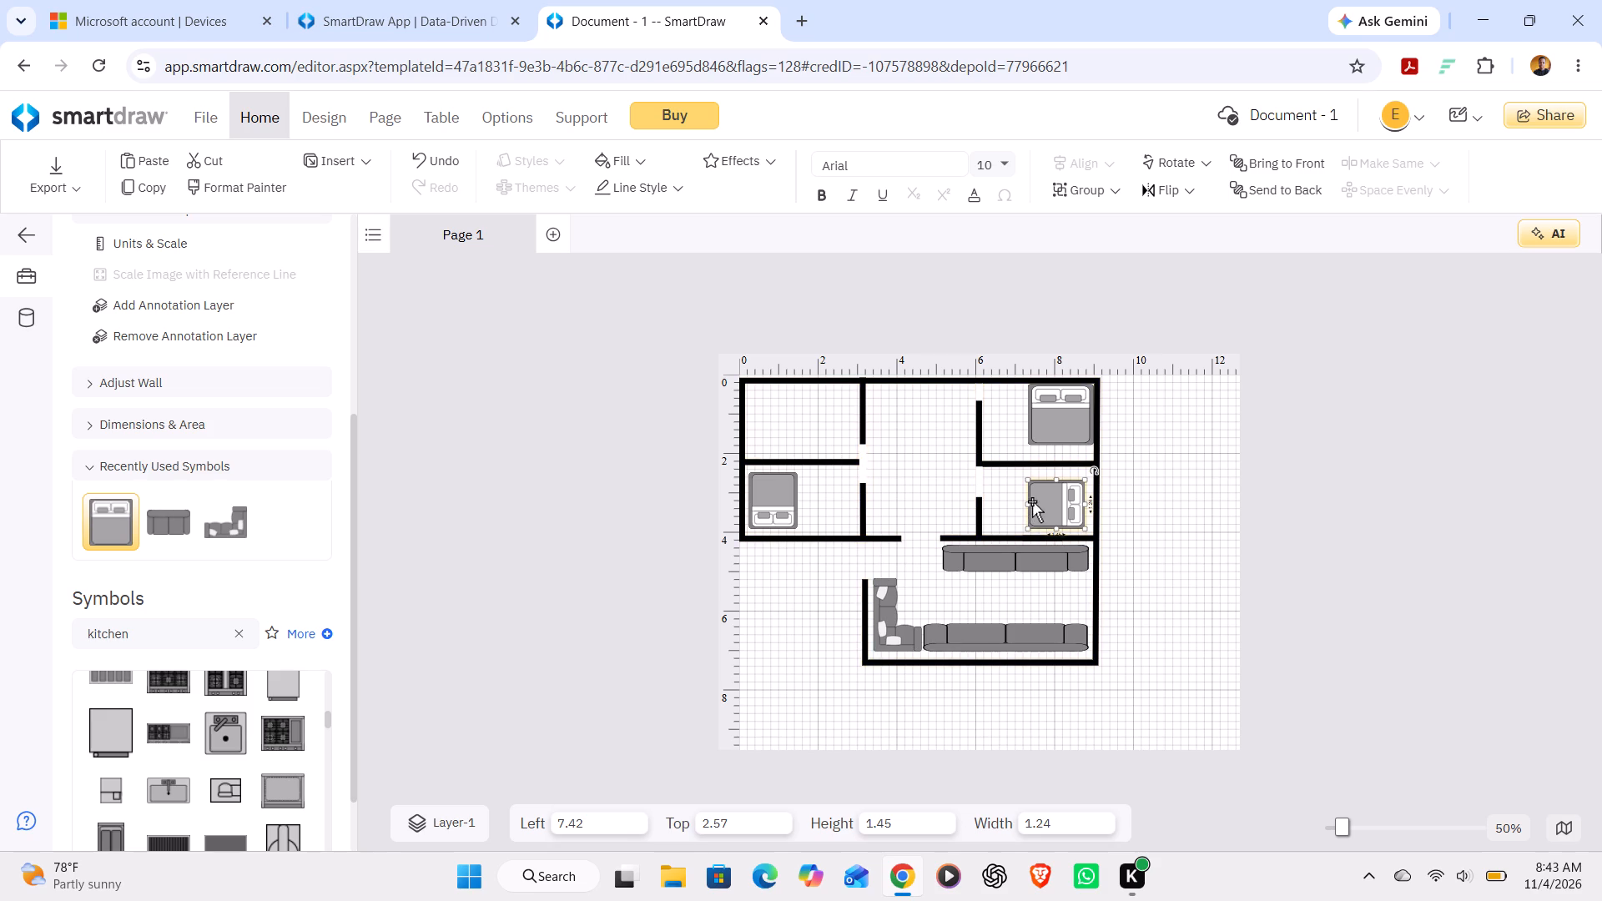
{"action": "left_click", "coordinate": [1025, 503]}
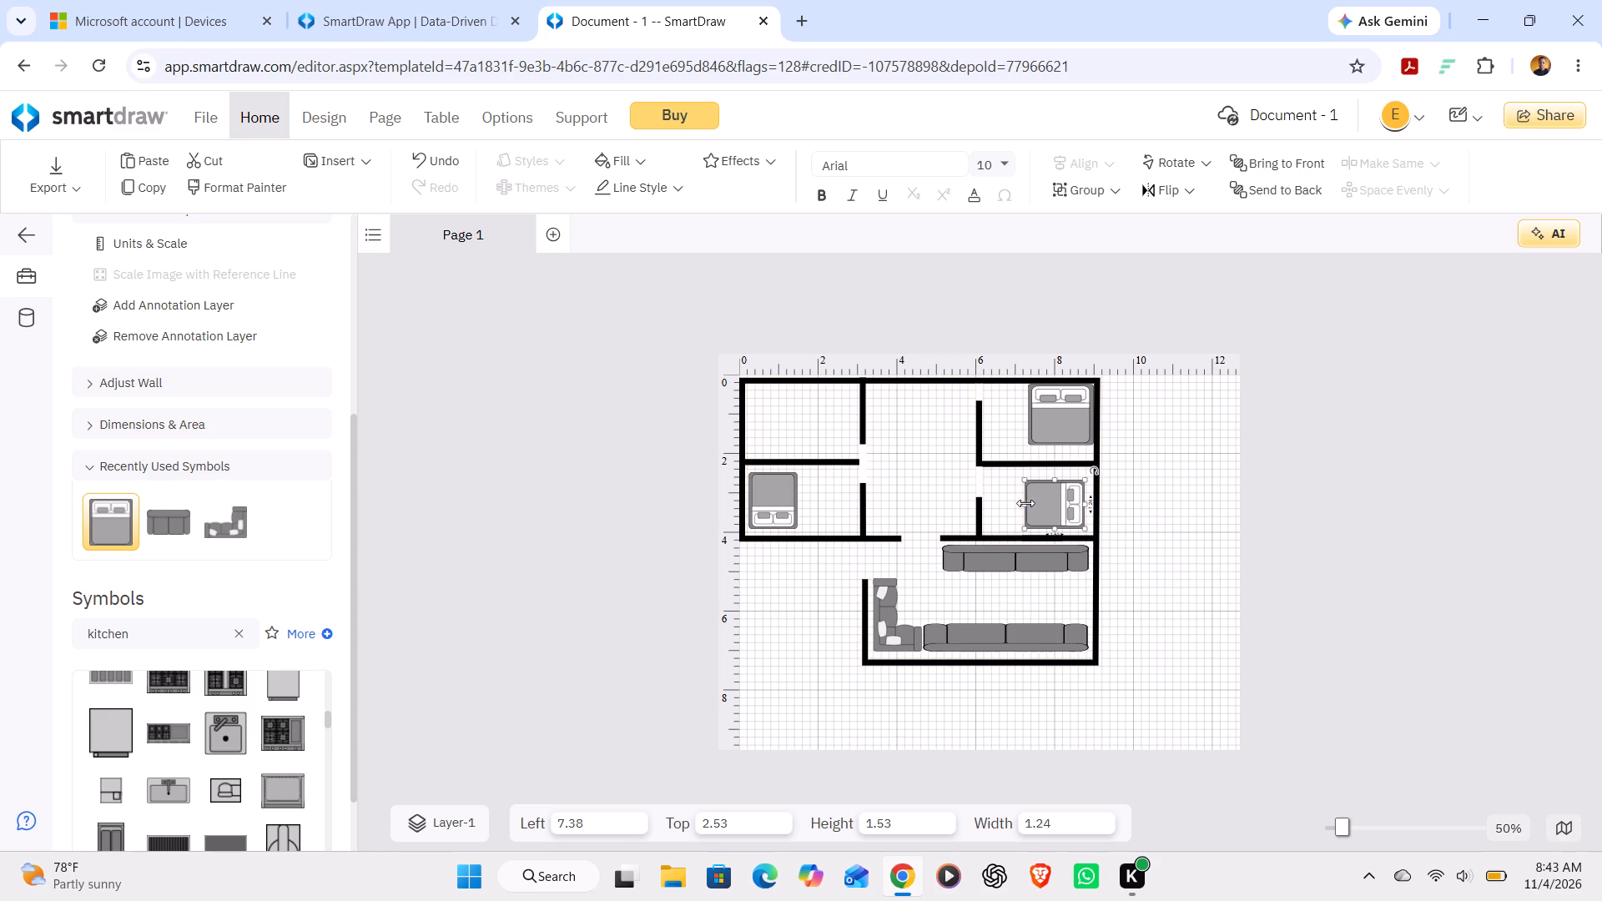
{"action": "left_click", "coordinate": [1159, 487]}
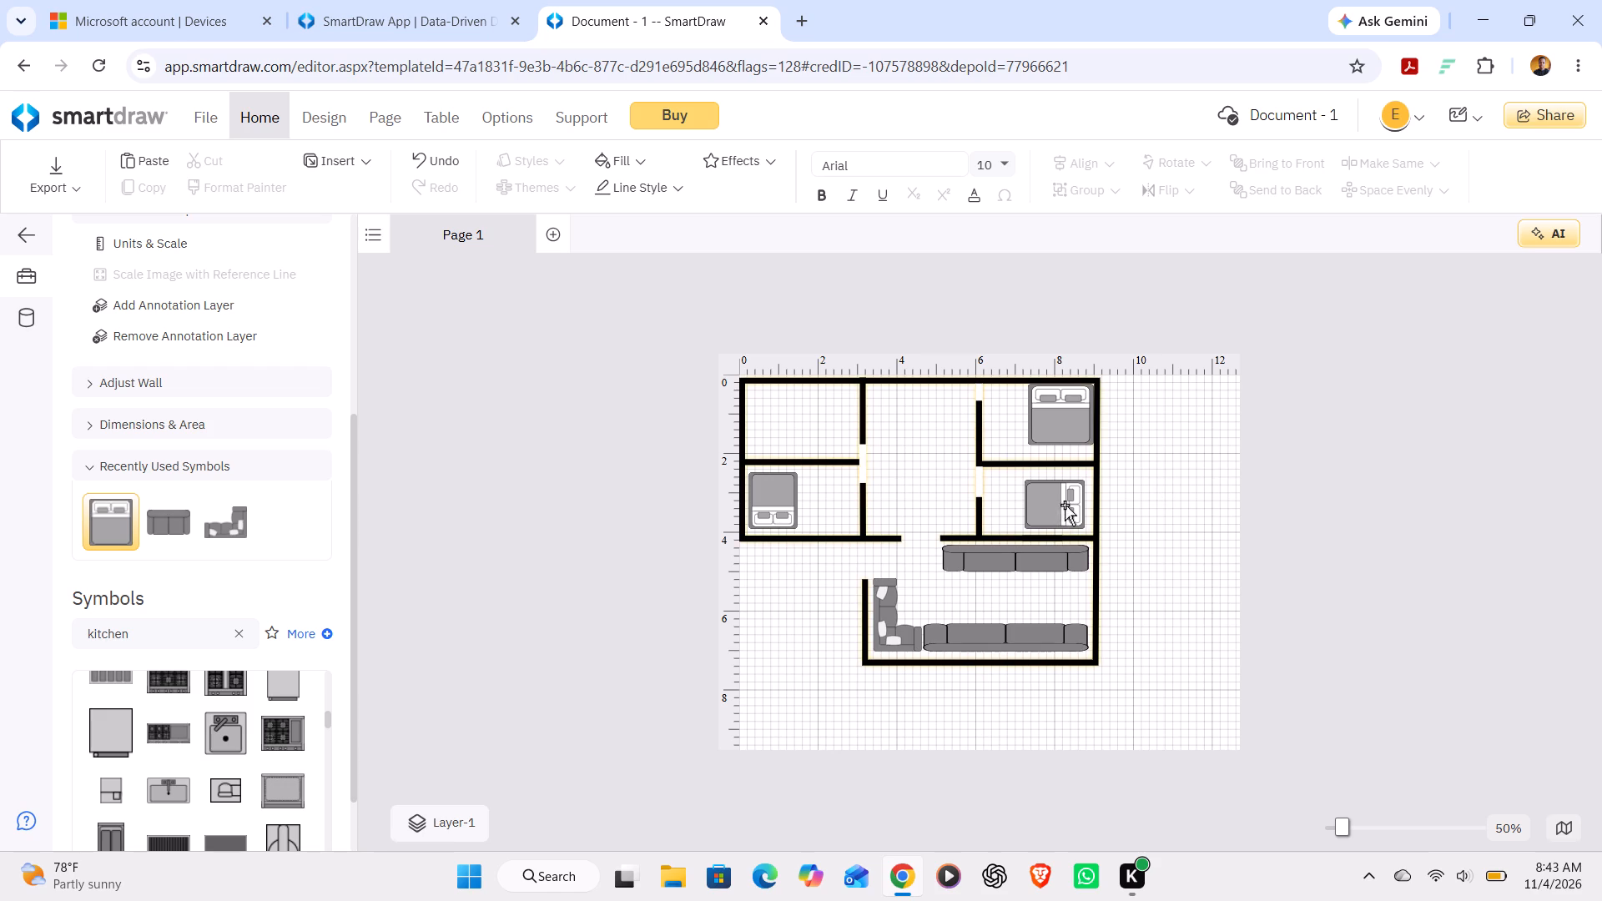
{"action": "left_click_drag", "start_coordinate": [1065, 505], "coordinate": [1072, 511]}
Move the bed in the lower-left room down toward the bottom wall, to about 0.24 left and 2.64 top.
{"action": "left_click_drag", "start_coordinate": [776, 504], "coordinate": [768, 511]}
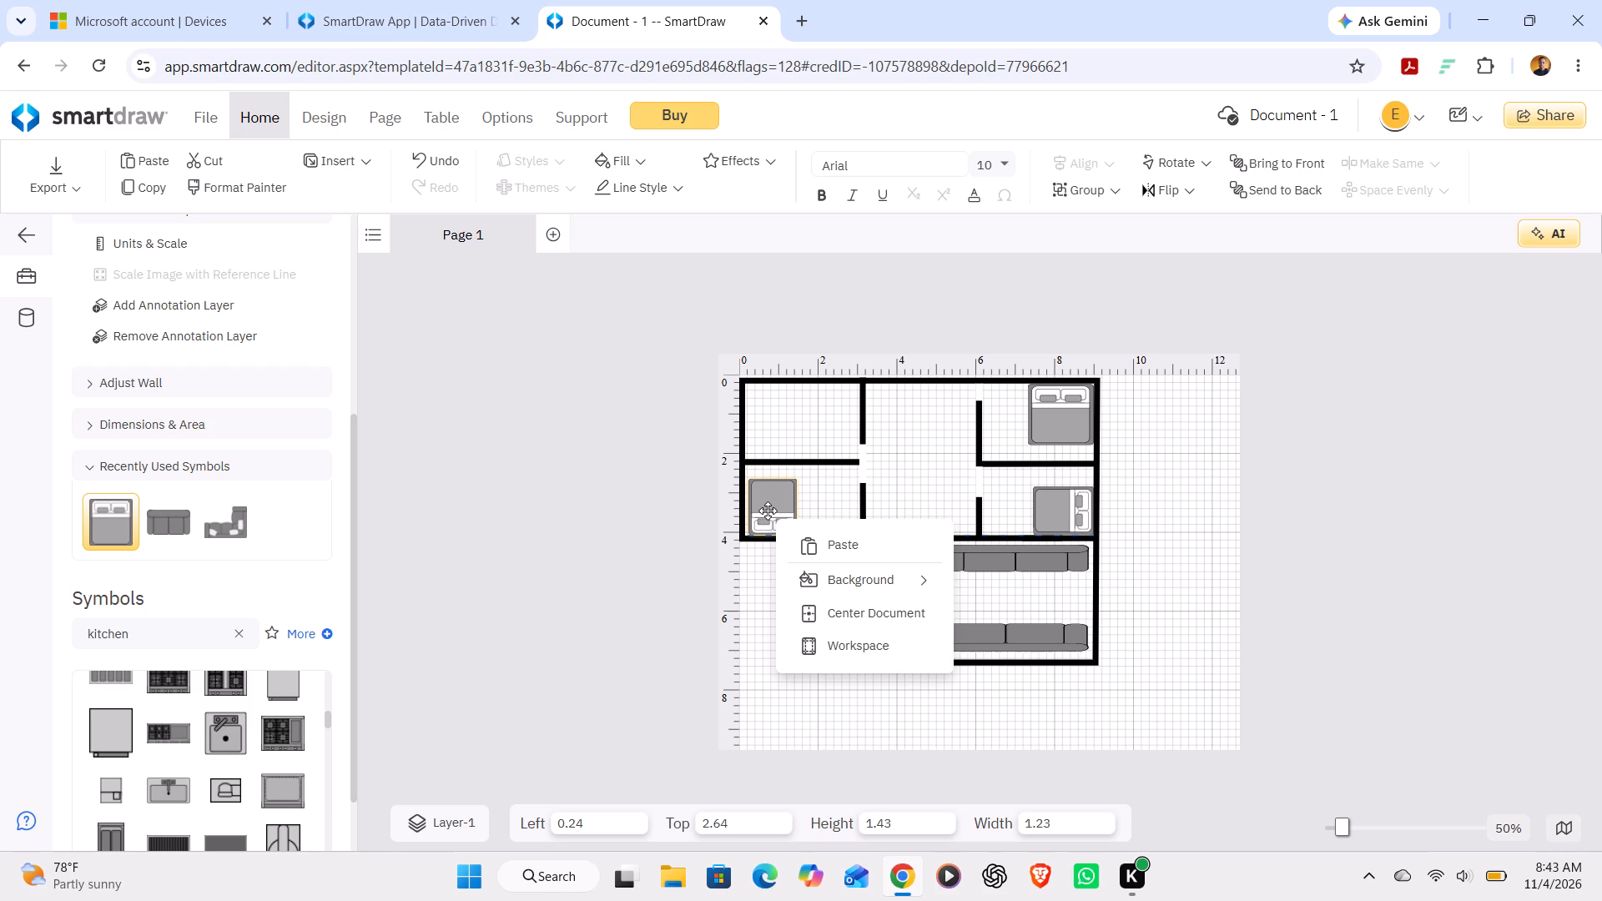
{"action": "left_click_drag", "start_coordinate": [768, 511], "coordinate": [758, 512]}
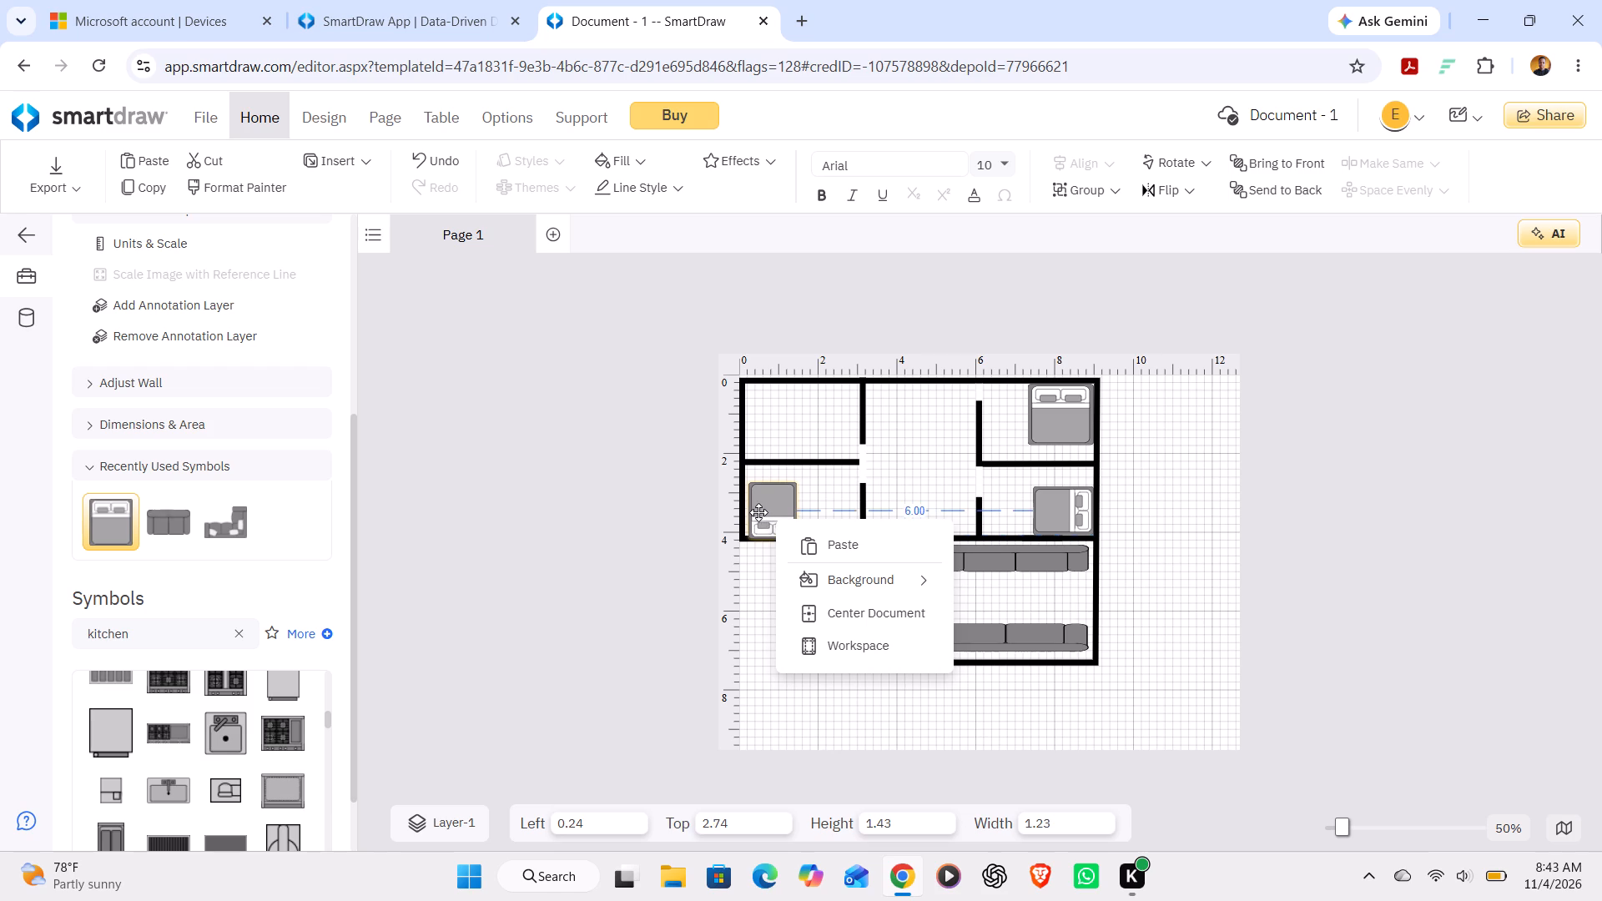
{"action": "left_click_drag", "start_coordinate": [758, 512], "coordinate": [744, 512]}
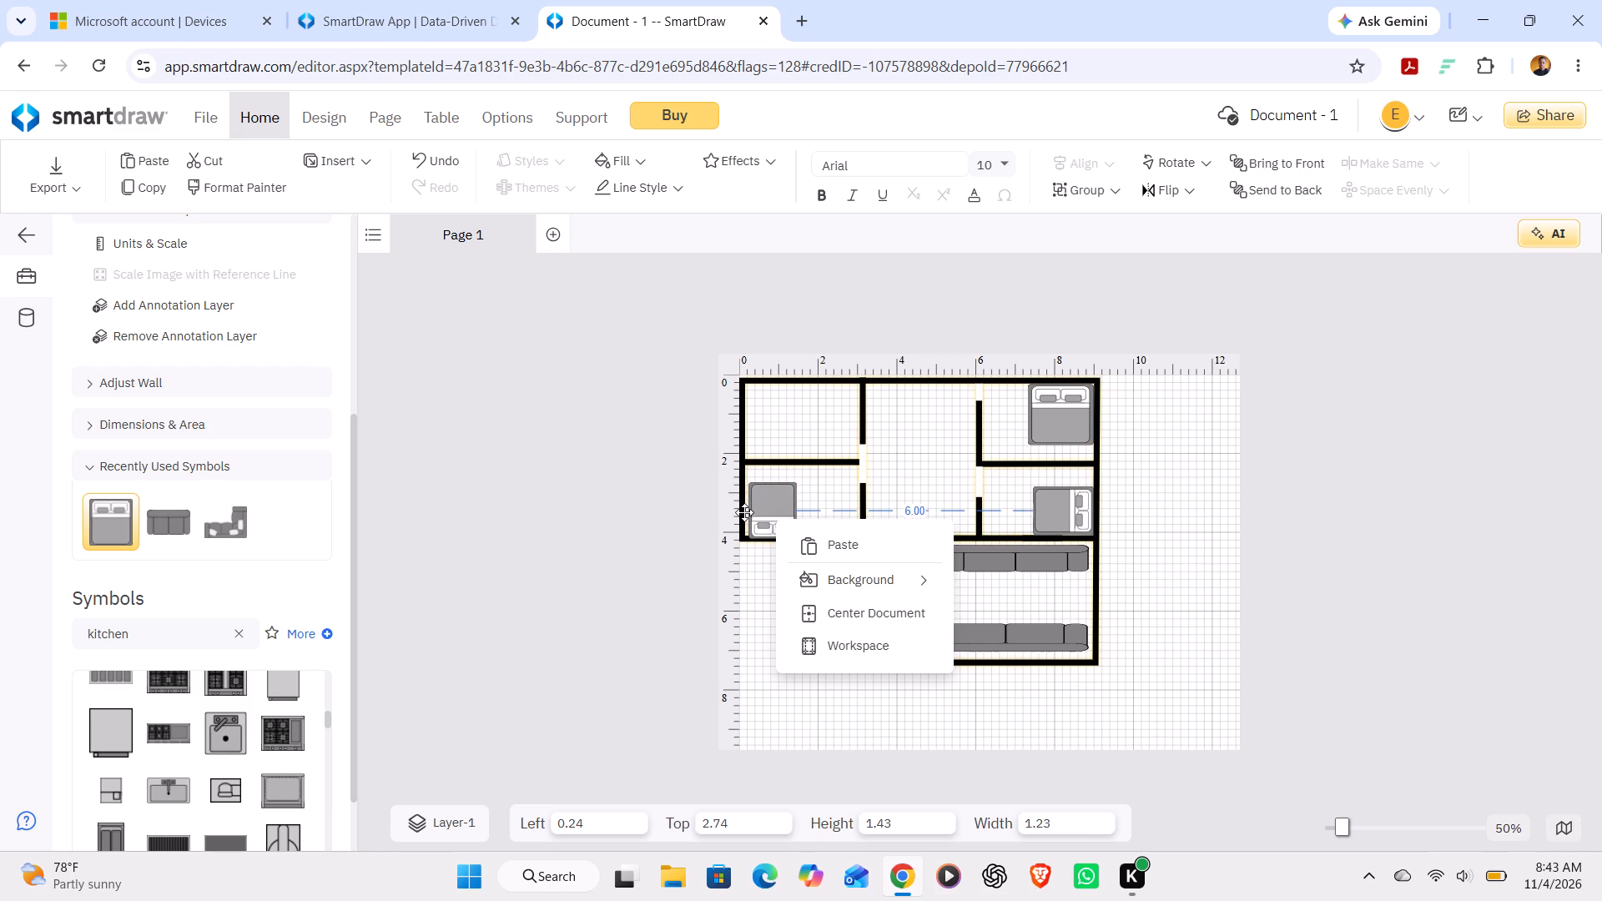
{"action": "left_click_drag", "start_coordinate": [744, 512], "coordinate": [753, 508]}
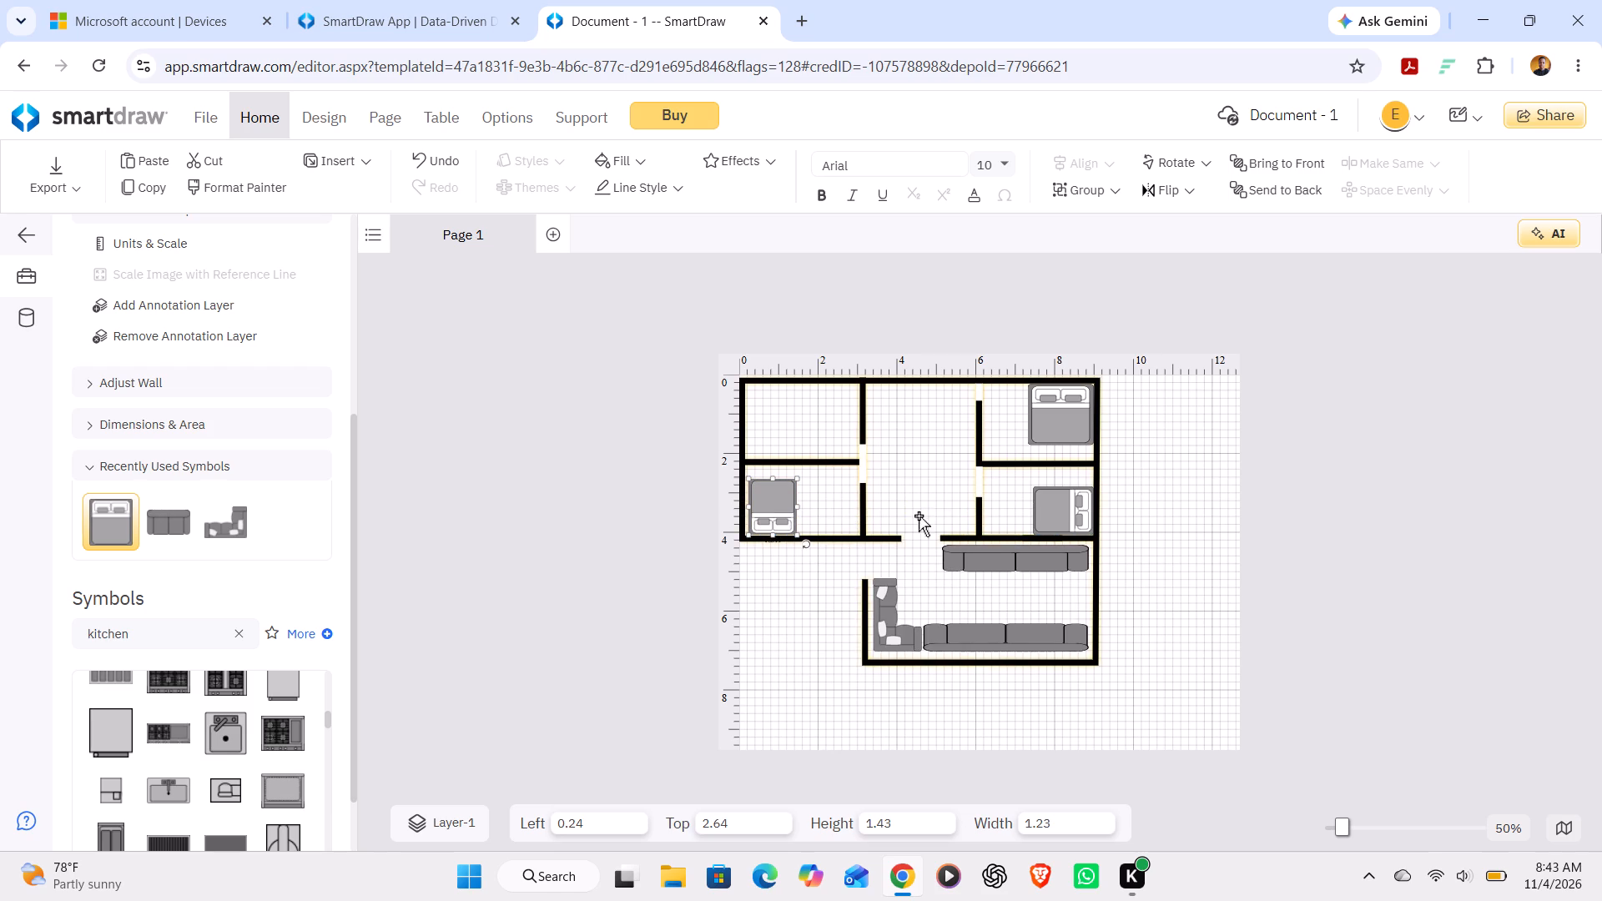
Nudge the bed in the room below the upper-right bedroom slightly upward, to about 7.60 left and 2.59 top.
{"action": "left_click", "coordinate": [1065, 509]}
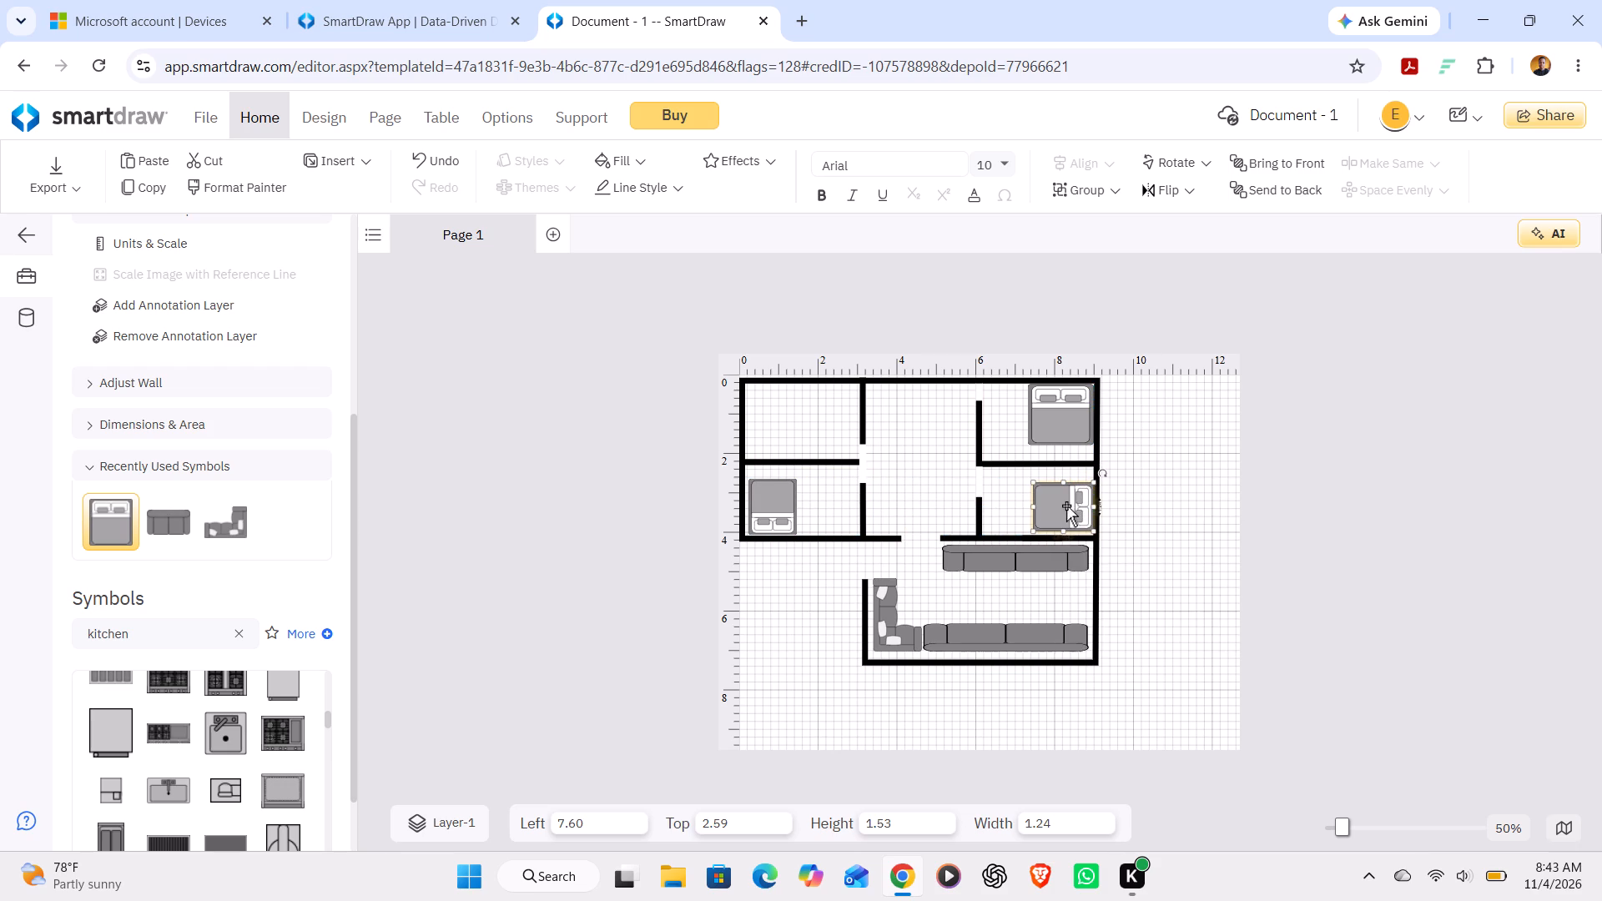
{"action": "left_click", "coordinate": [1076, 503]}
{"action": "left_click", "coordinate": [1178, 485]}
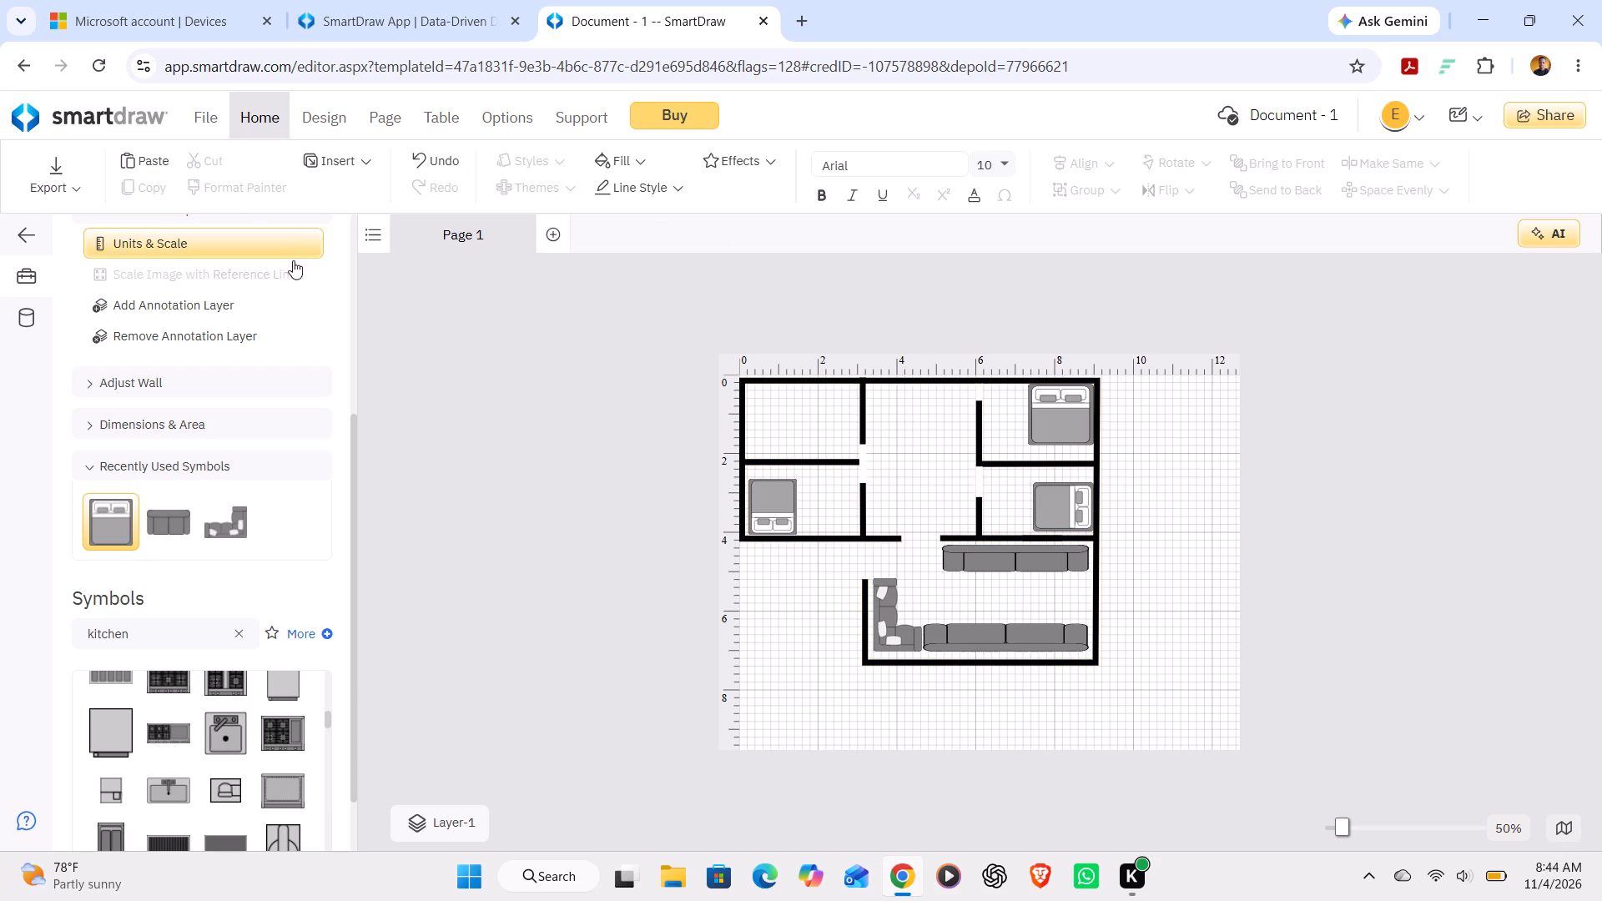
Draw a vertical wall about 2.92 long down from the top outer wall at about 5.39 left.
{"action": "scroll", "coordinate": [170, 297], "scroll_direction": "up", "scroll_amount": 3}
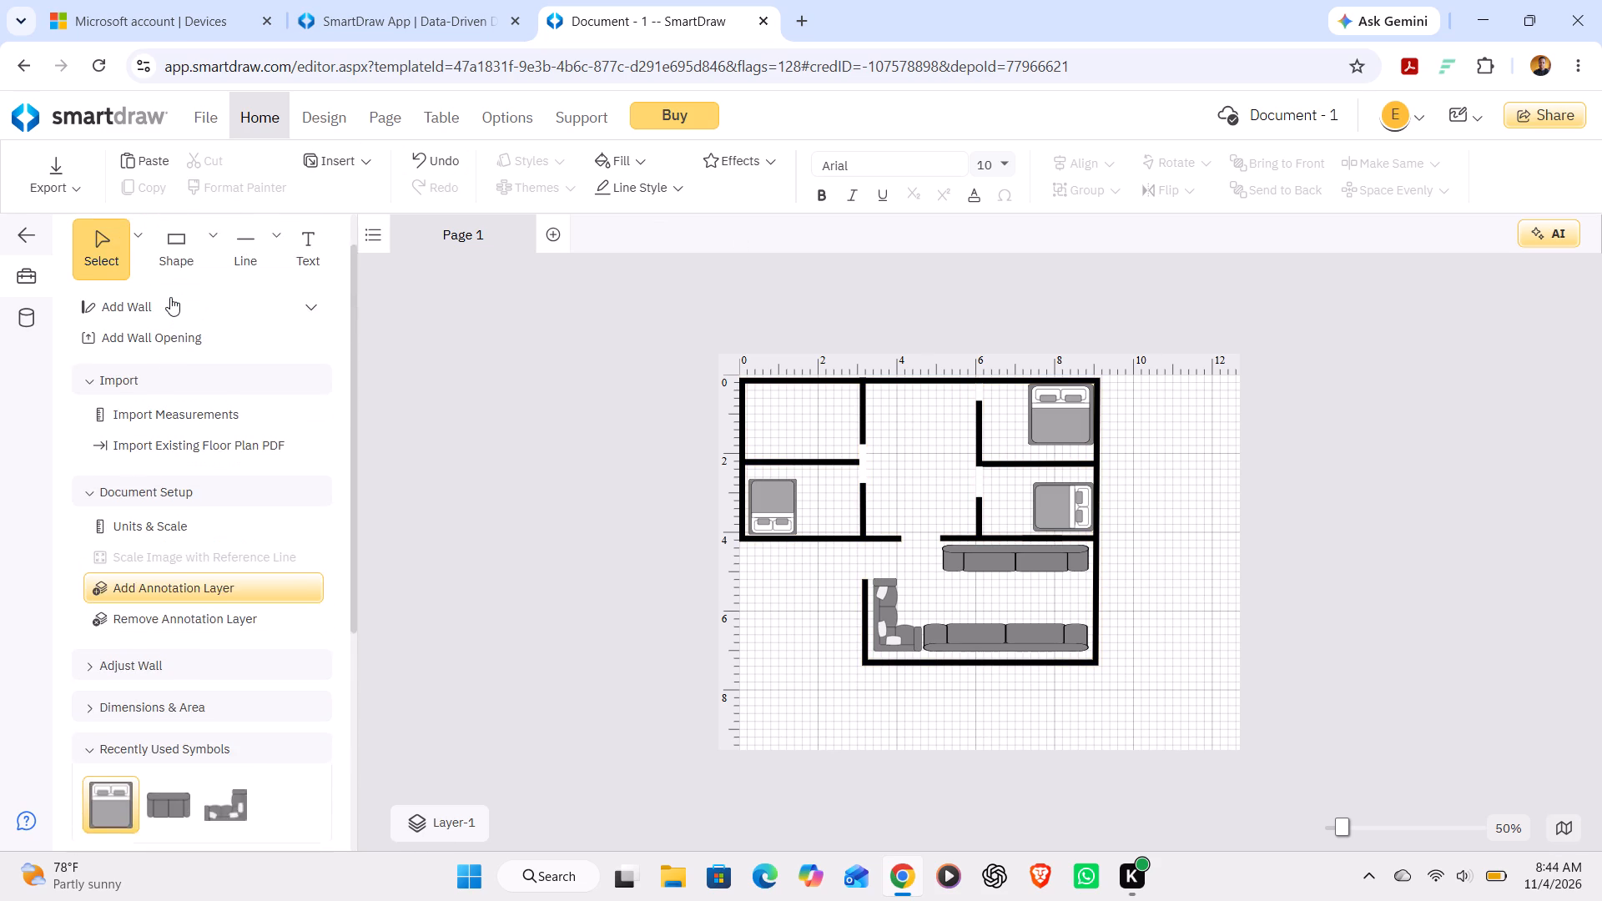
{"action": "left_click", "coordinate": [185, 276]}
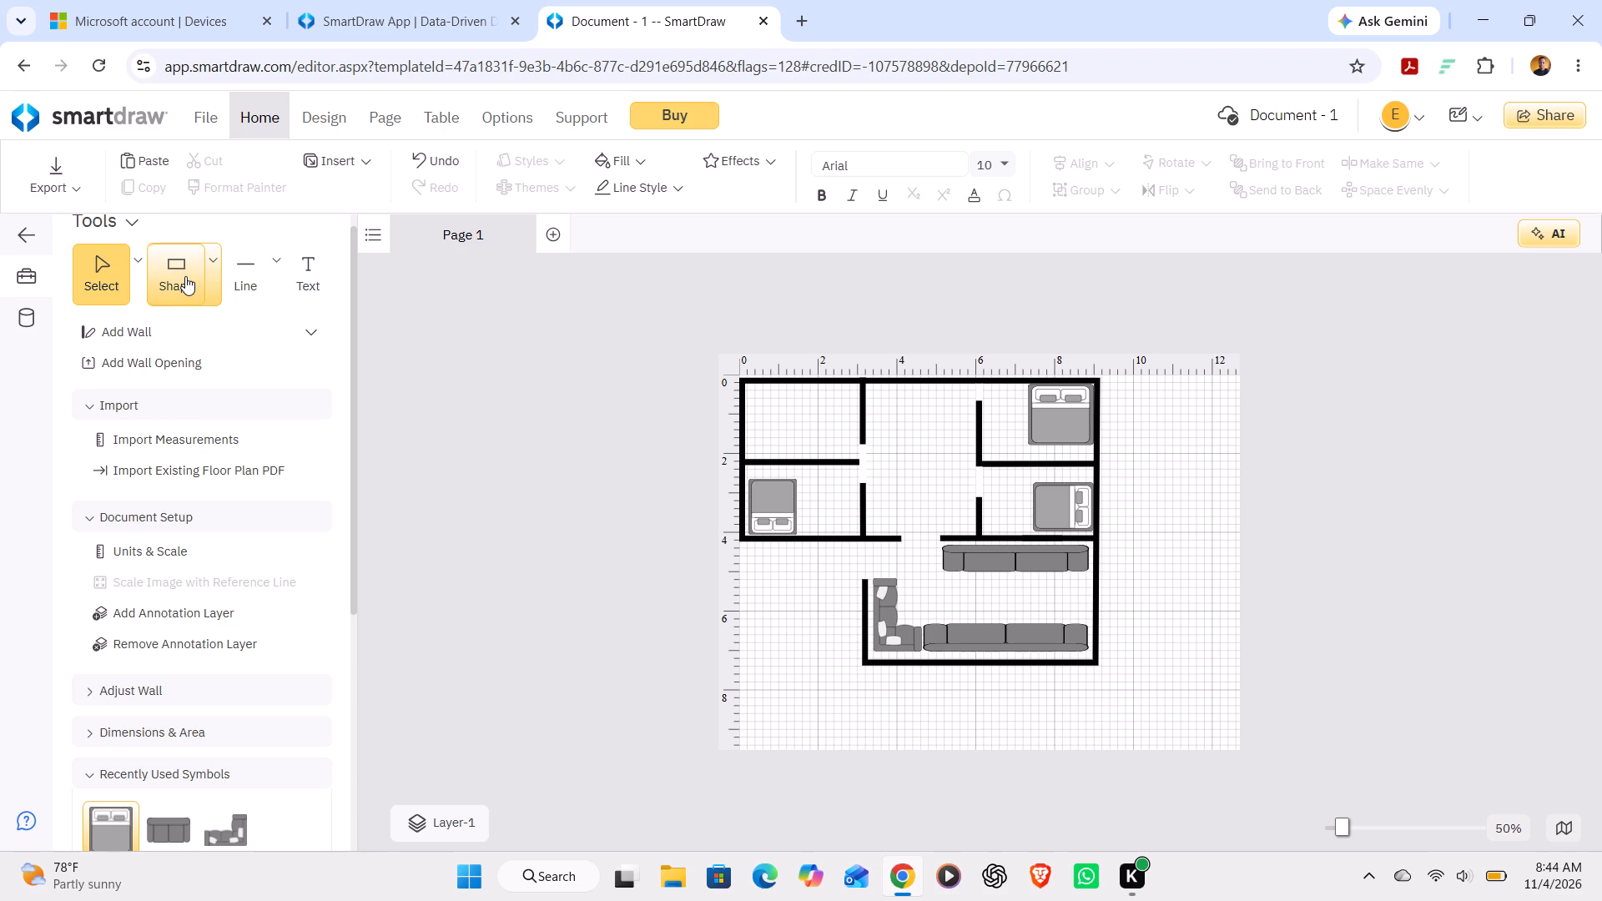
{"action": "left_click", "coordinate": [160, 325]}
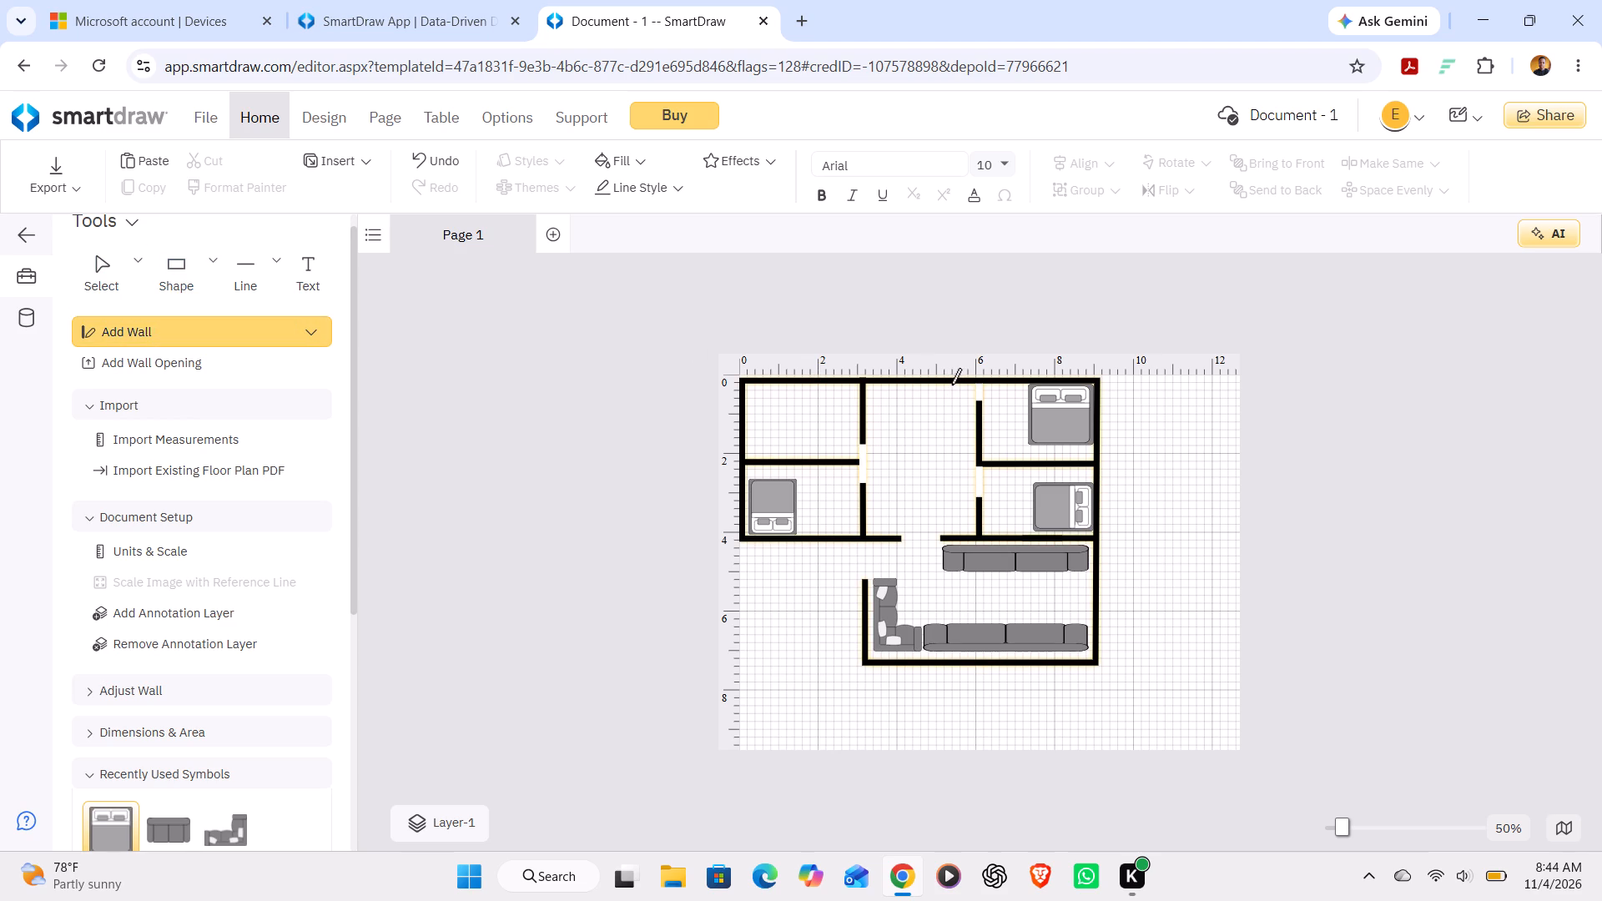
{"action": "left_click_drag", "start_coordinate": [950, 385], "coordinate": [964, 500]}
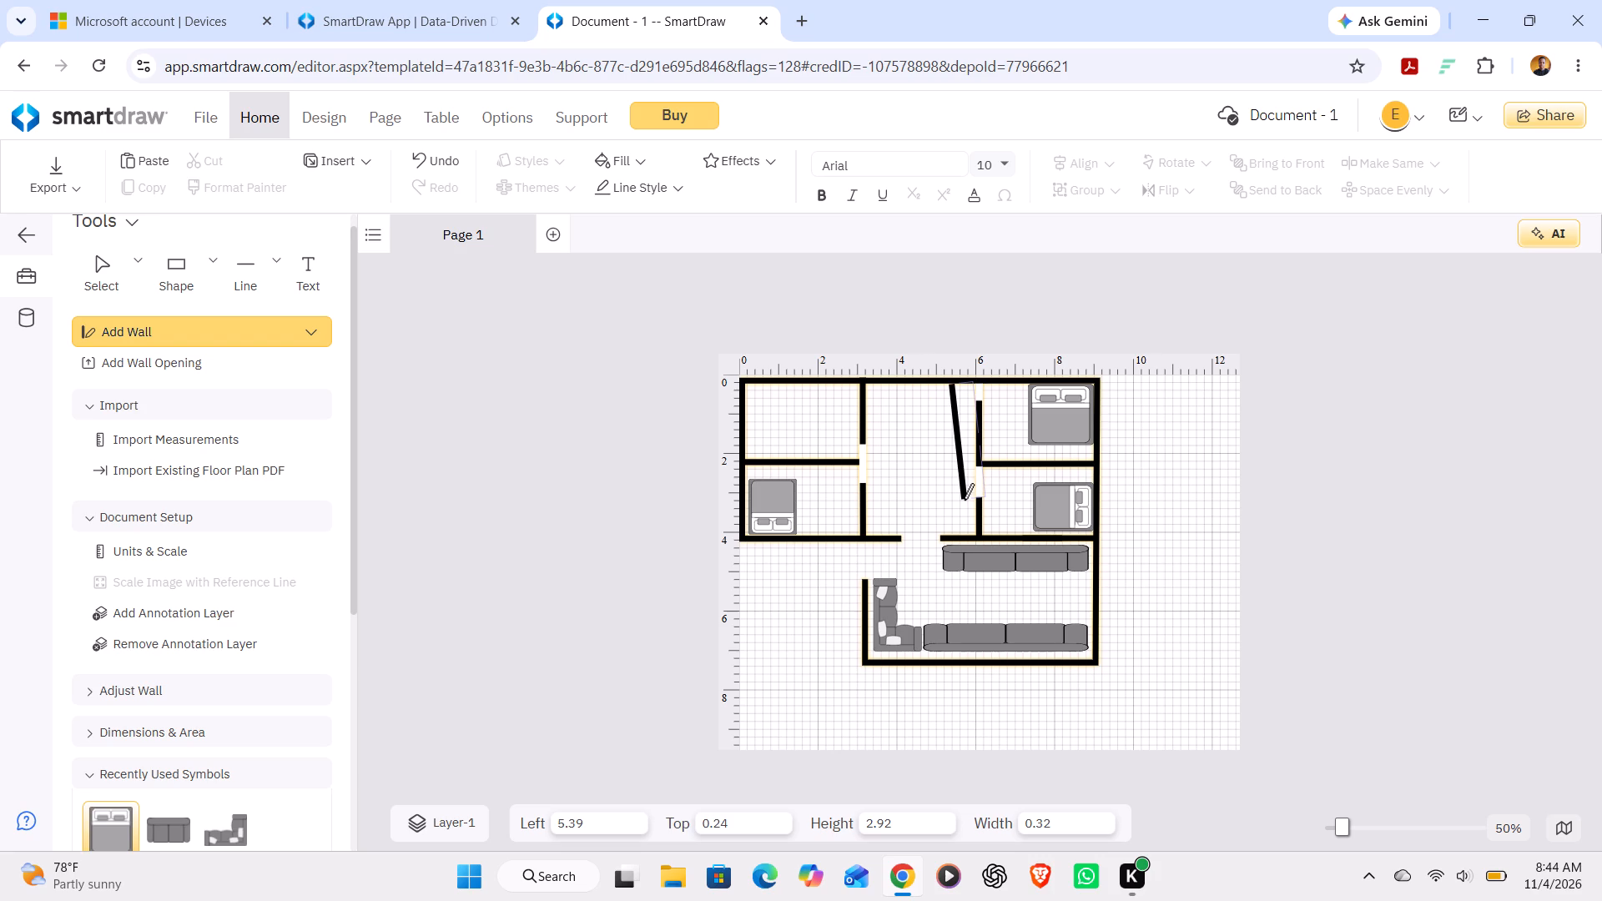
{"action": "left_click_drag", "start_coordinate": [964, 500], "coordinate": [958, 497]}
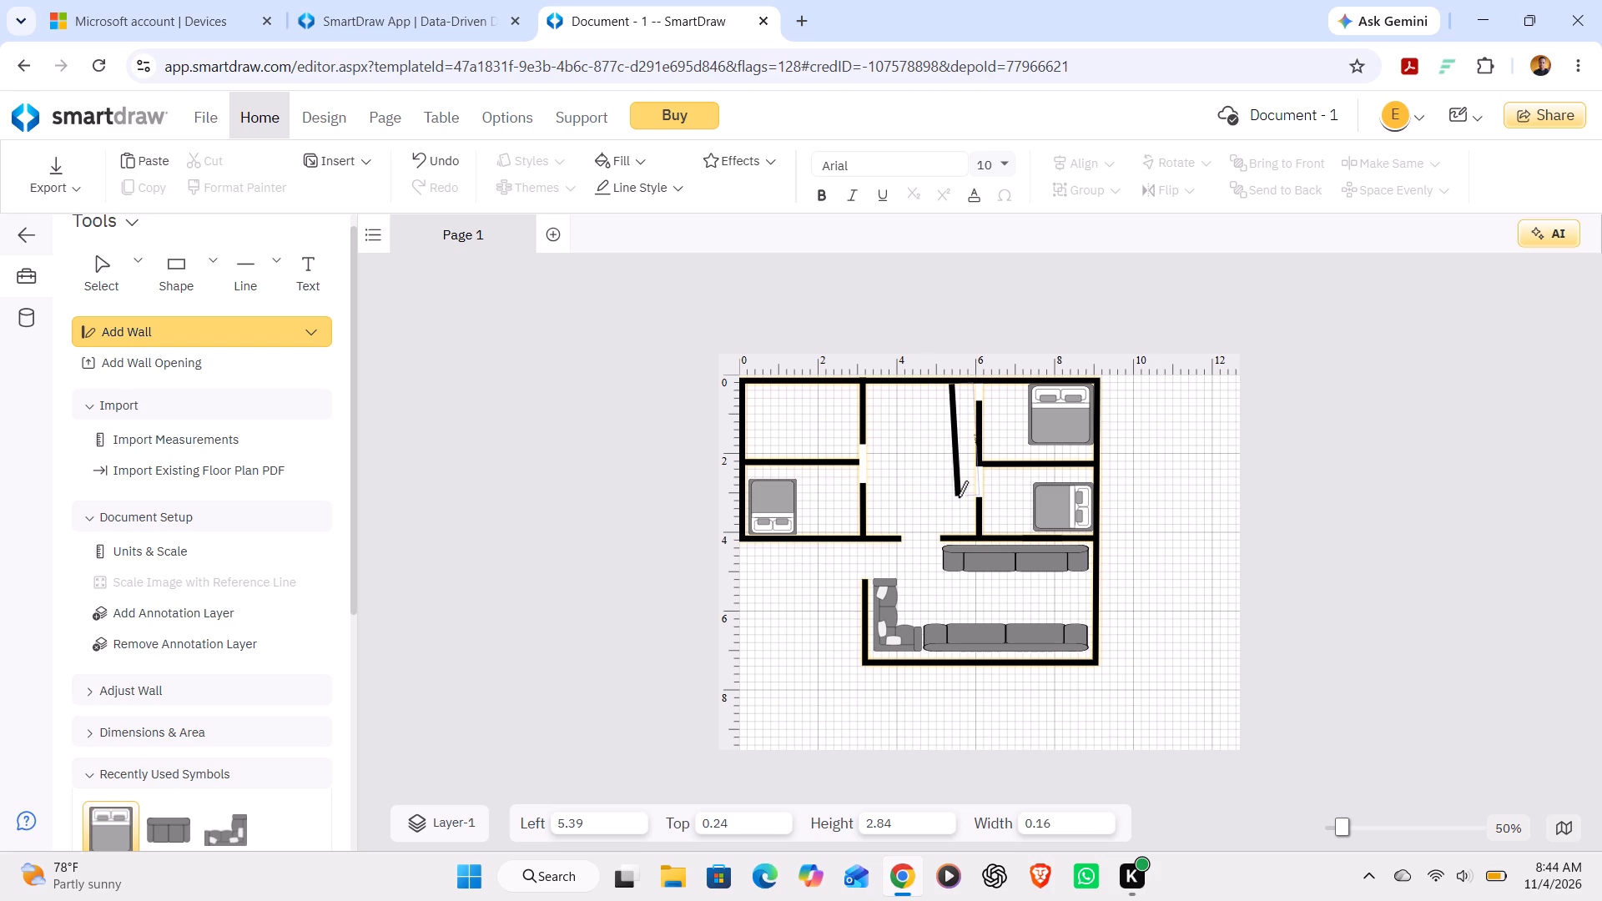
{"action": "left_click_drag", "start_coordinate": [958, 497], "coordinate": [950, 499]}
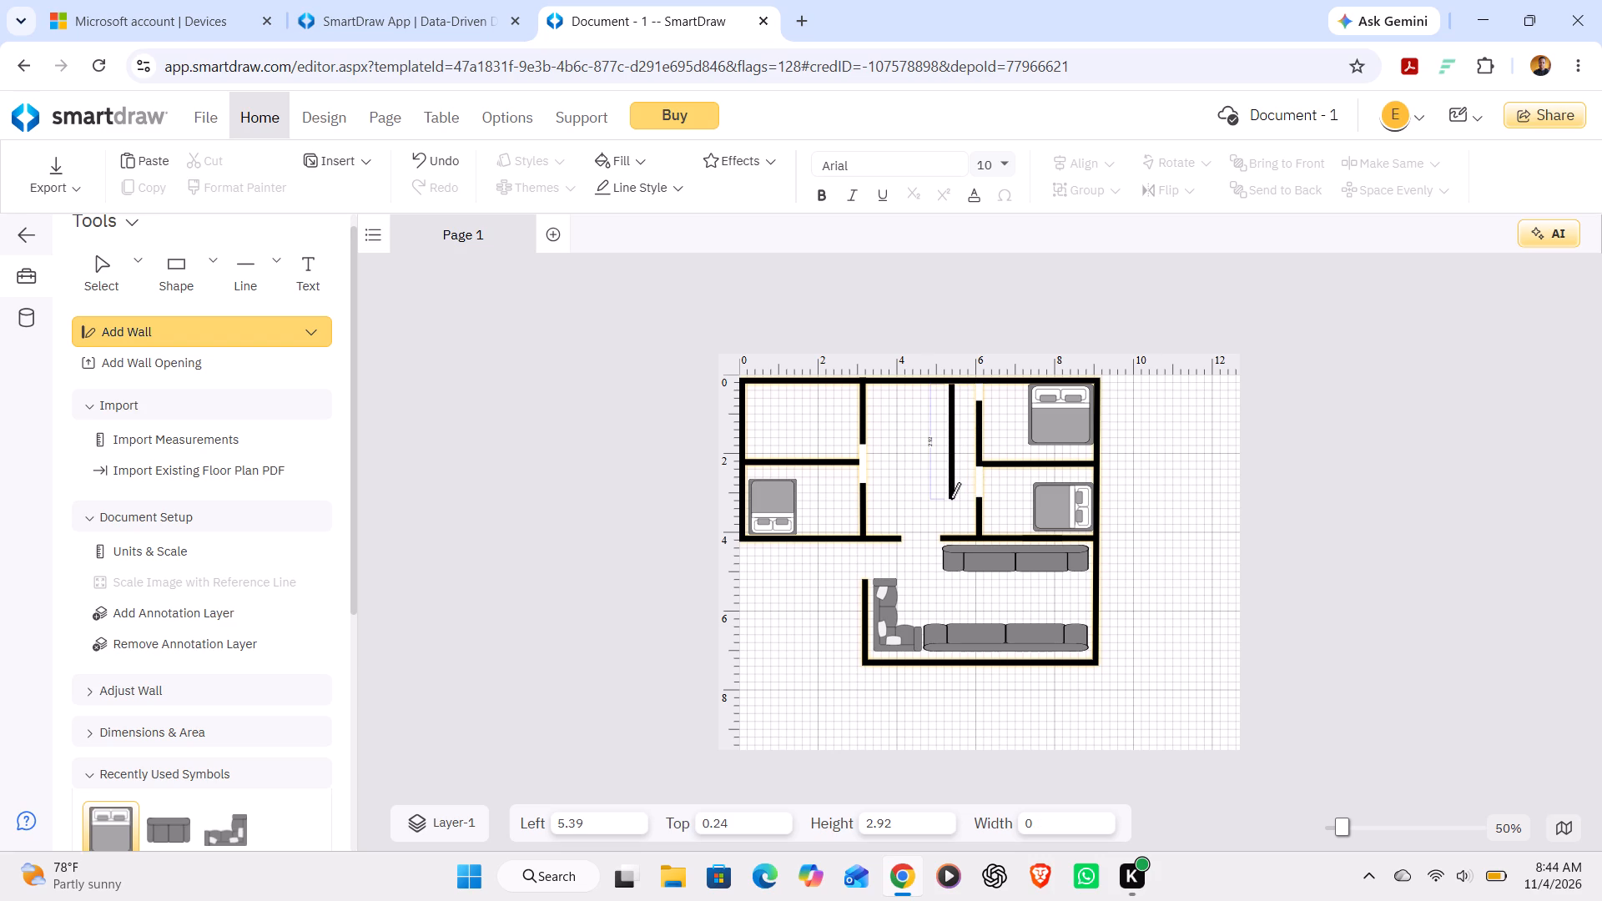
{"action": "left_click_drag", "start_coordinate": [950, 499], "coordinate": [951, 511]}
{"action": "left_click_drag", "start_coordinate": [951, 511], "coordinate": [955, 500]}
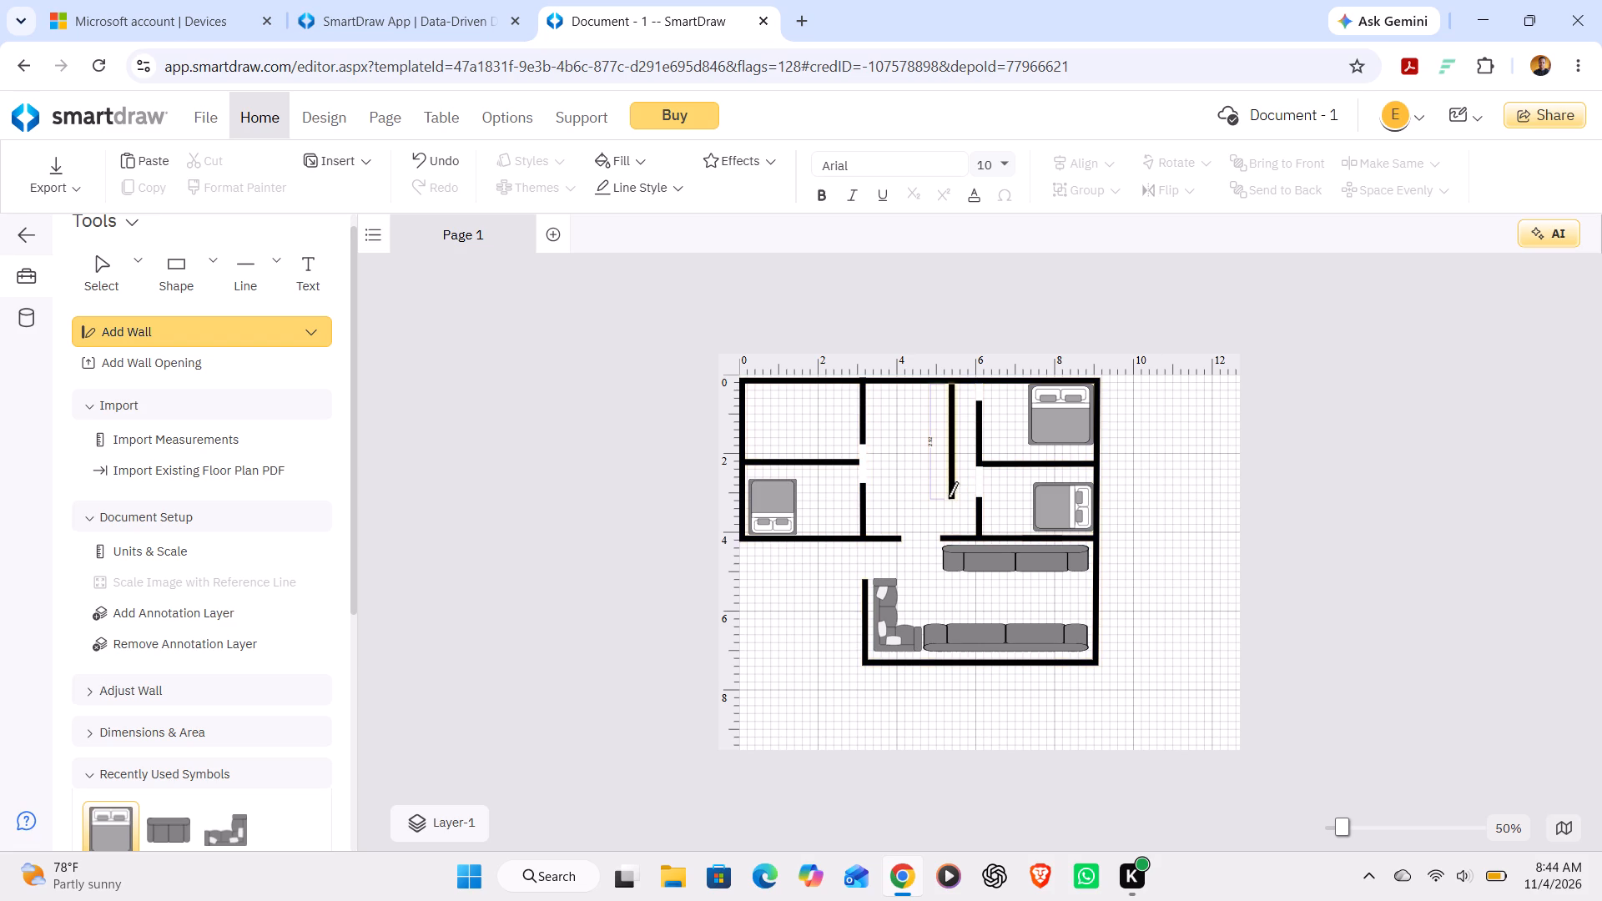
Add a horizontal wall about 2.16 wide from the new wall's lower end toward the wall beside the lower-left bedroom.
{"action": "left_click_drag", "start_coordinate": [949, 498], "coordinate": [925, 501]}
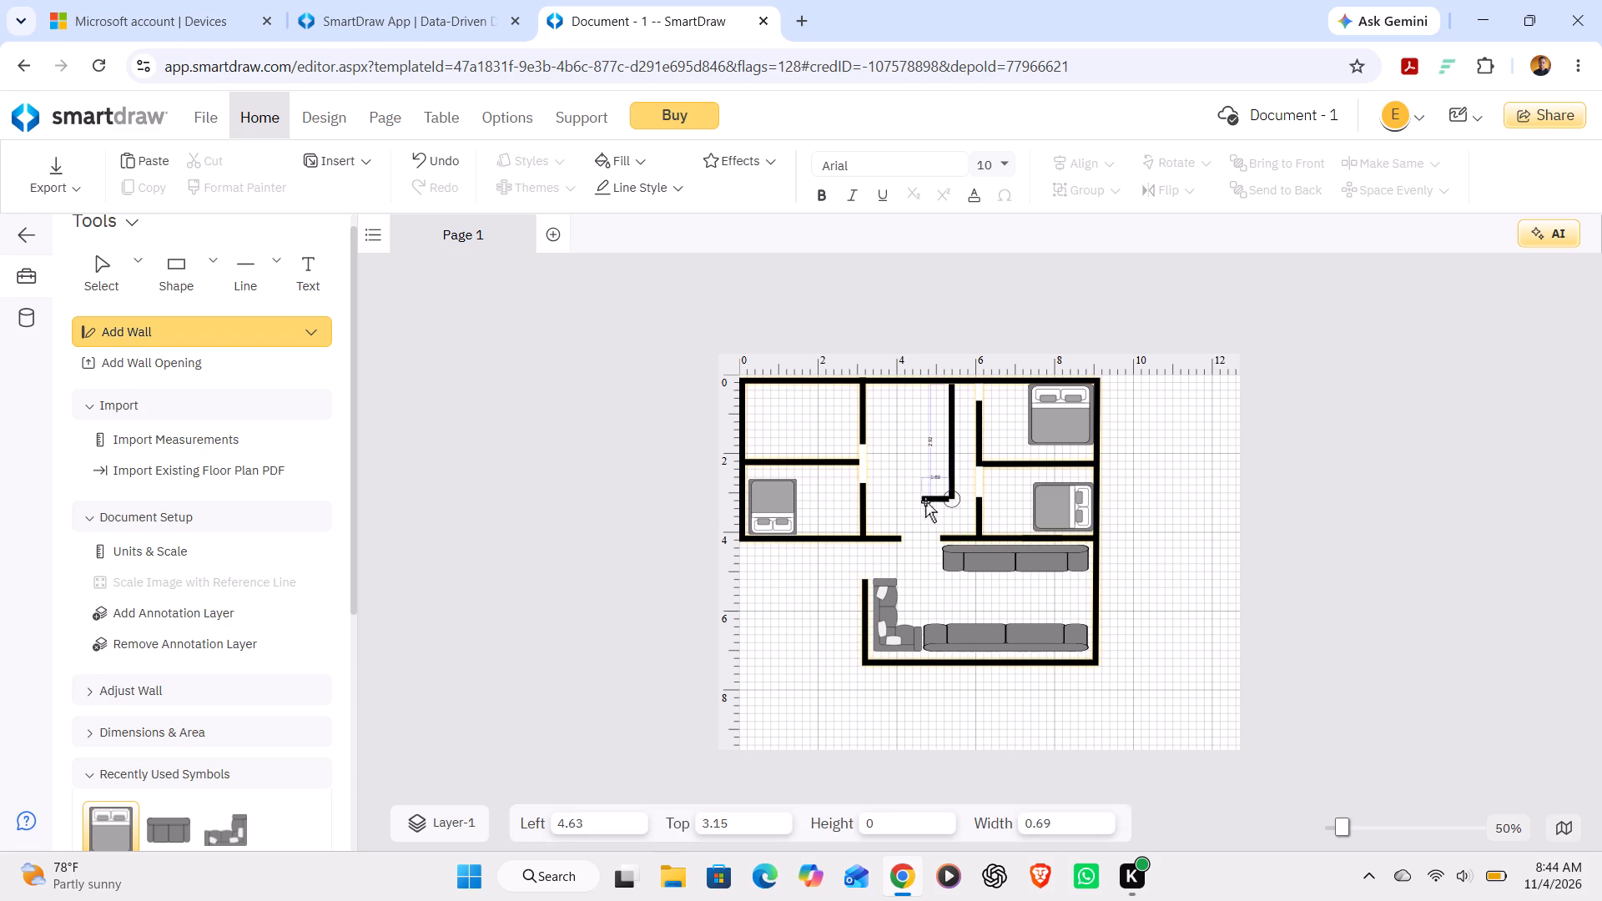
{"action": "left_click_drag", "start_coordinate": [925, 501], "coordinate": [953, 491]}
{"action": "left_click_drag", "start_coordinate": [950, 492], "coordinate": [925, 494]}
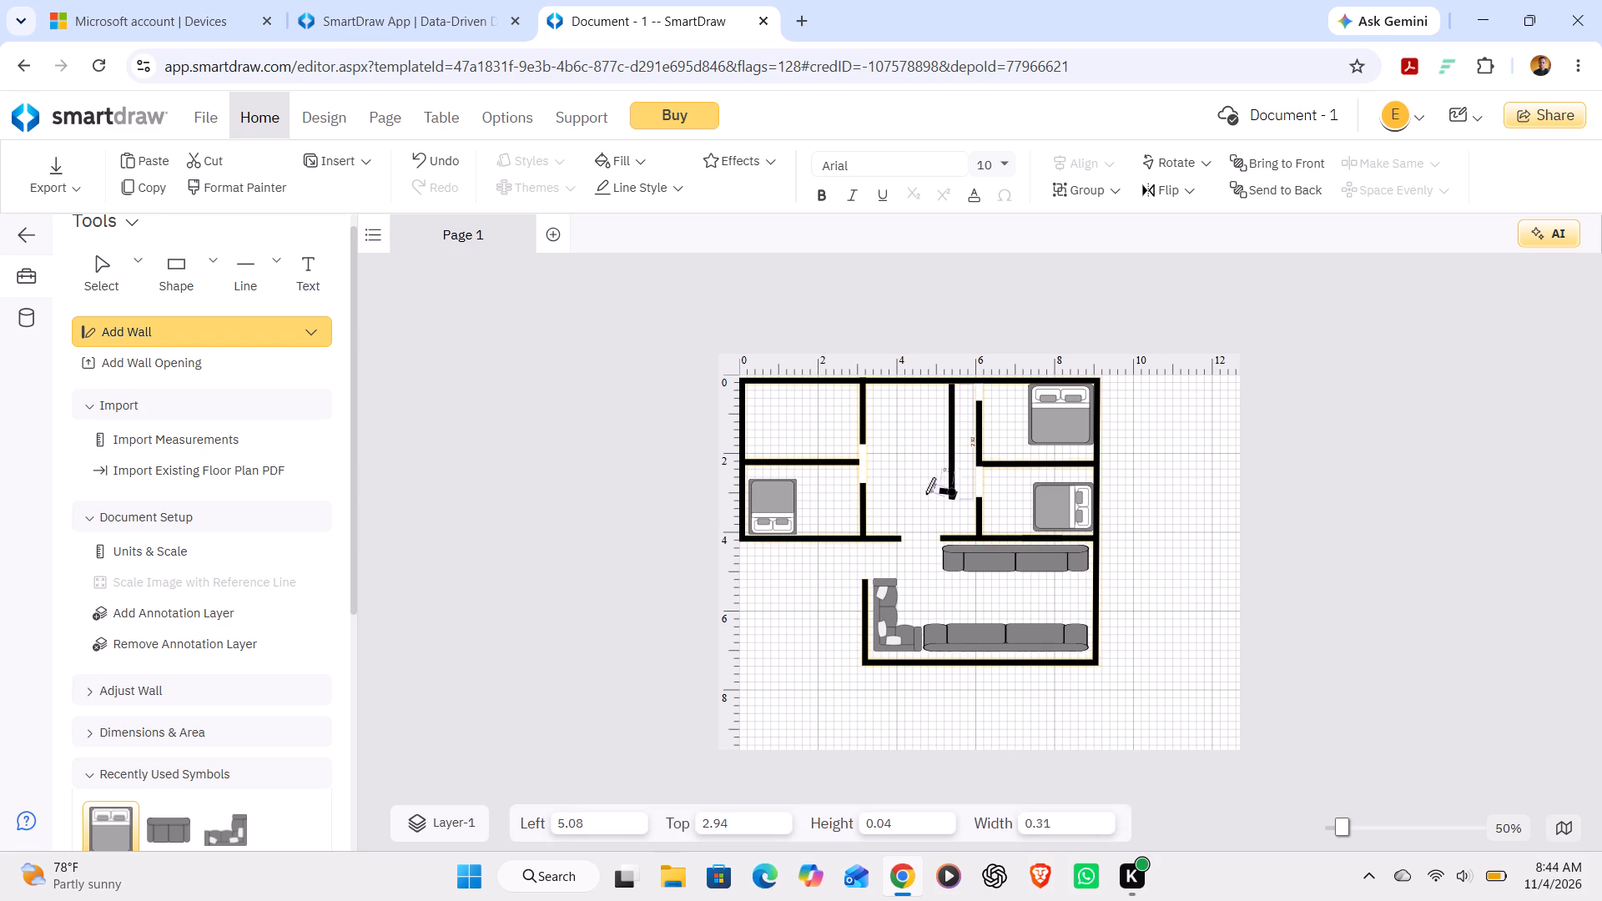
{"action": "left_click_drag", "start_coordinate": [925, 494], "coordinate": [868, 496]}
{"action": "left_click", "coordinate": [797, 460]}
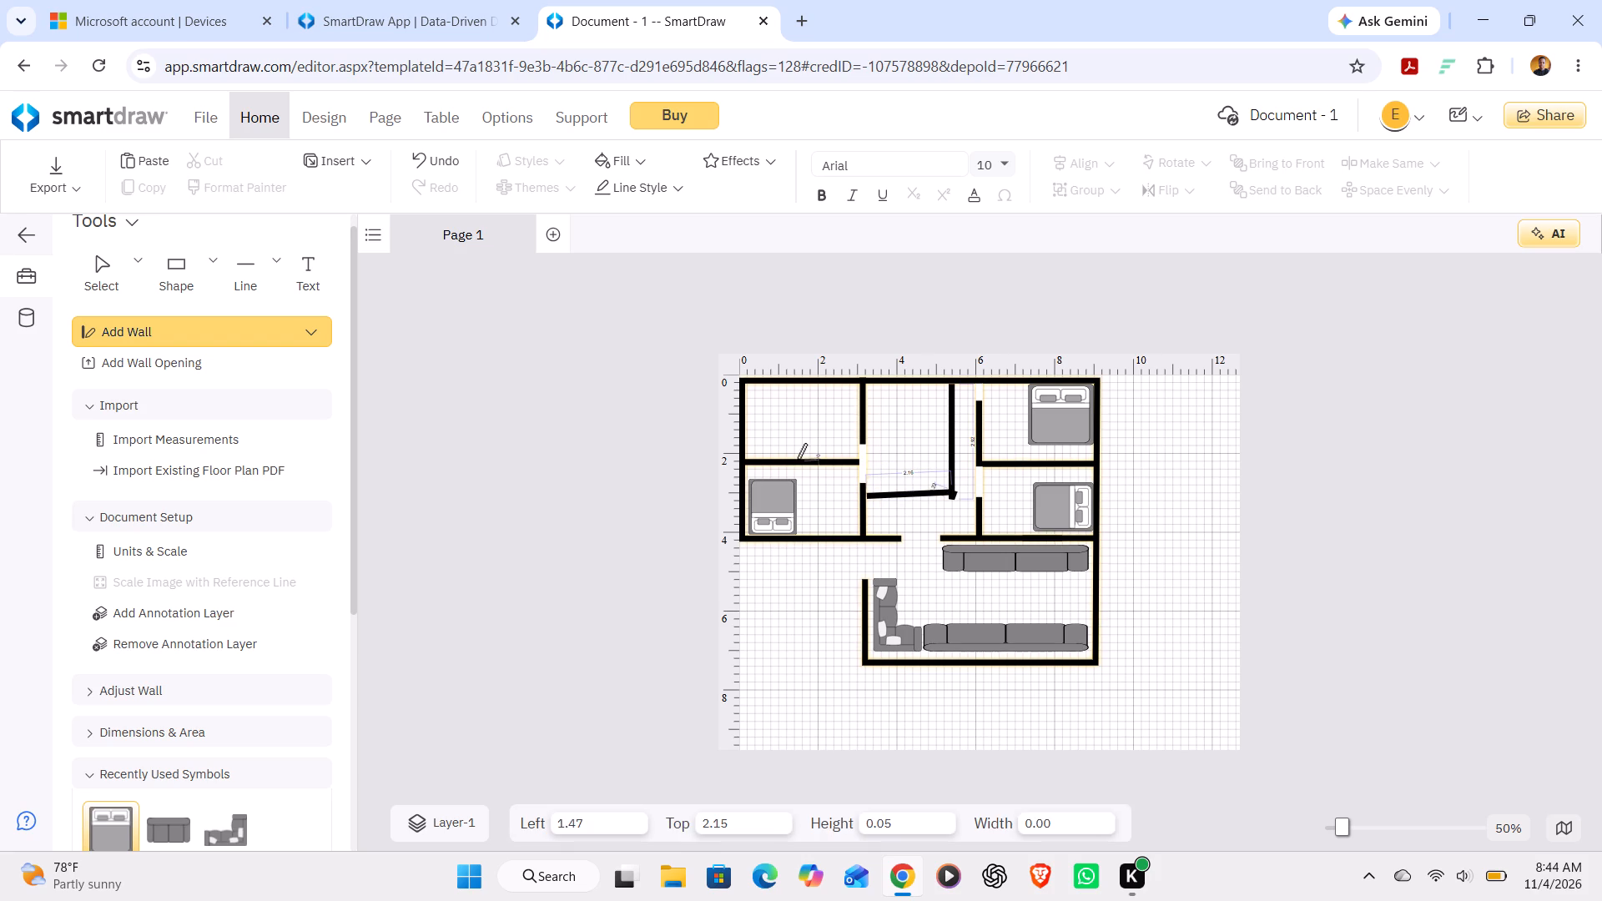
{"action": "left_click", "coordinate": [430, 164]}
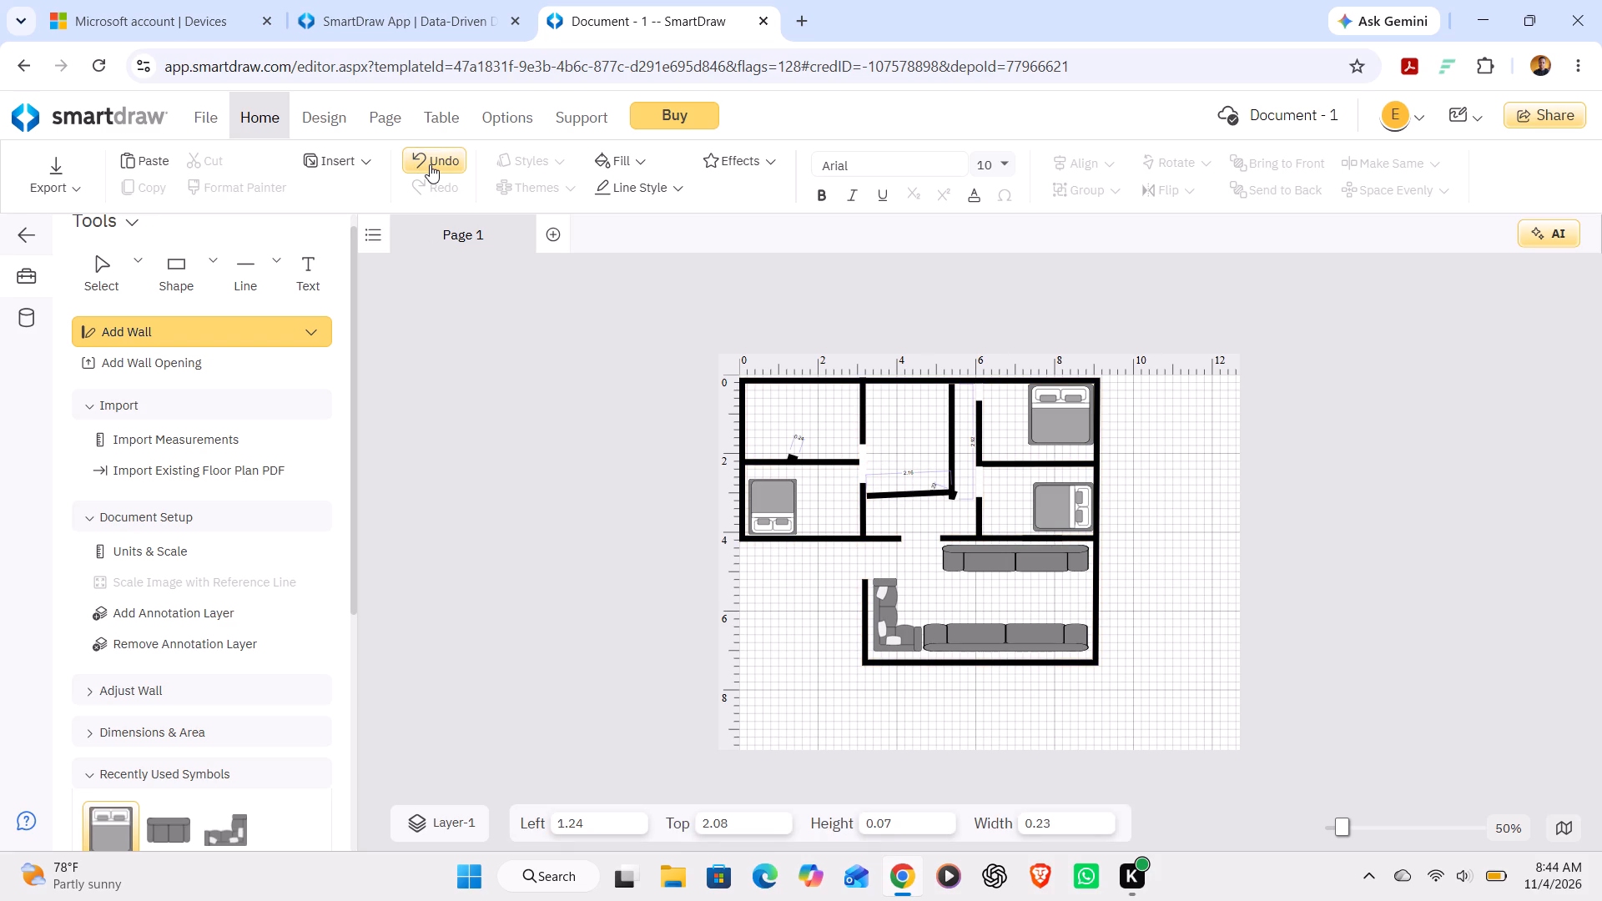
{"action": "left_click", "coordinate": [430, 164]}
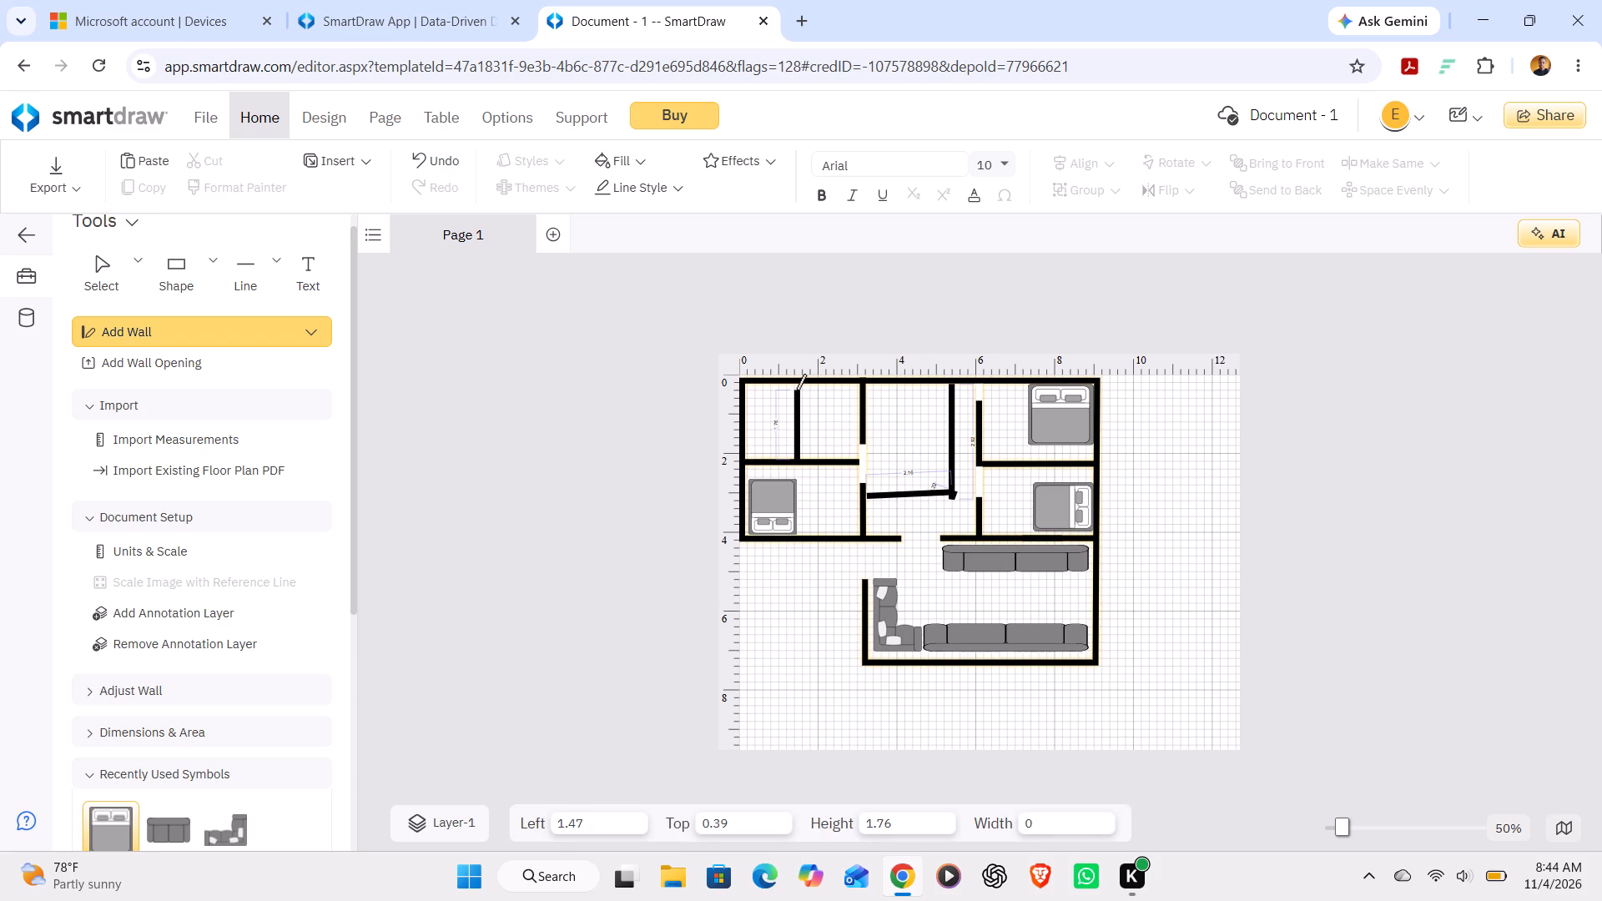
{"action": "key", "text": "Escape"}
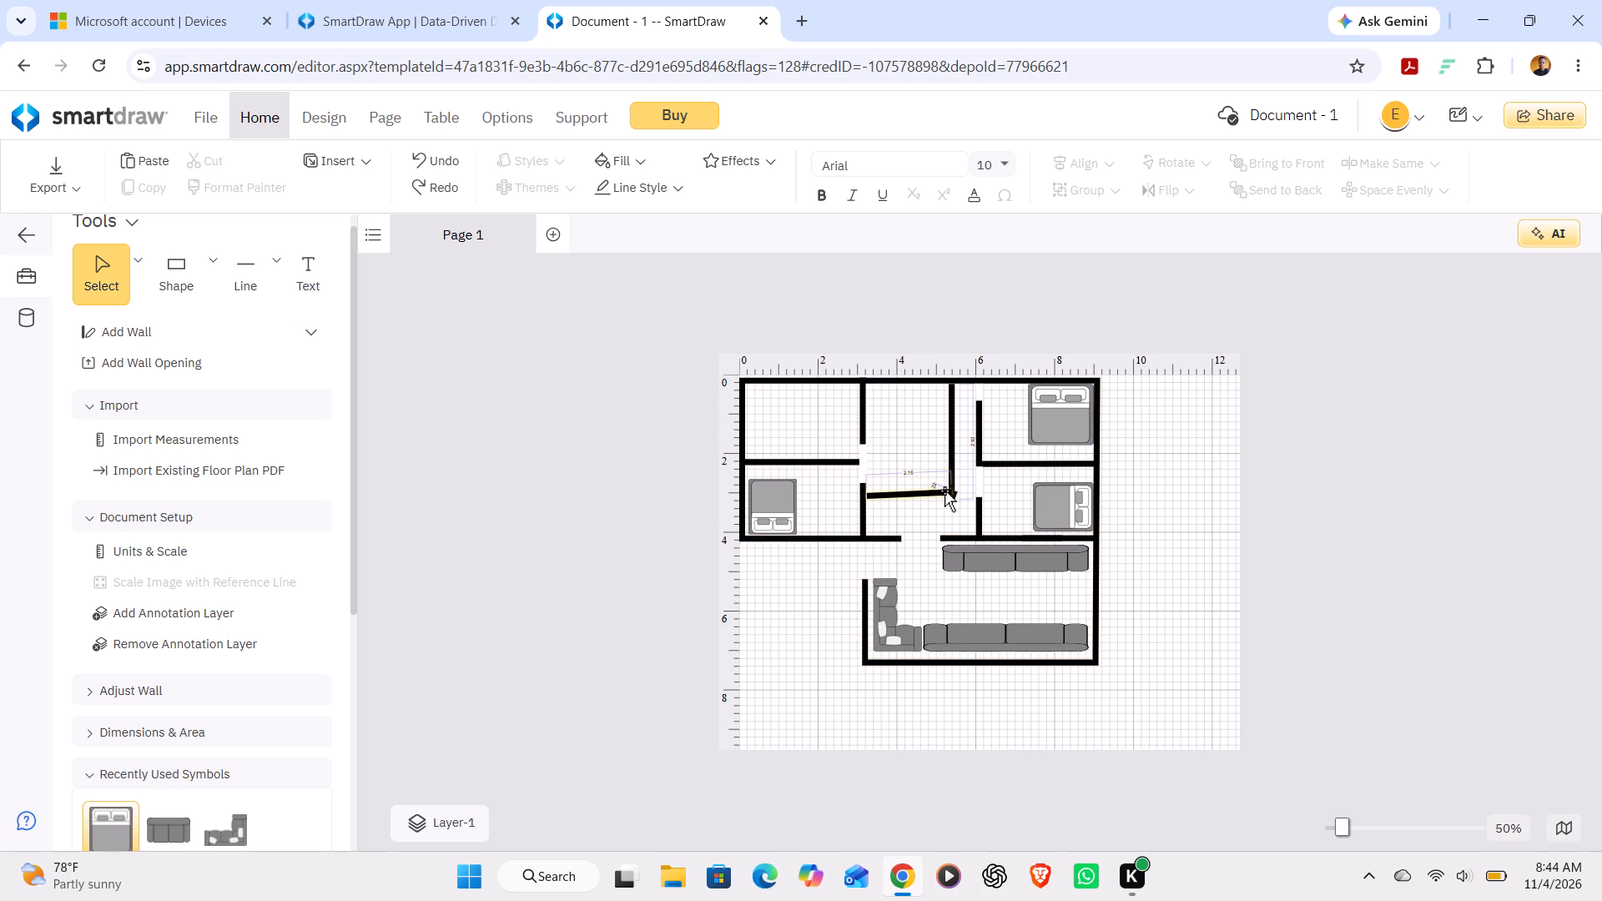
Level the new horizontal wall and shorten it to about 1.69, starting at about 3.71 left, to leave an opening.
{"action": "left_click", "coordinate": [942, 494]}
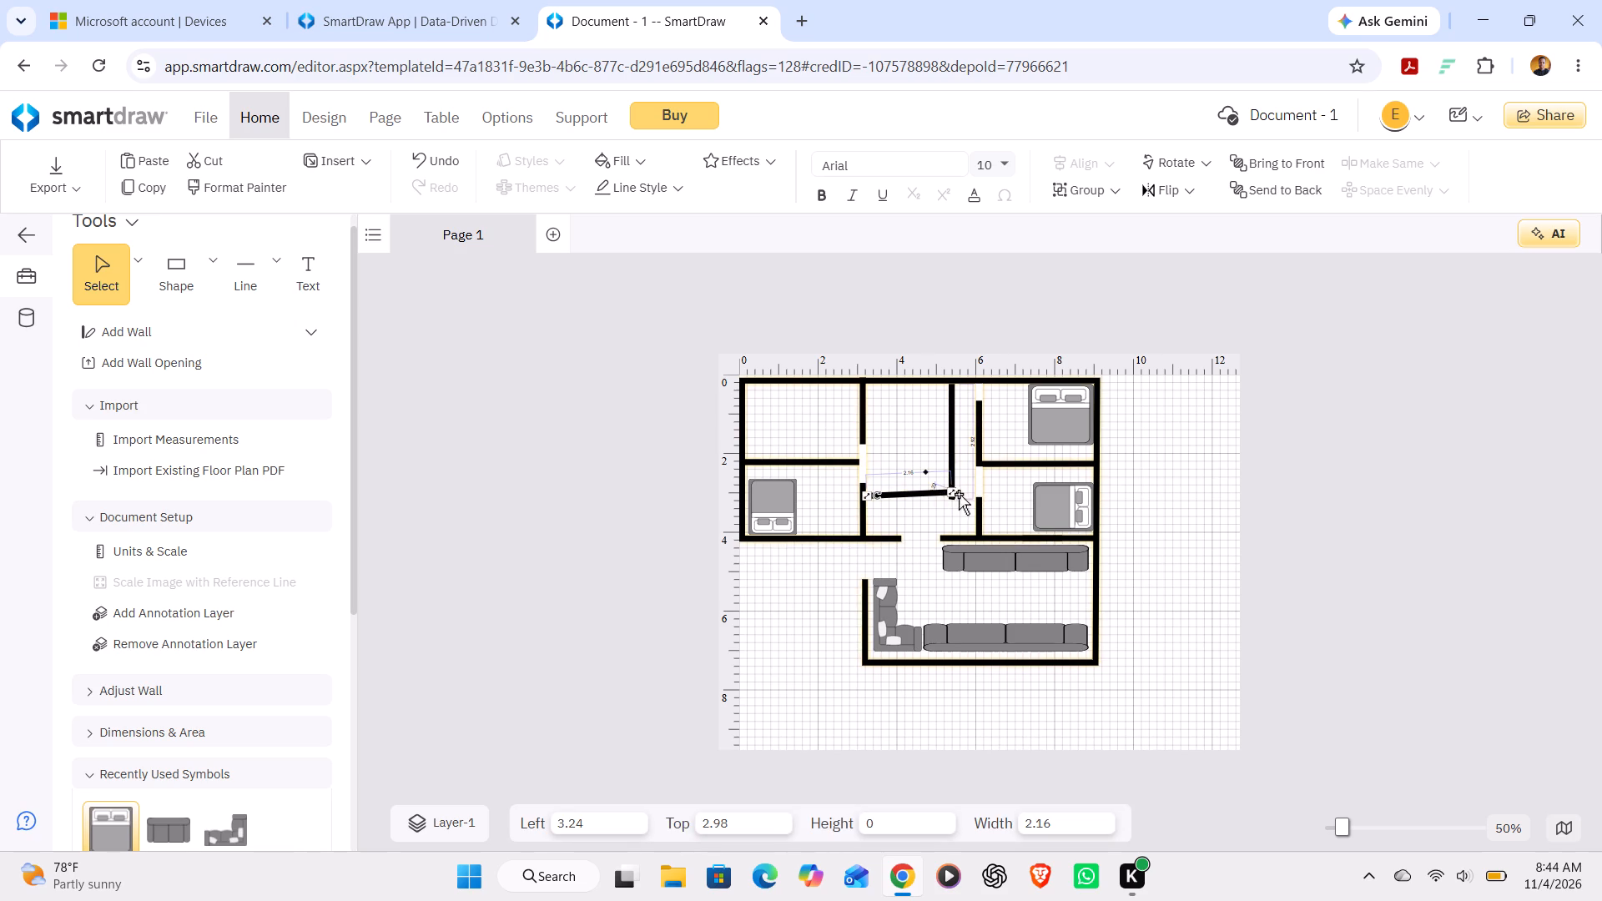
{"action": "left_click", "coordinate": [948, 493]}
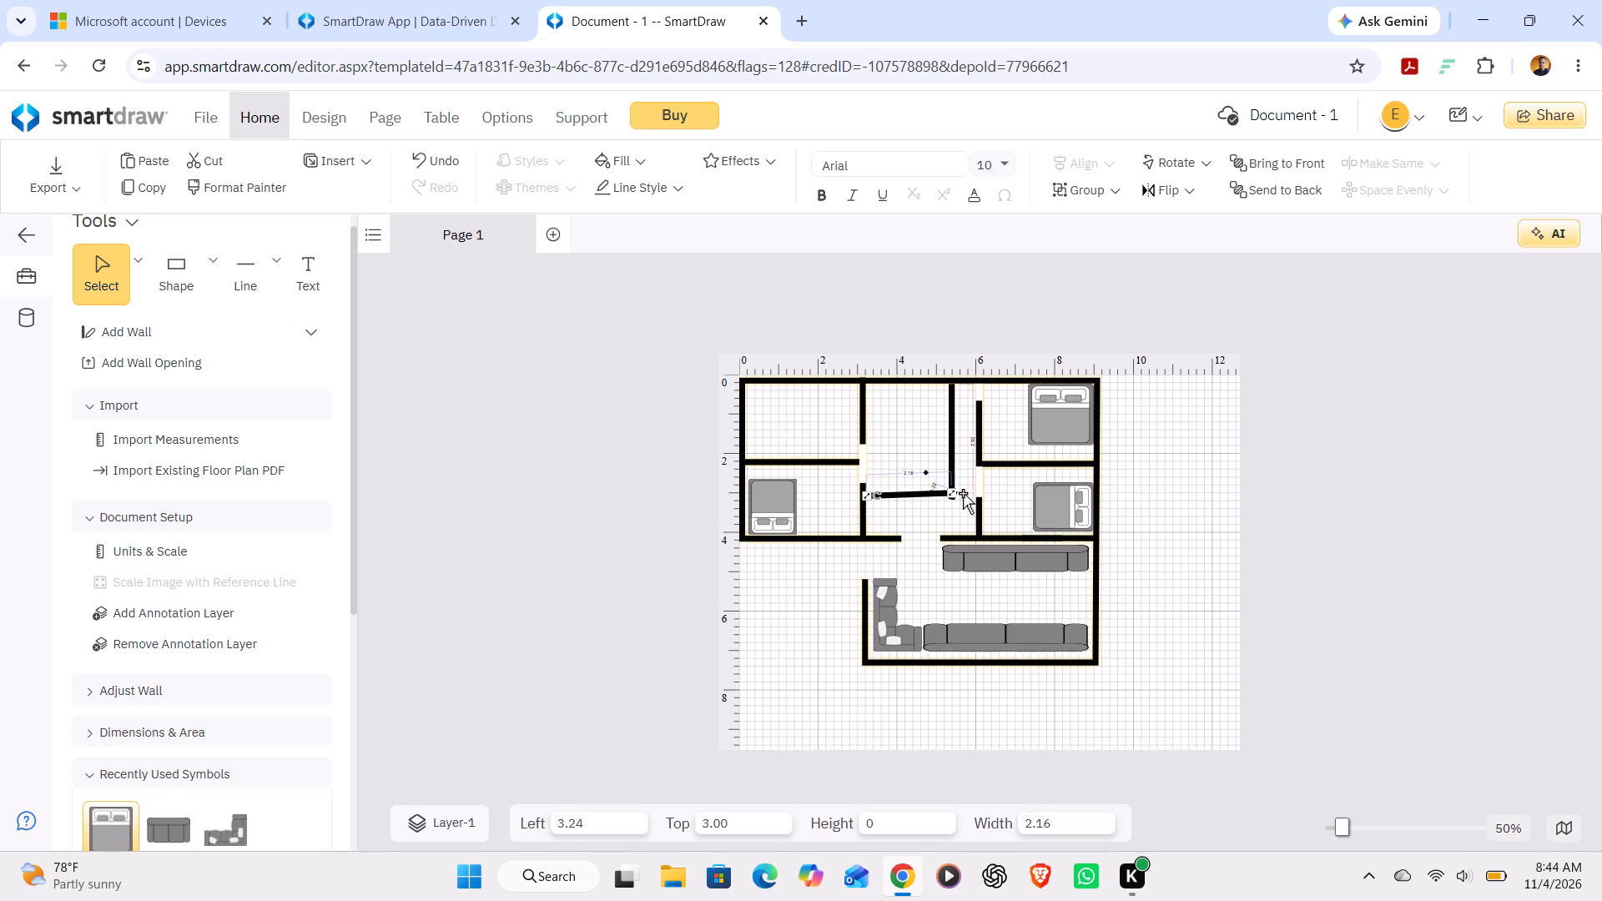
{"action": "left_click", "coordinate": [957, 493]}
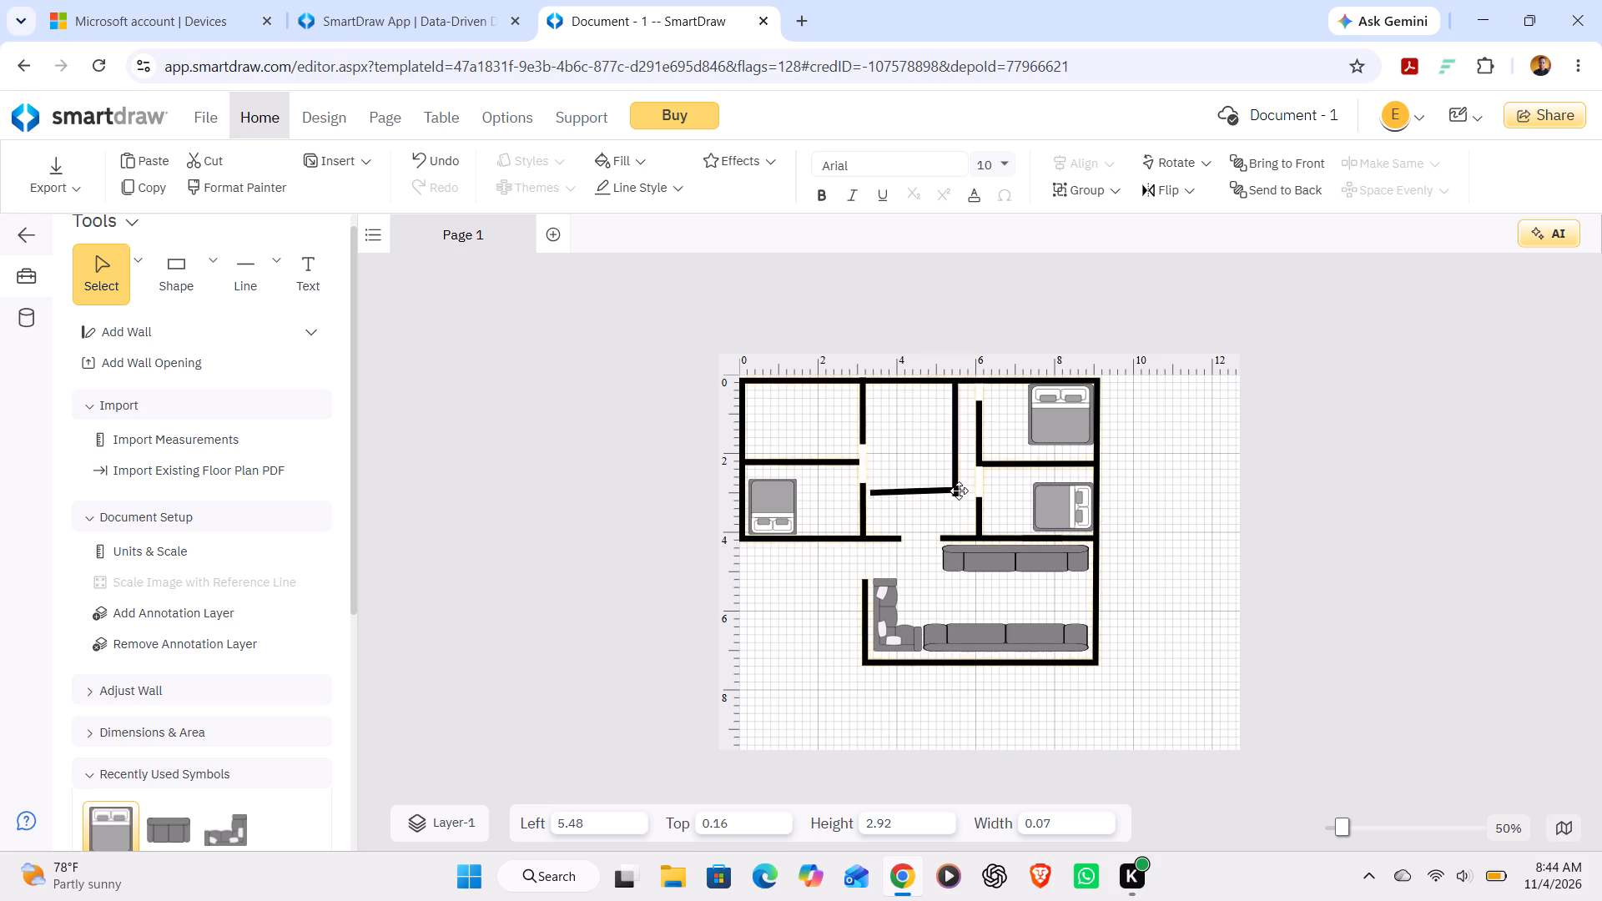
{"action": "left_click", "coordinate": [870, 493]}
{"action": "left_click_drag", "start_coordinate": [870, 492], "coordinate": [870, 490]}
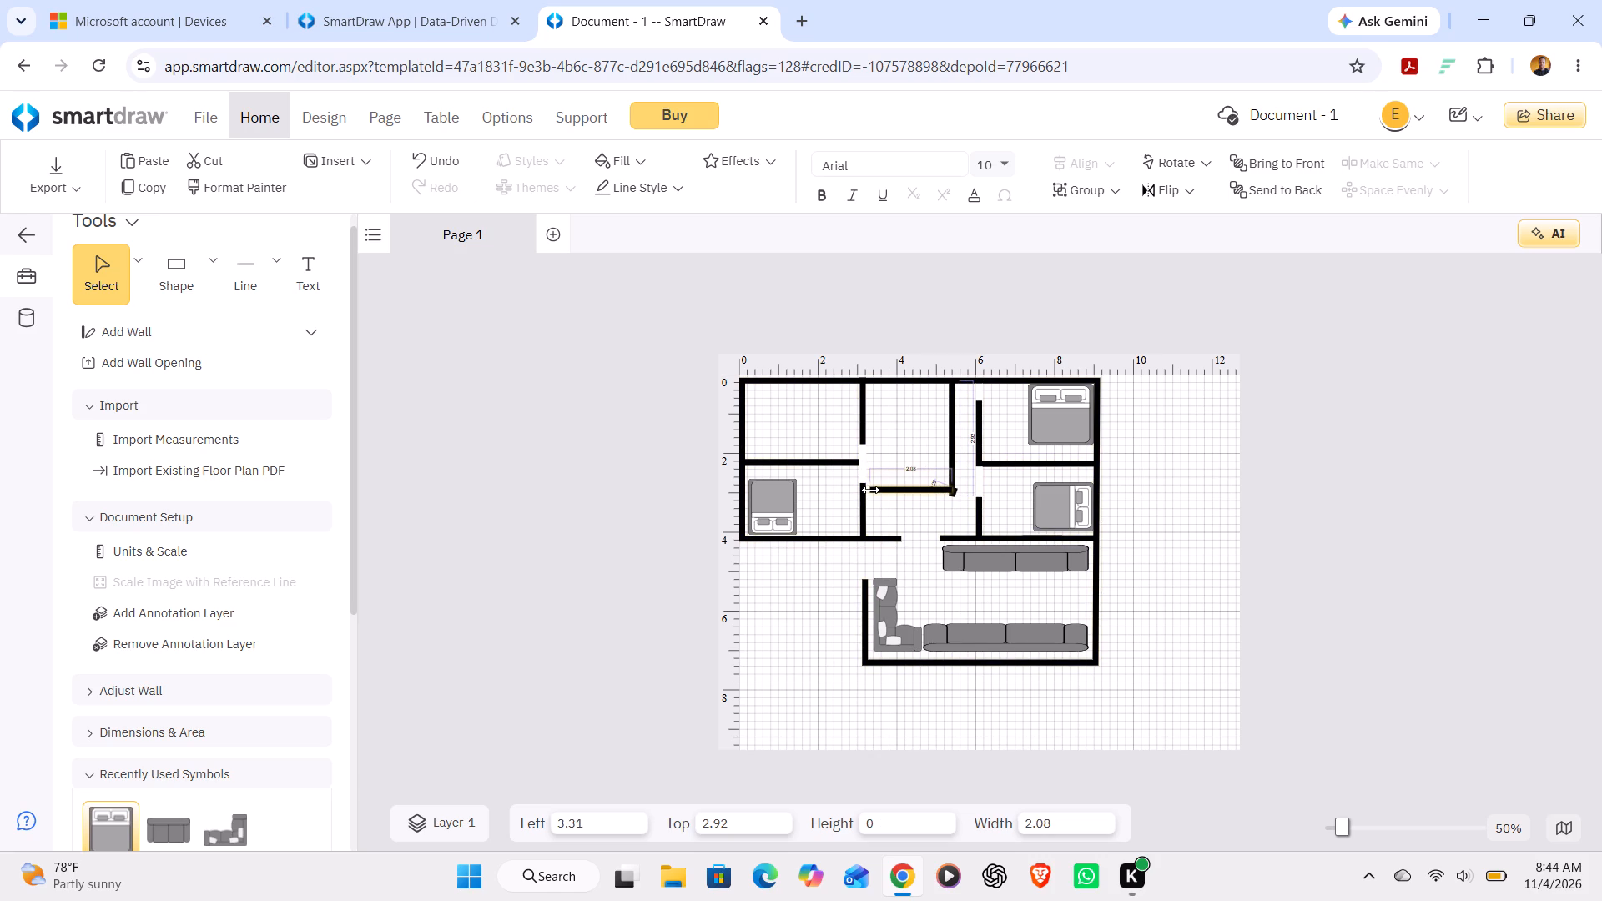
{"action": "left_click_drag", "start_coordinate": [870, 490], "coordinate": [886, 488]}
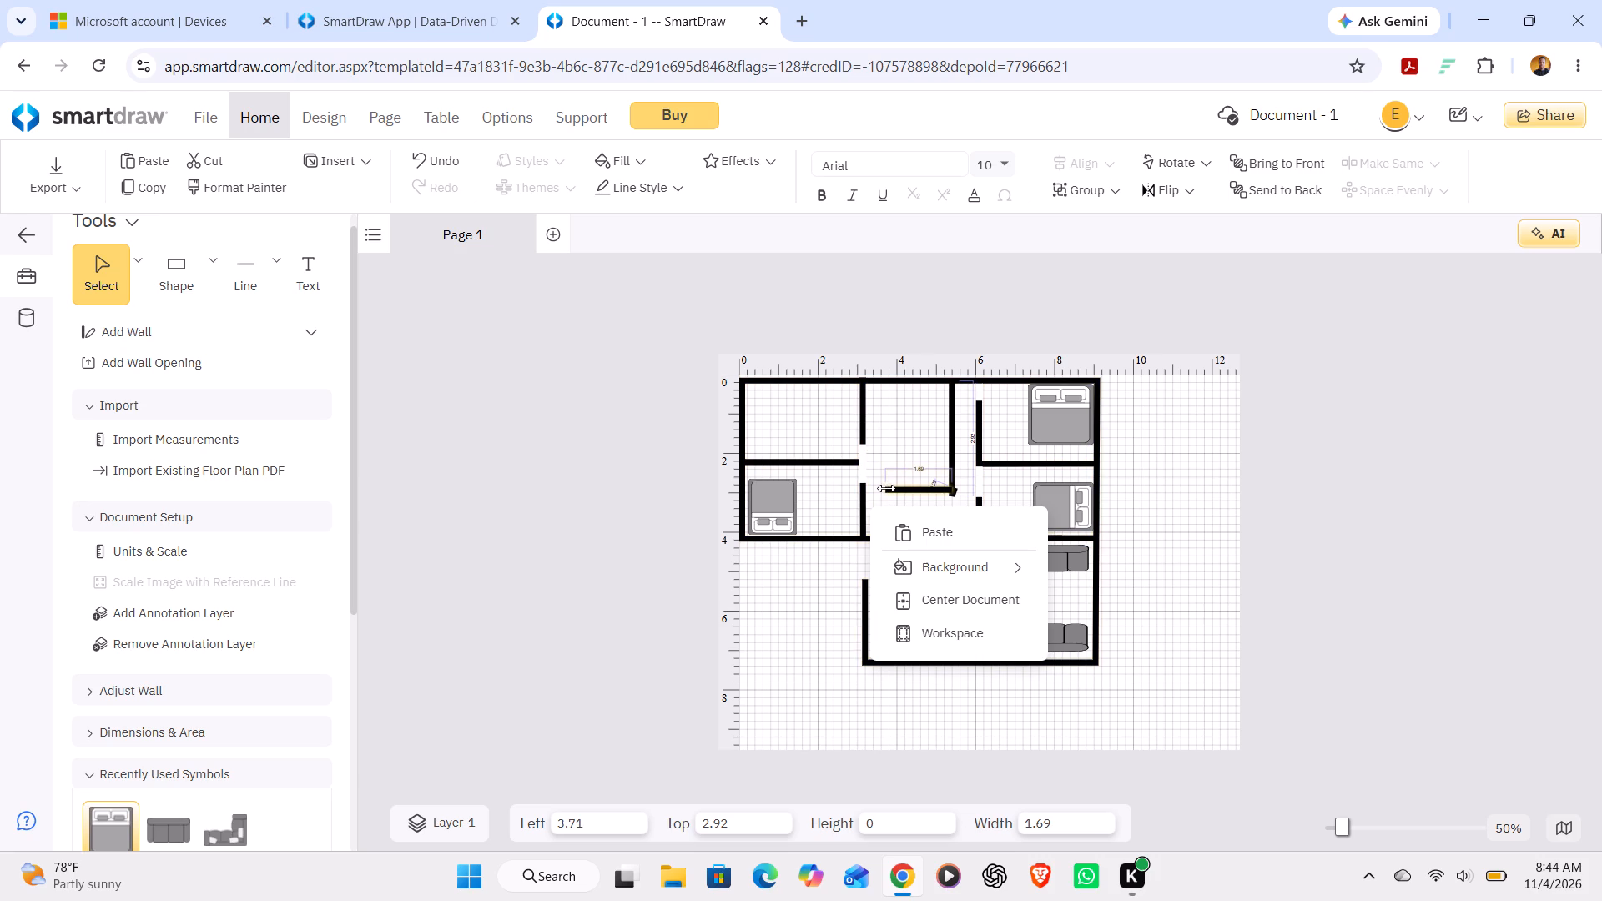
{"action": "left_click_drag", "start_coordinate": [886, 488], "coordinate": [886, 487]}
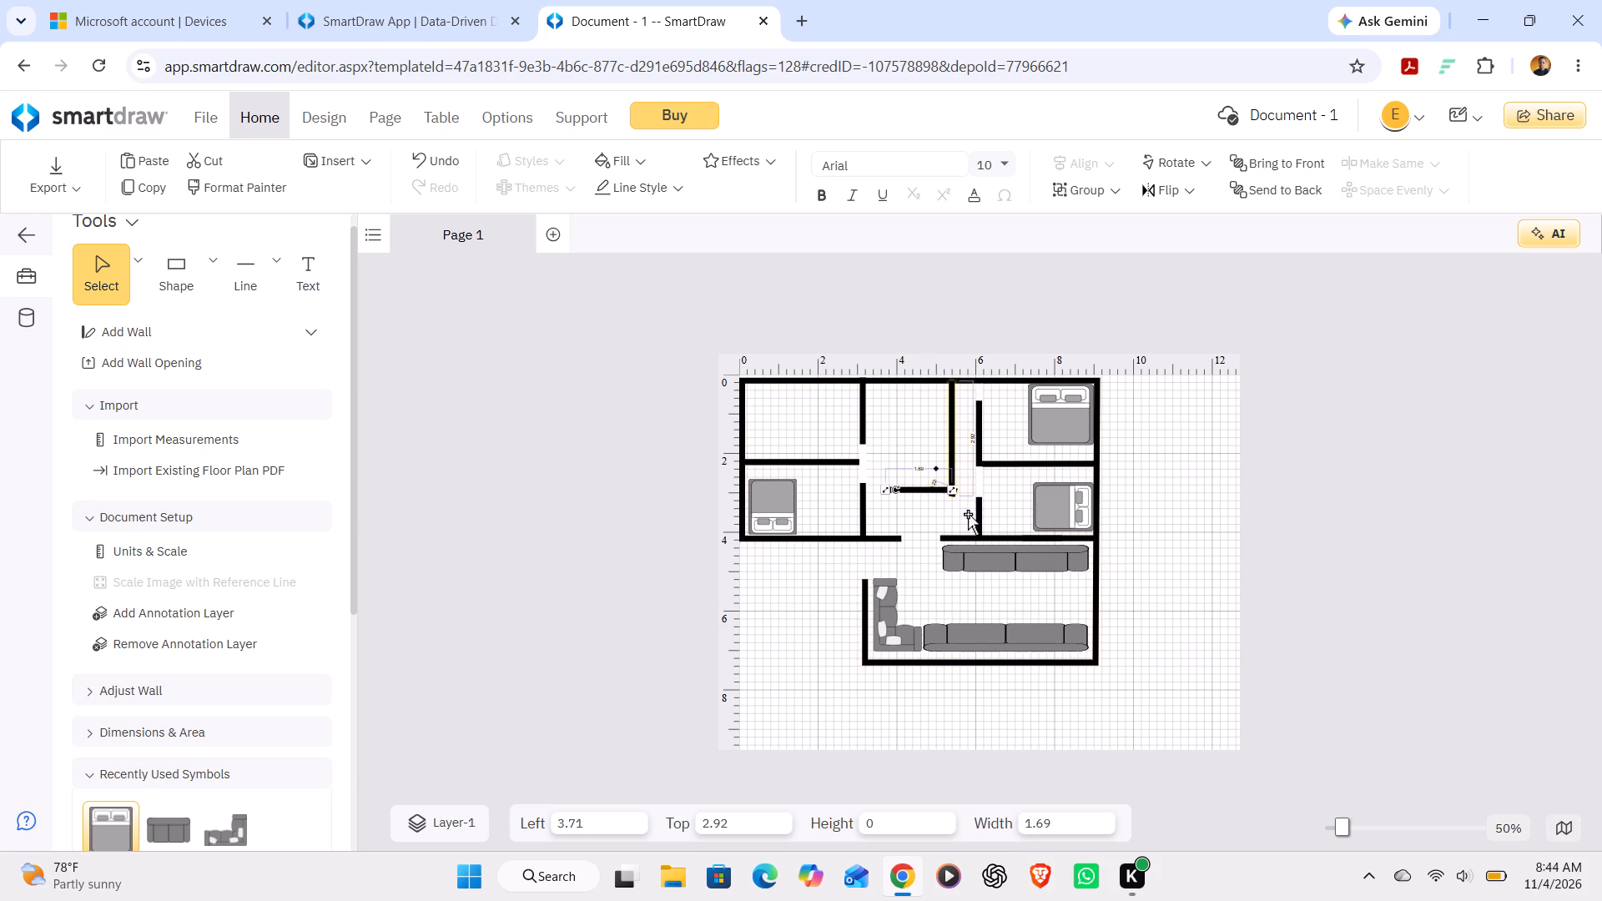
Move the short horizontal wall up to about 2.69 top, keeping it against the vertical wall at about 3.71 left.
{"action": "left_click", "coordinate": [935, 491]}
{"action": "left_click_drag", "start_coordinate": [934, 486], "coordinate": [927, 454]}
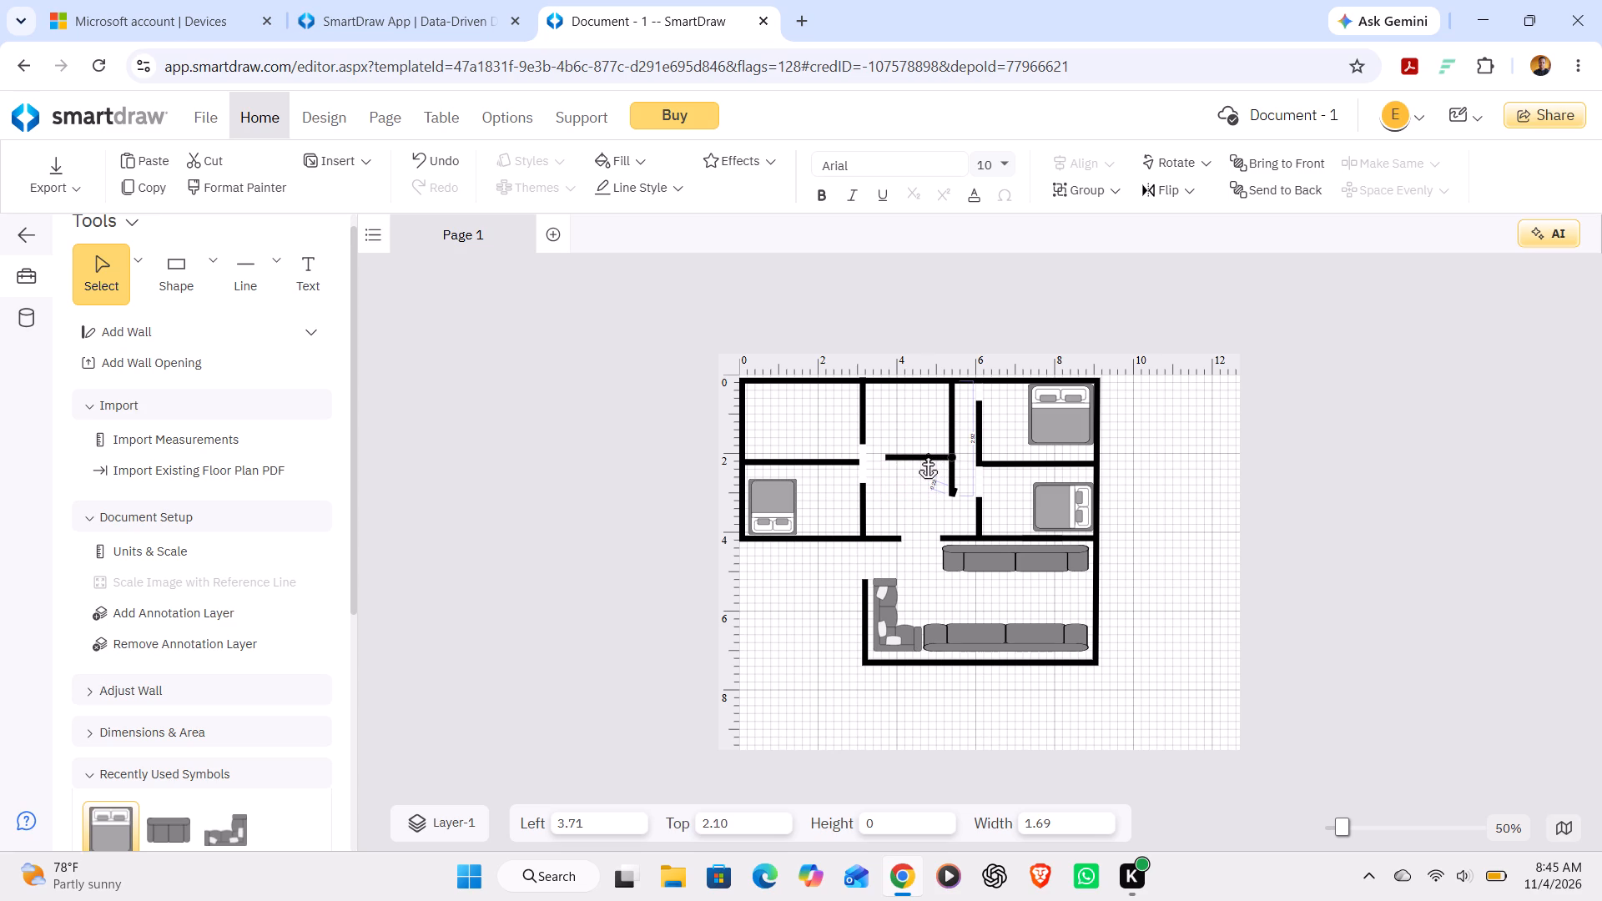
{"action": "left_click_drag", "start_coordinate": [927, 454], "coordinate": [925, 462]}
{"action": "left_click_drag", "start_coordinate": [925, 462], "coordinate": [925, 443]}
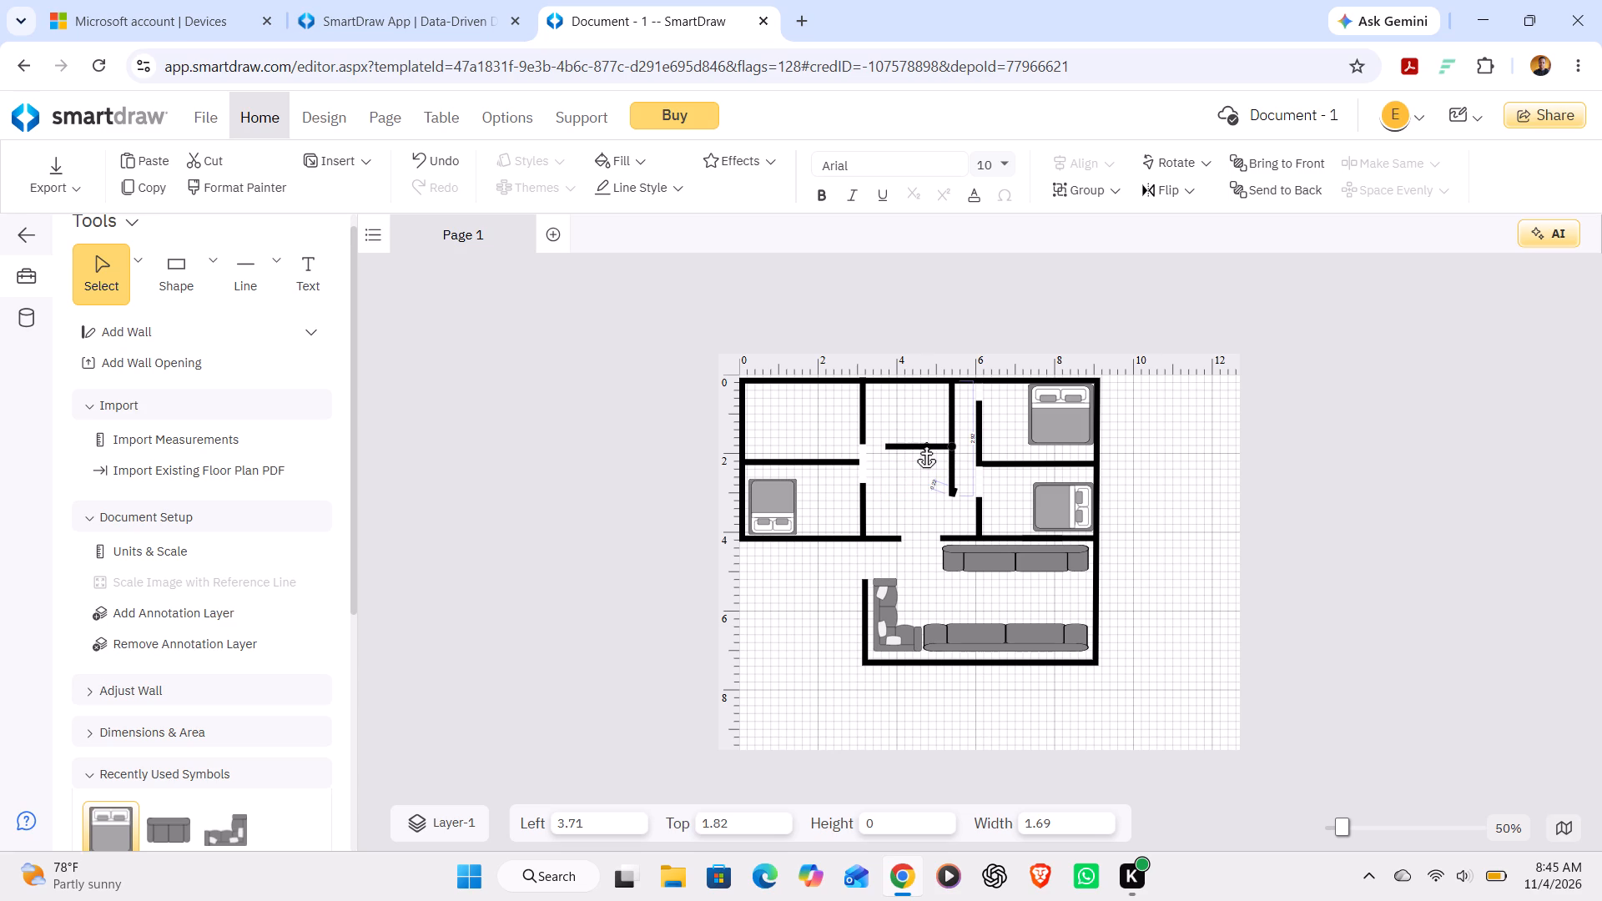
{"action": "left_click_drag", "start_coordinate": [925, 443], "coordinate": [921, 476]}
{"action": "left_click_drag", "start_coordinate": [921, 476], "coordinate": [935, 474]}
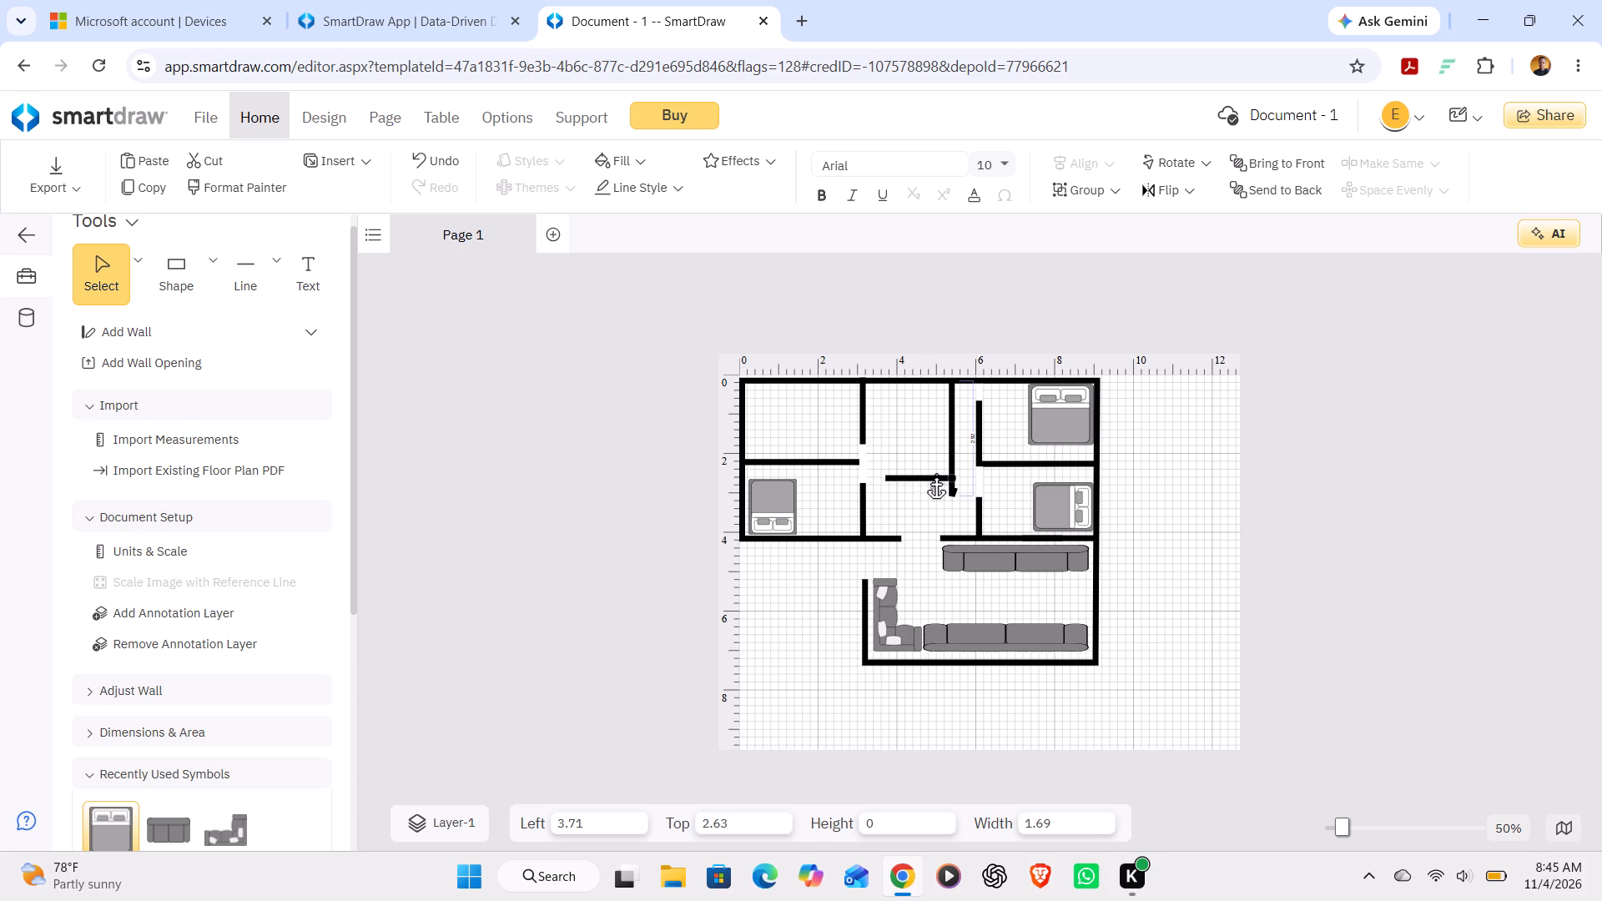
{"action": "left_click_drag", "start_coordinate": [935, 474], "coordinate": [935, 477]}
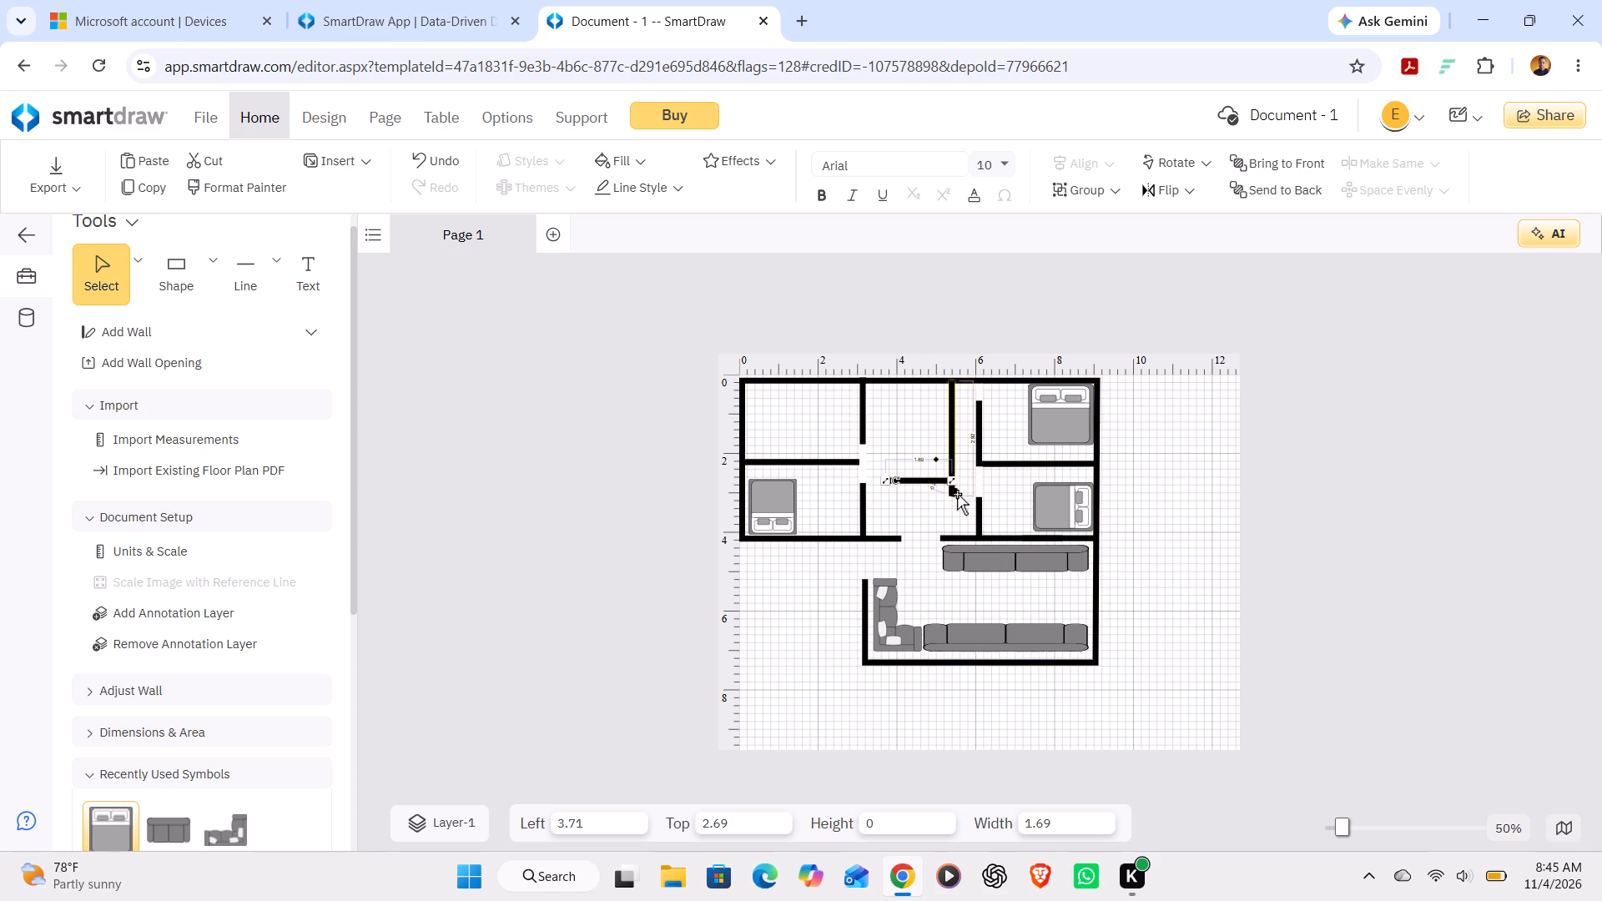
Shift the new vertical wall up to about 0.08 top, bringing its lower end closer to the short horizontal wall.
{"action": "left_click", "coordinate": [955, 499]}
{"action": "left_click_drag", "start_coordinate": [955, 494], "coordinate": [955, 477]}
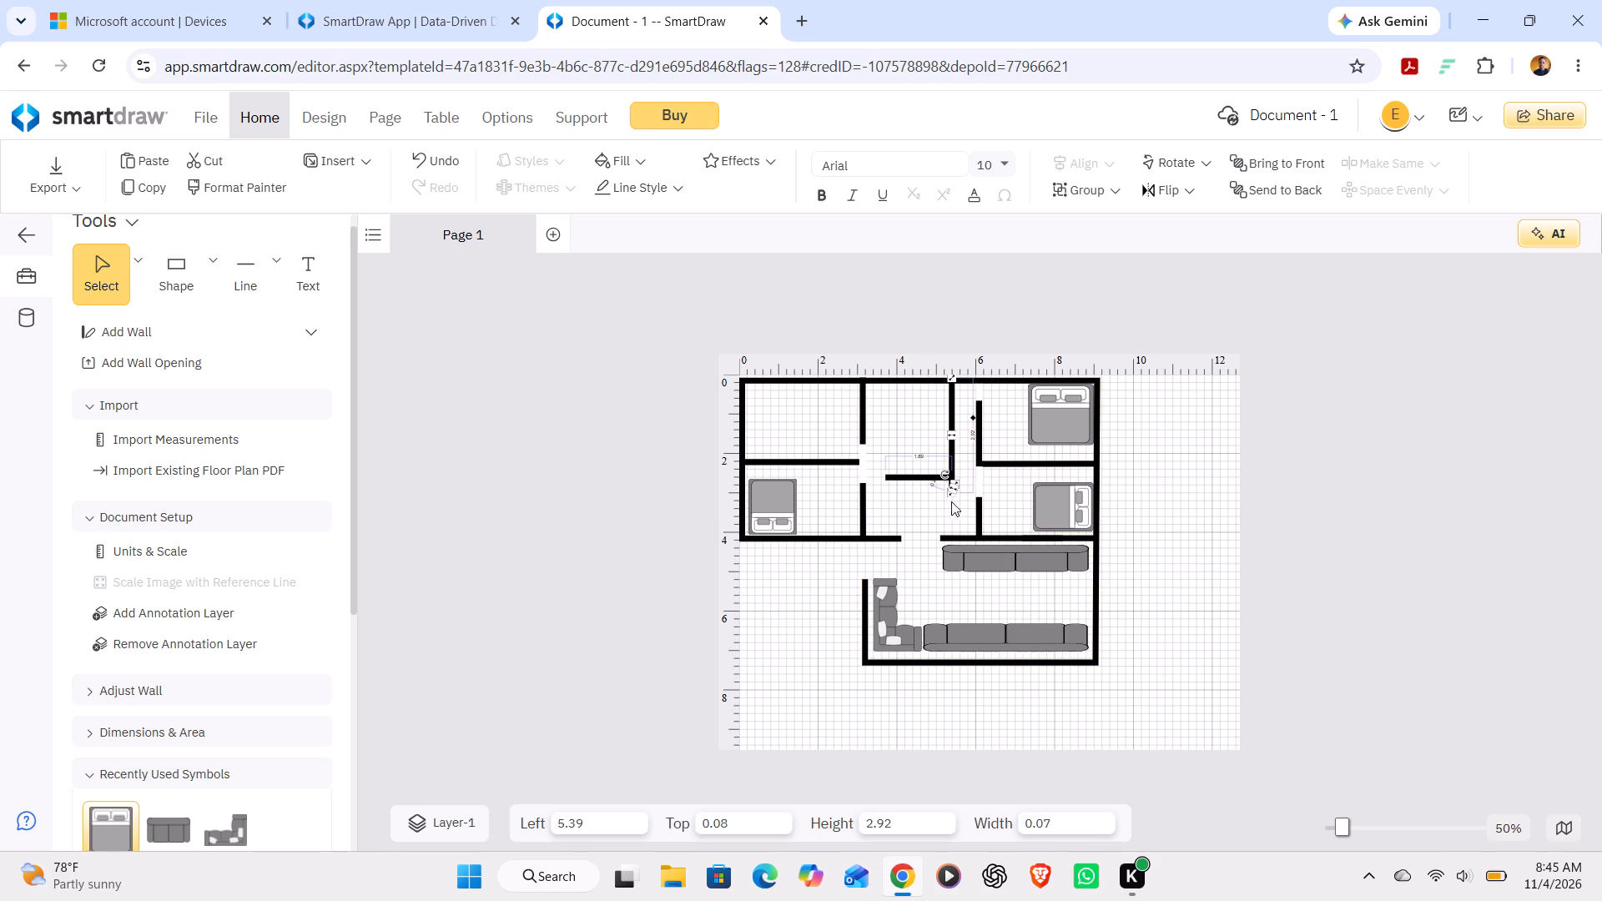
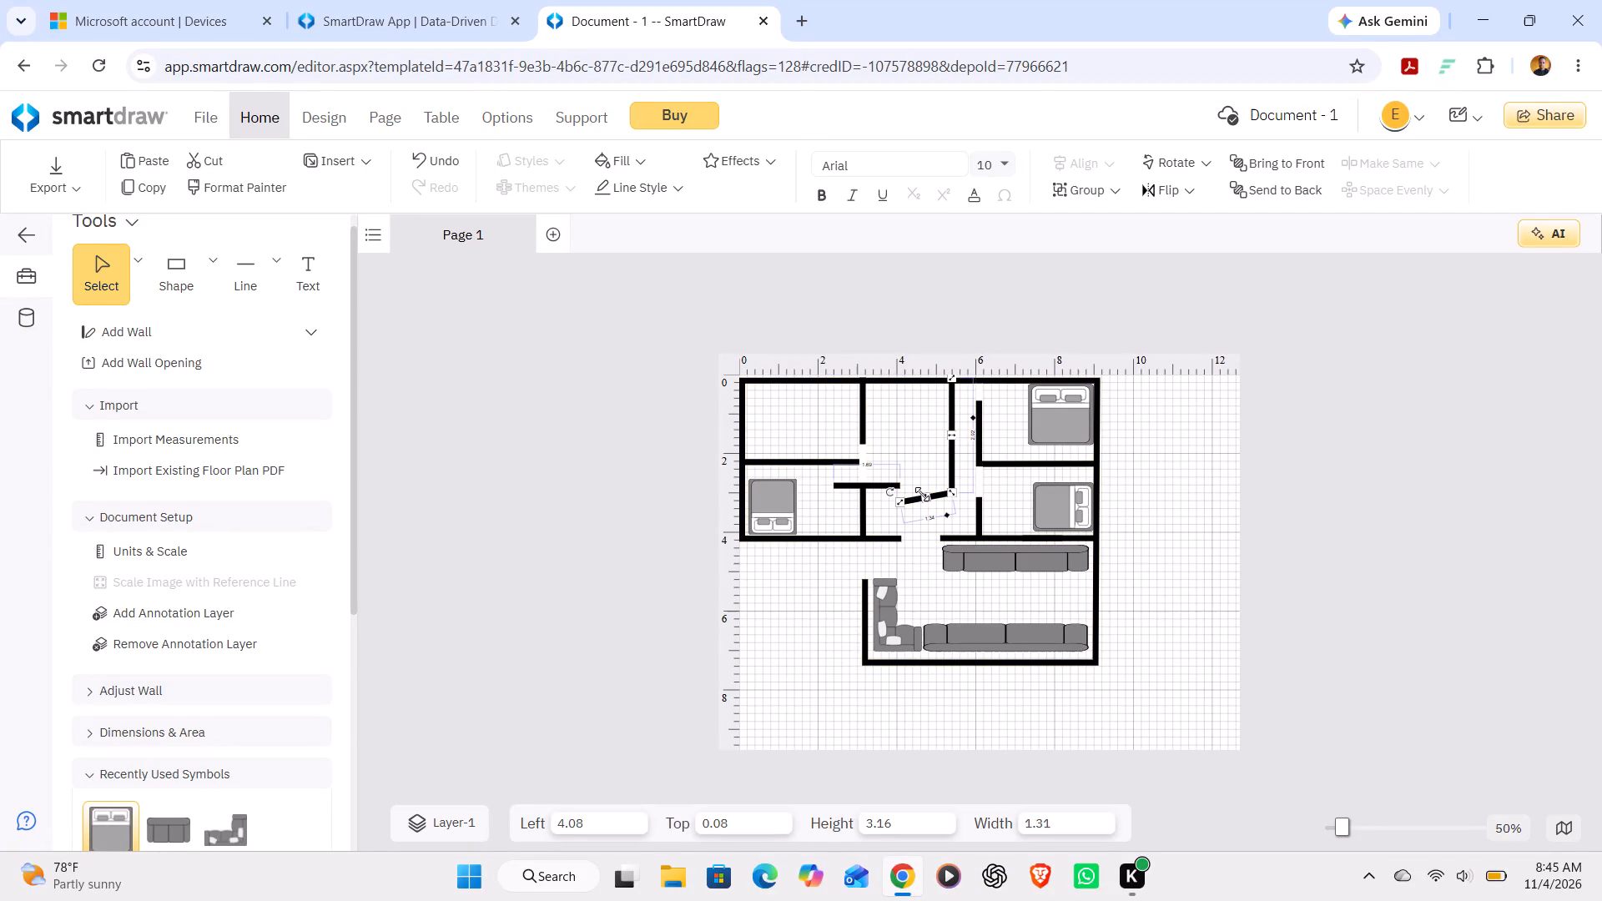
Raise the joint between the new vertical wall and its slanted lower segment, reducing the overall height to about 2.93.
{"action": "left_click_drag", "start_coordinate": [922, 494], "coordinate": [918, 480]}
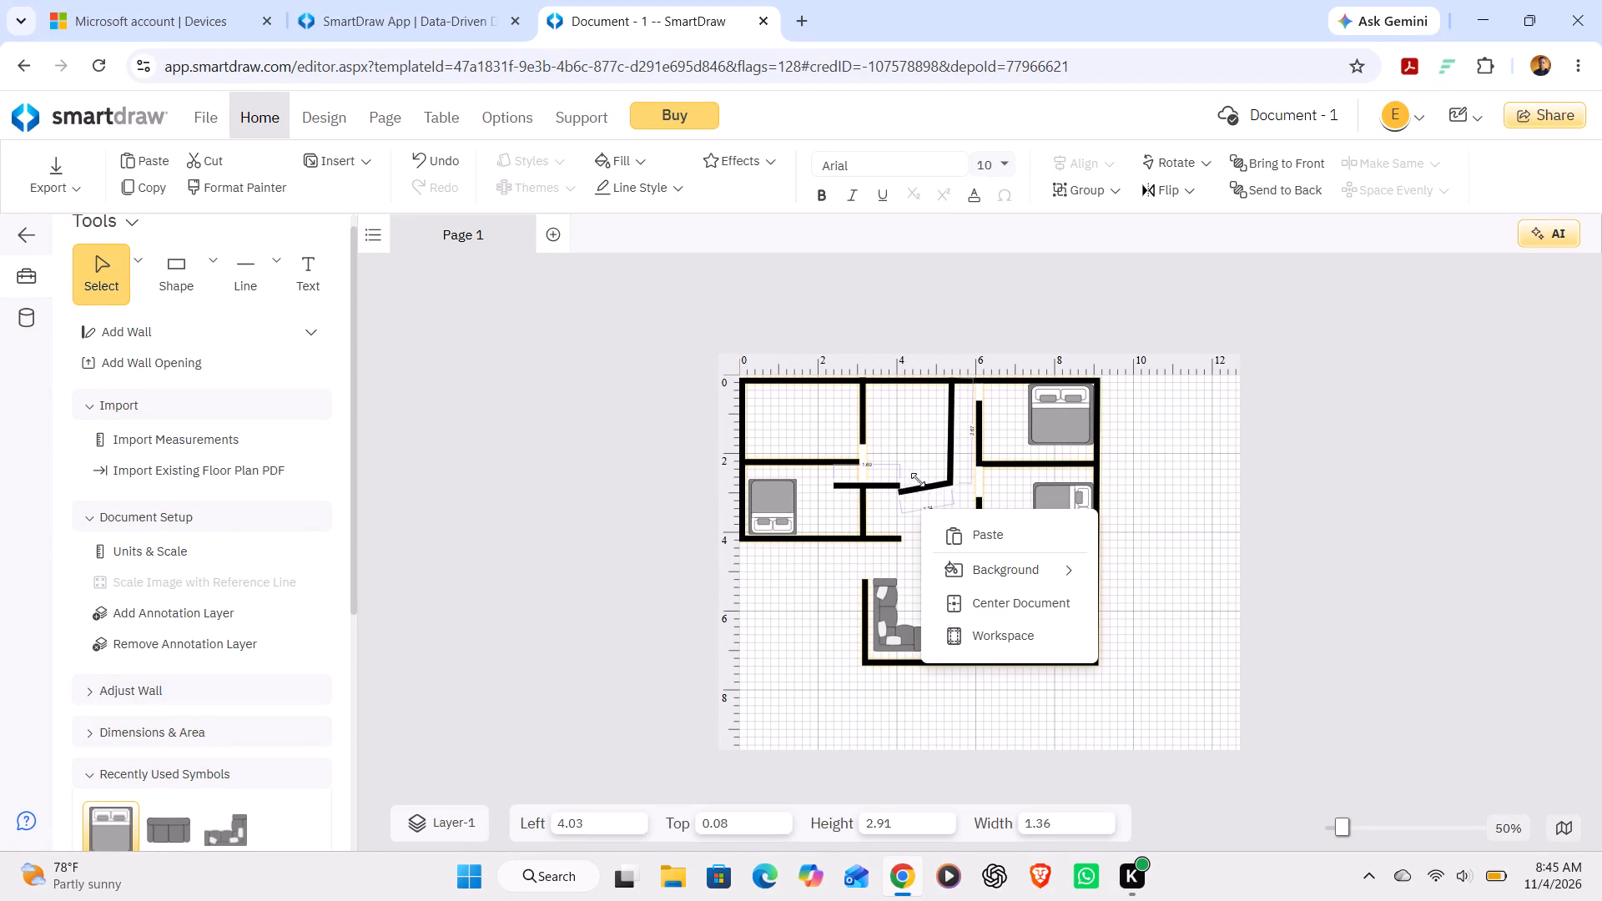
{"action": "left_click_drag", "start_coordinate": [918, 480], "coordinate": [934, 481]}
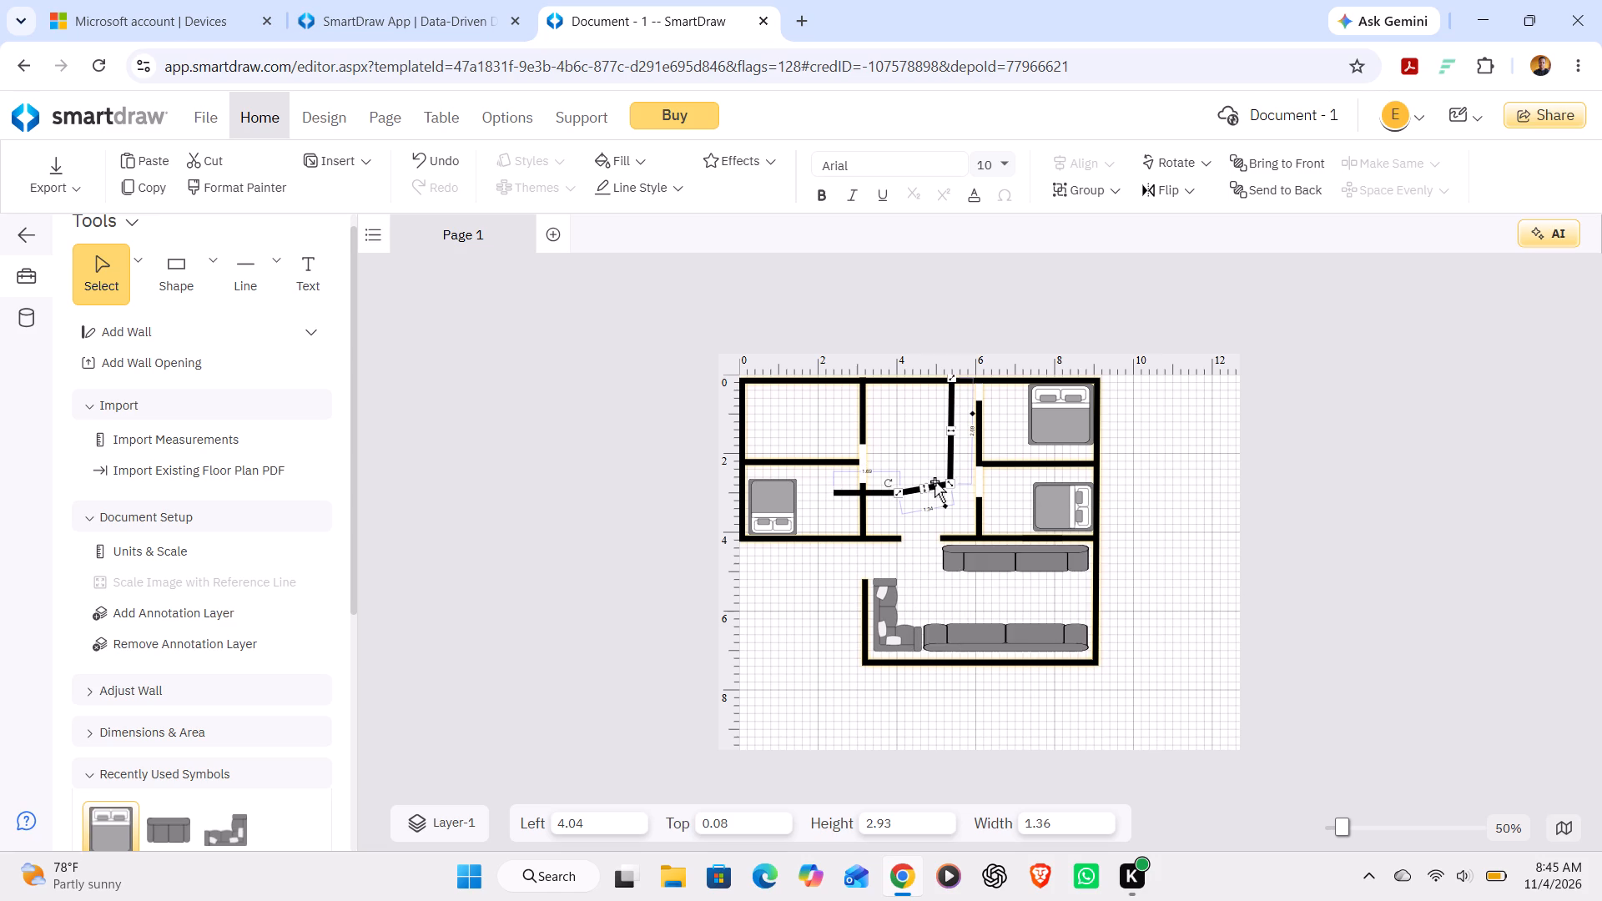
Move the separate 1.69-wide horizontal wall out of the house to about 0.18 left and 6.87 top.
{"action": "left_click_drag", "start_coordinate": [885, 489], "coordinate": [847, 503]}
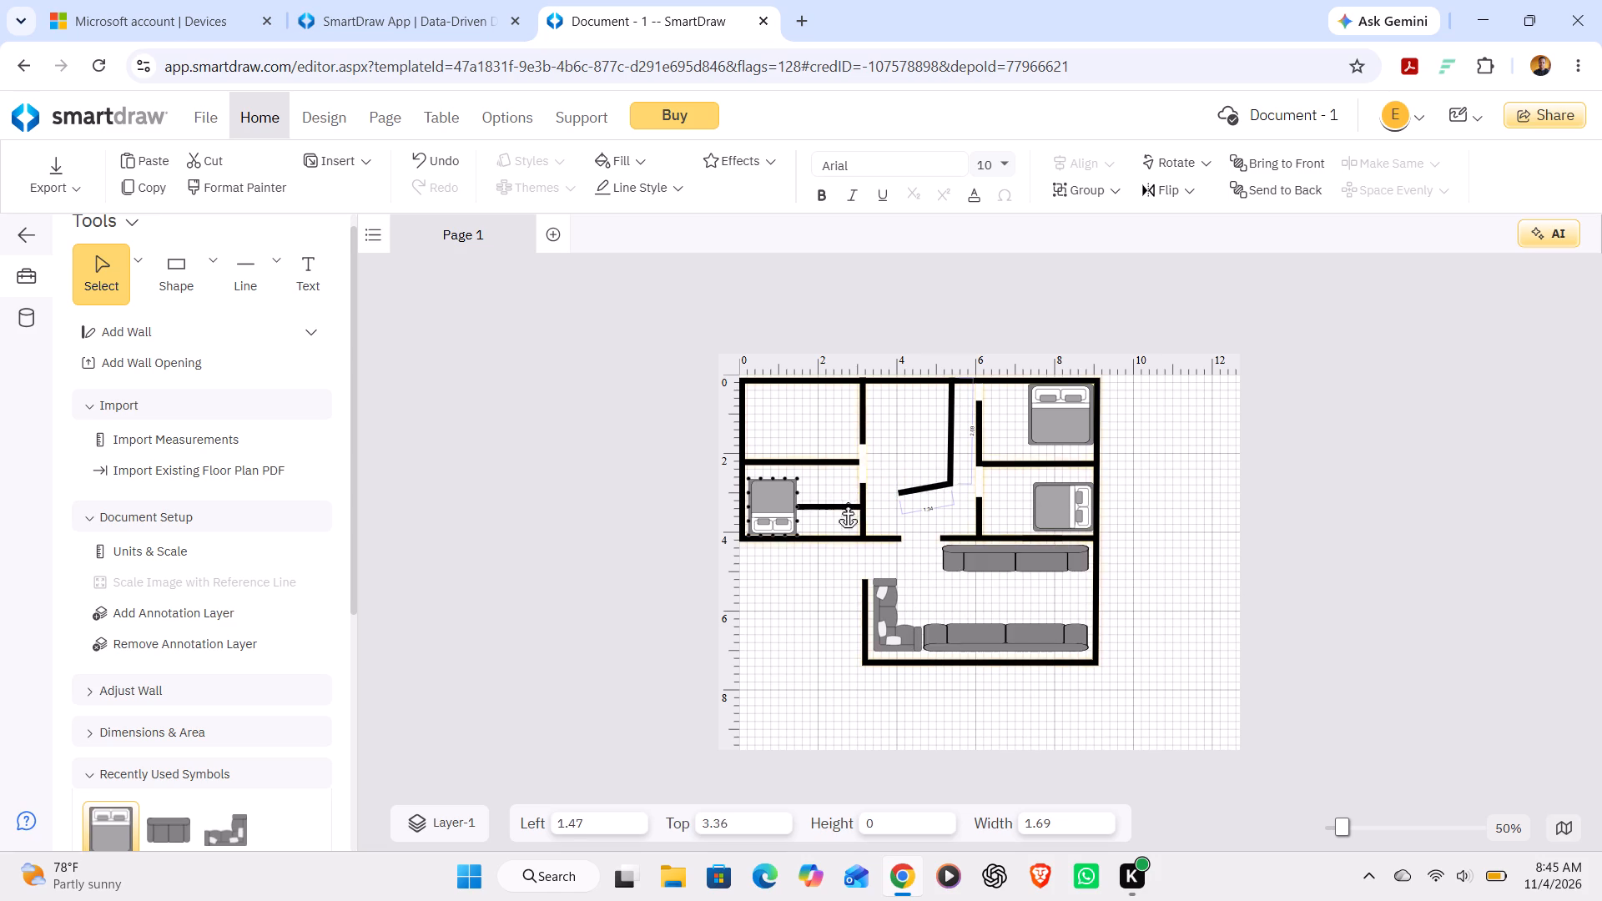
{"action": "left_click_drag", "start_coordinate": [847, 503], "coordinate": [798, 642]}
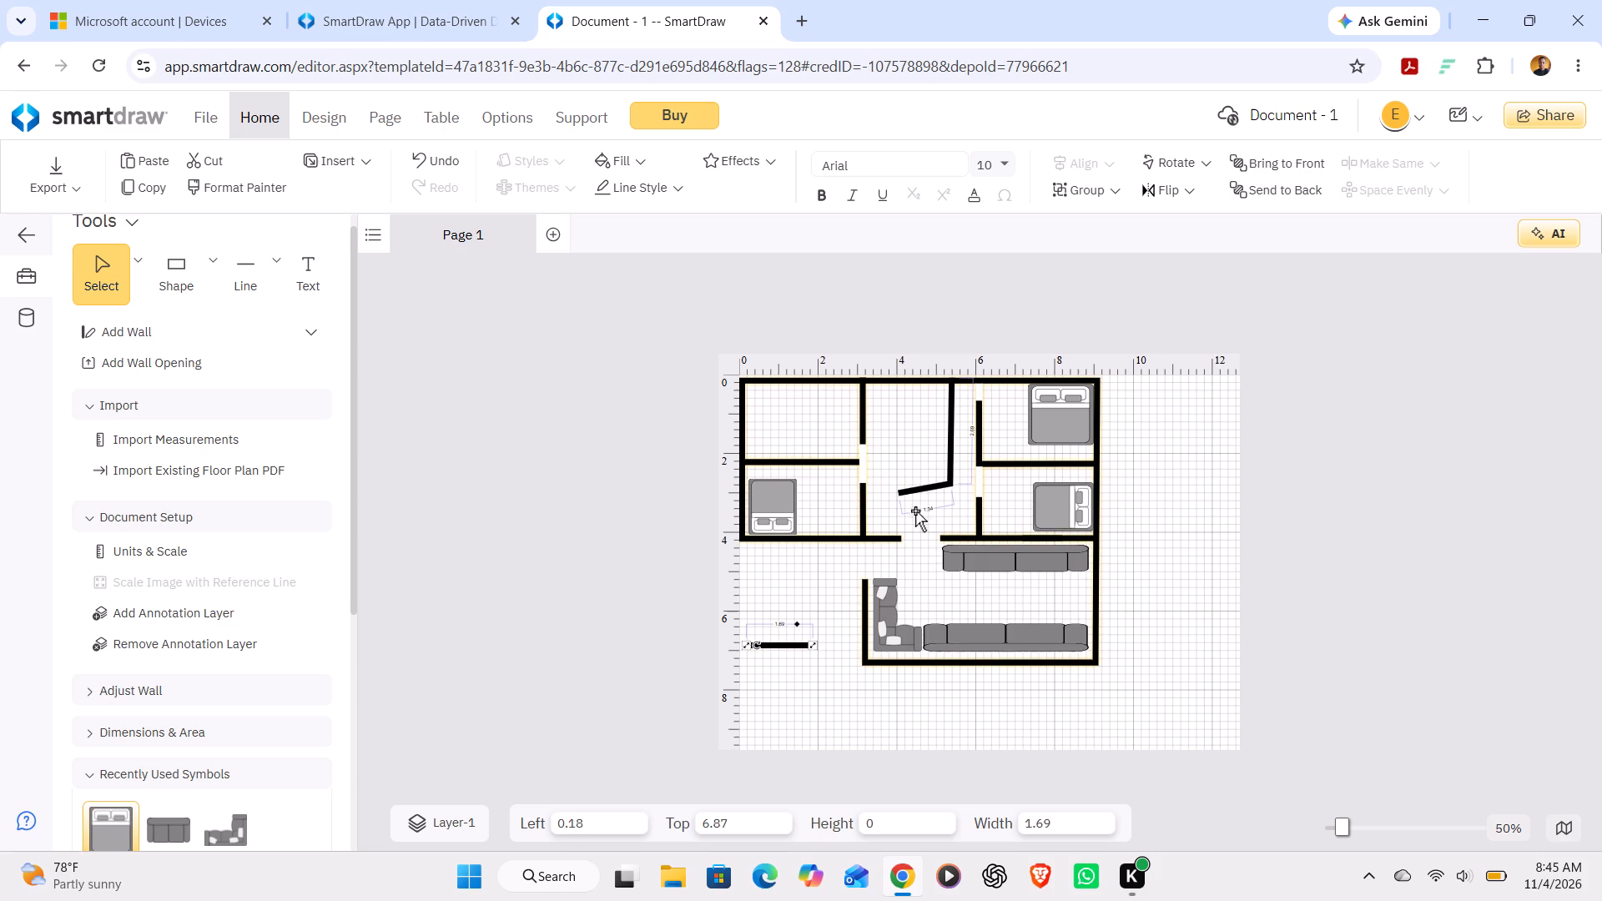
Level the slanted segment at the new vertical wall's lower end, making it about 1.31 wide.
{"action": "left_click", "coordinate": [899, 491]}
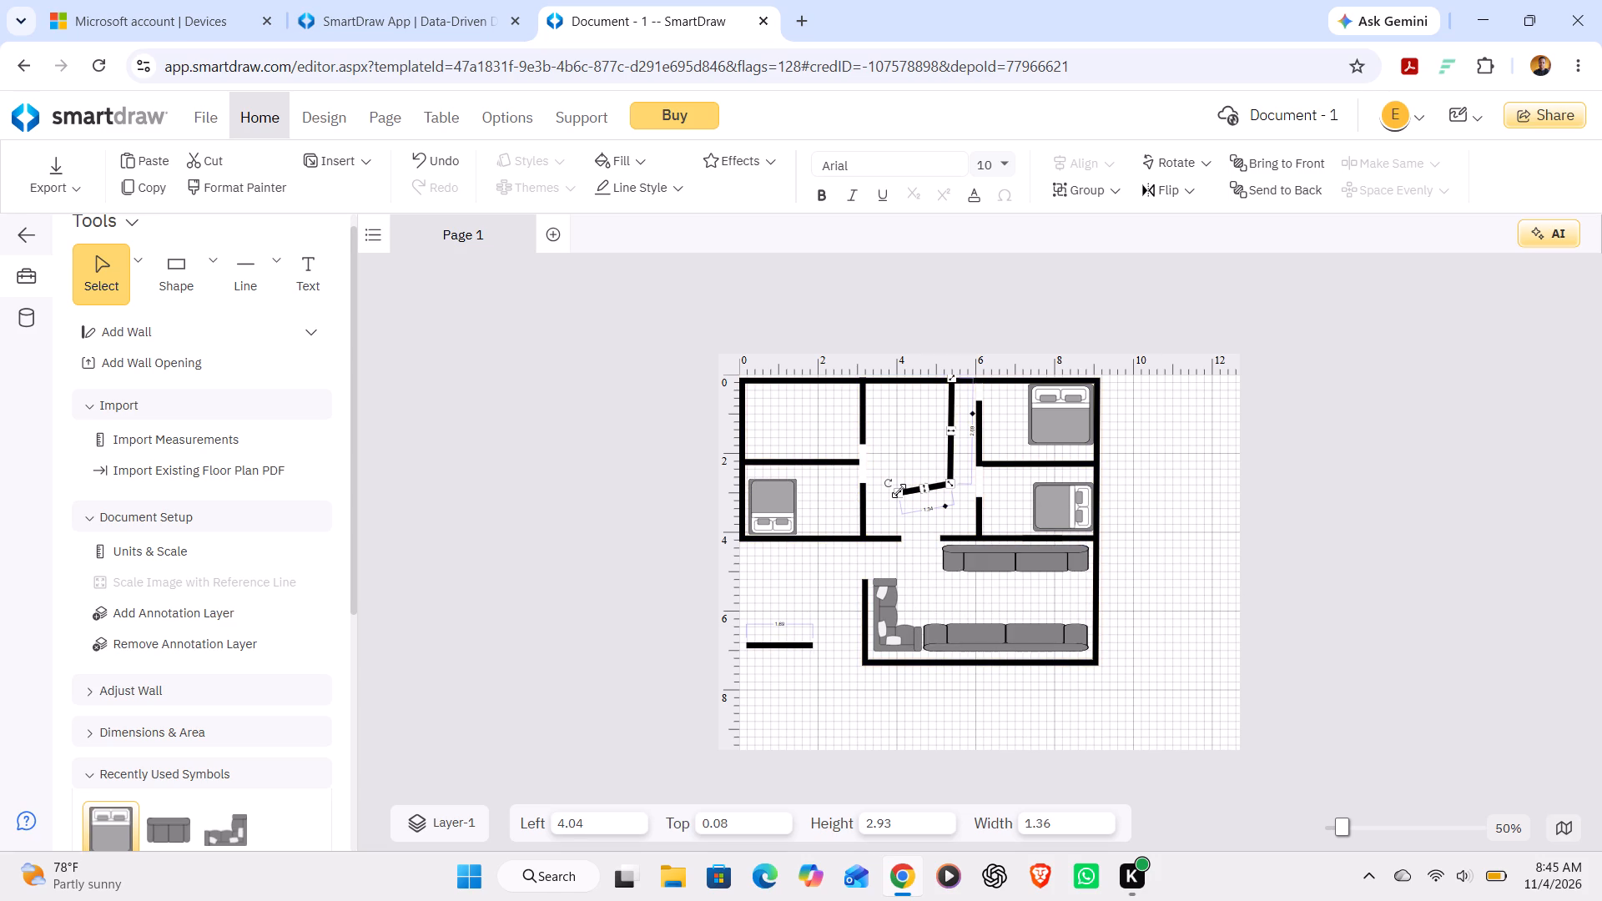
{"action": "left_click_drag", "start_coordinate": [899, 491], "coordinate": [898, 486]}
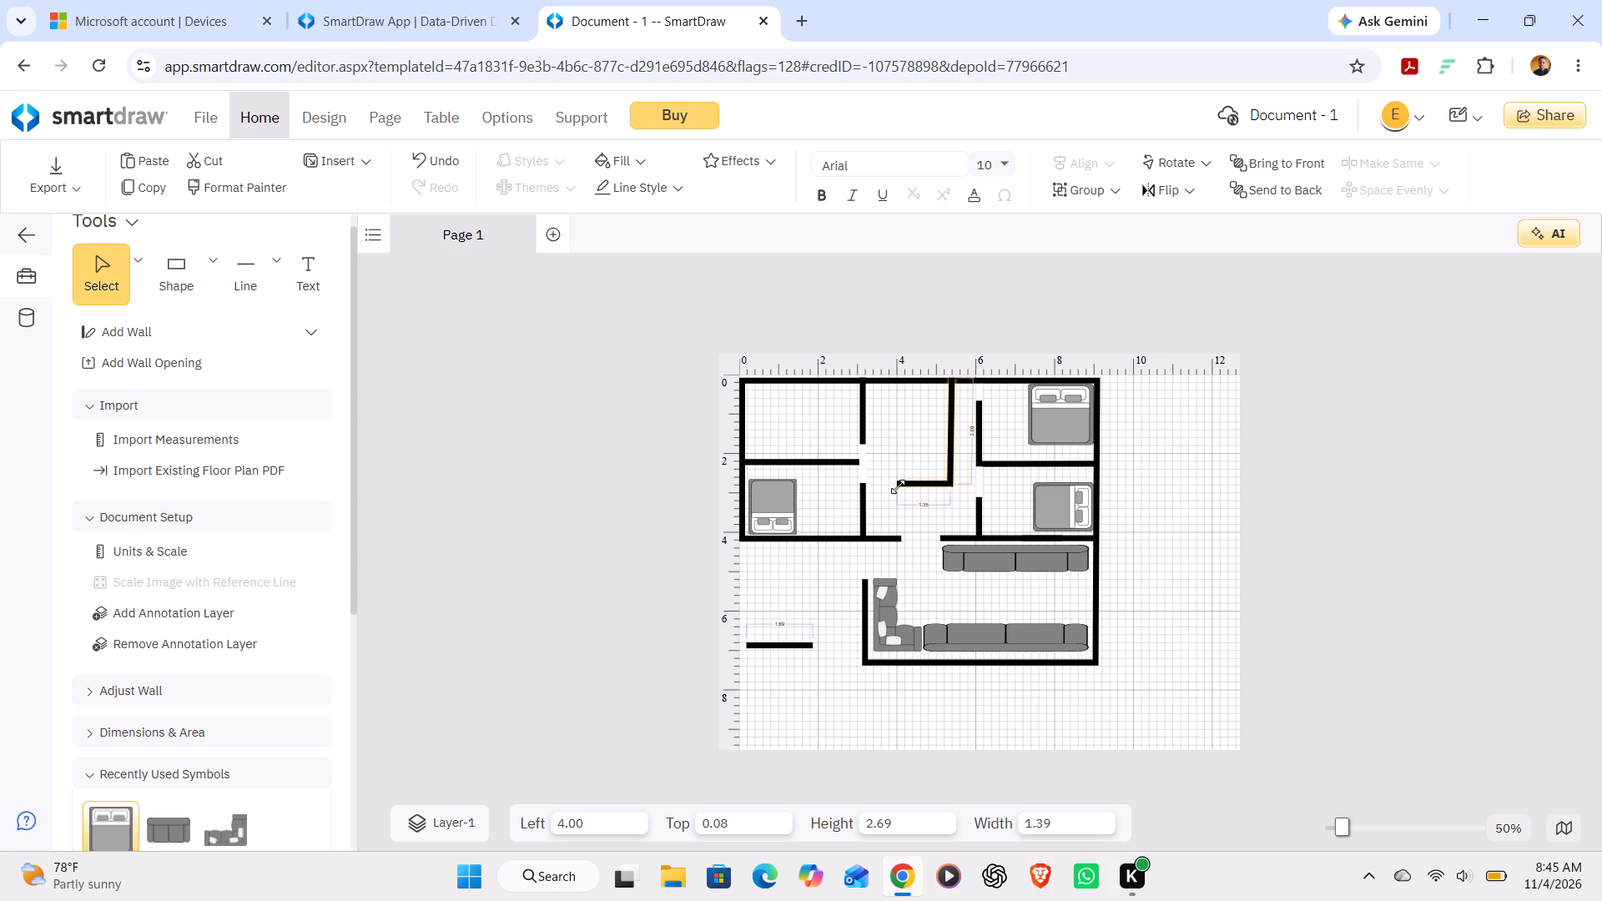
{"action": "left_click_drag", "start_coordinate": [898, 486], "coordinate": [899, 483]}
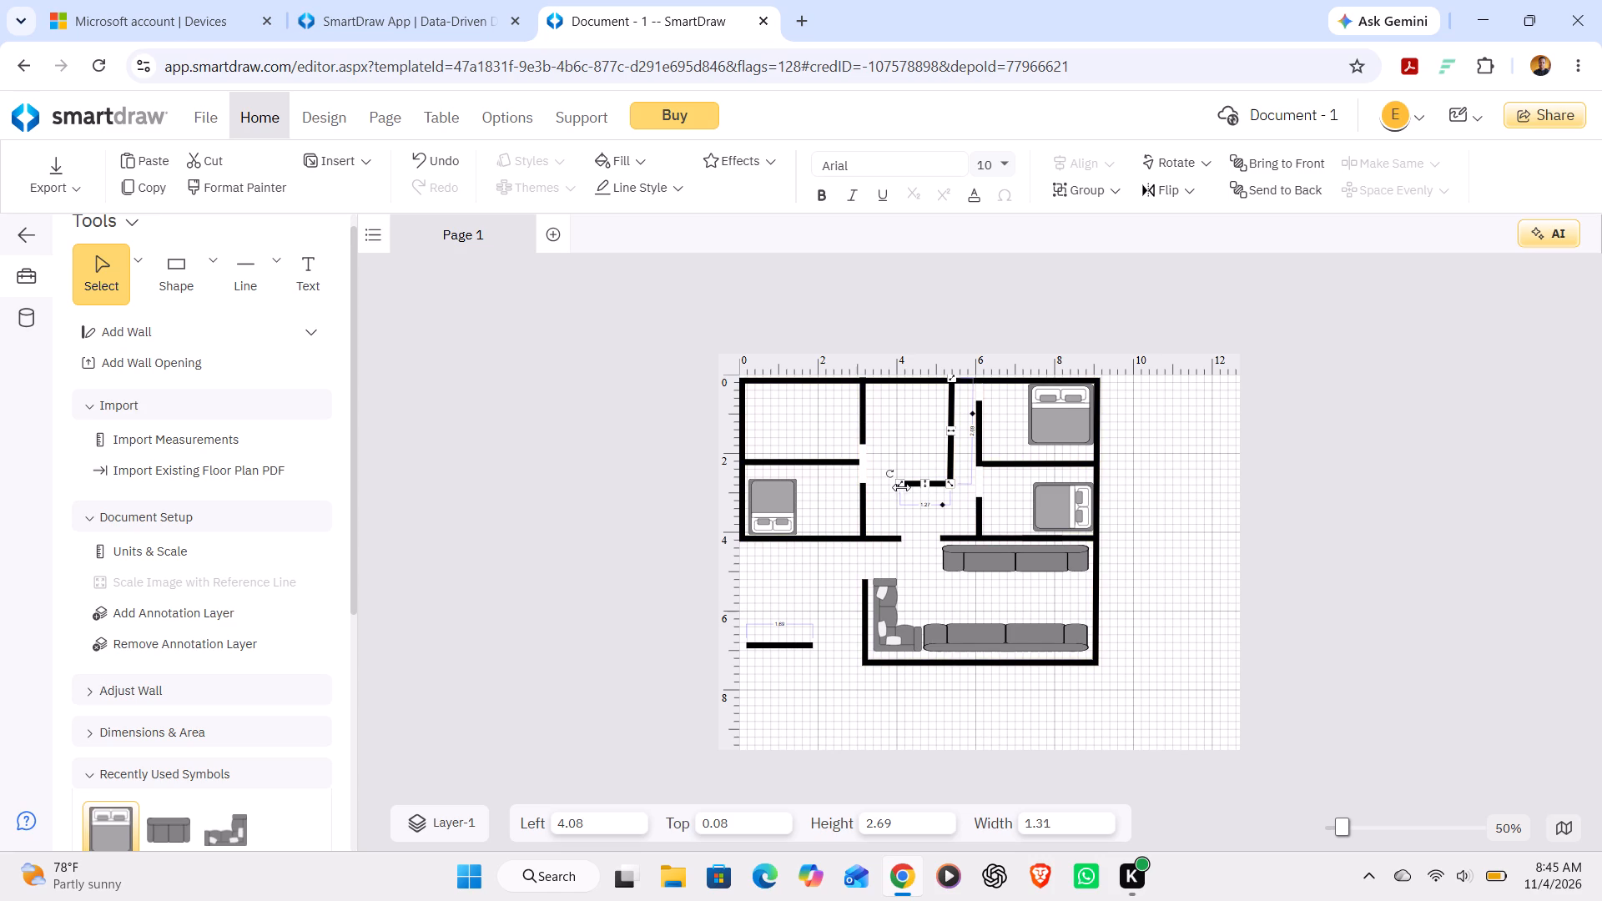
Turn the separate wall outside the house upright and shorten it to about 1.31.
{"action": "left_click", "coordinate": [824, 657]}
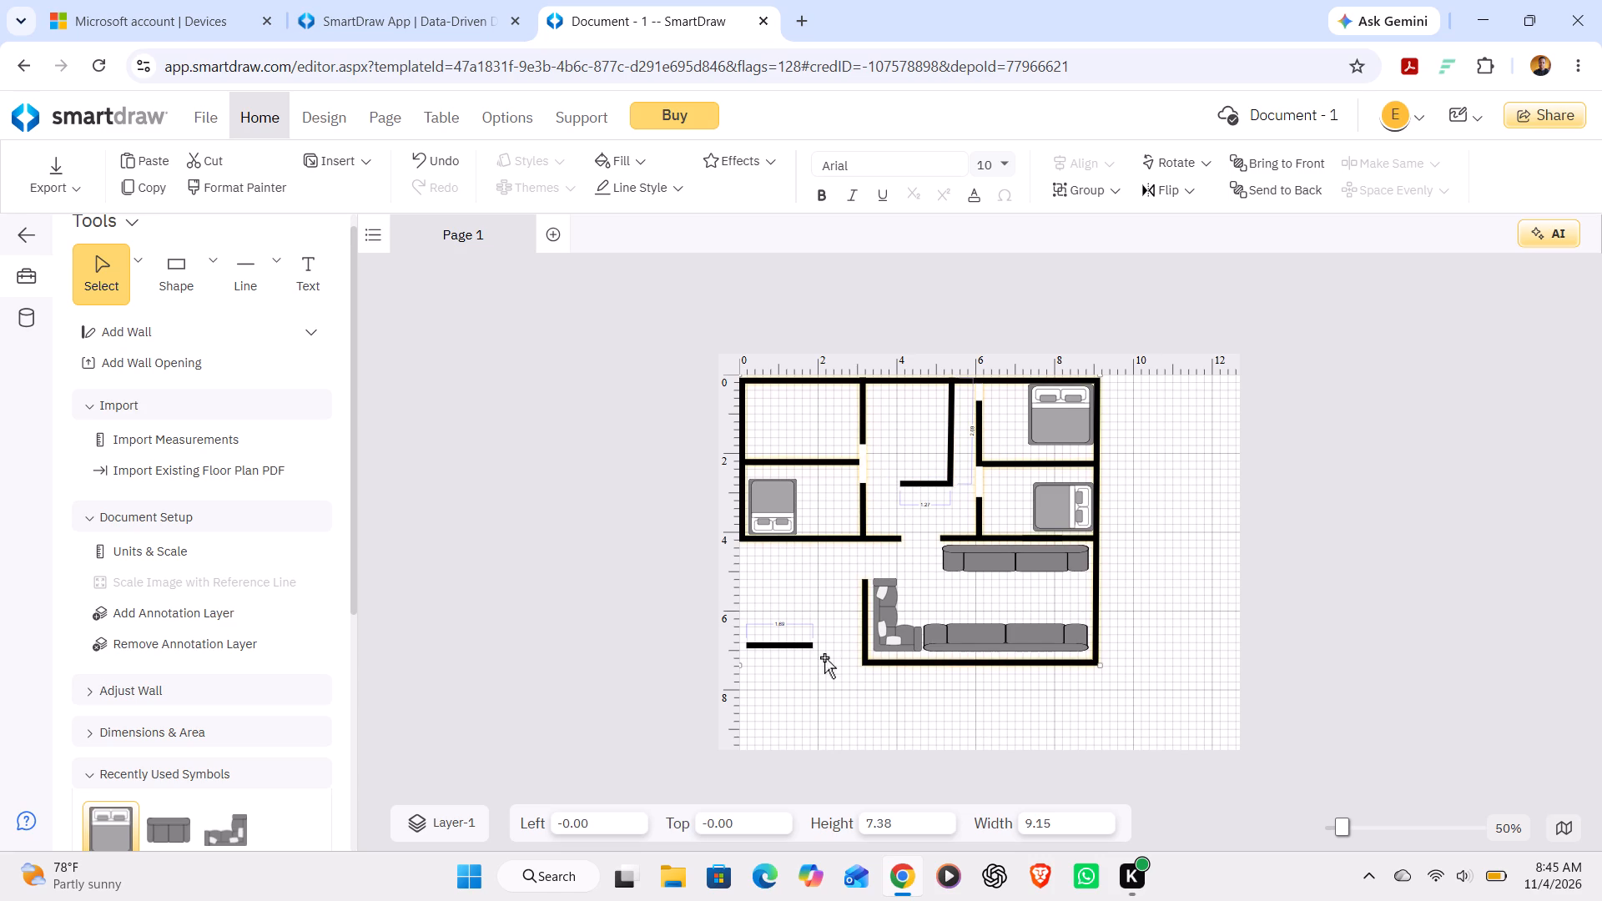
{"action": "left_click_drag", "start_coordinate": [781, 644], "coordinate": [793, 629]}
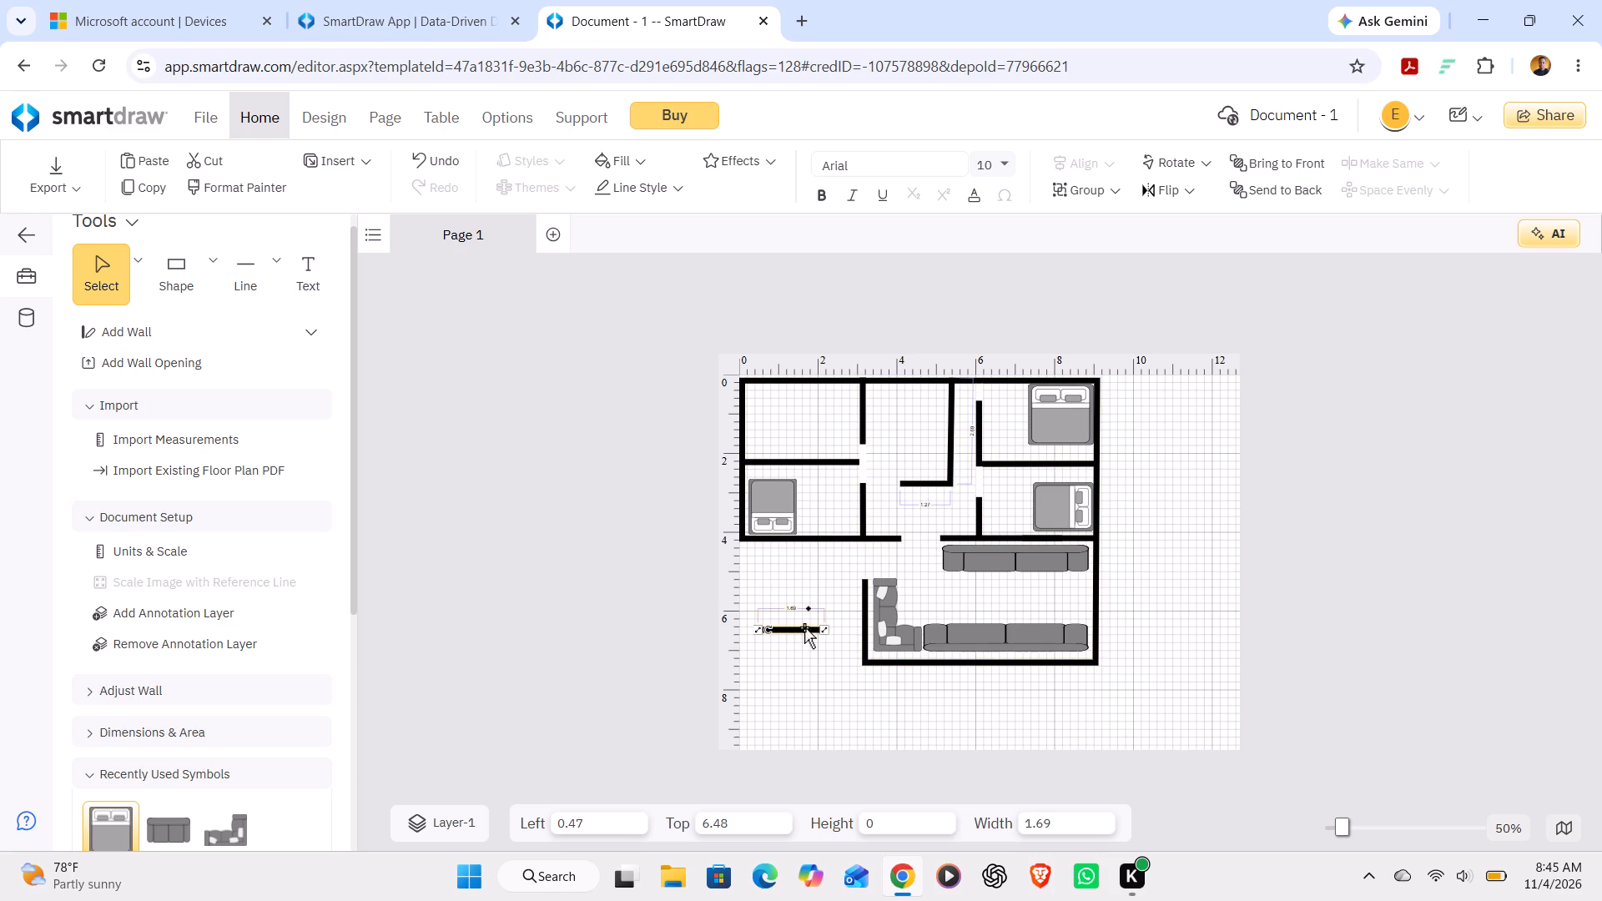
{"action": "left_click_drag", "start_coordinate": [825, 633], "coordinate": [743, 681]}
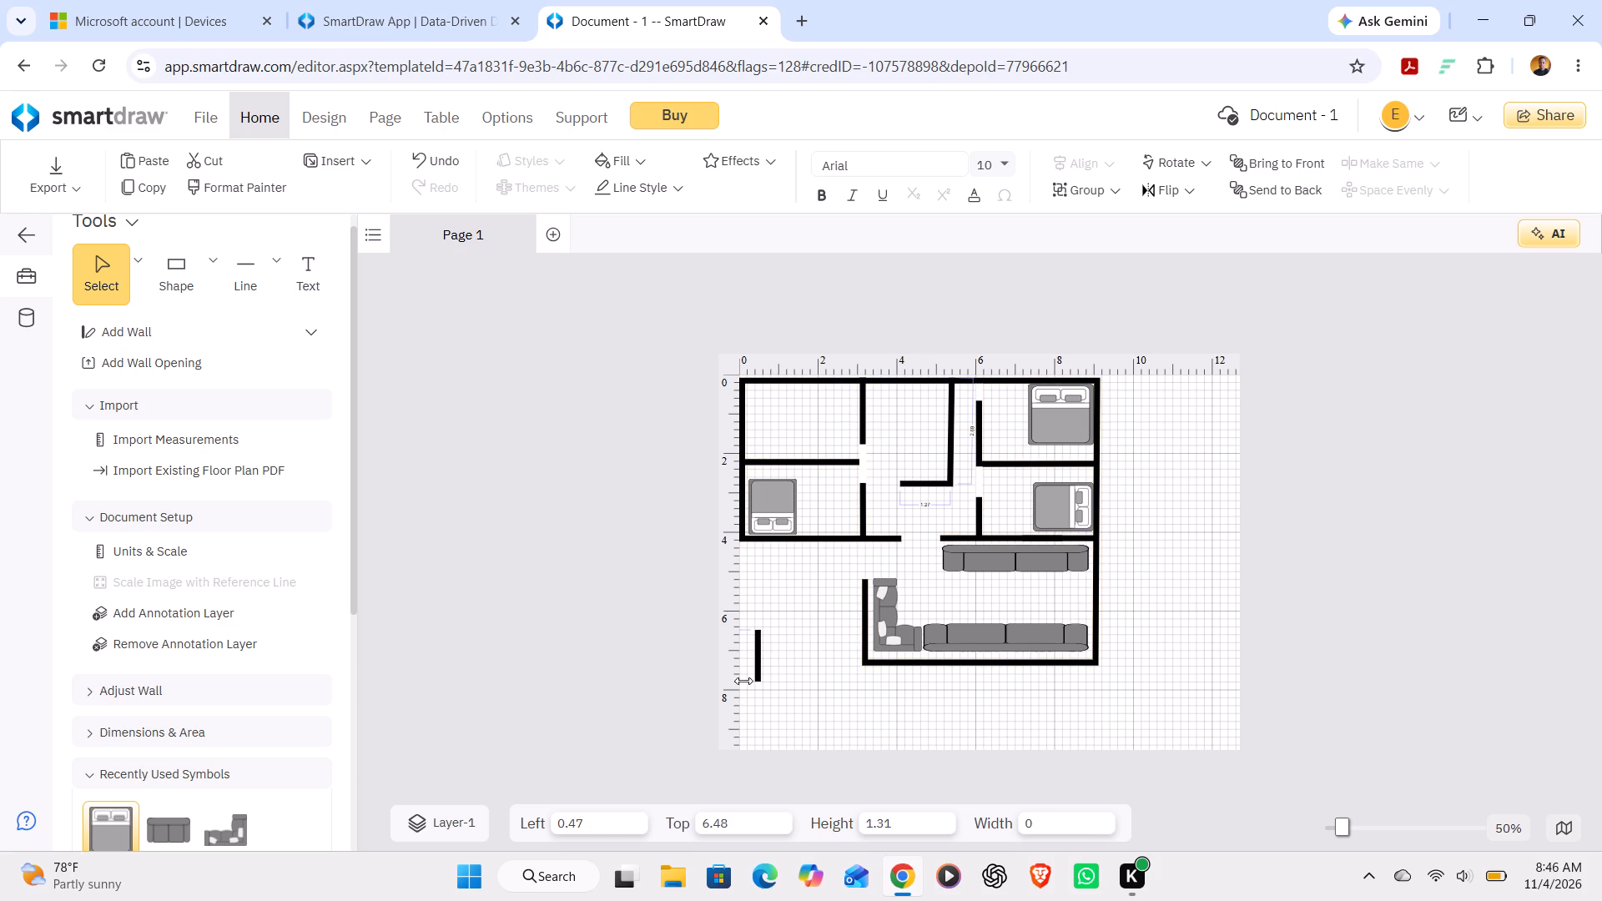
{"action": "left_click_drag", "start_coordinate": [743, 681], "coordinate": [748, 682]}
Attach the separate upright wall to the horizontal segment's open end, then straighten and shorten it to about 0.82.
{"action": "left_click_drag", "start_coordinate": [761, 656], "coordinate": [904, 477]}
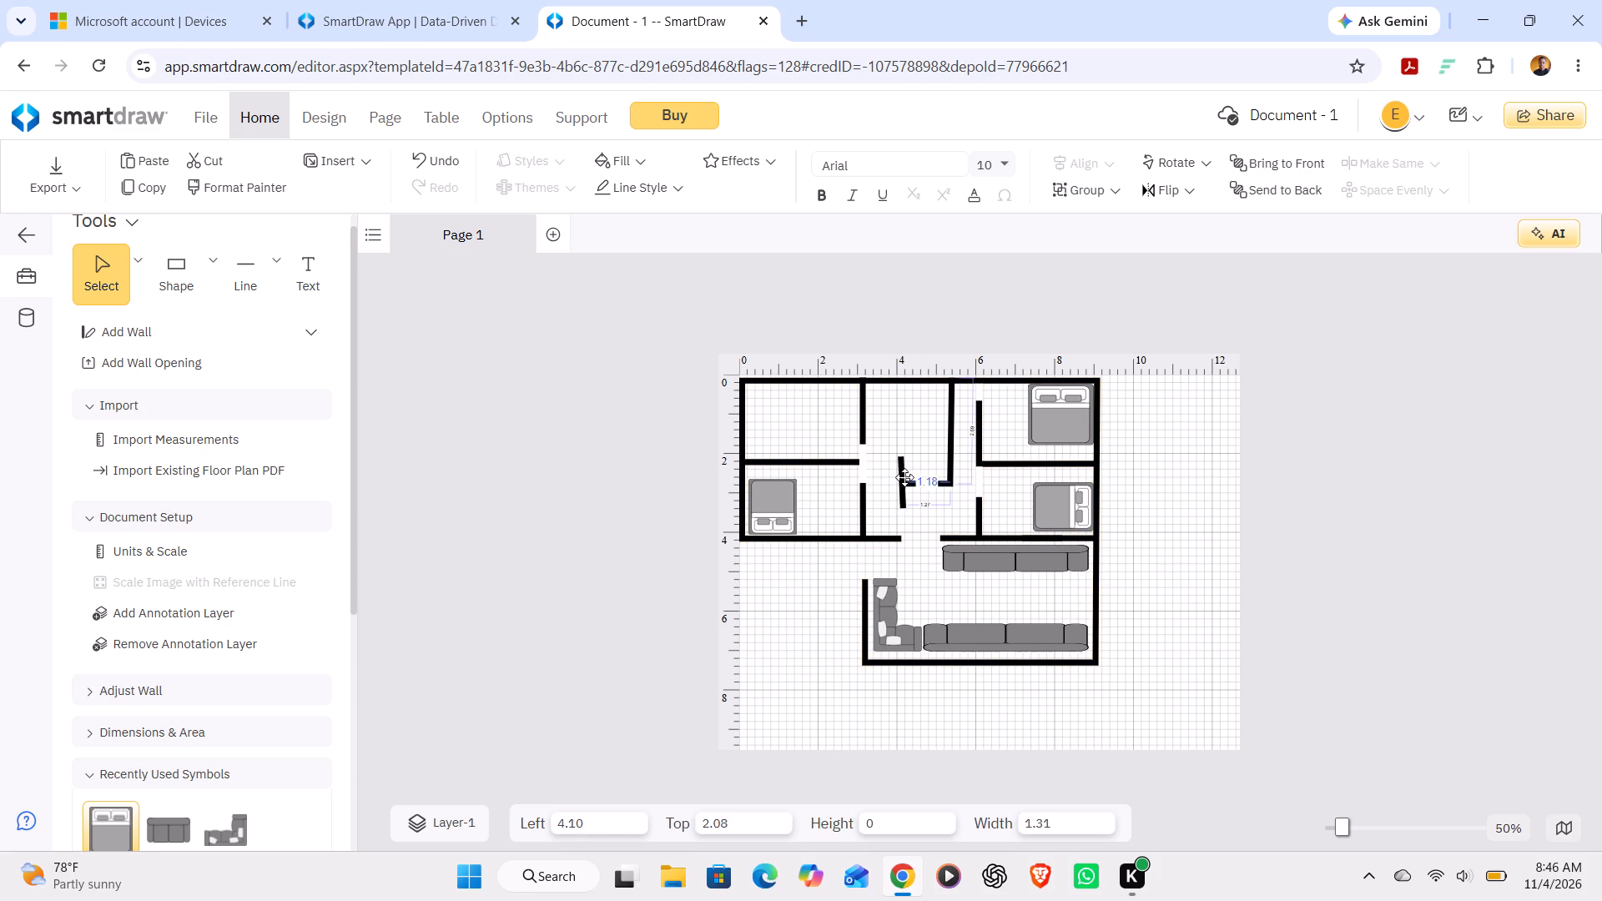
{"action": "left_click_drag", "start_coordinate": [904, 477], "coordinate": [900, 462]}
{"action": "left_click_drag", "start_coordinate": [900, 462], "coordinate": [903, 461]}
{"action": "left_click_drag", "start_coordinate": [903, 461], "coordinate": [903, 463]}
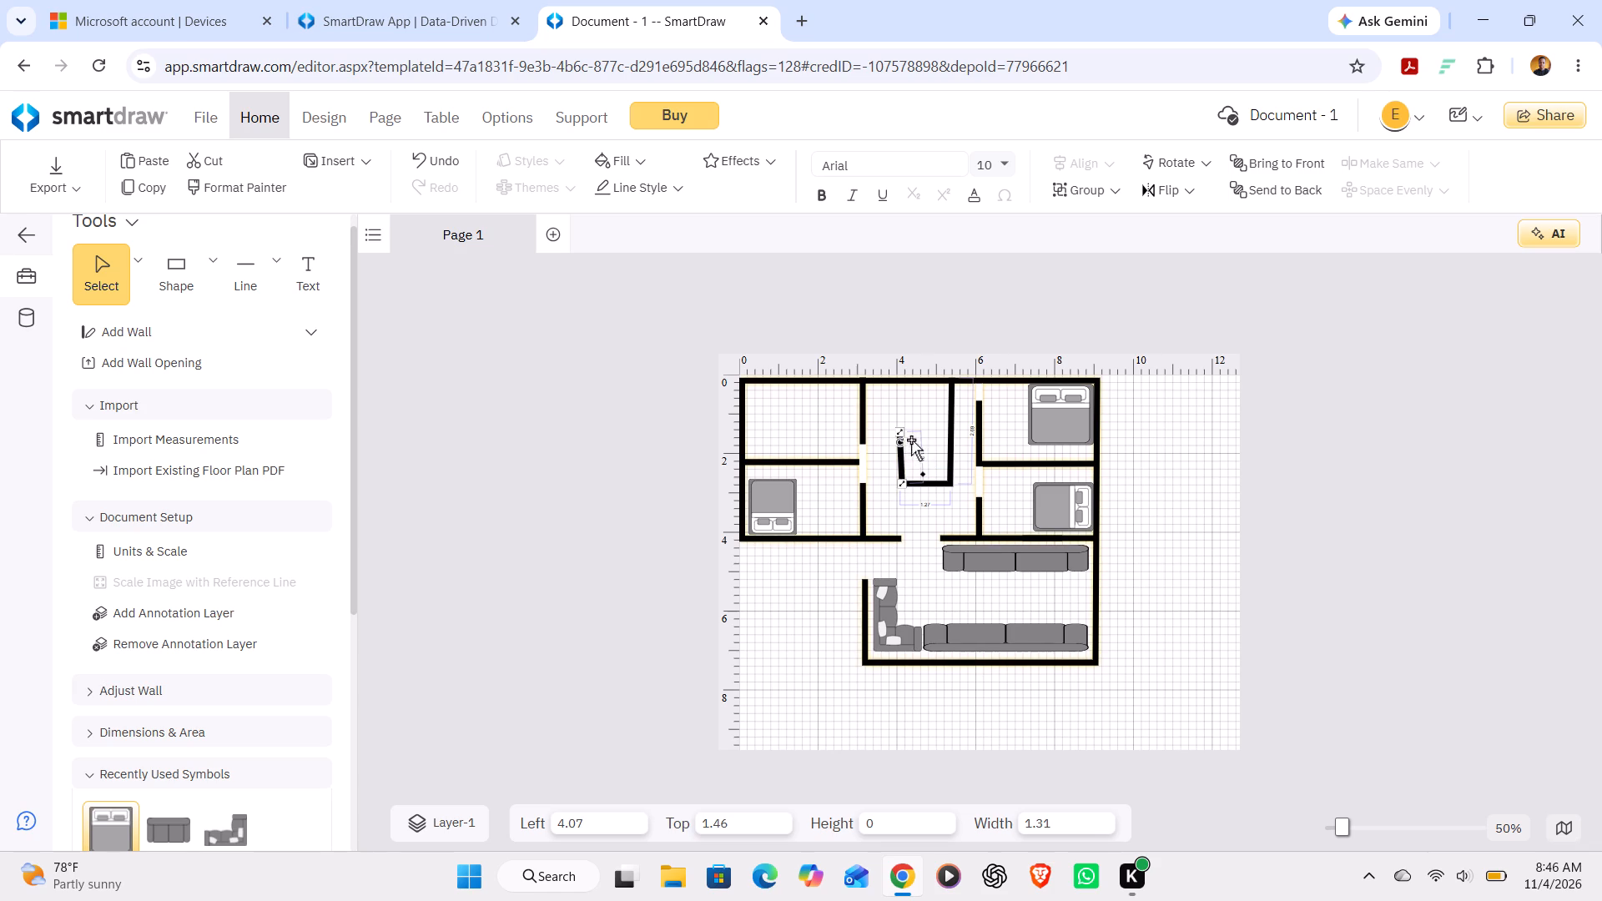
{"action": "left_click_drag", "start_coordinate": [899, 435], "coordinate": [902, 451]}
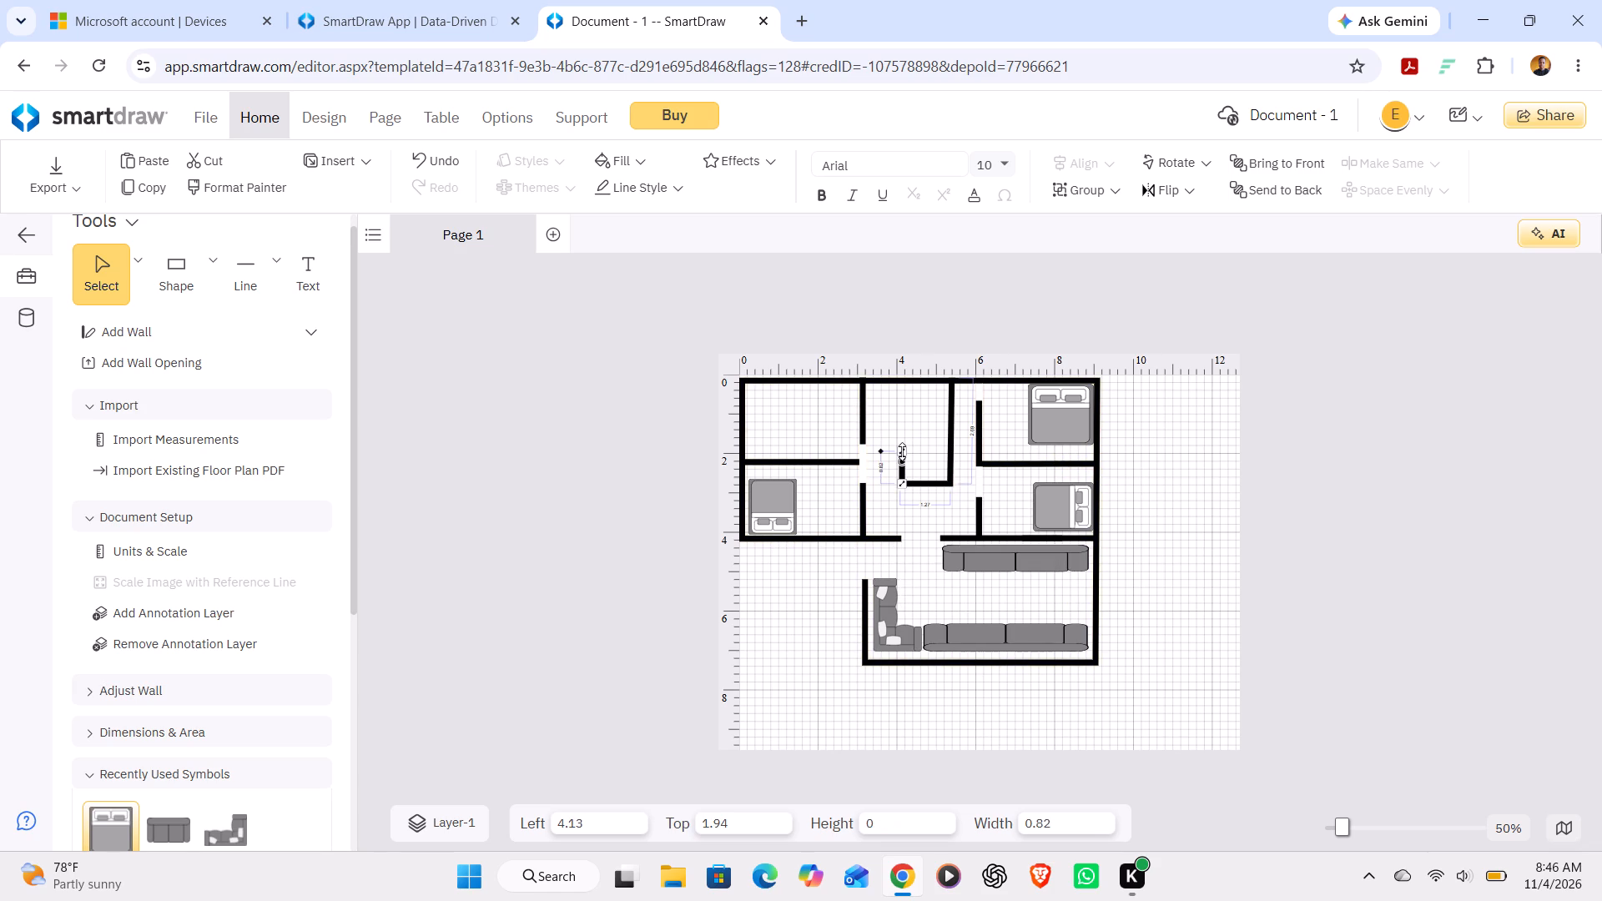
Shift the connected interior walls of the new room to about 3.92 left and 0.18 top.
{"action": "left_click", "coordinate": [905, 422]}
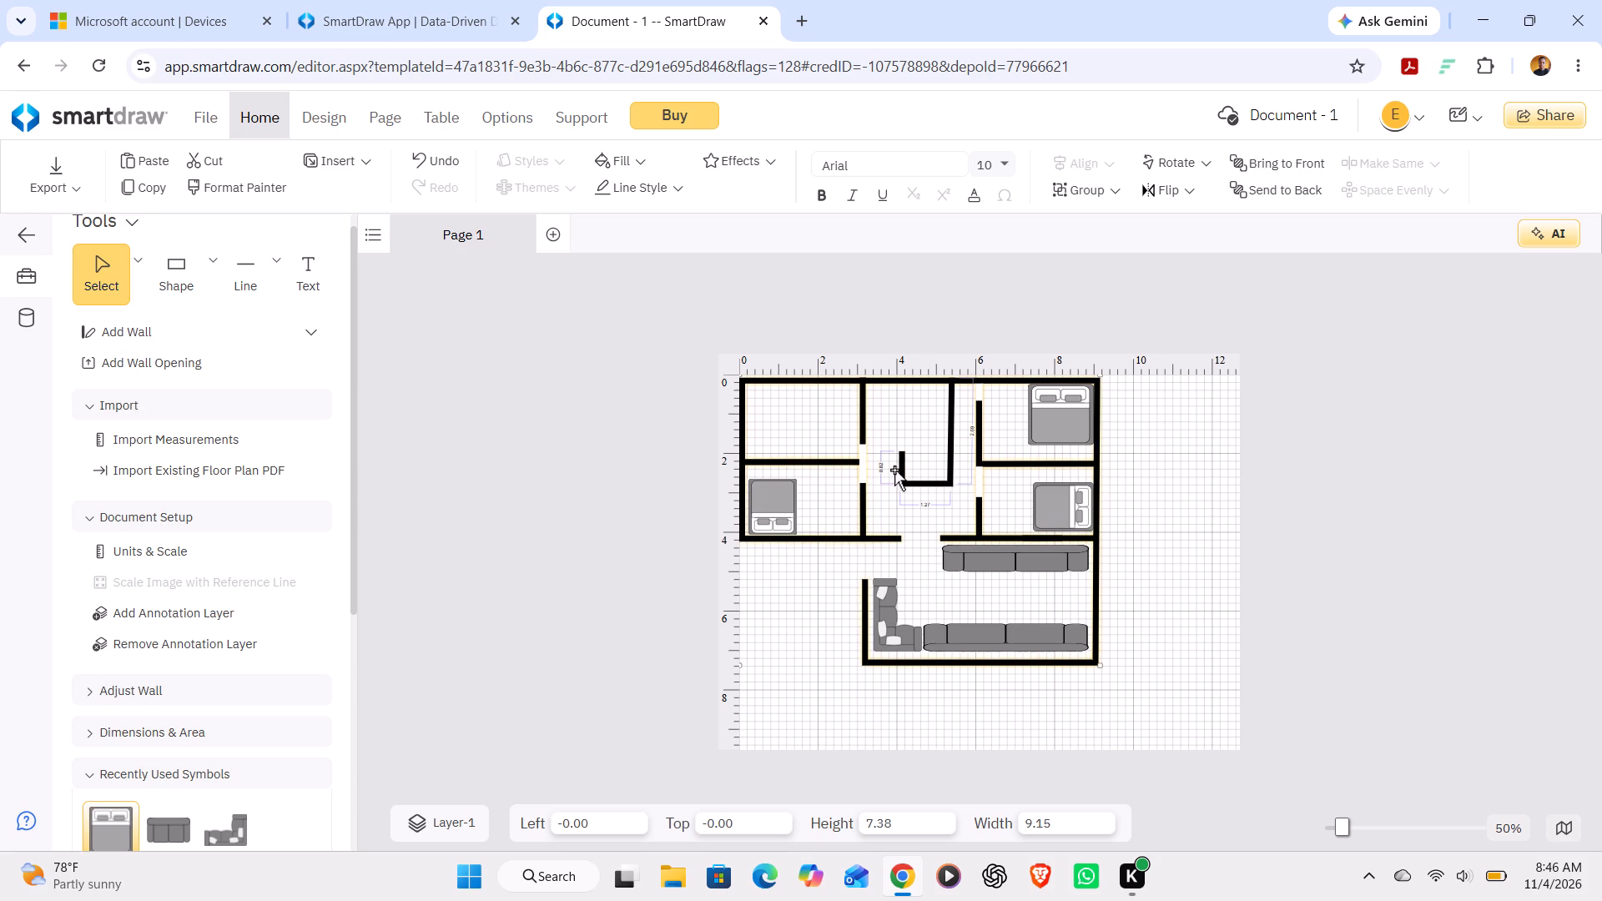
{"action": "left_click", "coordinate": [905, 460]}
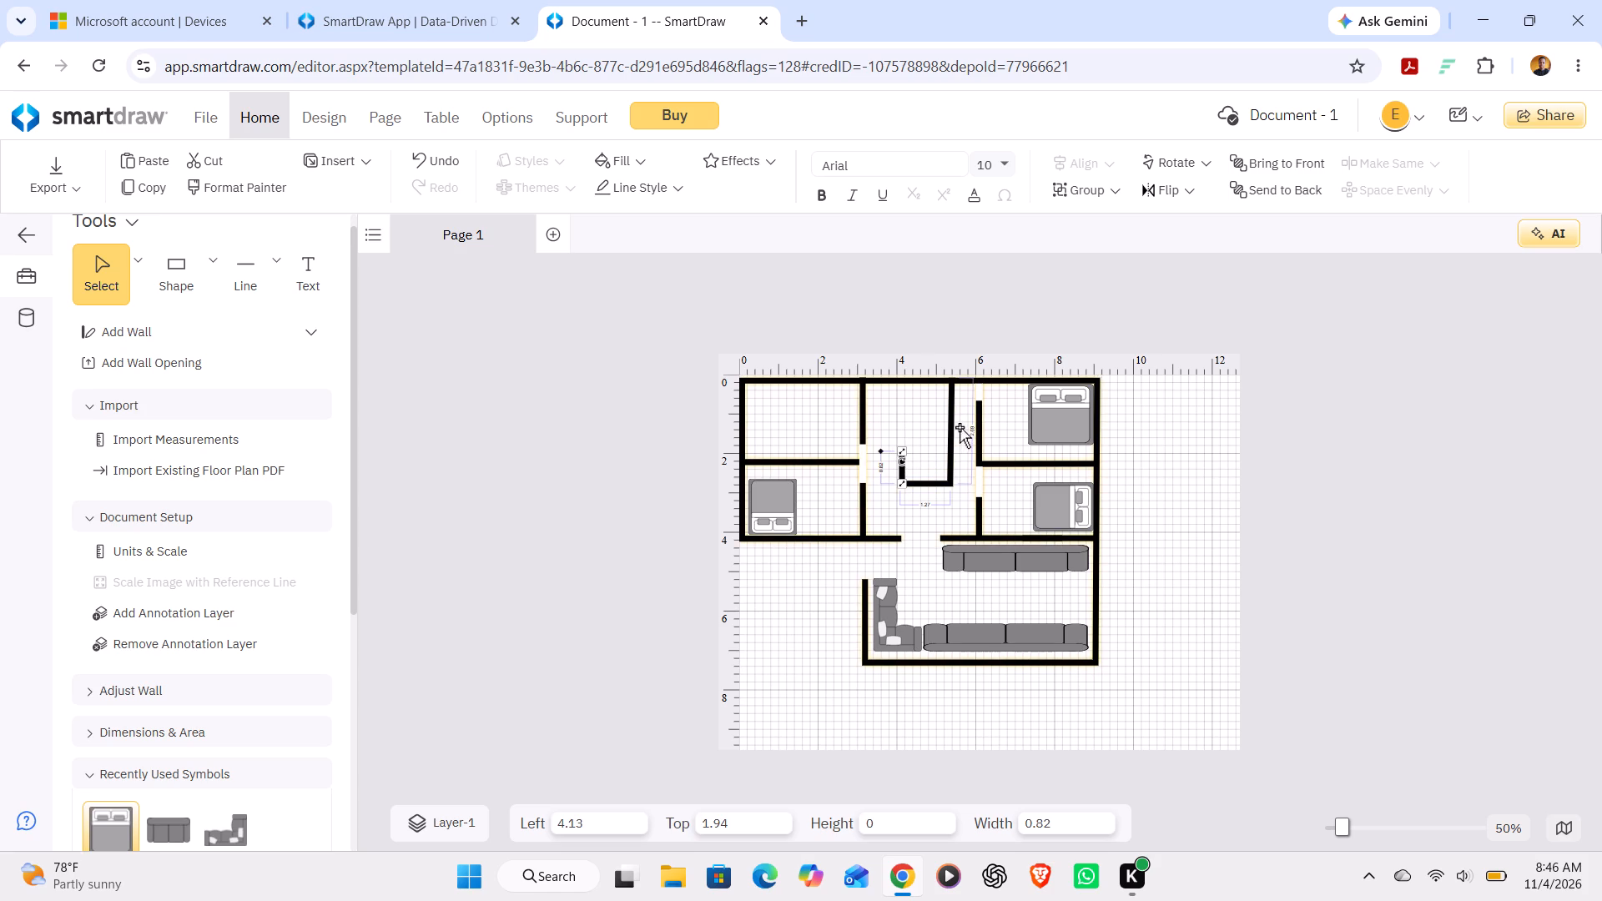
{"action": "left_click", "coordinate": [949, 429]}
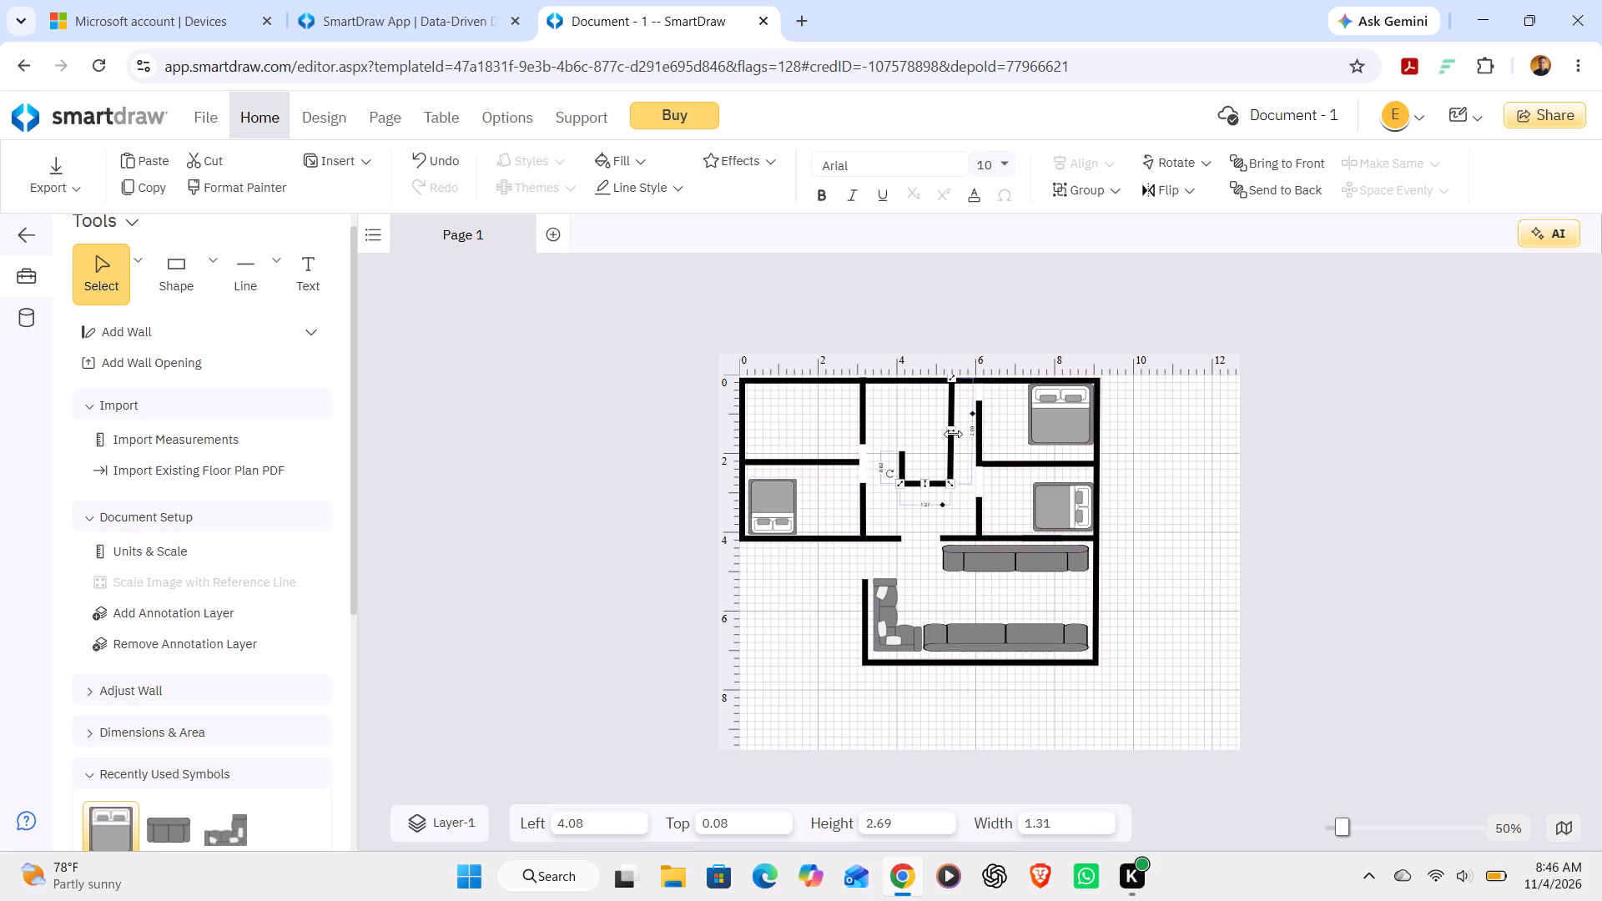
{"action": "left_click", "coordinate": [949, 458]}
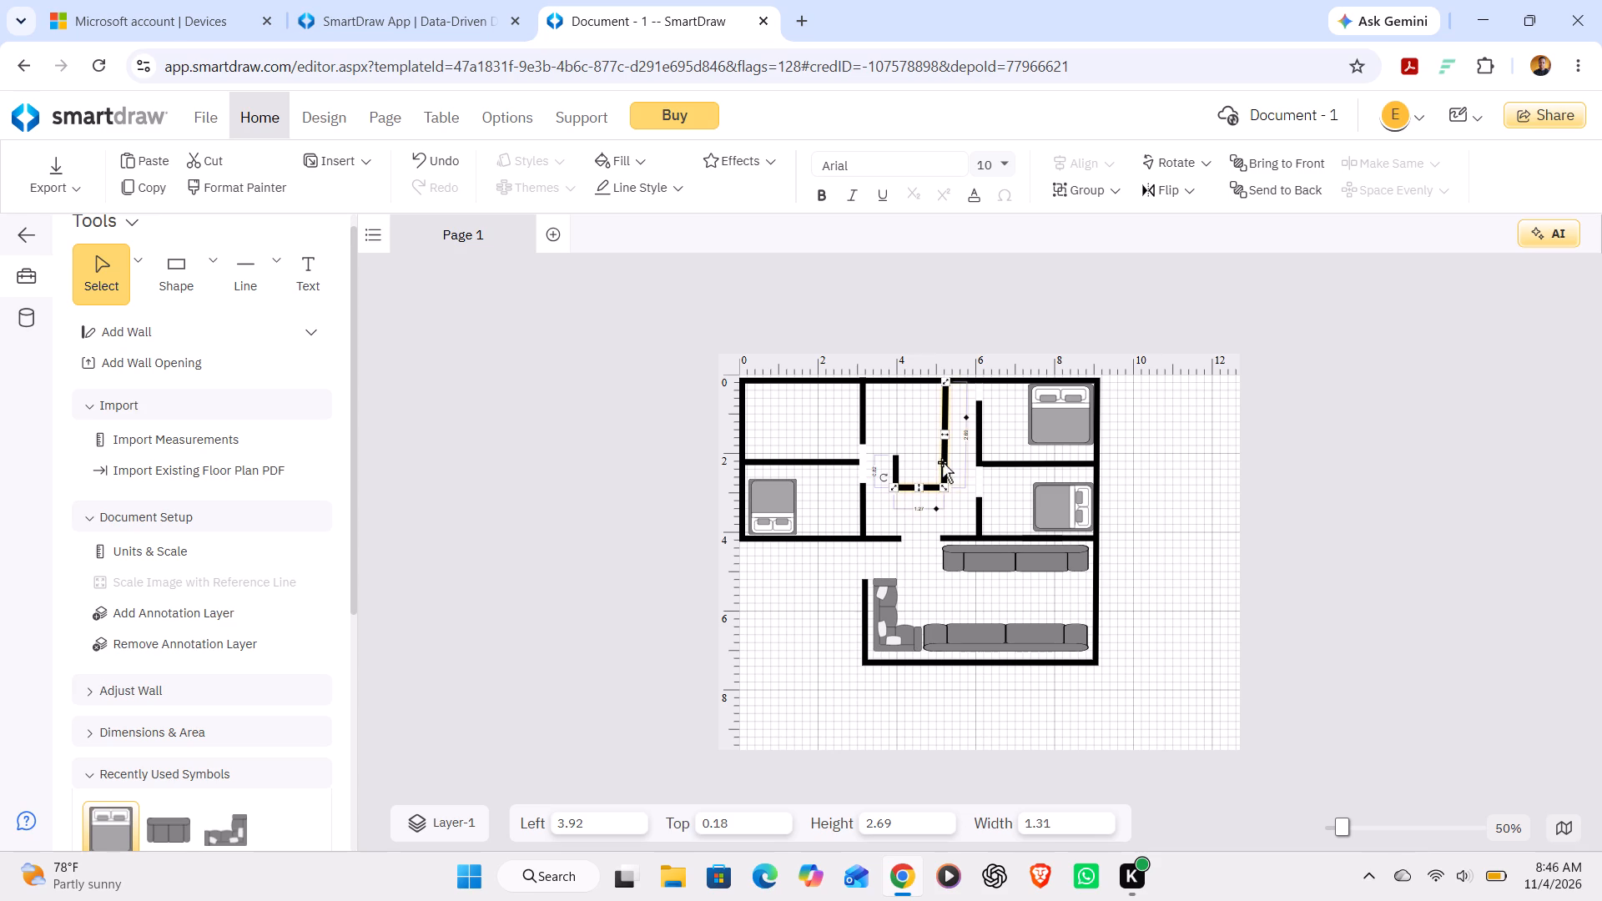
Extend the short upright wall of the new room upward, keeping it vertical and leaving an opening above it.
{"action": "left_click", "coordinate": [1277, 435]}
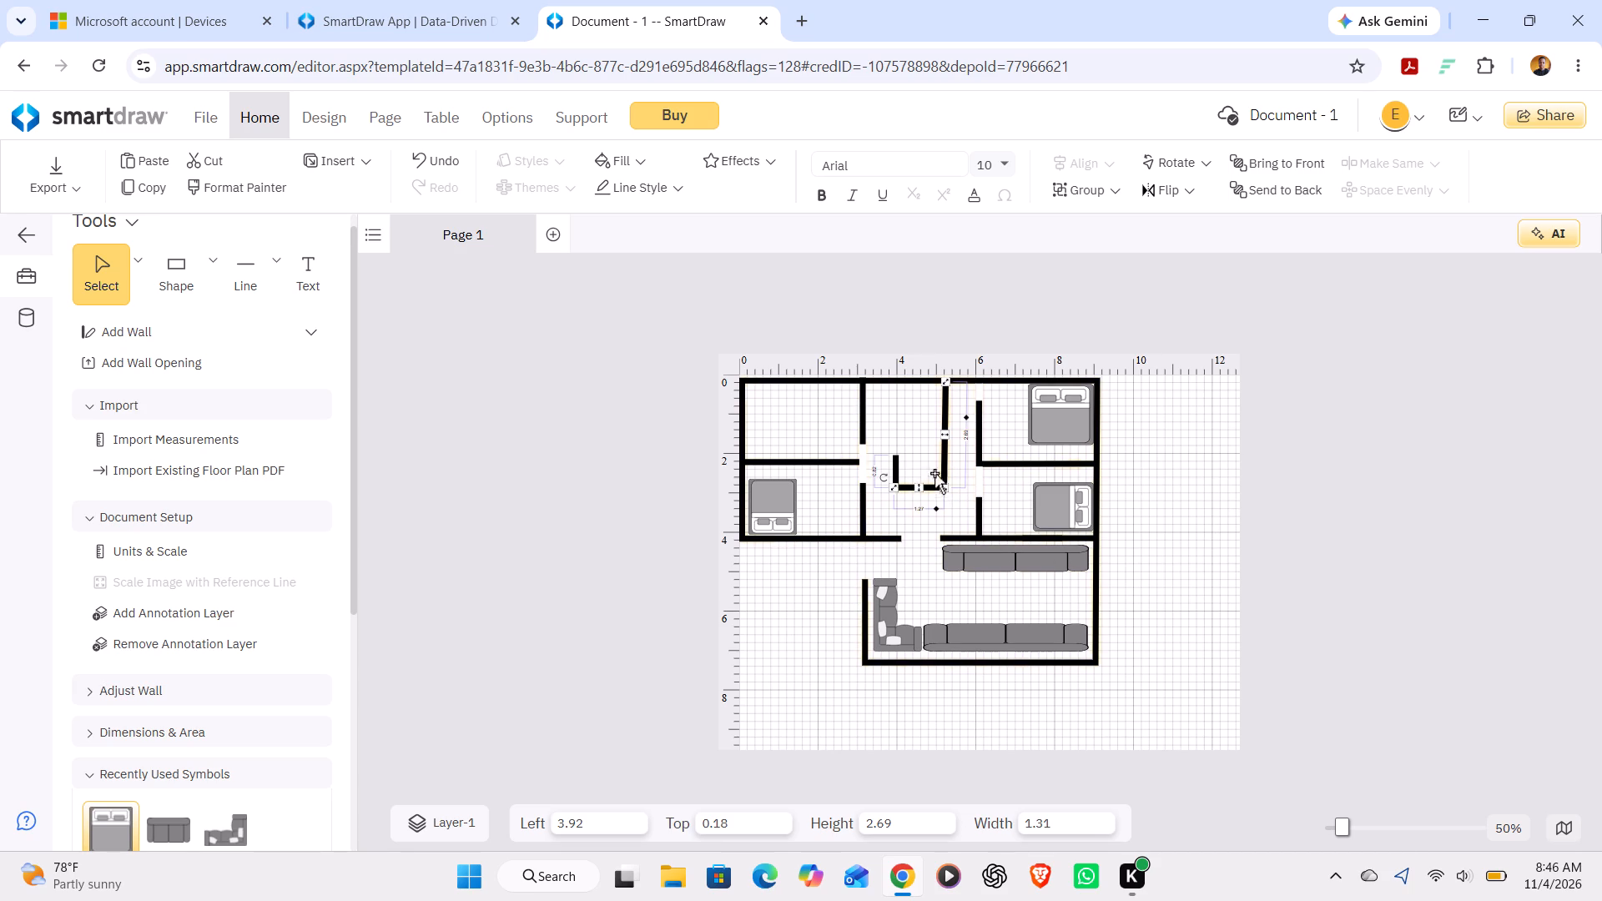
{"action": "left_click", "coordinate": [886, 431]}
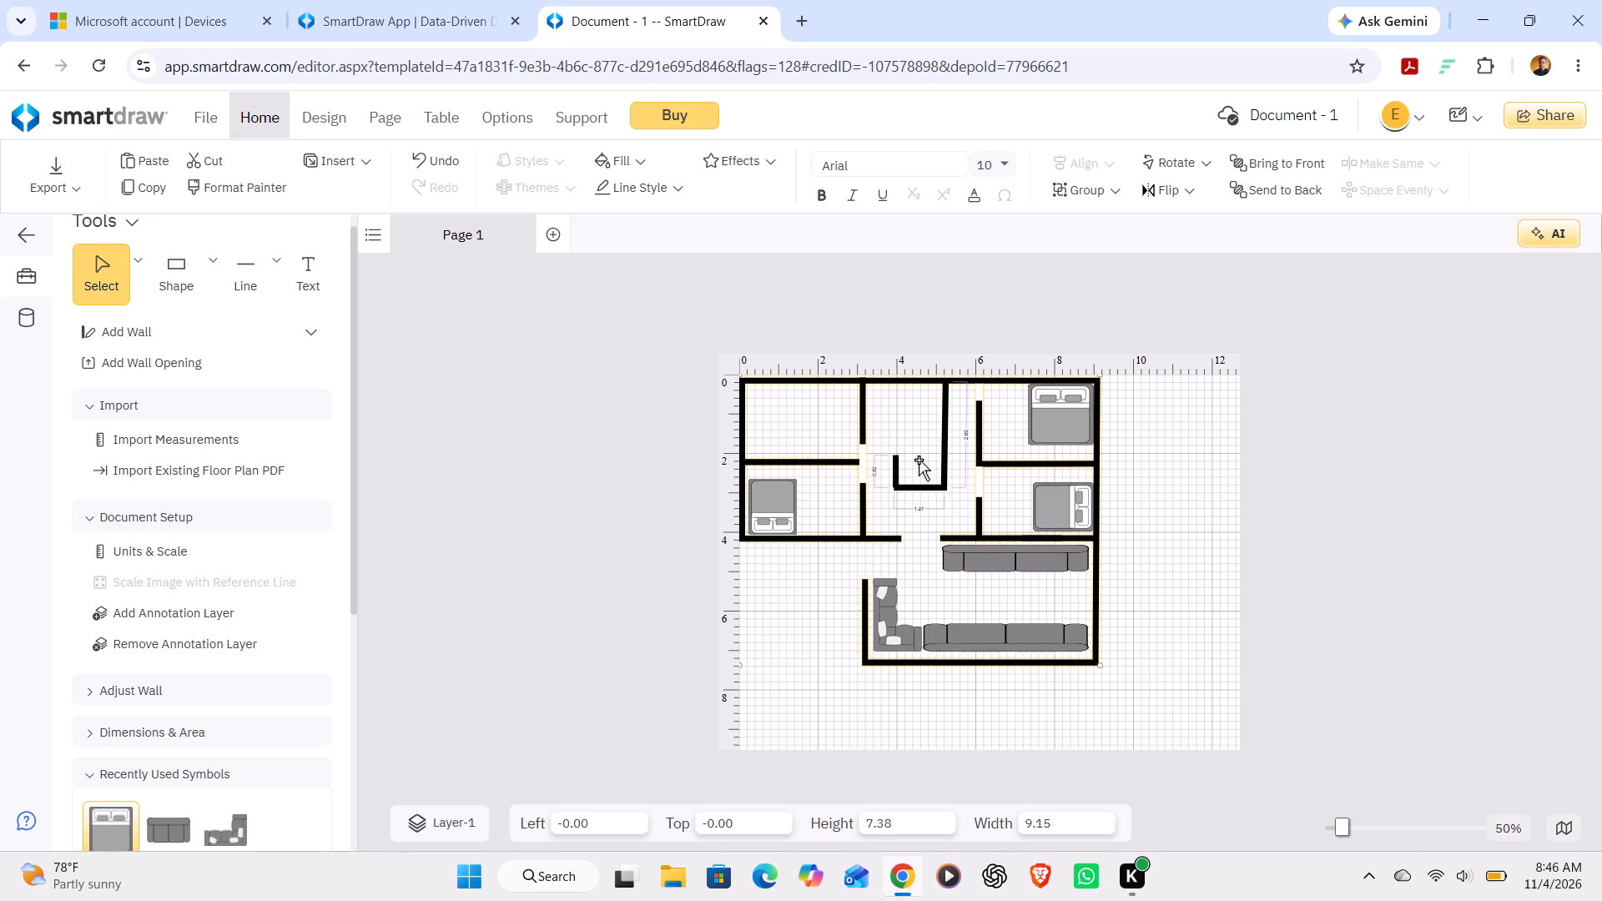
{"action": "left_click", "coordinate": [895, 466]}
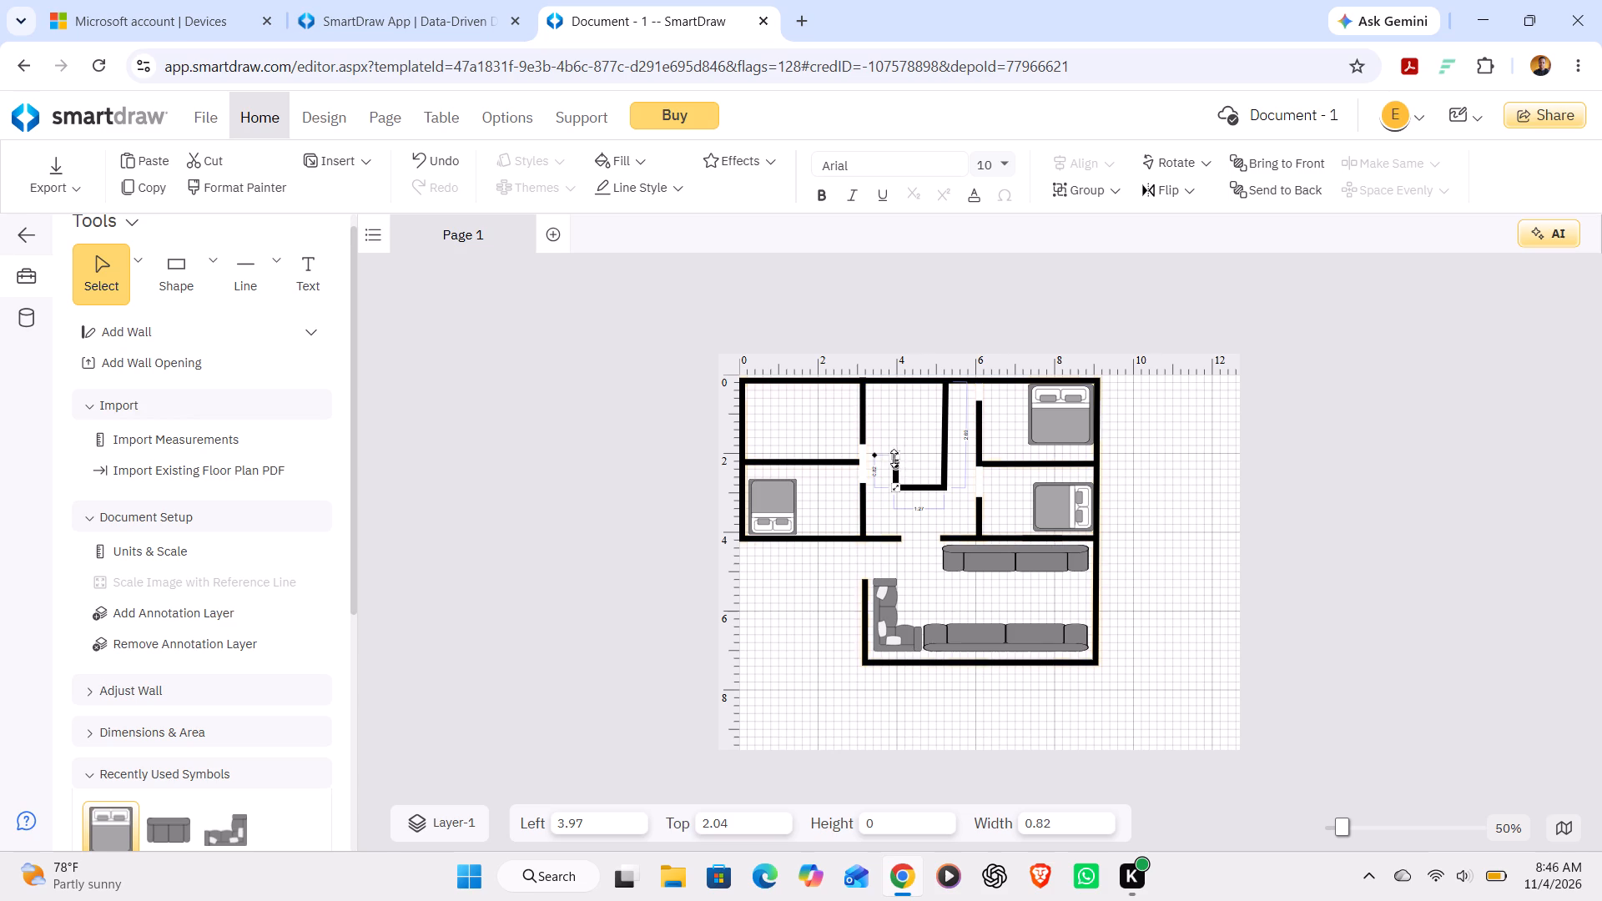
{"action": "left_click_drag", "start_coordinate": [896, 454], "coordinate": [896, 451]}
{"action": "left_click_drag", "start_coordinate": [896, 451], "coordinate": [894, 442]}
{"action": "left_click", "coordinate": [1210, 466]}
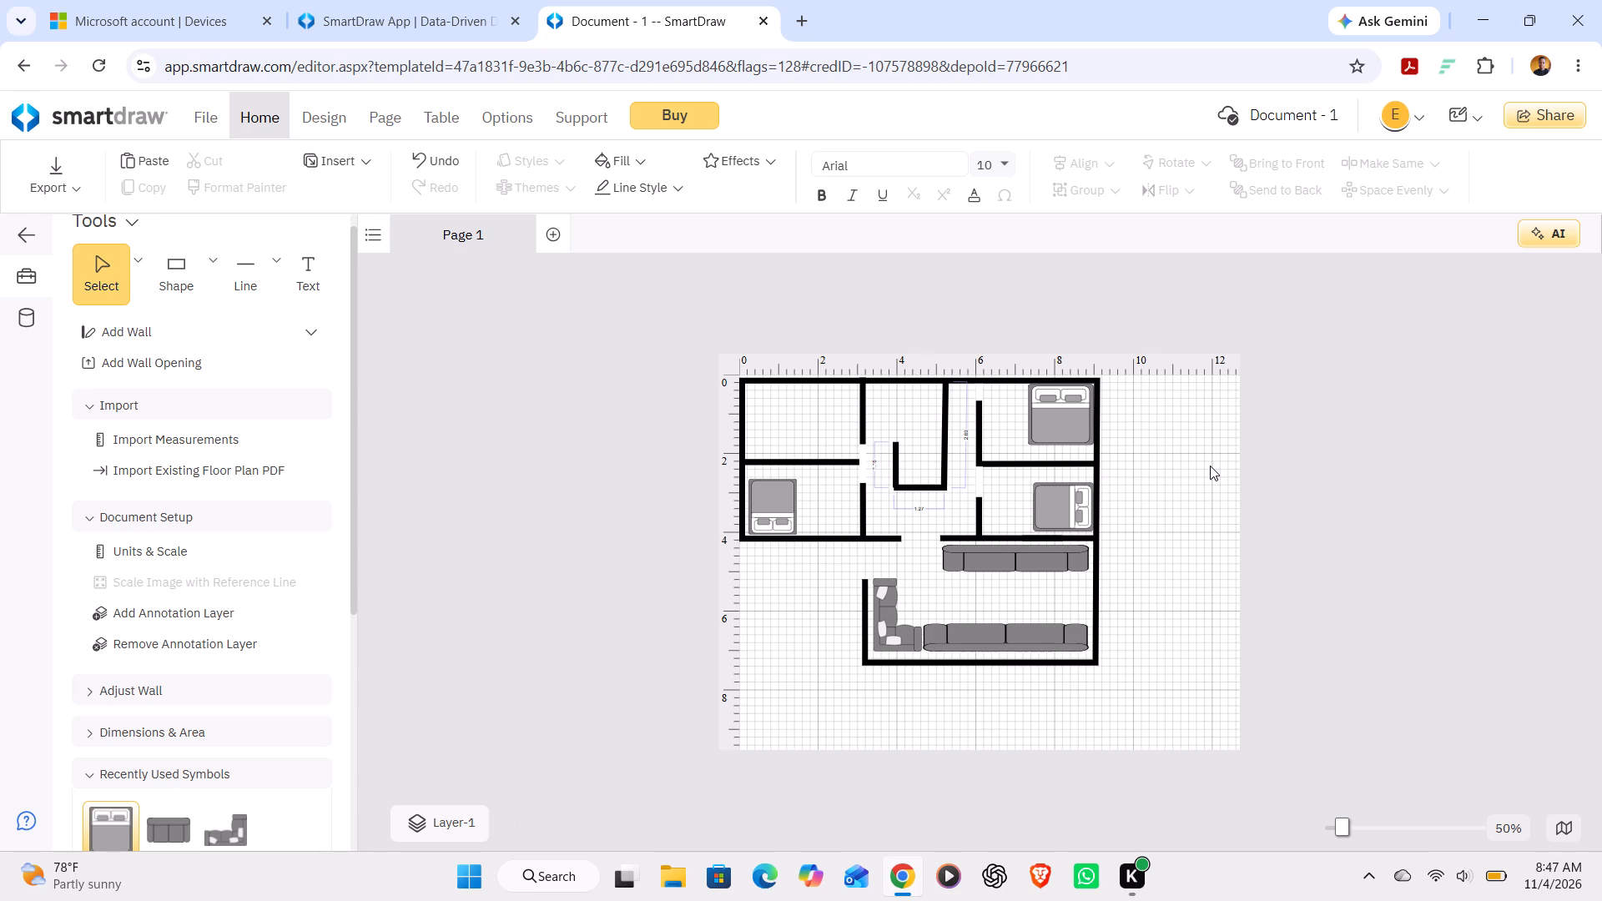
Capture a rectangular screenshot of the whole floor plan, including its rulers and page grid.
{"action": "key", "text": "shift+super+s"}
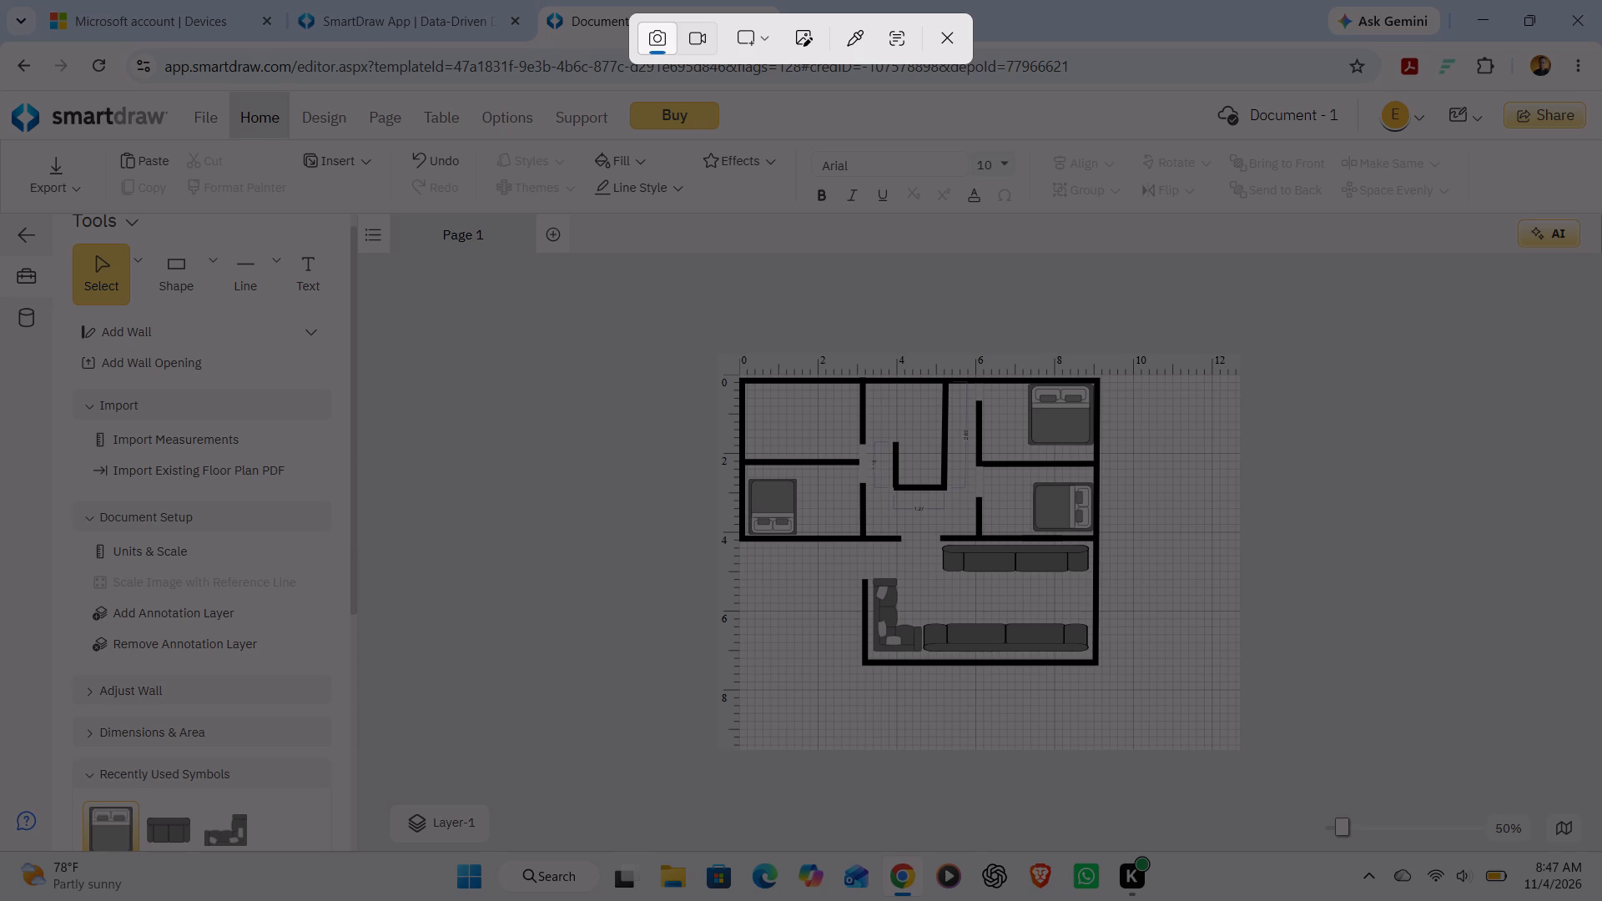
{"action": "left_click_drag", "start_coordinate": [713, 352], "coordinate": [1242, 591]}
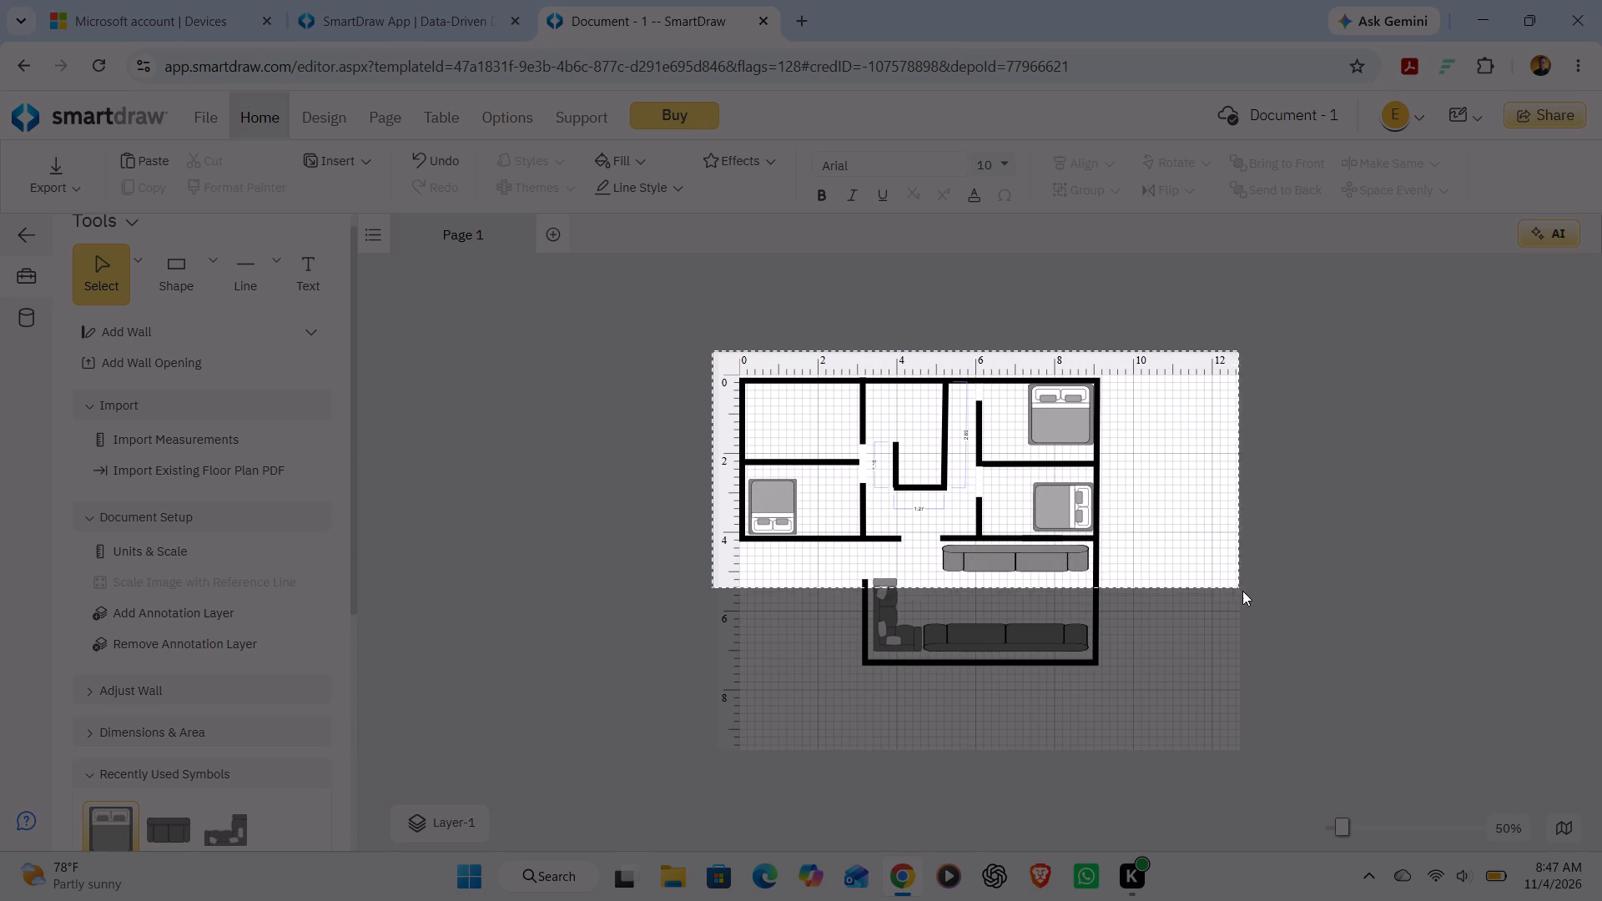
{"action": "left_click_drag", "start_coordinate": [1242, 591], "coordinate": [1243, 761]}
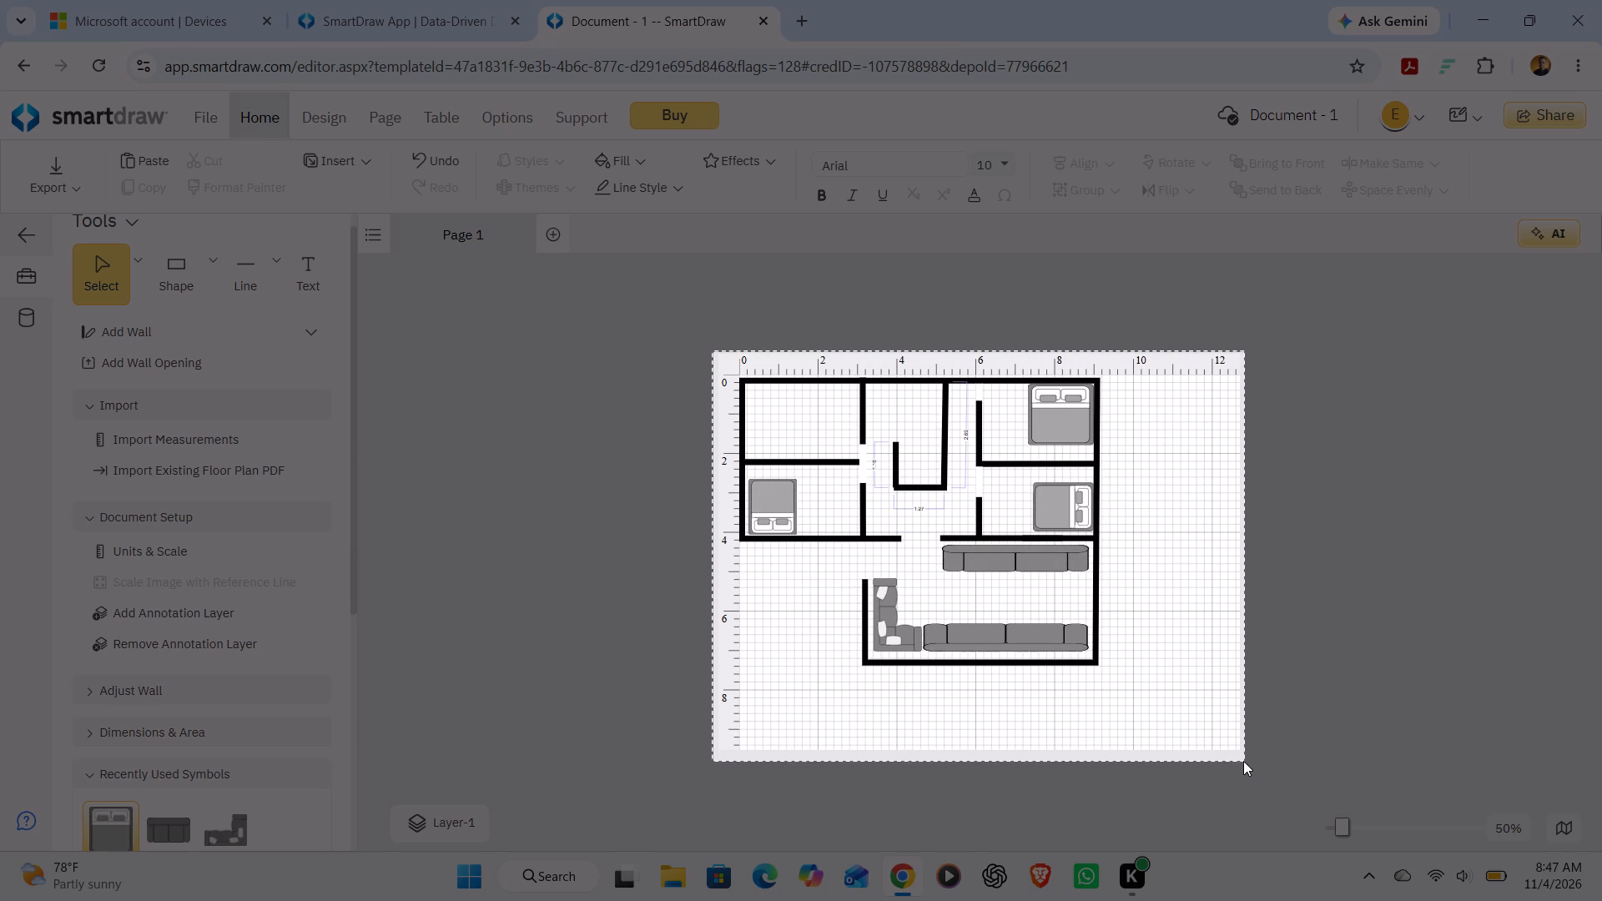
{"action": "left_click_drag", "start_coordinate": [1243, 761], "coordinate": [1237, 748]}
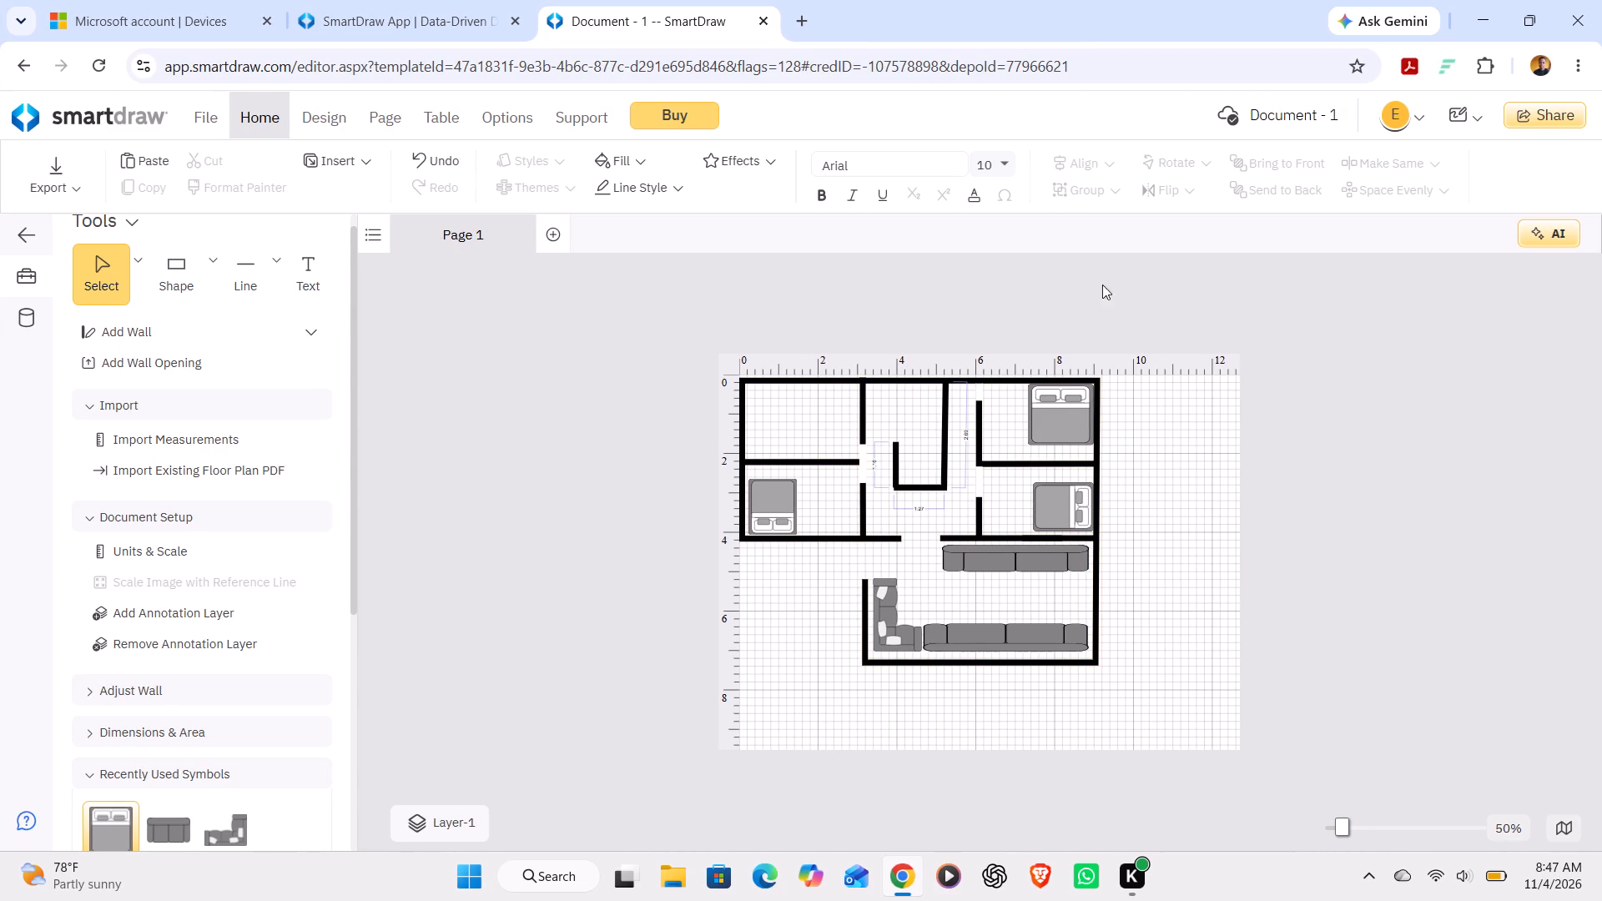
Ungroup the main house walls.
{"action": "left_click", "coordinate": [1215, 486]}
{"action": "left_click", "coordinate": [1066, 180]}
{"action": "left_click", "coordinate": [1099, 443]}
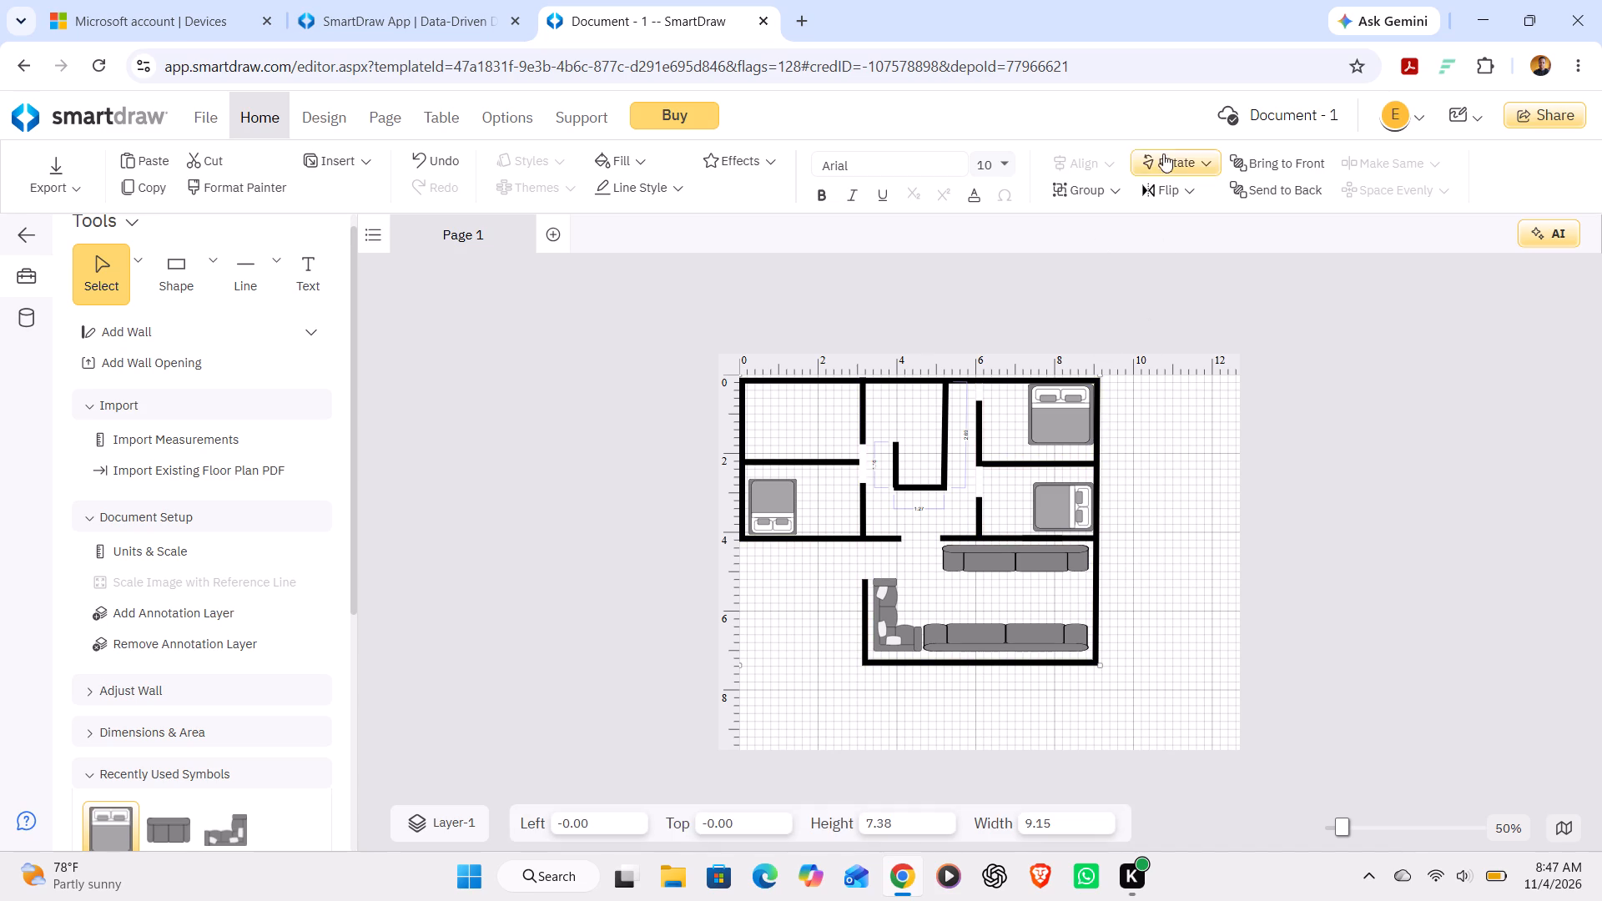
{"action": "left_click", "coordinate": [1088, 199]}
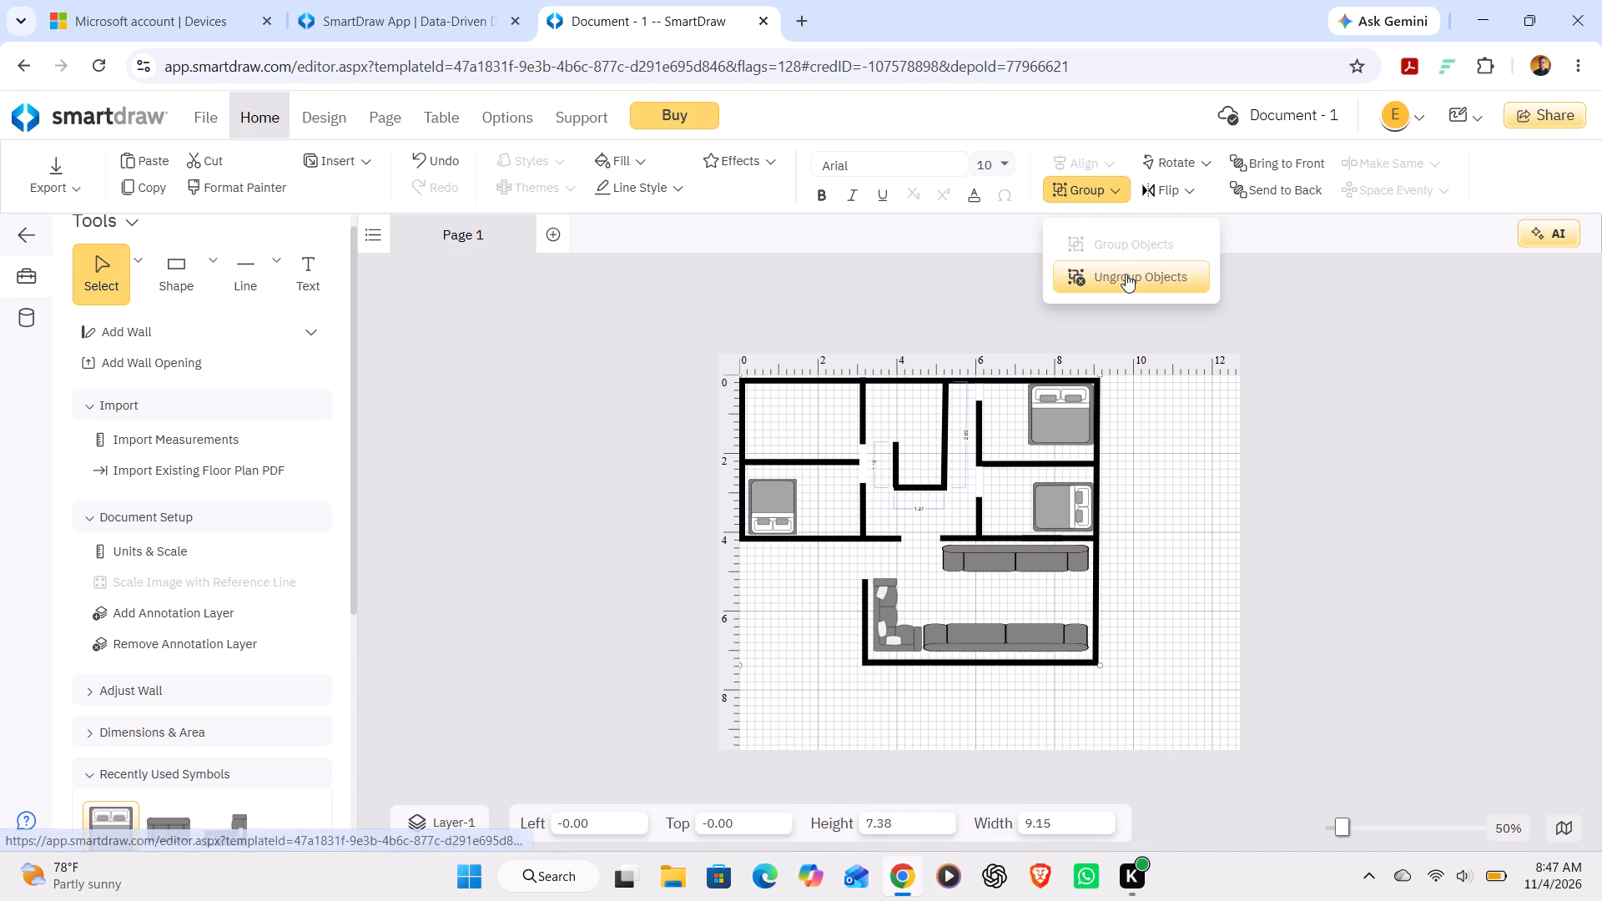
{"action": "left_click", "coordinate": [1149, 284]}
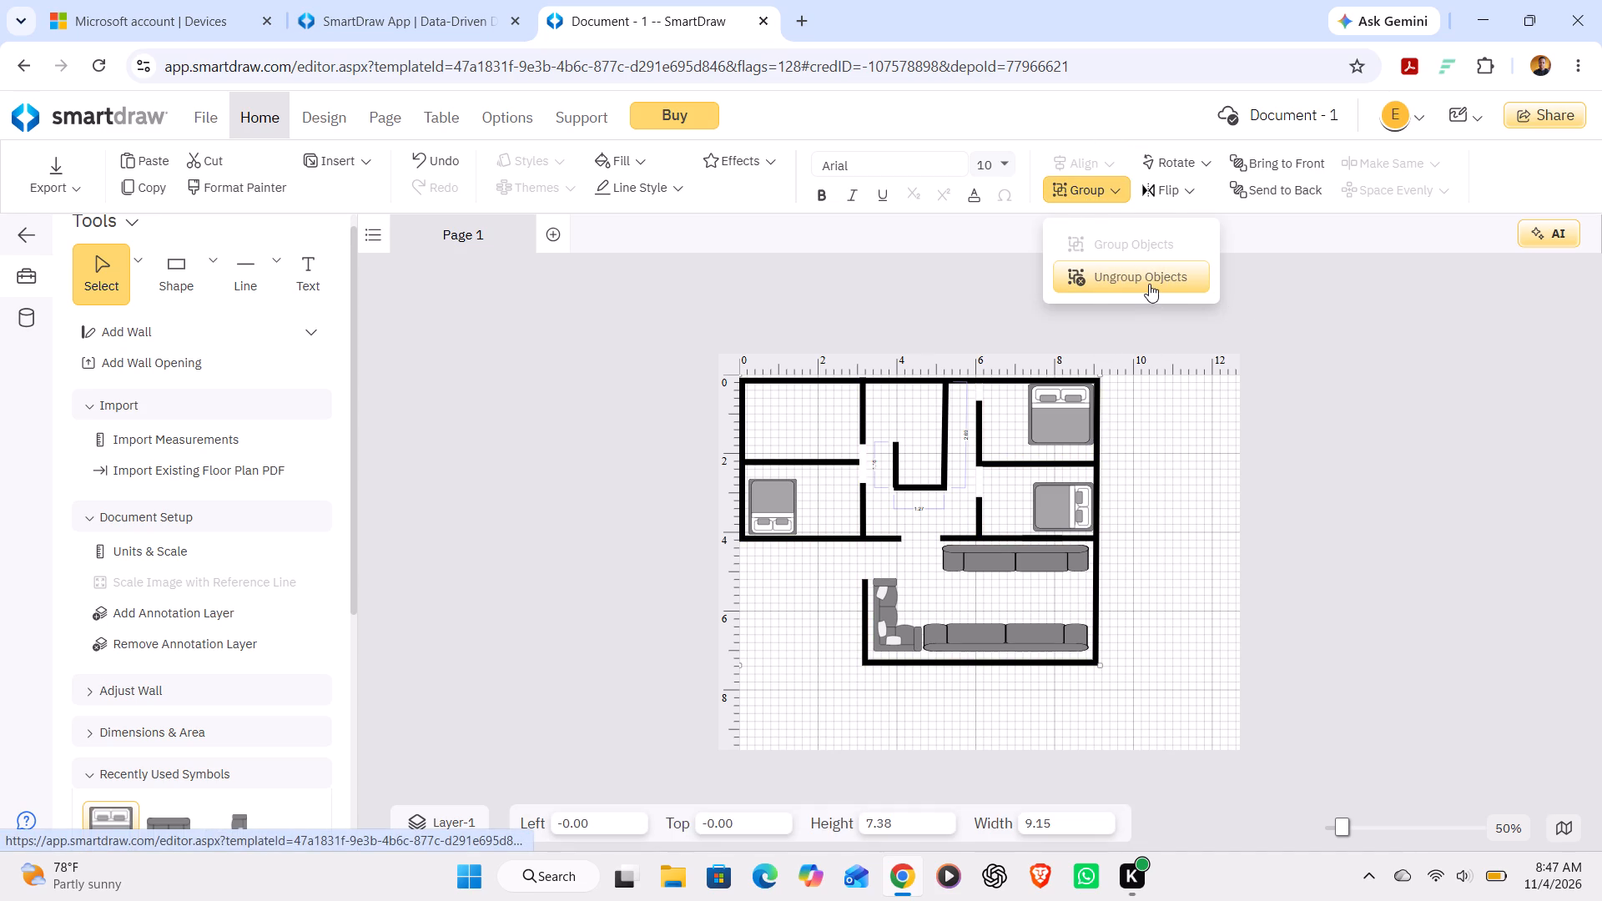
Group the selected main house walls into one object.
{"action": "left_click", "coordinate": [1092, 191]}
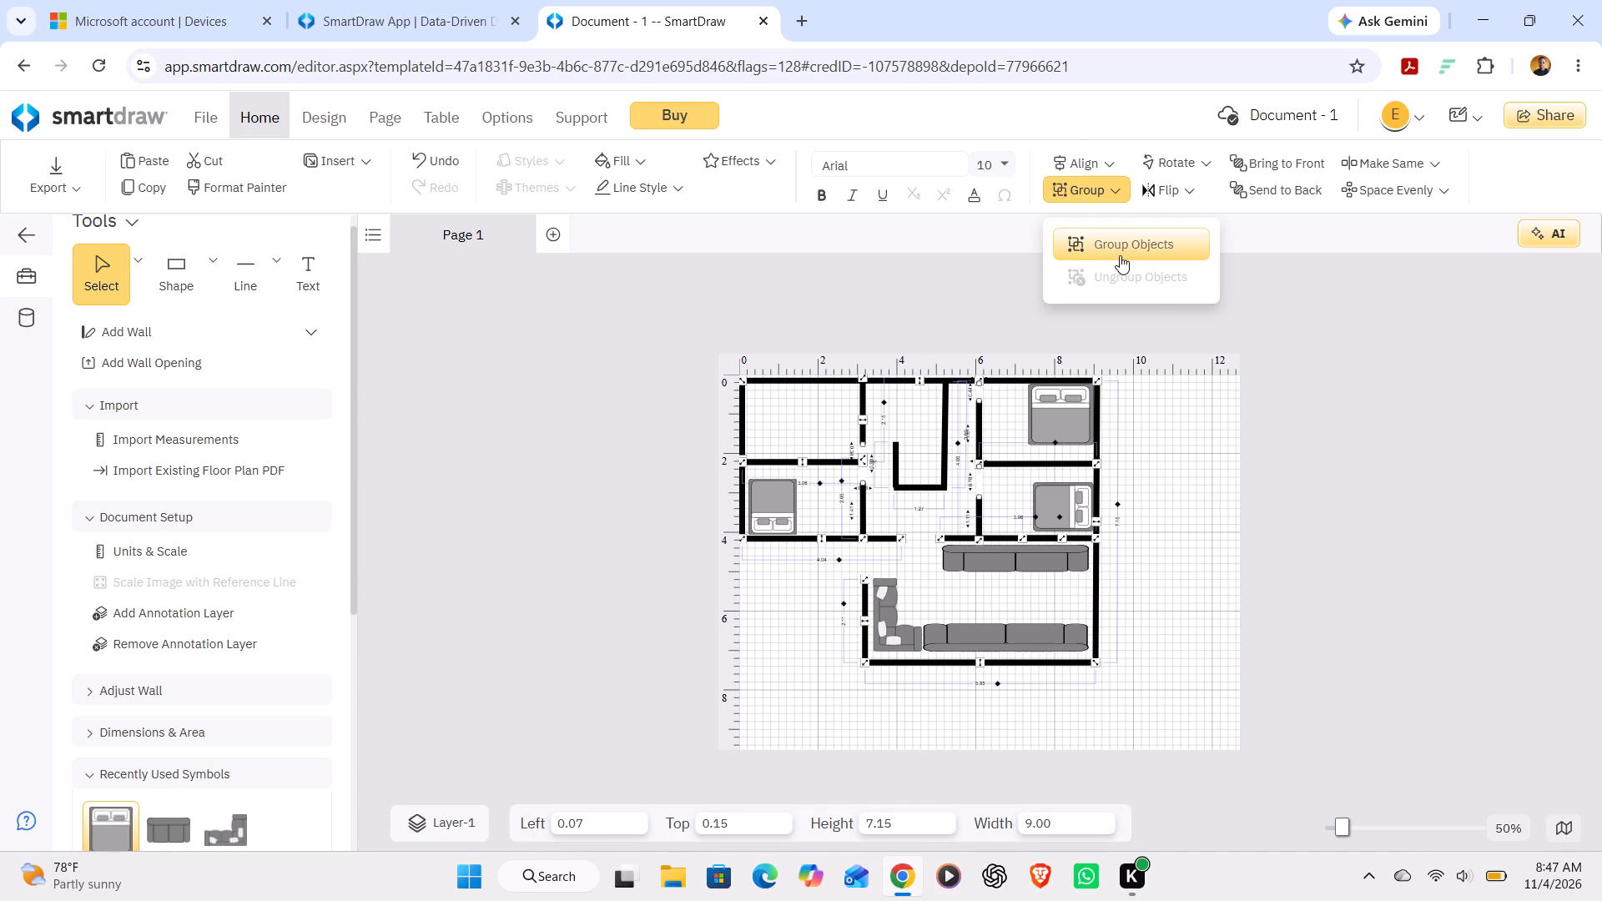
{"action": "left_click", "coordinate": [1120, 258]}
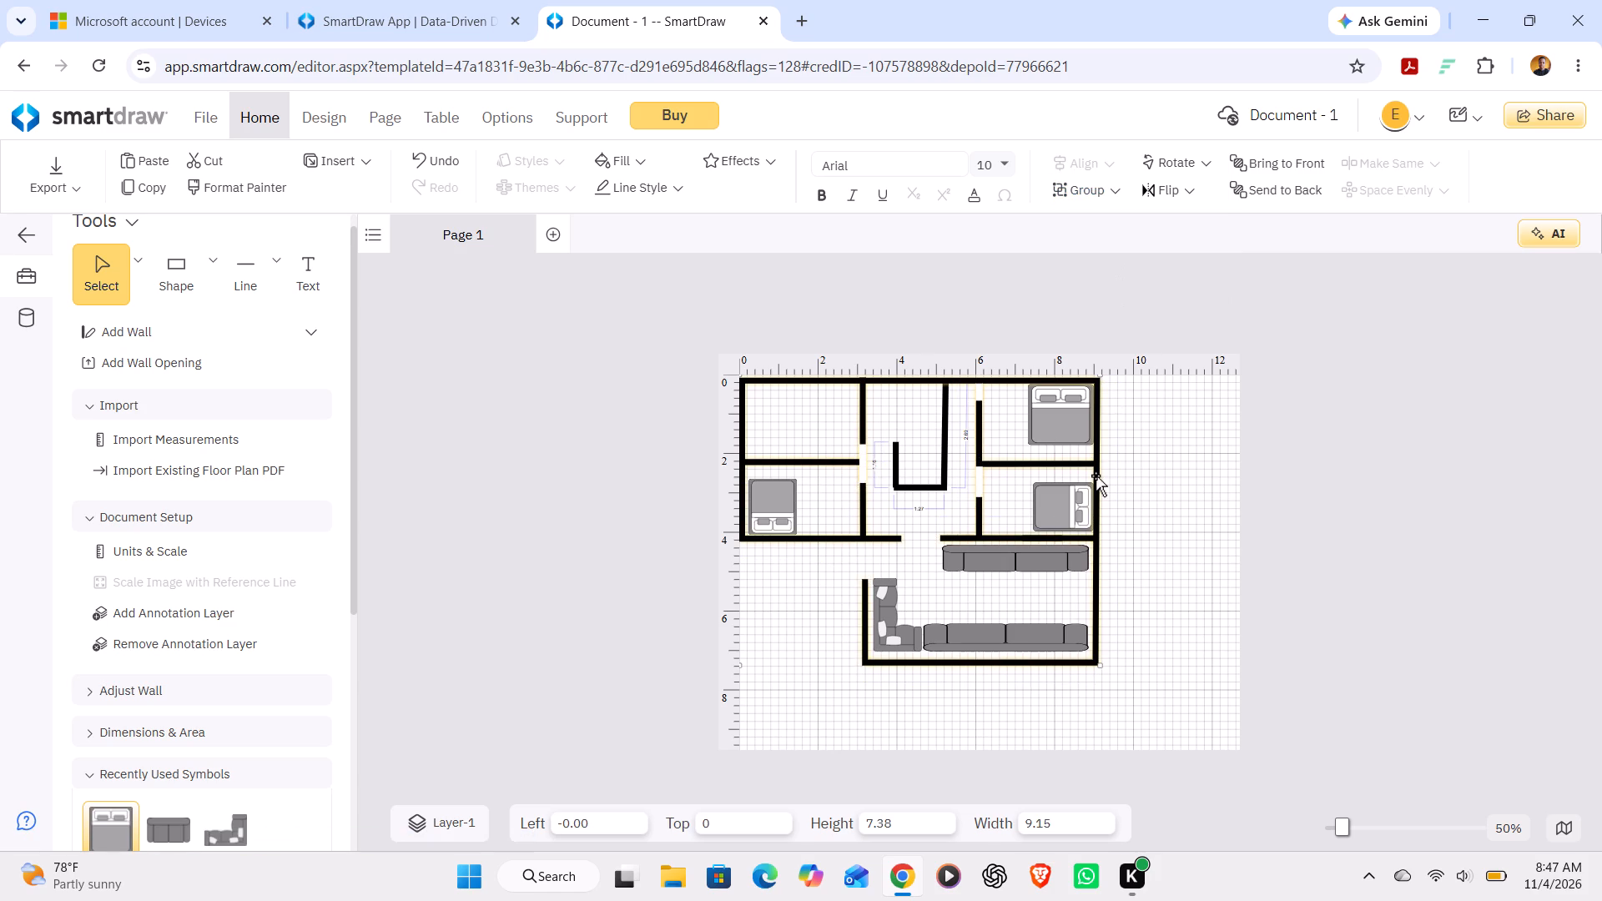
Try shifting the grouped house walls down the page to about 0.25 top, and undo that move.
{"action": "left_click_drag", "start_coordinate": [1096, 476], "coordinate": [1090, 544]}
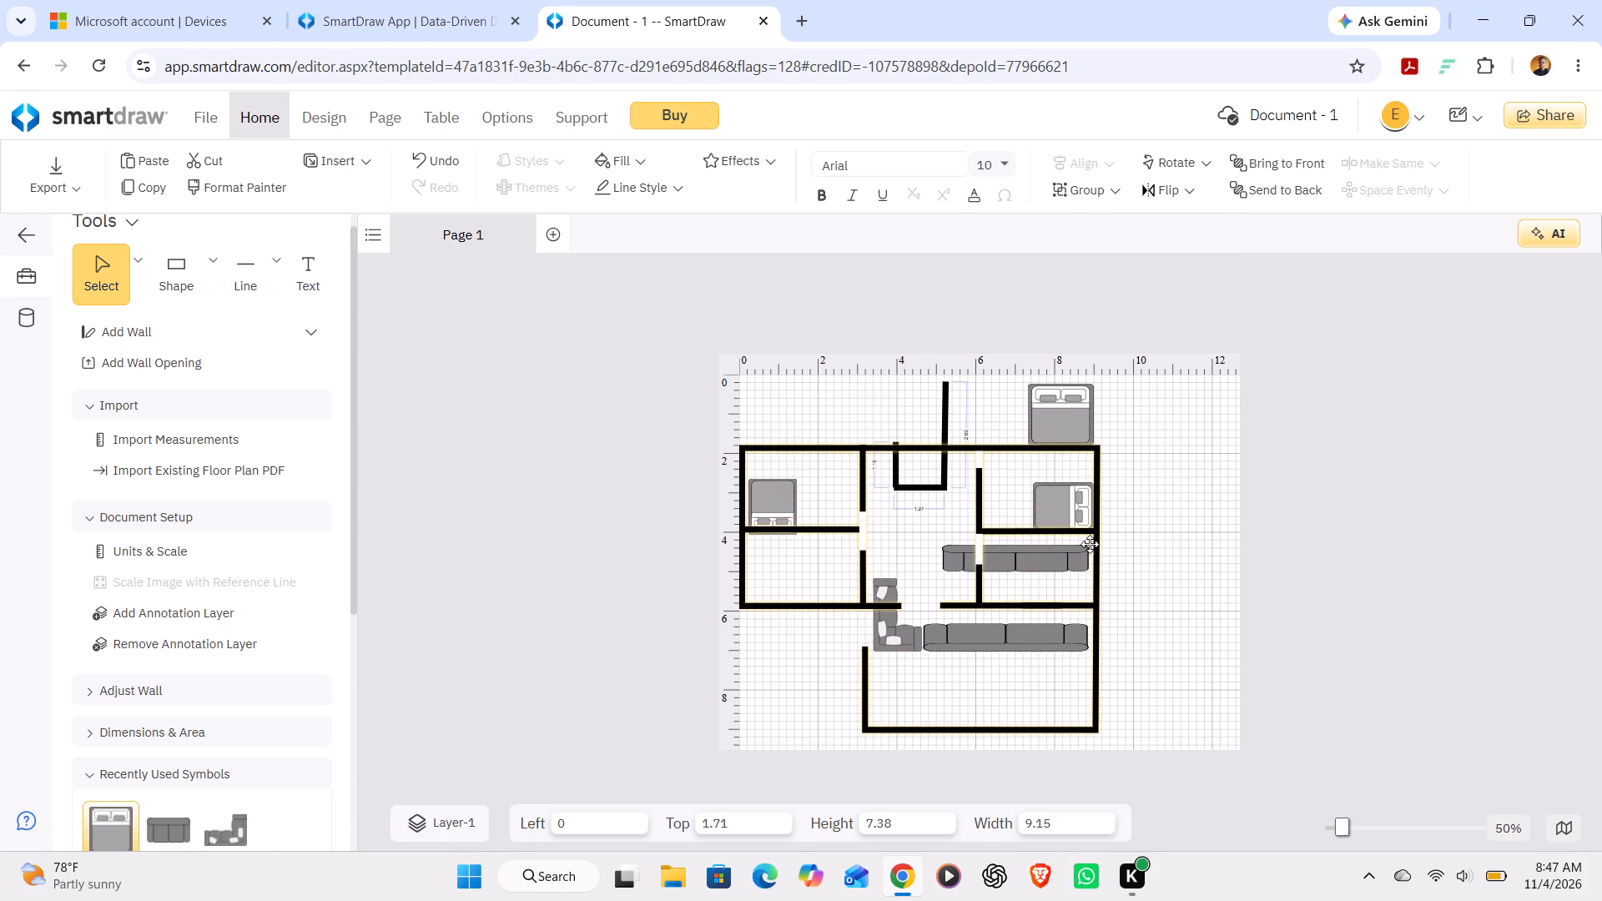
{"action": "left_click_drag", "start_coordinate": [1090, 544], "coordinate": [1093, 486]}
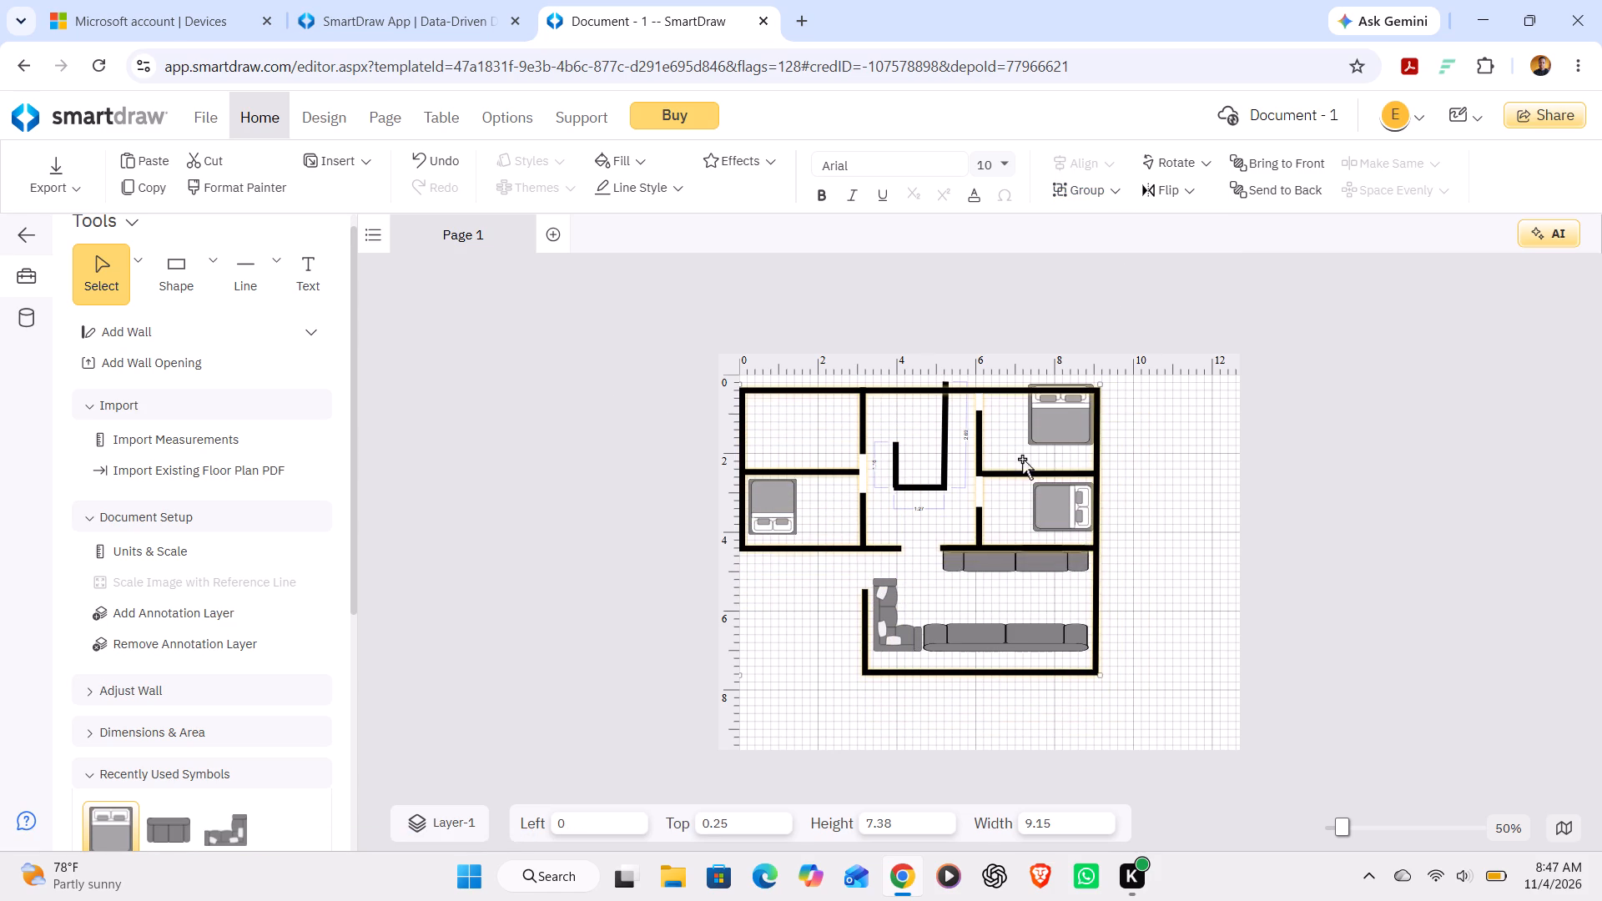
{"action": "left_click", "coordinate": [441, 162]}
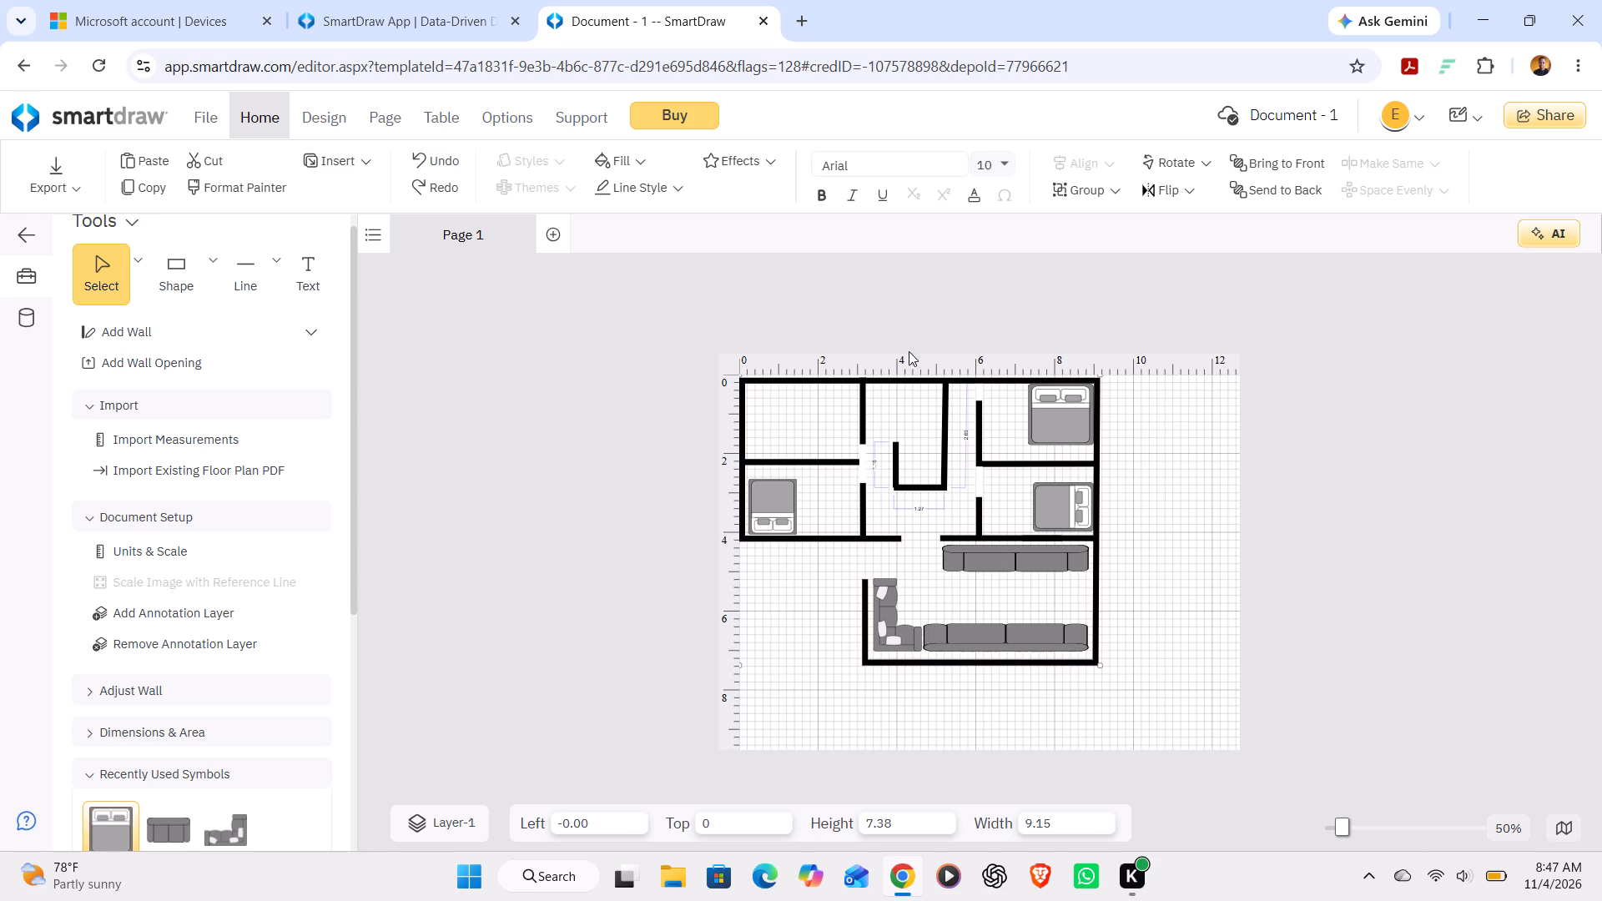
Select the entire floor plan, including the house walls, inner room walls, beds and sofas, and group everything together.
{"action": "left_click", "coordinate": [1066, 506]}
{"action": "left_click", "coordinate": [1066, 506]}
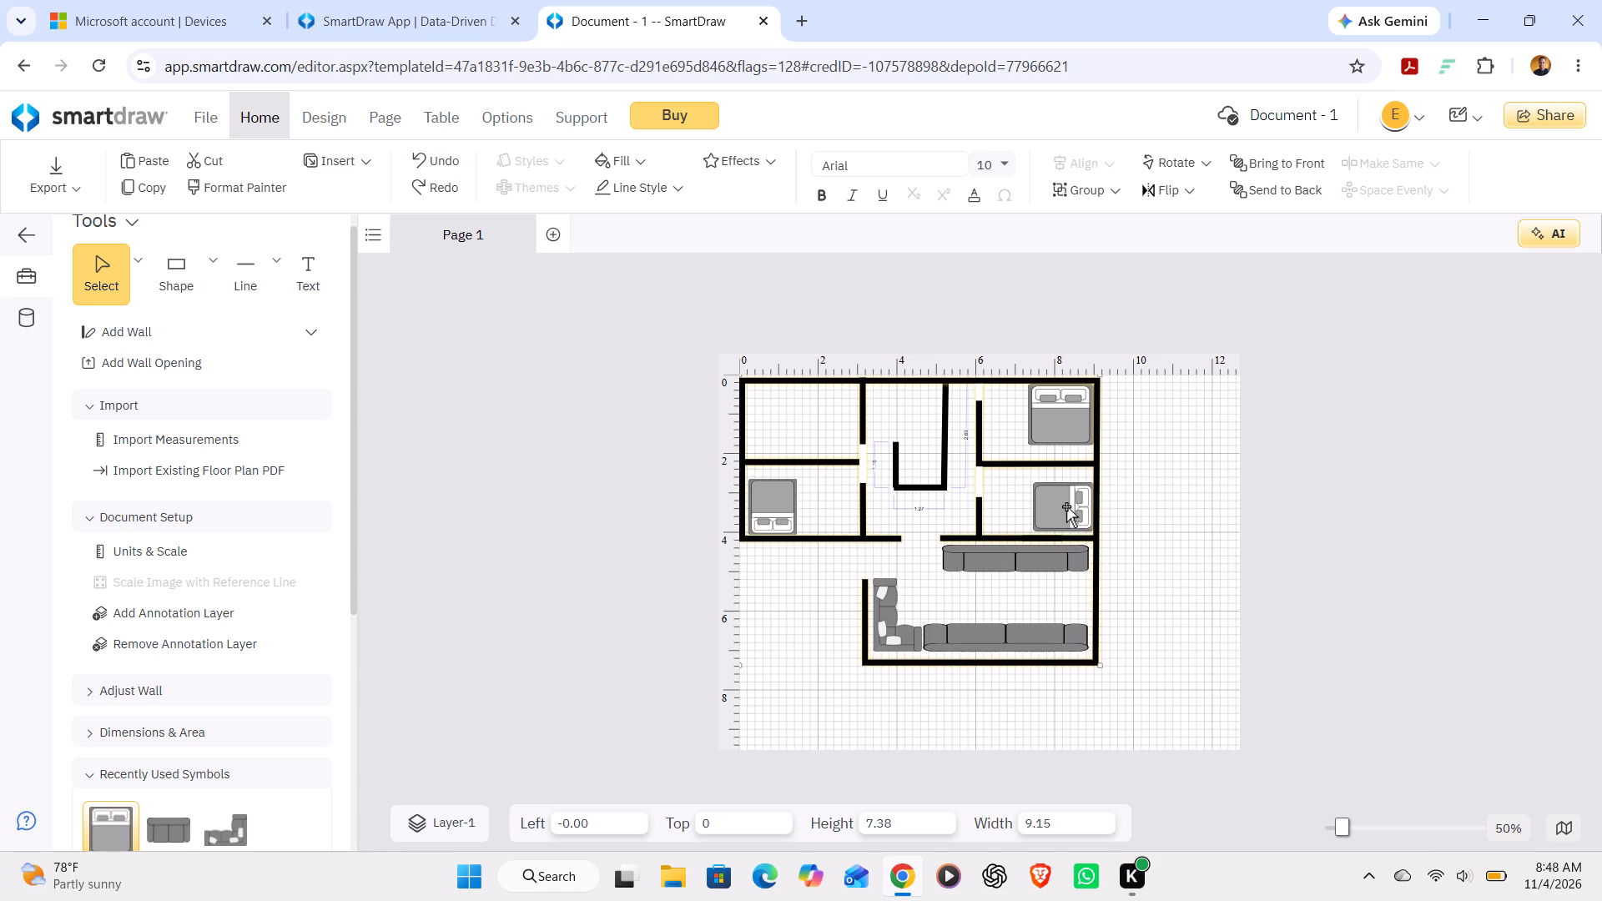
{"action": "left_click", "coordinate": [1066, 506]}
{"action": "left_click", "coordinate": [1066, 506]}
{"action": "left_click", "coordinate": [1177, 513]}
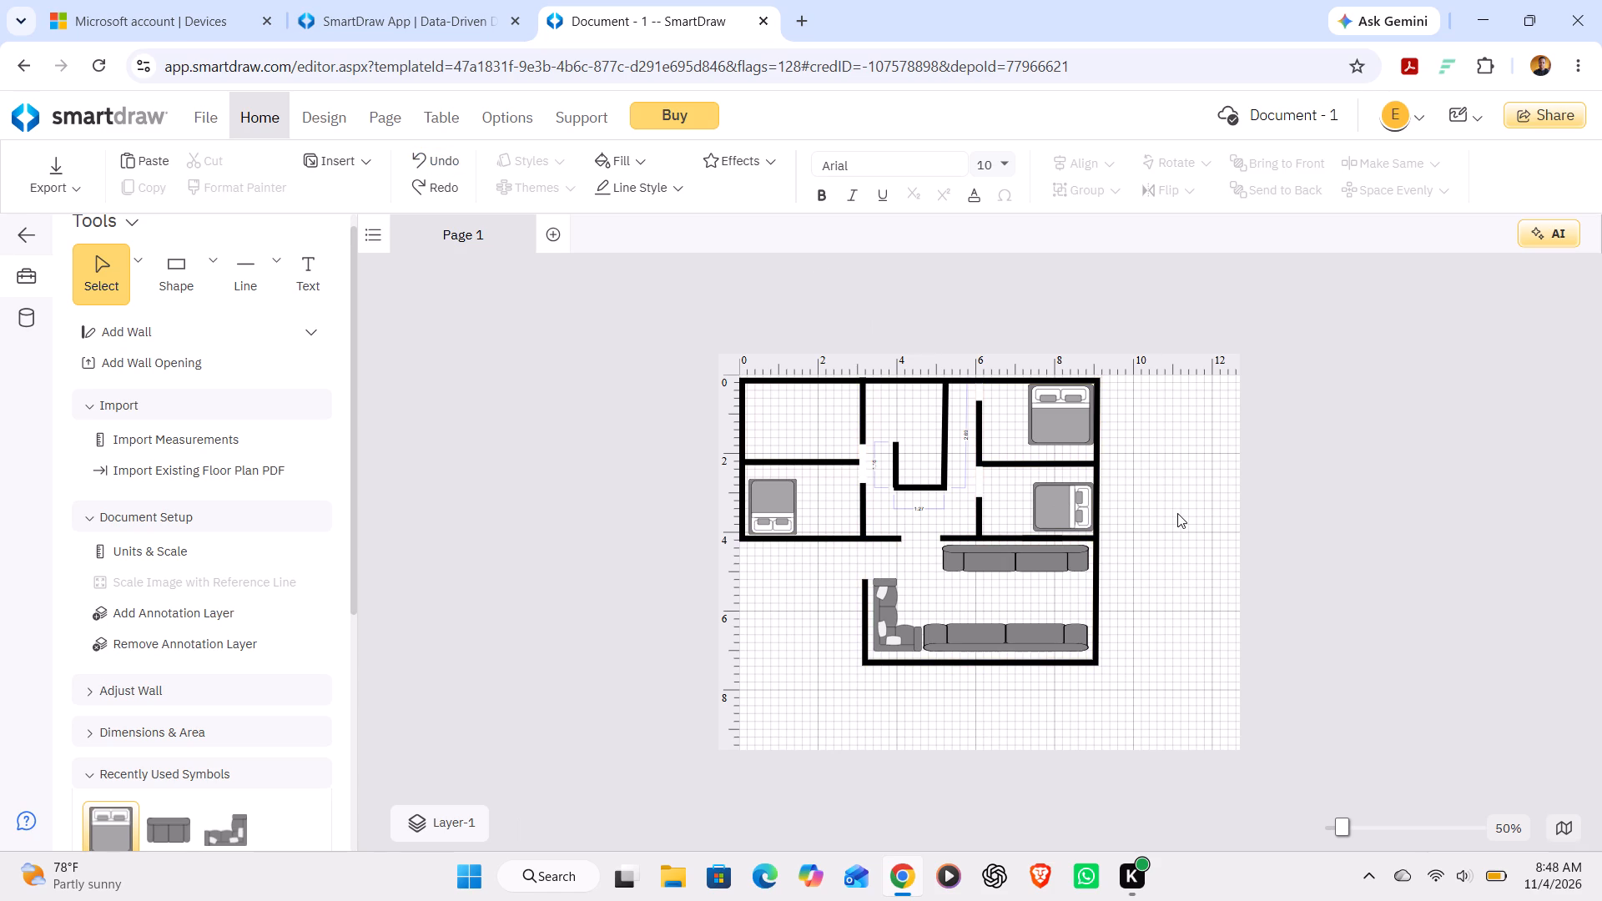
{"action": "left_click_drag", "start_coordinate": [1212, 707], "coordinate": [642, 444]}
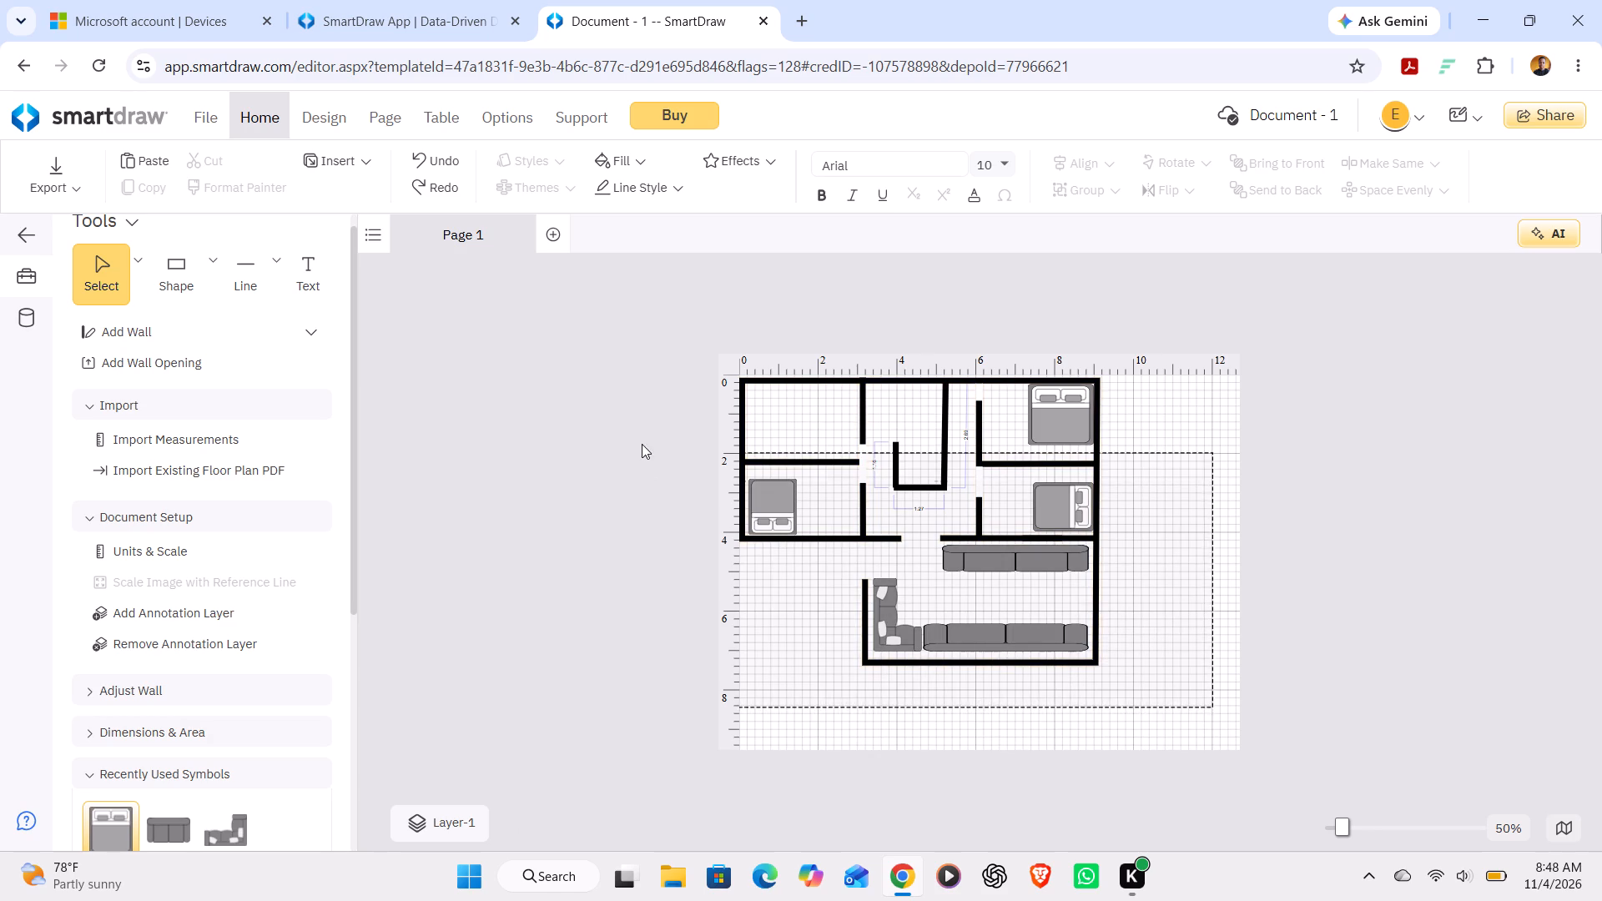
{"action": "left_click_drag", "start_coordinate": [642, 444], "coordinate": [668, 355]}
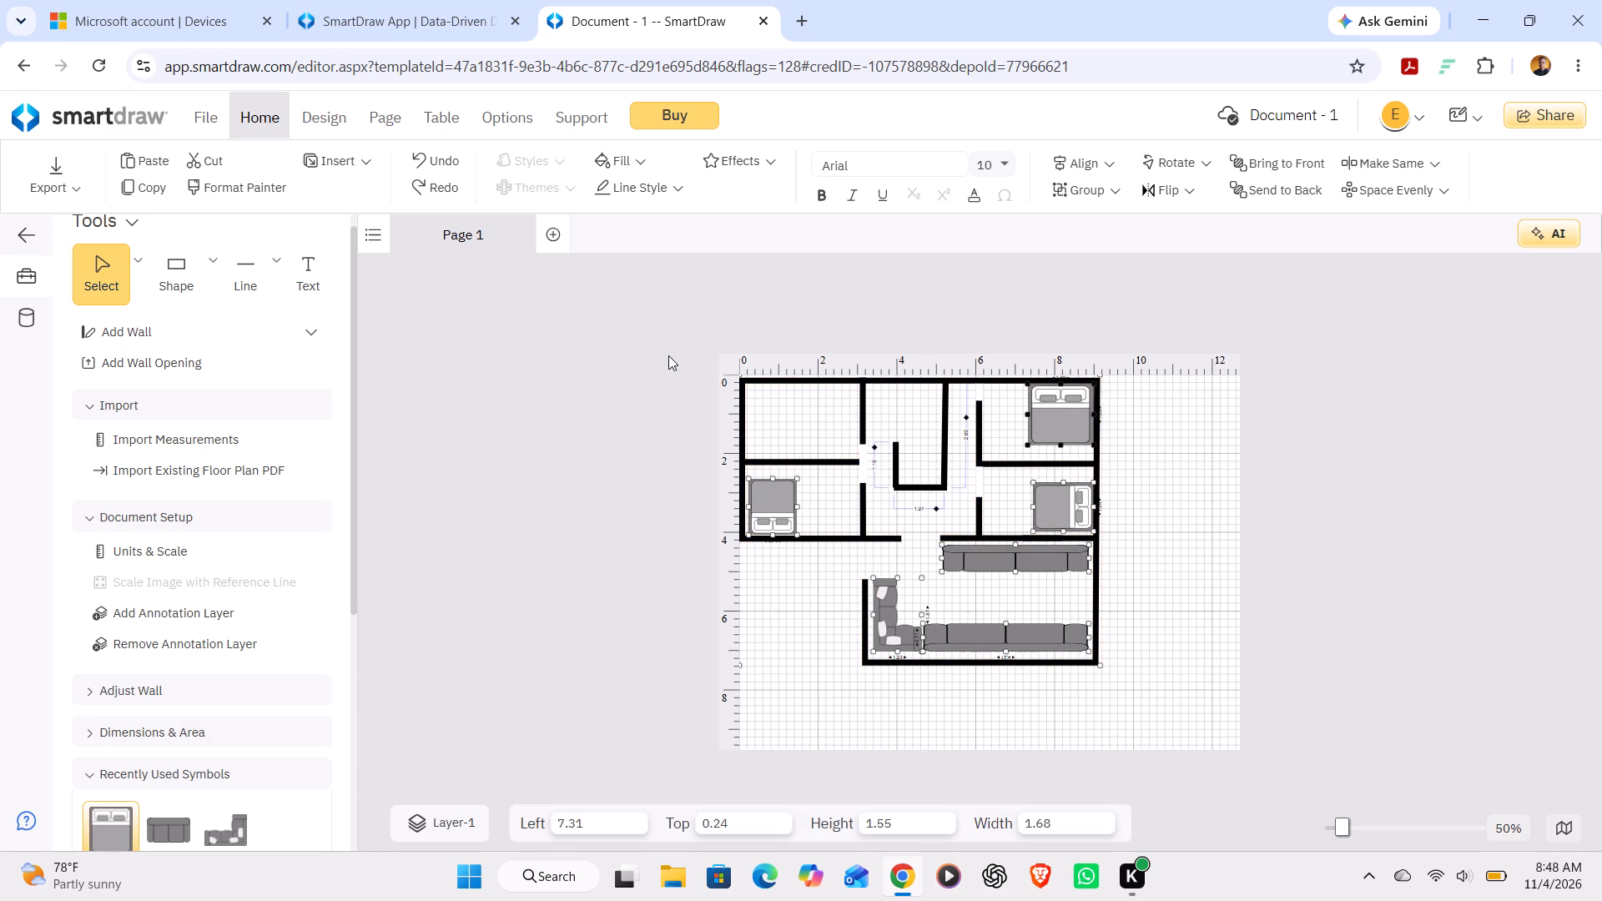
{"action": "left_click", "coordinate": [1081, 194]}
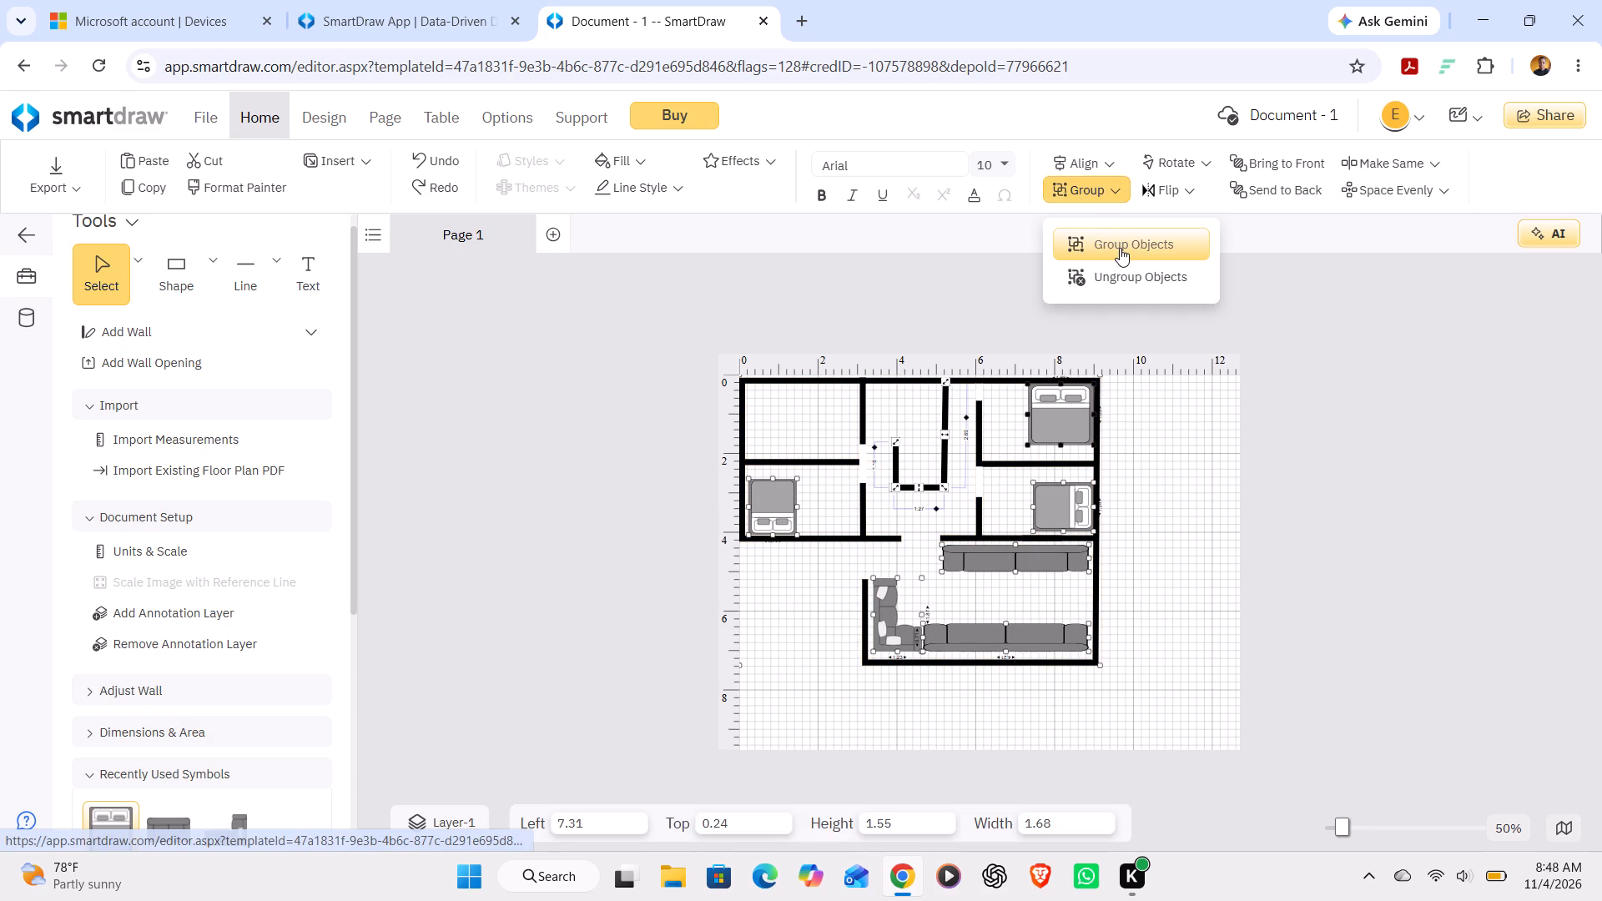
{"action": "left_click", "coordinate": [1120, 248]}
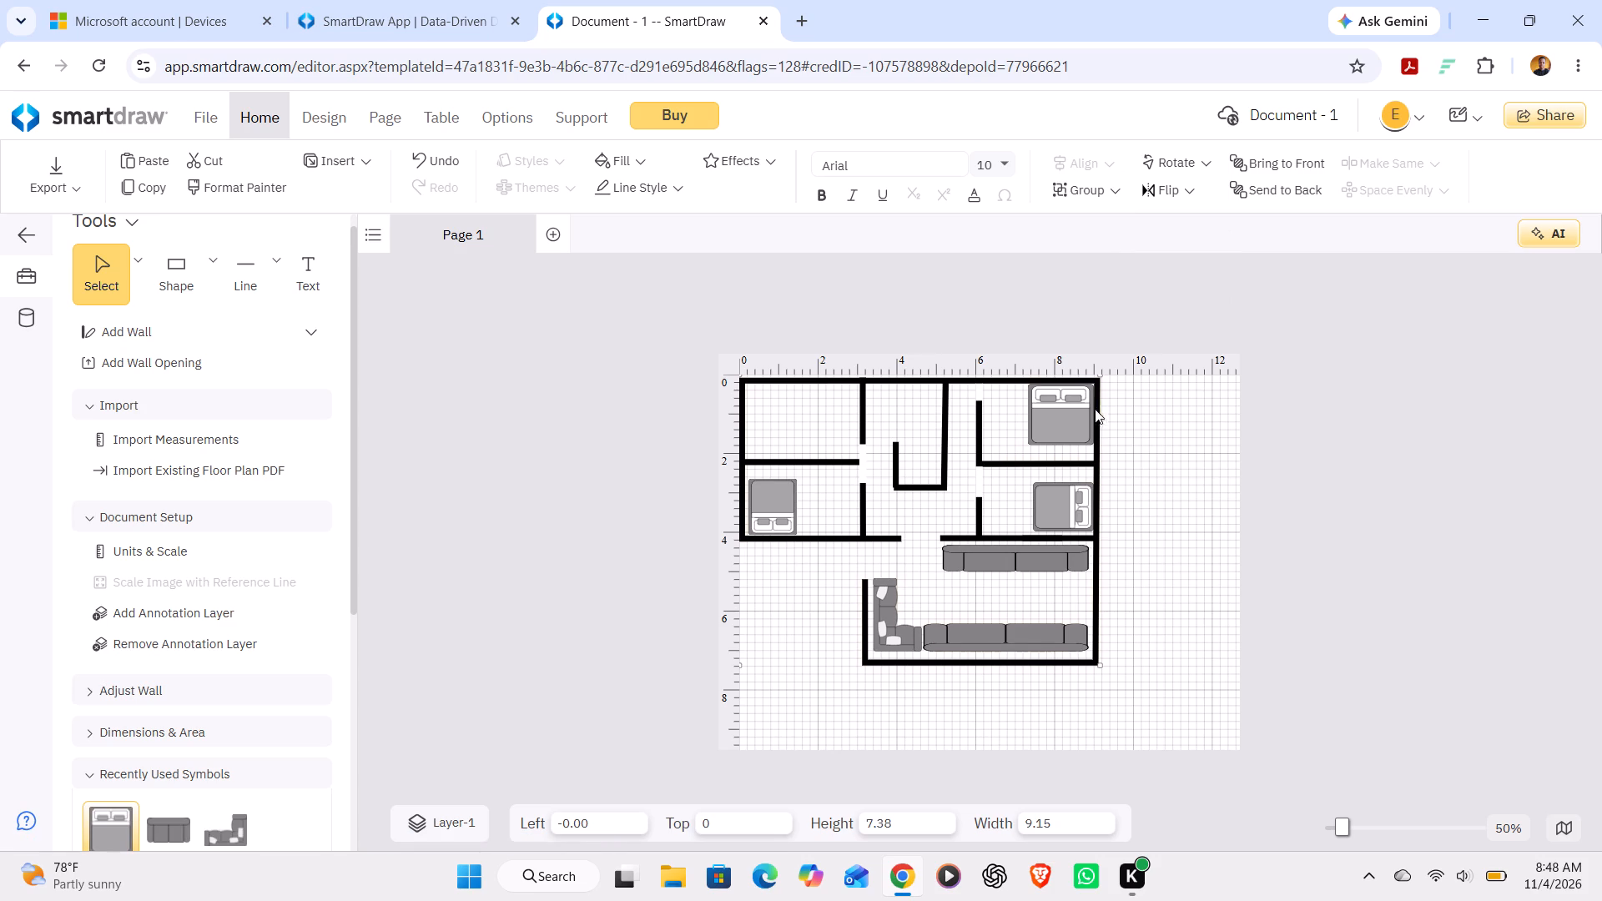
Move the grouped floor plan away from the page corner to about 9.94 left and 3.94 top.
{"action": "left_click_drag", "start_coordinate": [1089, 424], "coordinate": [1141, 437]}
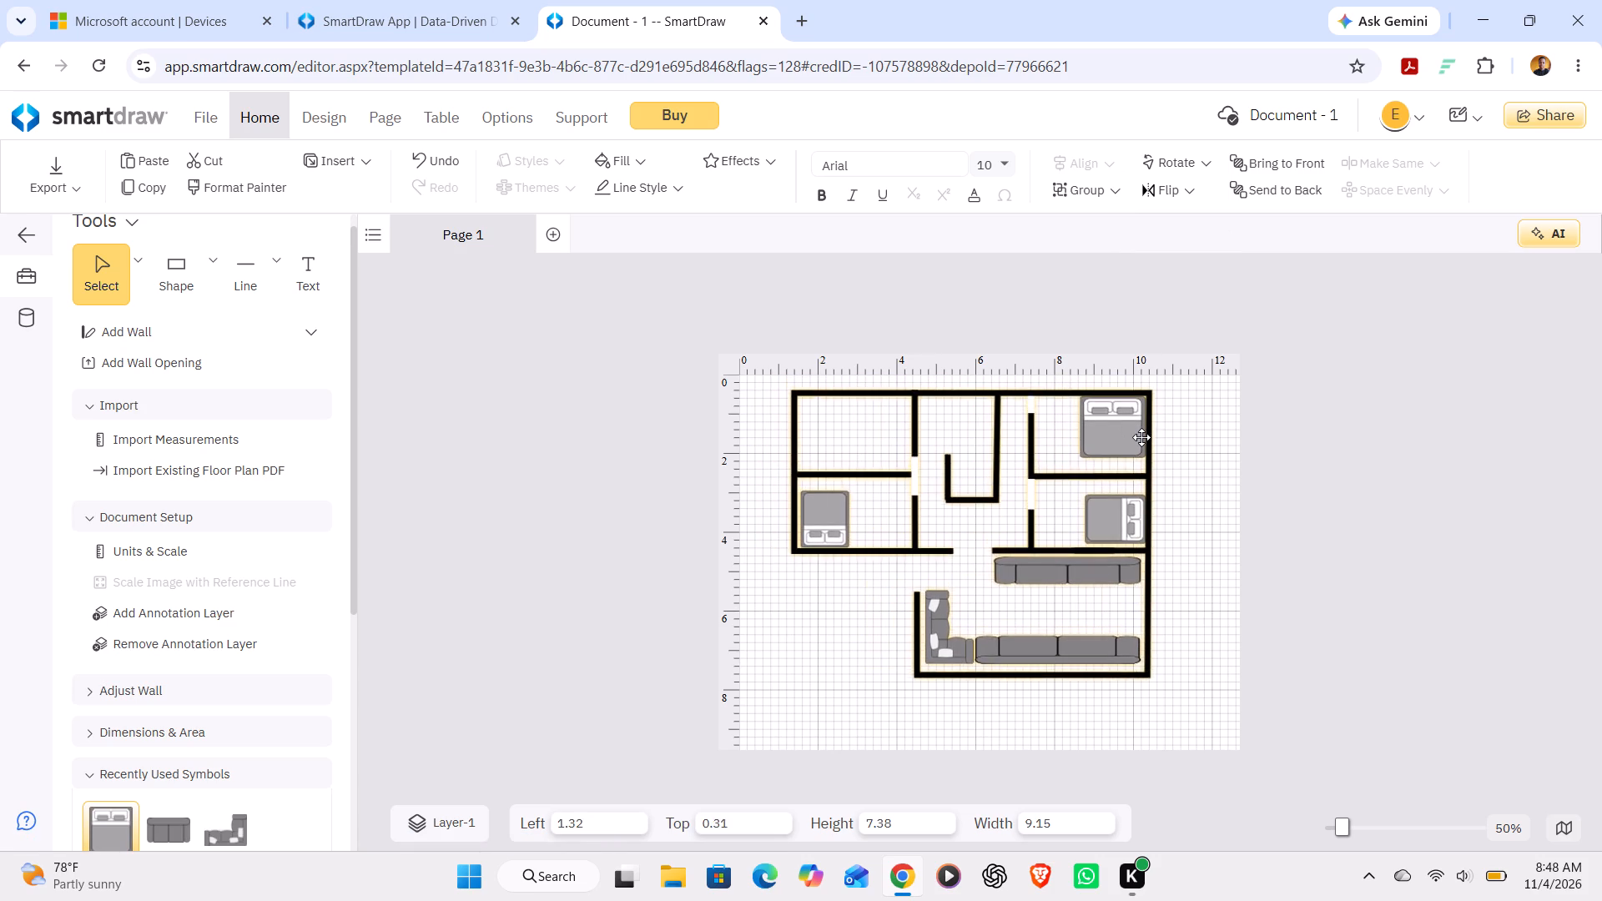
{"action": "left_click_drag", "start_coordinate": [1141, 437], "coordinate": [1218, 505]}
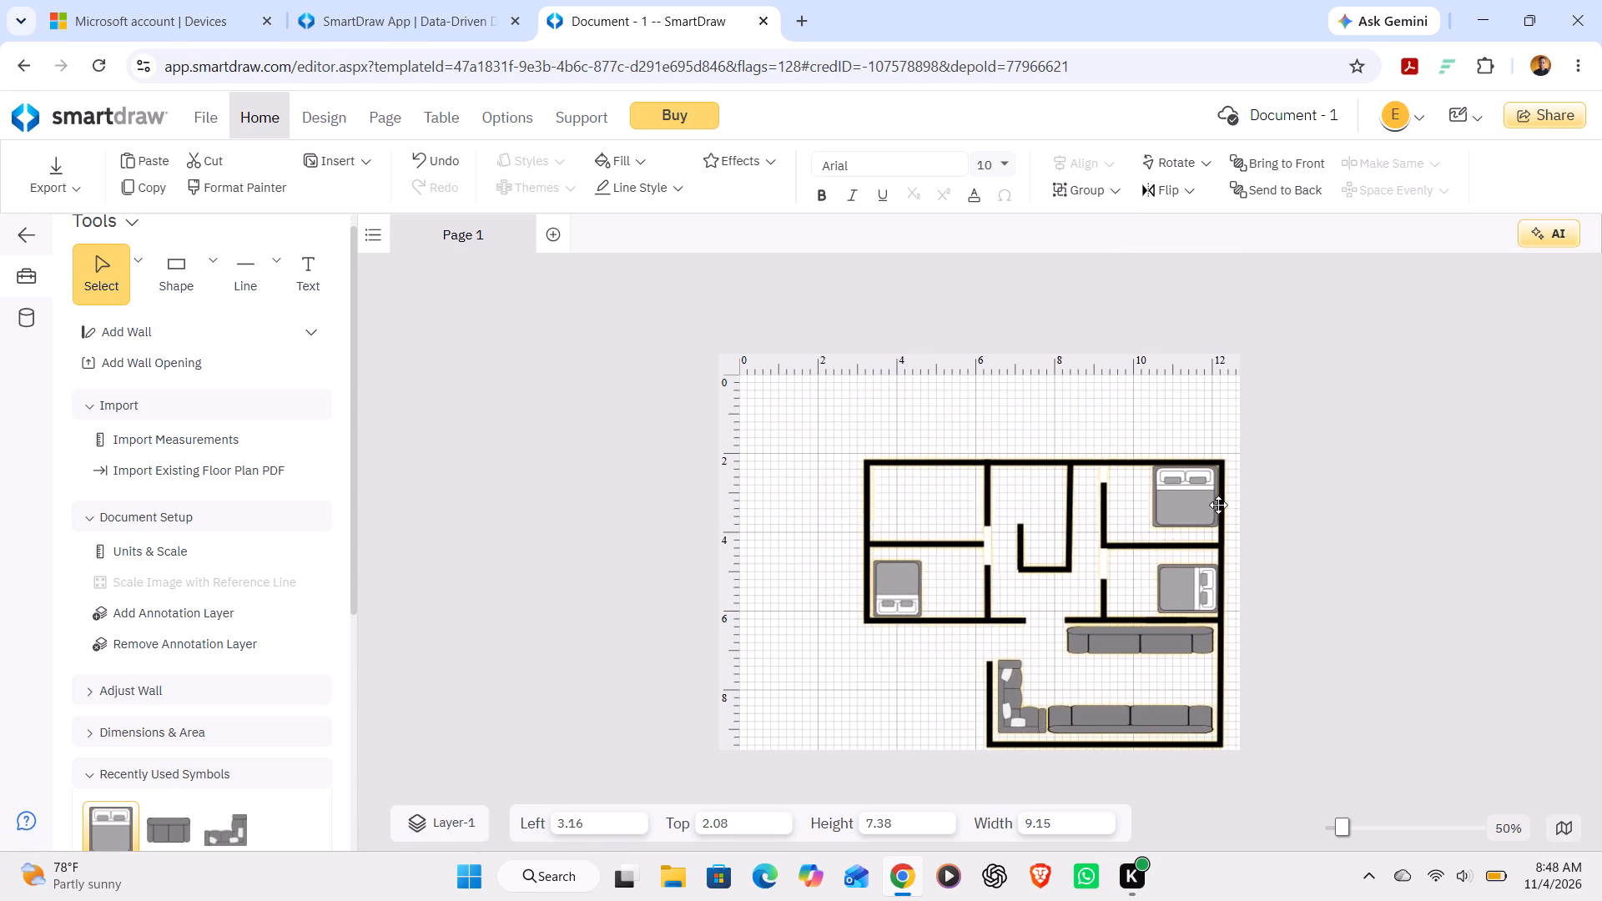
{"action": "left_click_drag", "start_coordinate": [1218, 505], "coordinate": [1238, 512]}
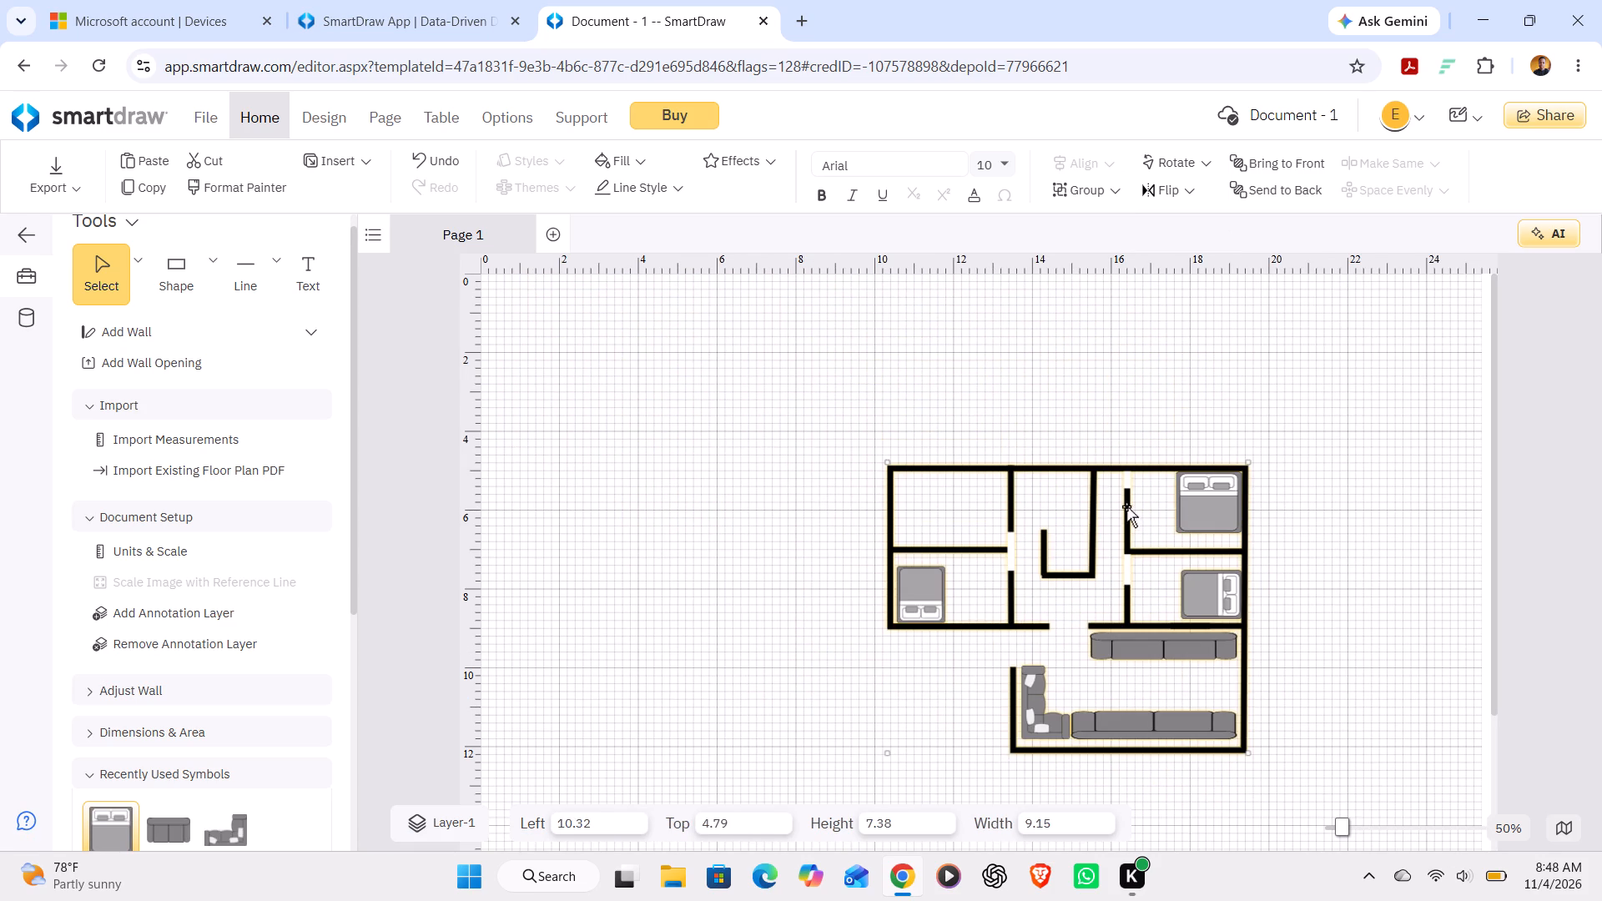
{"action": "left_click_drag", "start_coordinate": [1149, 494], "coordinate": [1135, 461]}
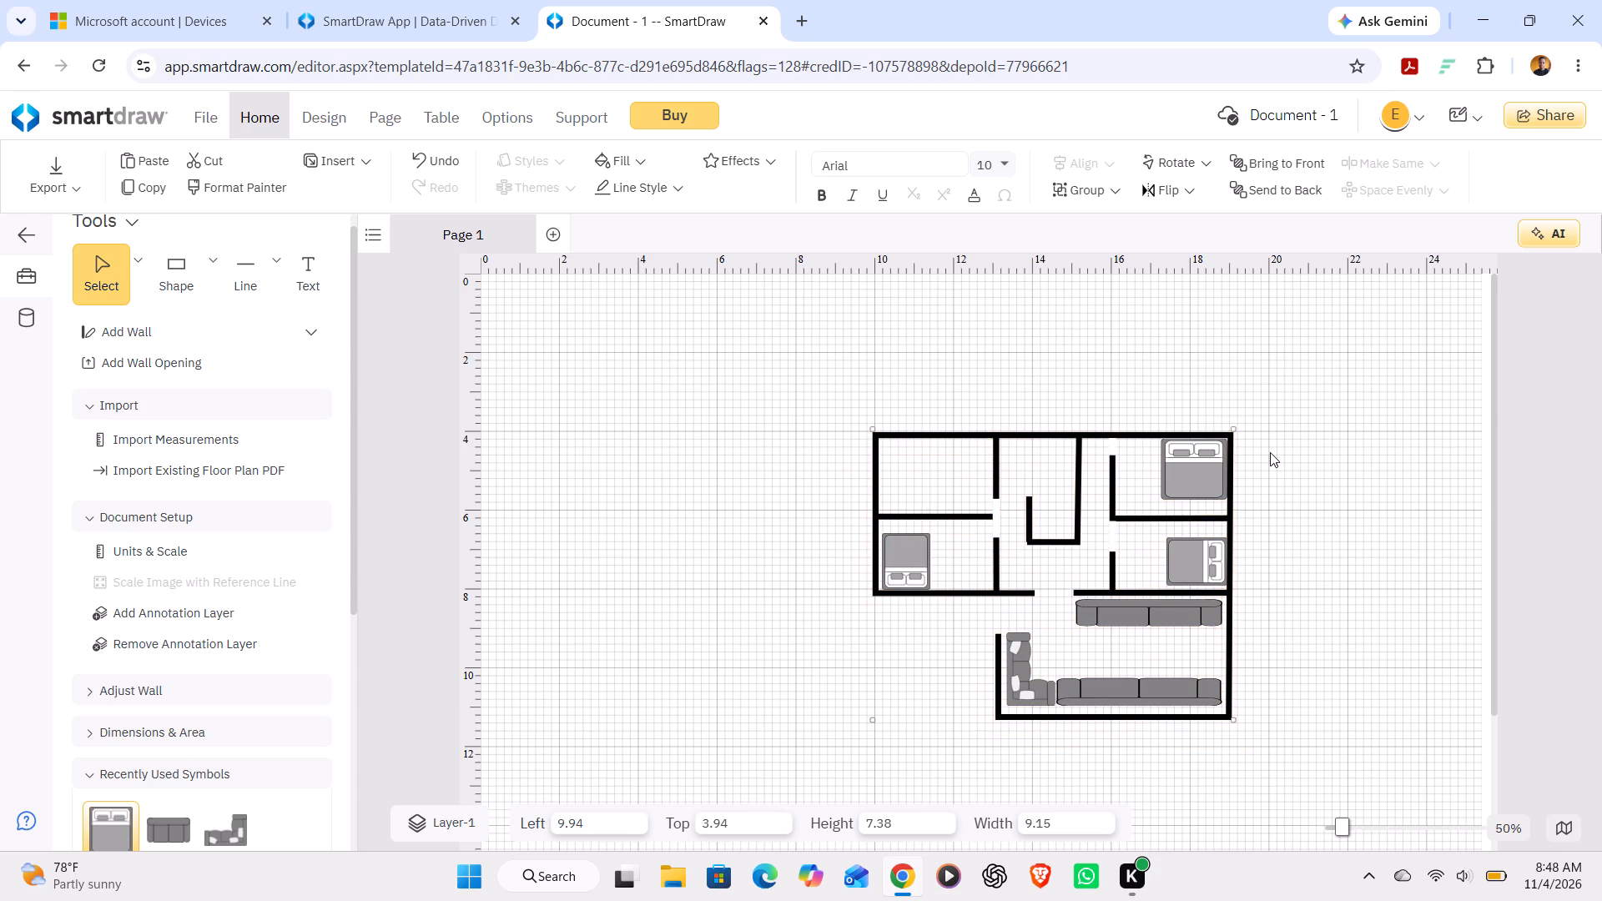
{"action": "left_click", "coordinate": [1171, 485]}
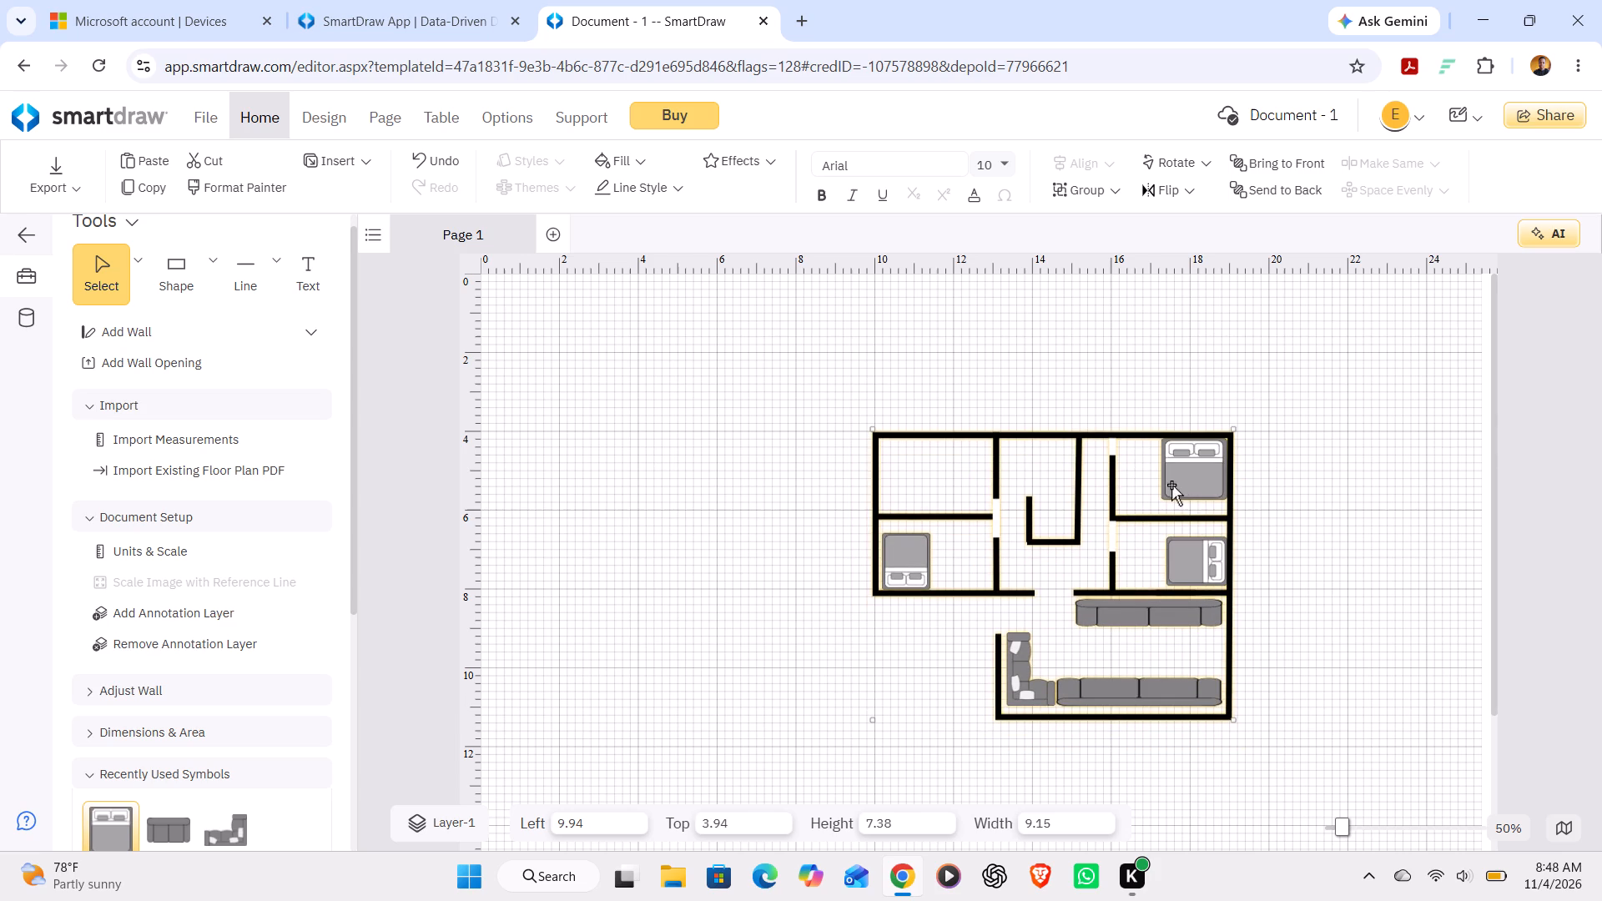
{"action": "left_click_drag", "start_coordinate": [1092, 156], "coordinate": [1169, 476]}
{"action": "left_click_drag", "start_coordinate": [1169, 476], "coordinate": [1117, 516]}
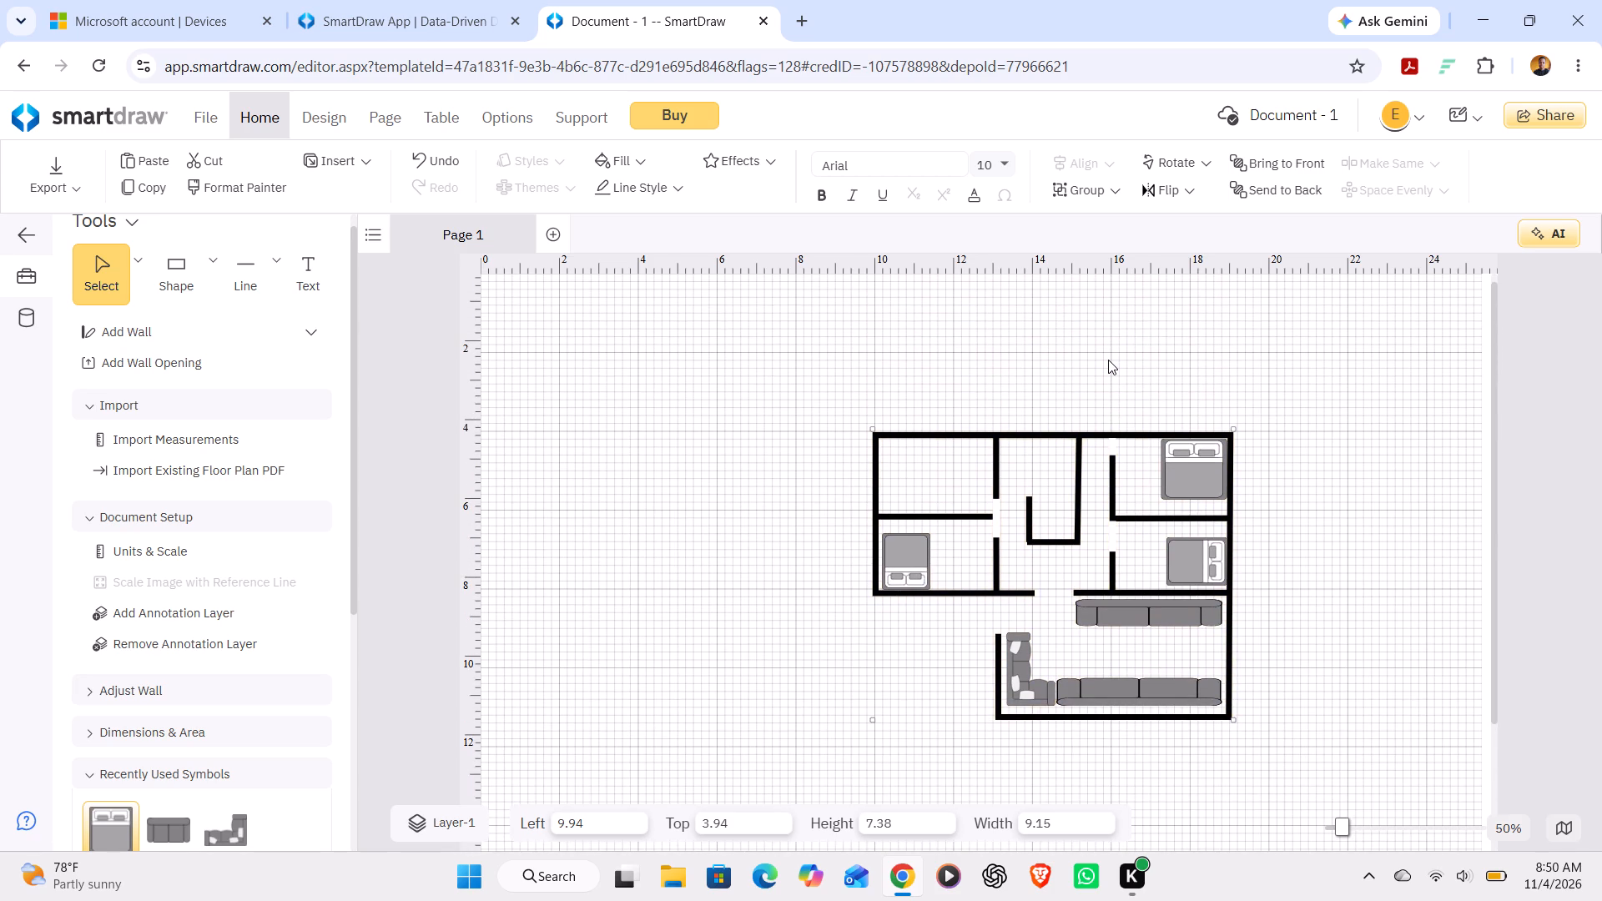
Add a 1.22 wide wall opening in the upper exterior wall of the empty corner room, at about 11.39 left and 4.00 top.
{"action": "scroll", "coordinate": [1108, 360], "scroll_direction": "down", "scroll_amount": 1}
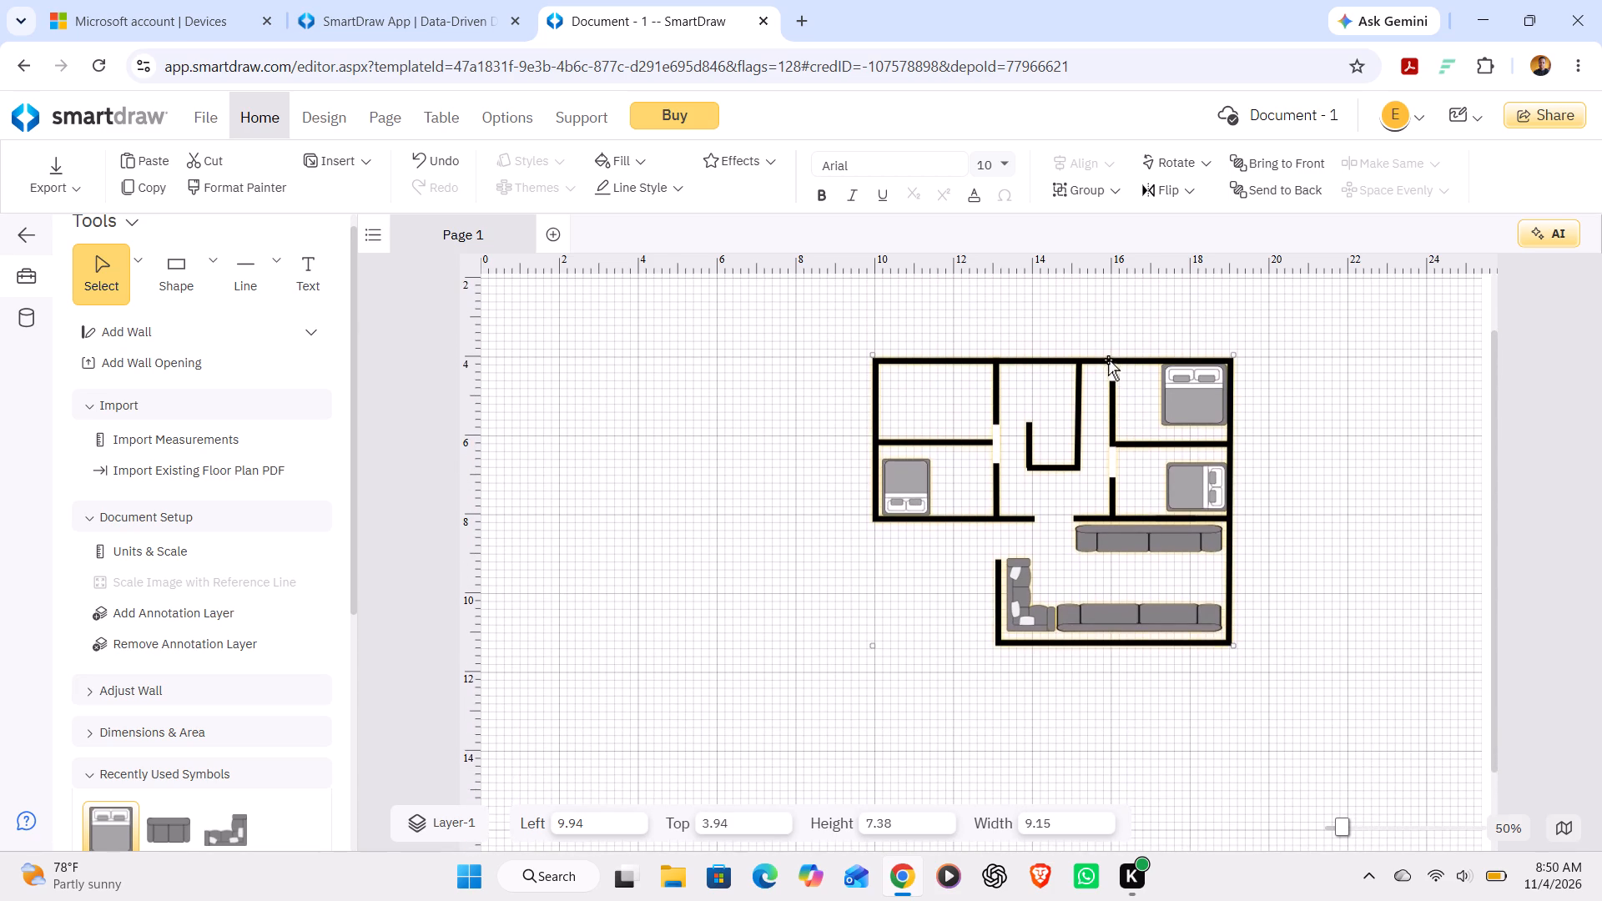
{"action": "scroll", "coordinate": [1108, 360], "scroll_direction": "down", "scroll_amount": 1}
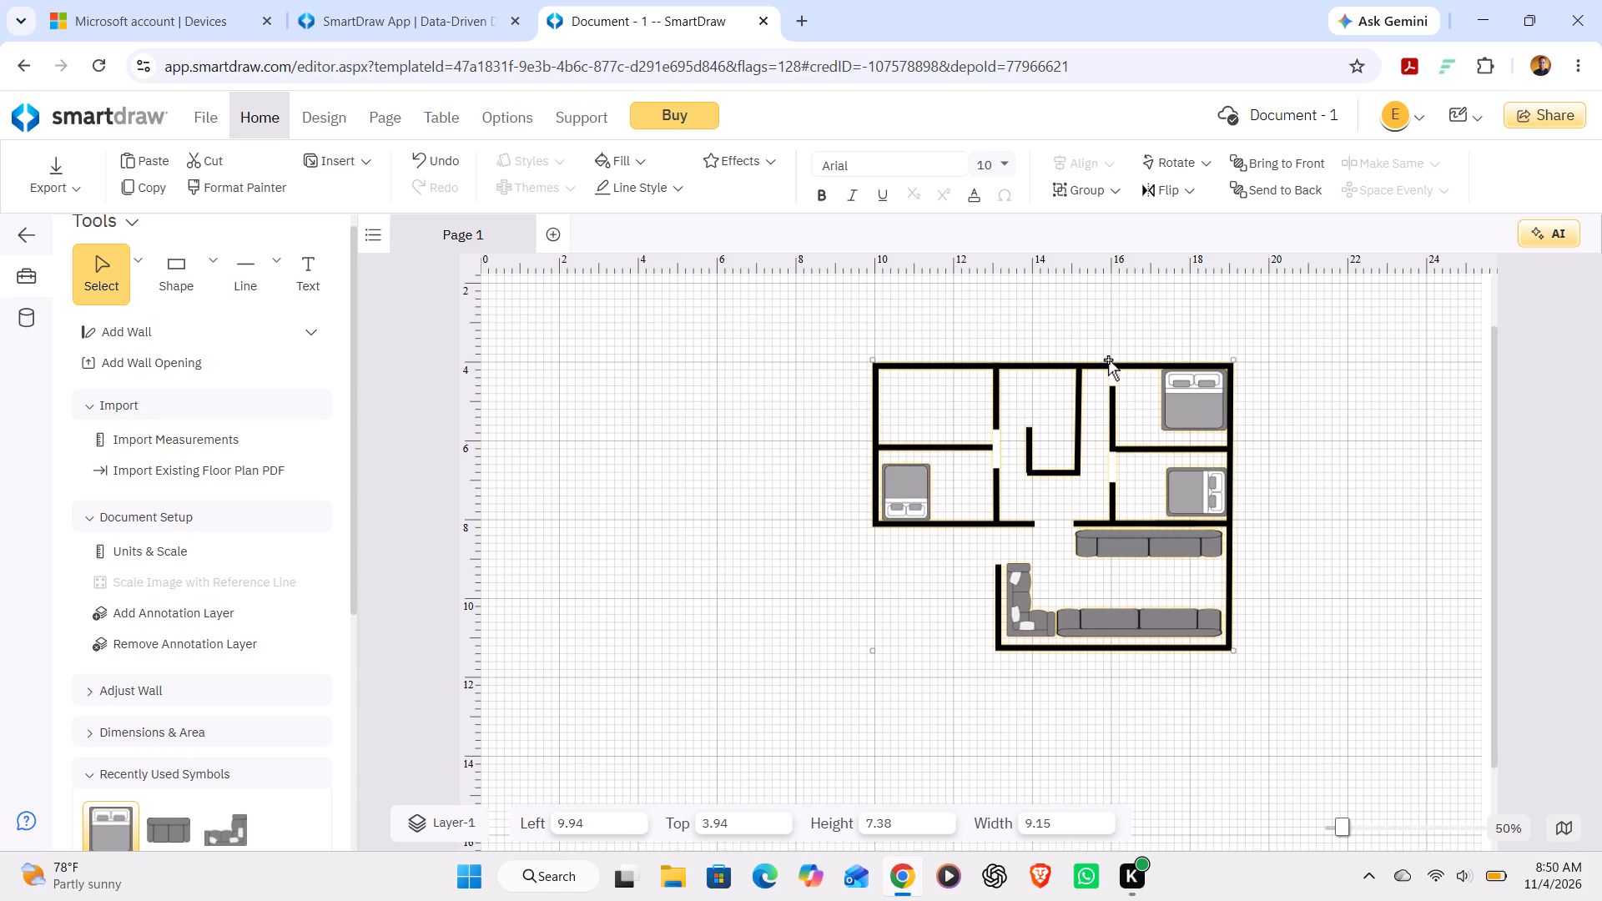
{"action": "scroll", "coordinate": [1108, 360], "scroll_direction": "down", "scroll_amount": 2}
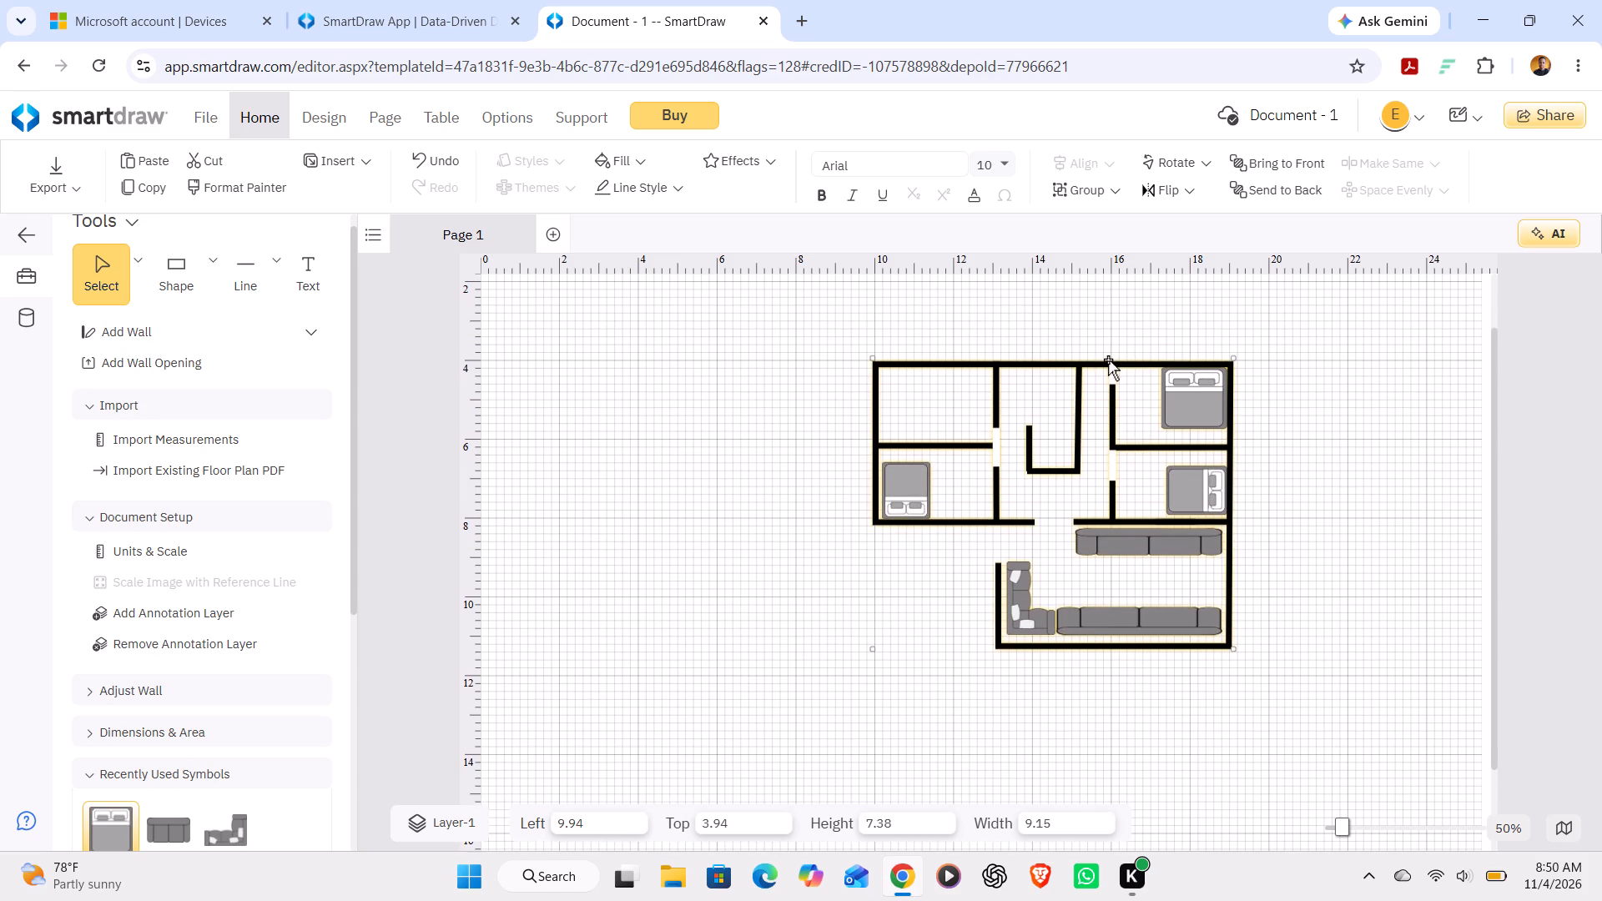
{"action": "scroll", "coordinate": [1108, 360], "scroll_direction": "down", "scroll_amount": 1}
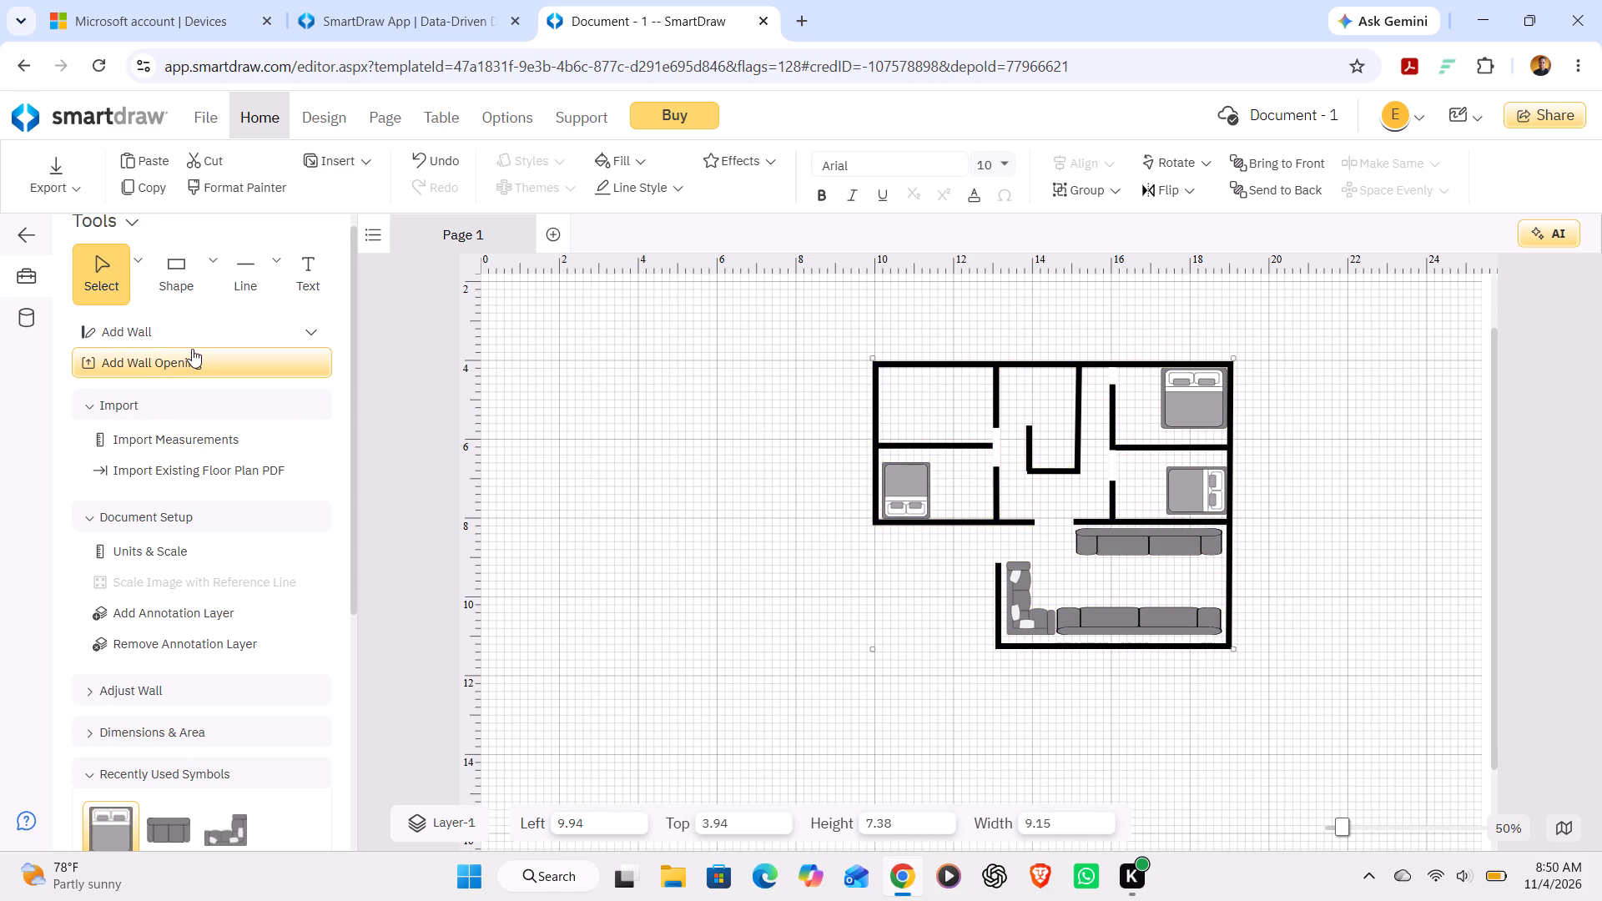
{"action": "left_click", "coordinate": [192, 349]}
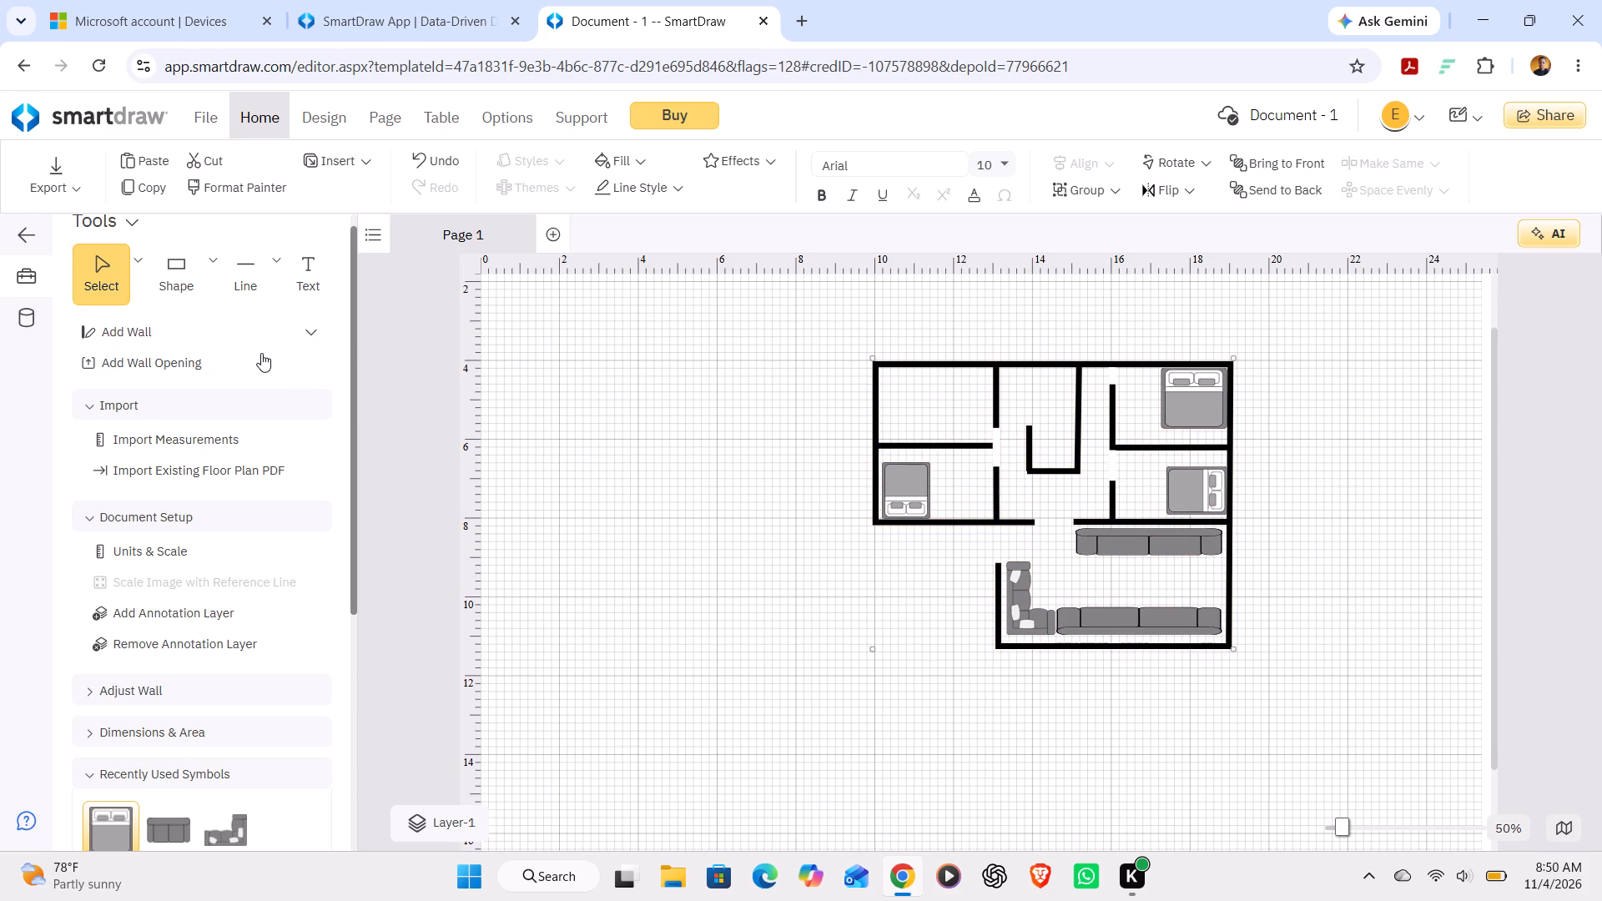
{"action": "left_click", "coordinate": [261, 353]}
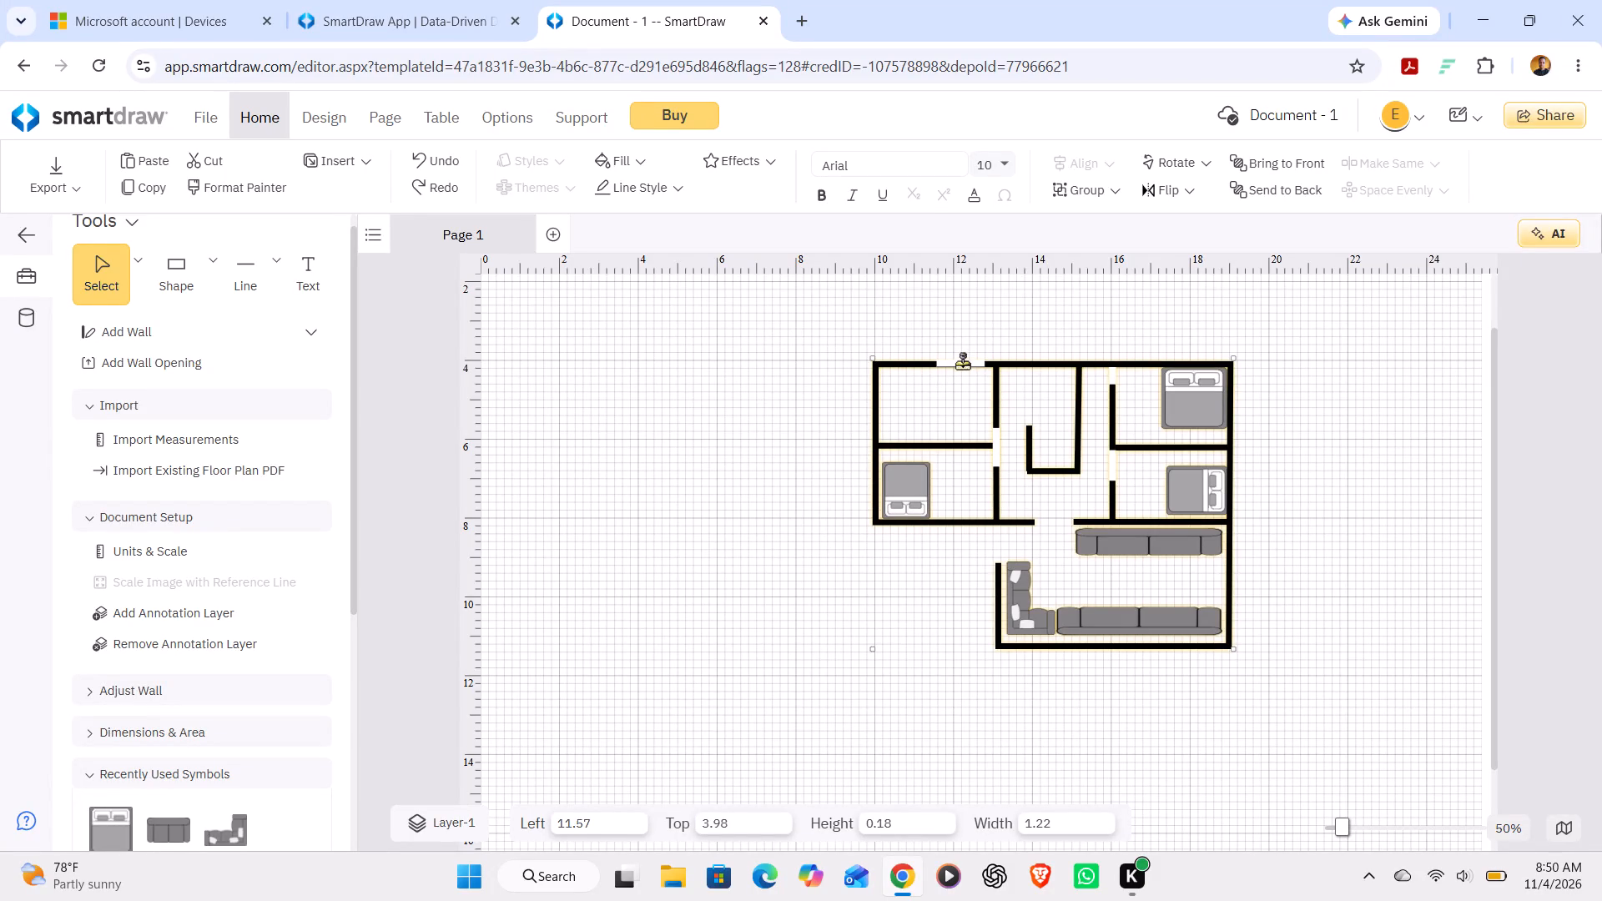
{"action": "left_click", "coordinate": [956, 364]}
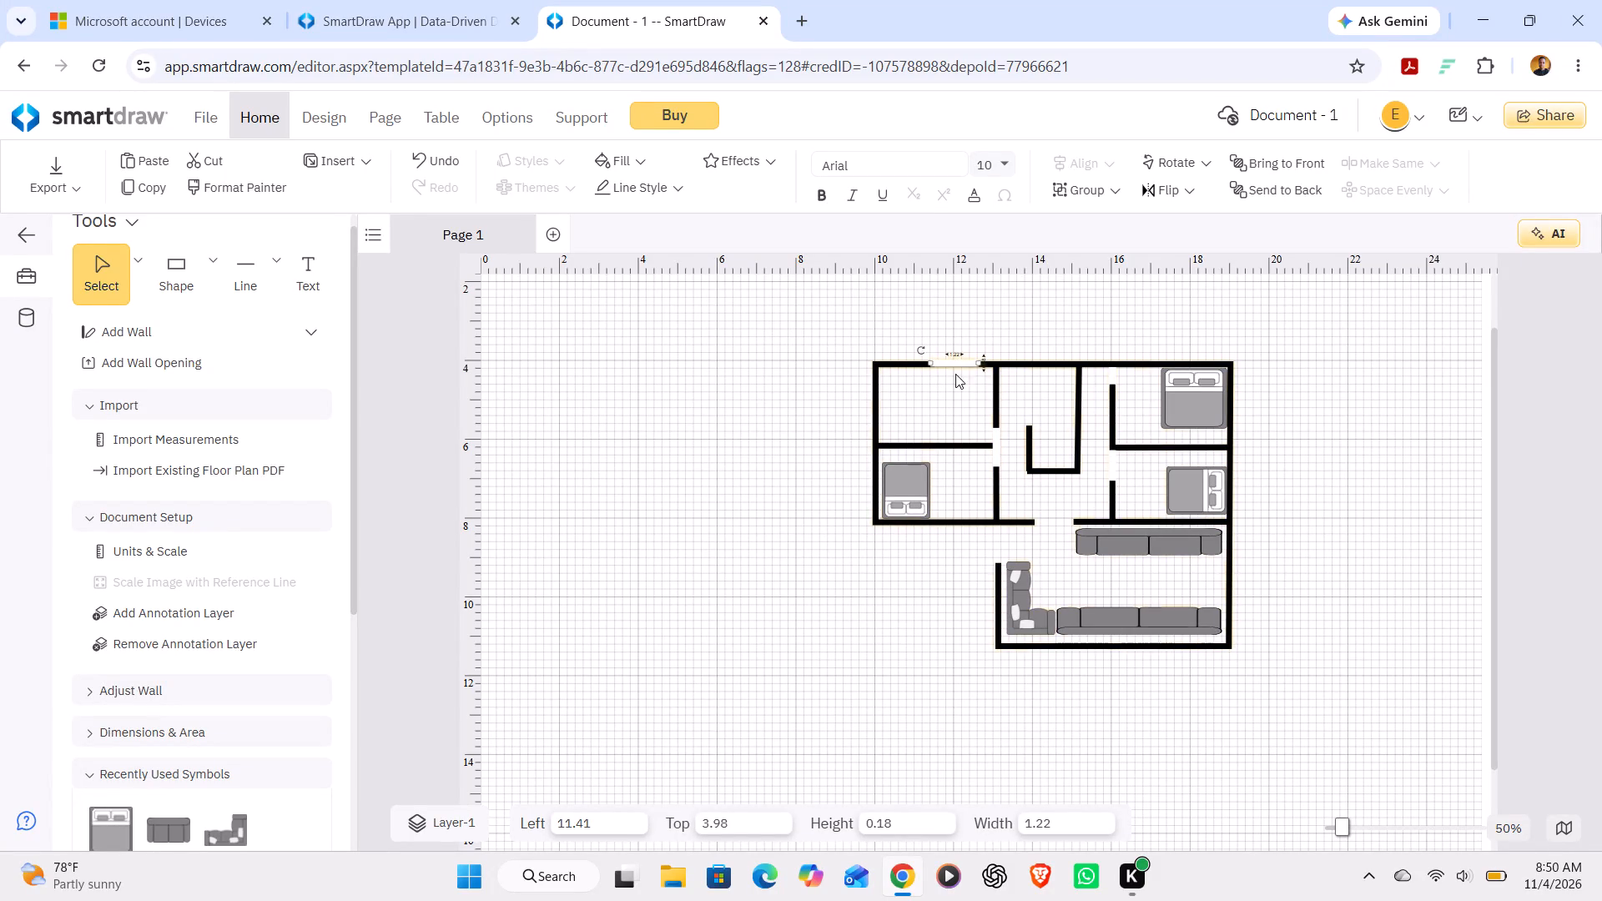
{"action": "left_click", "coordinate": [956, 397]}
{"action": "left_click", "coordinate": [956, 397]}
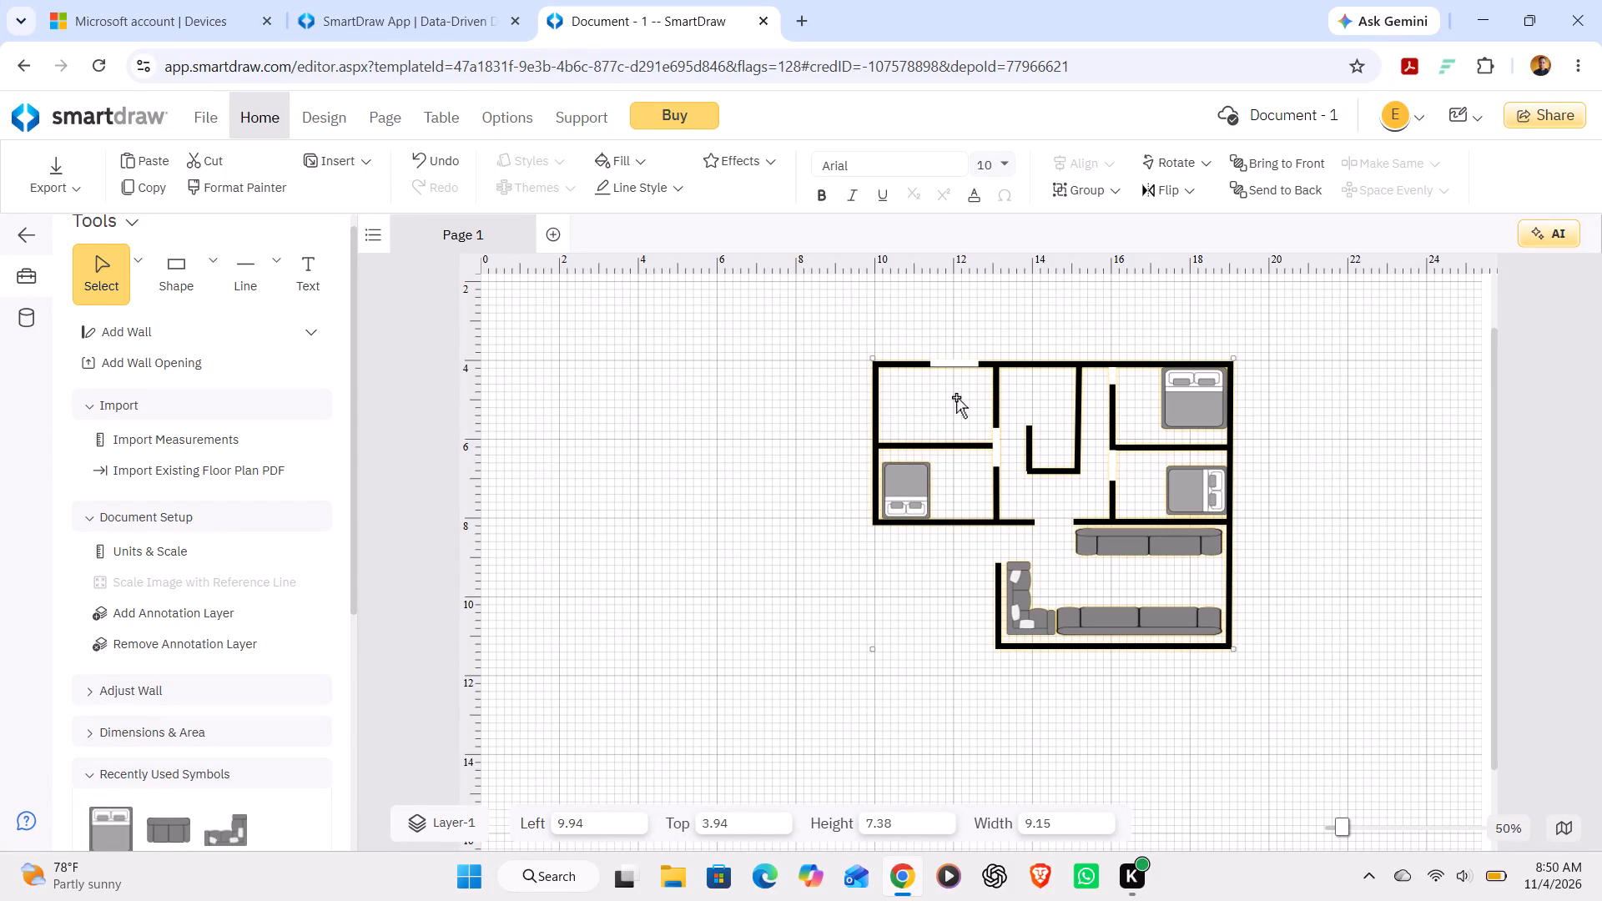
{"action": "left_click", "coordinate": [957, 363]}
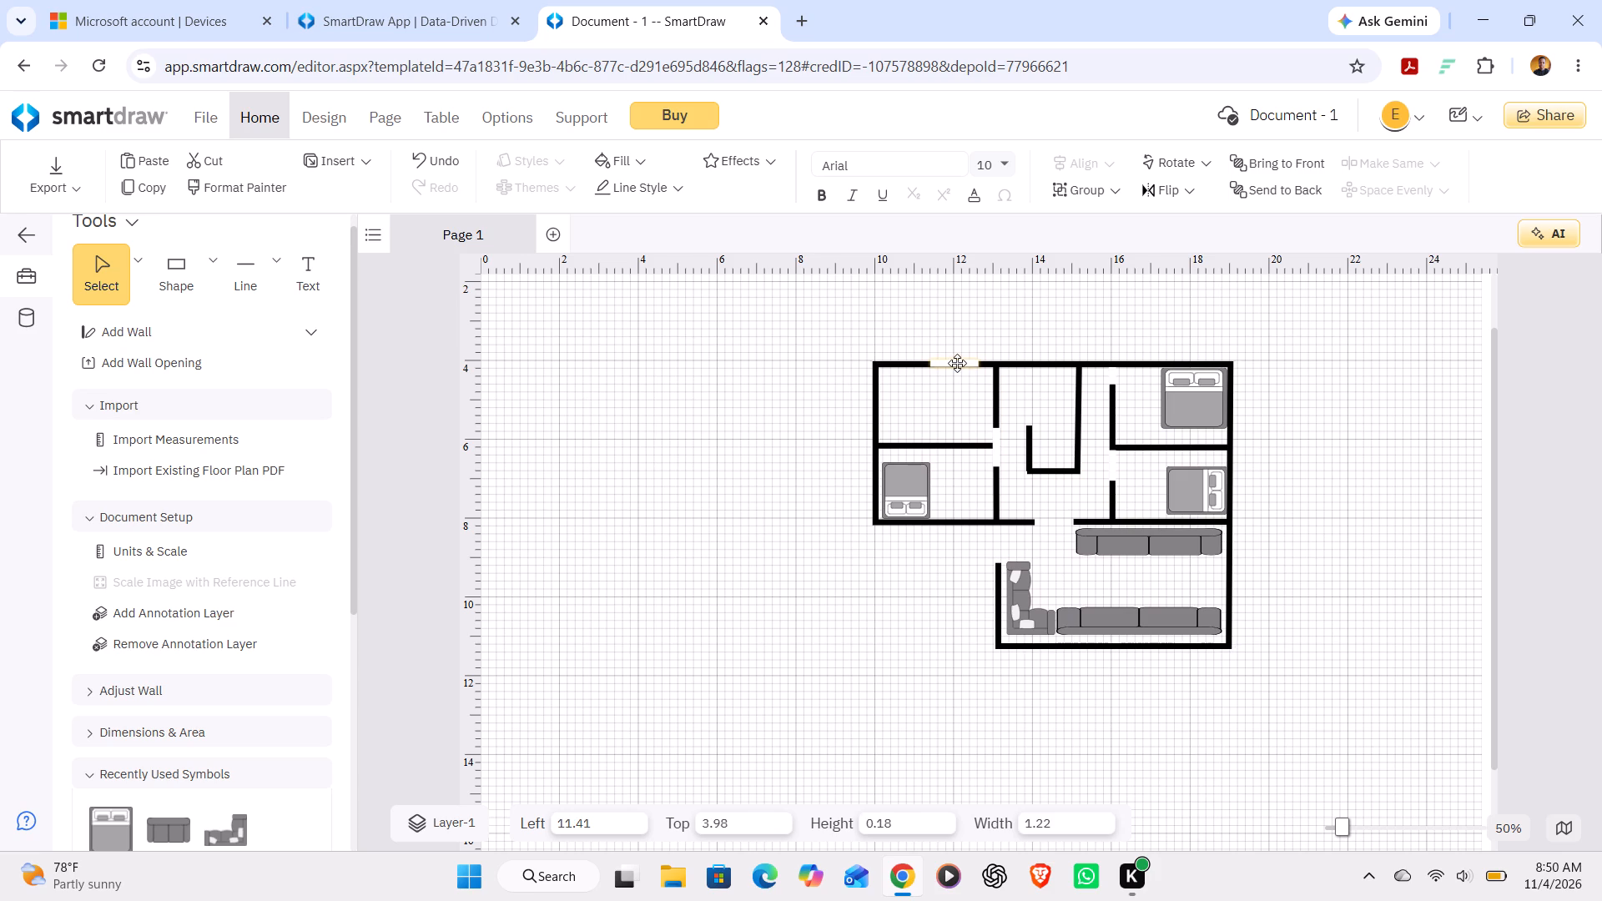
{"action": "left_click", "coordinate": [957, 363]}
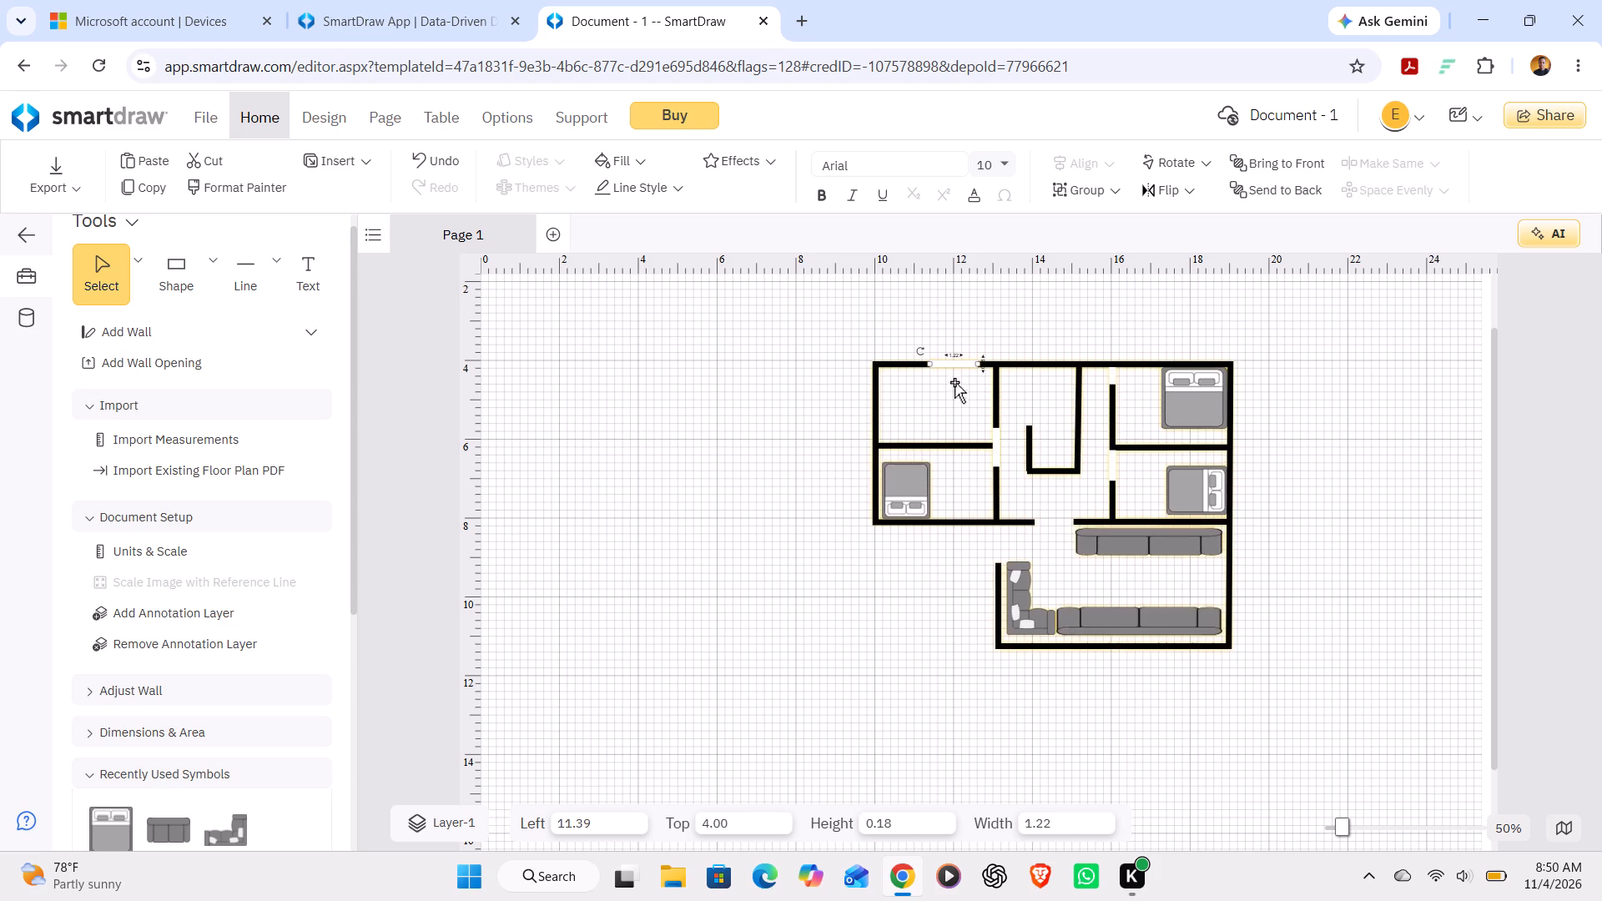
{"action": "right_click", "coordinate": [954, 385]}
{"action": "left_click", "coordinate": [926, 392]}
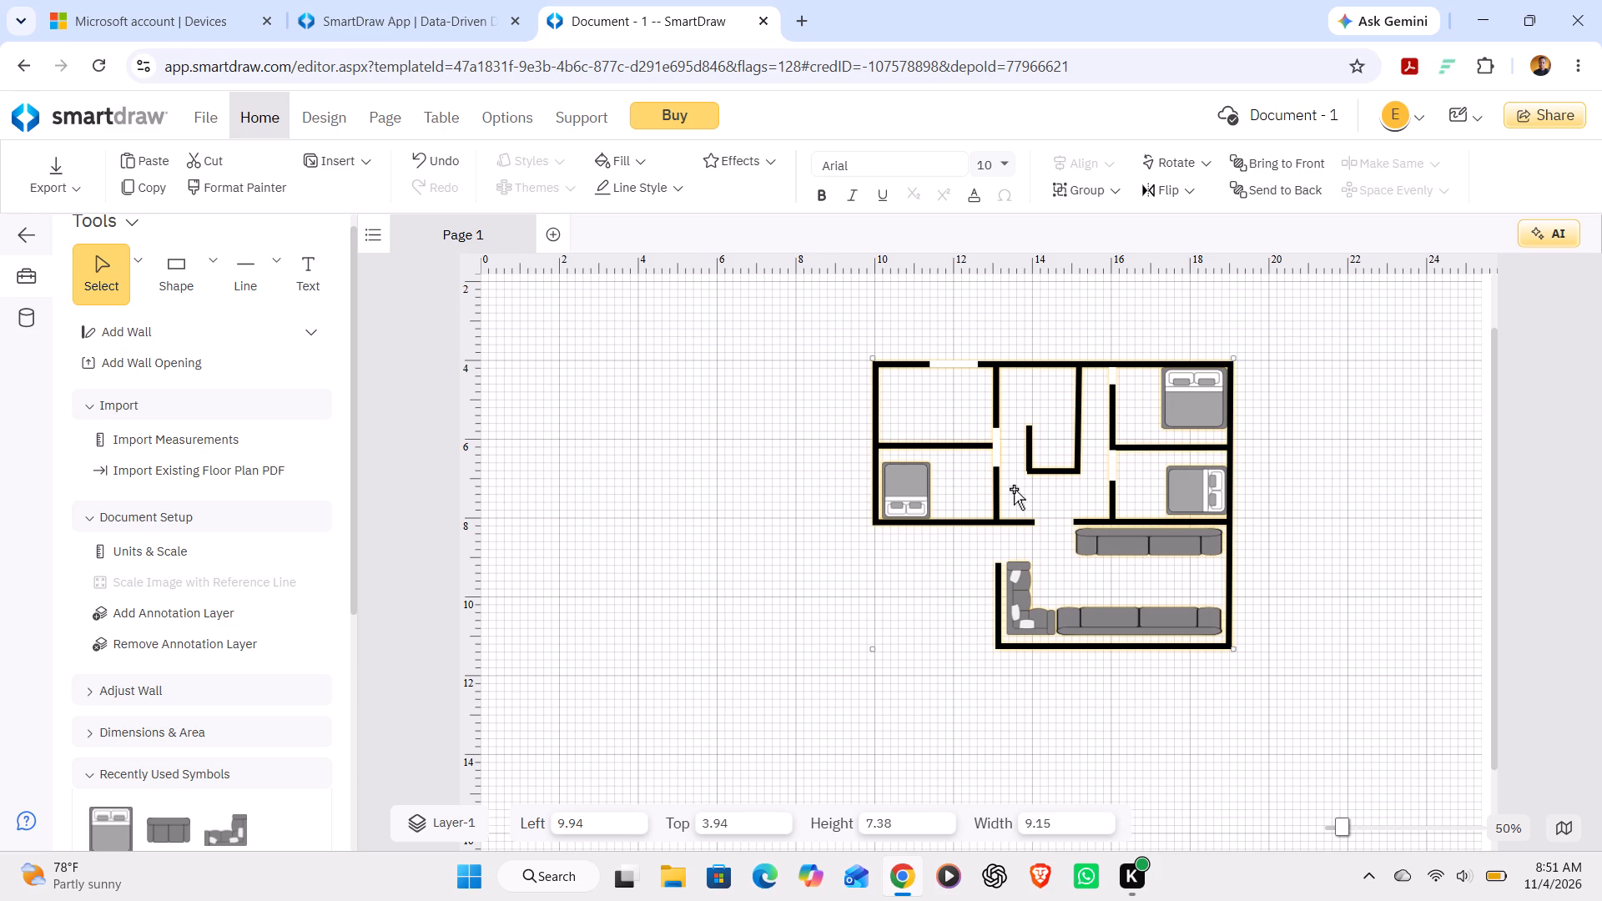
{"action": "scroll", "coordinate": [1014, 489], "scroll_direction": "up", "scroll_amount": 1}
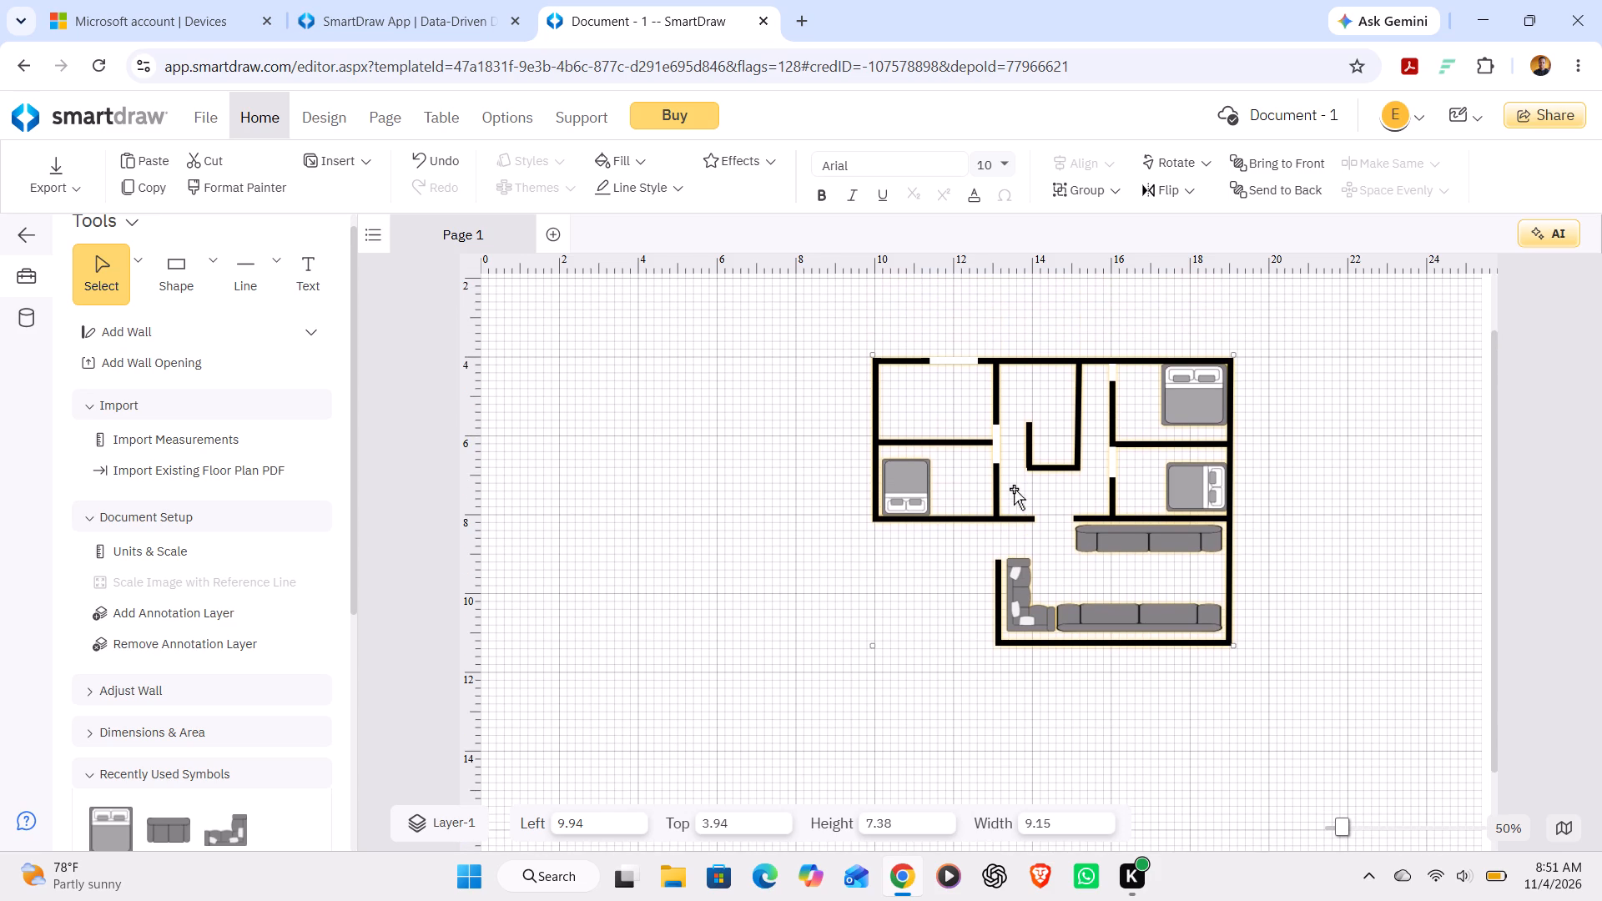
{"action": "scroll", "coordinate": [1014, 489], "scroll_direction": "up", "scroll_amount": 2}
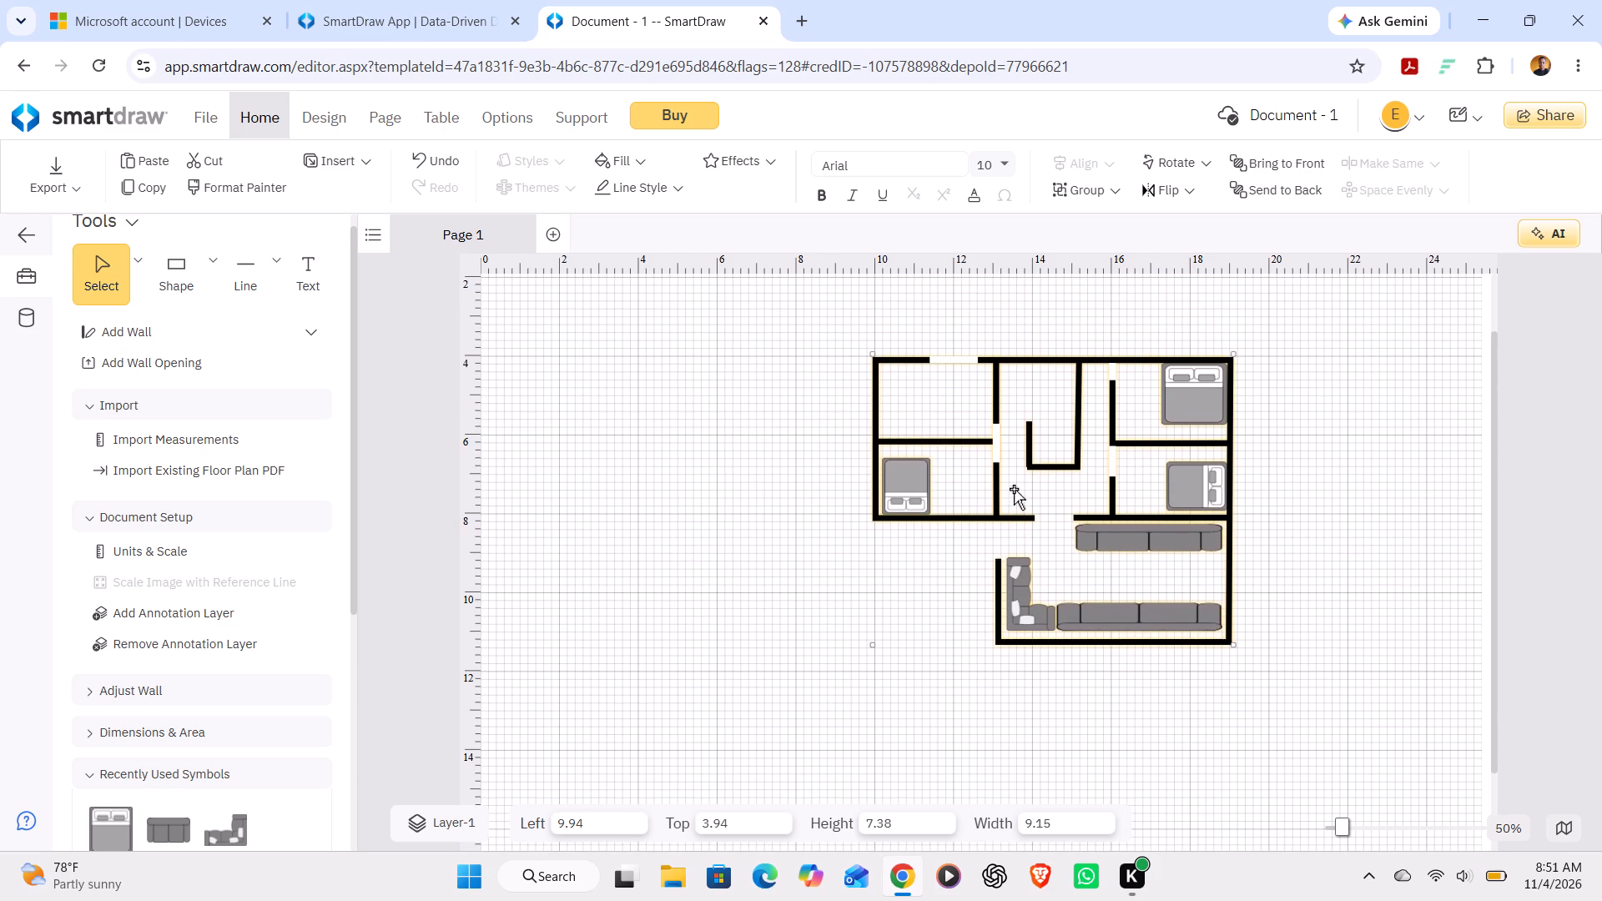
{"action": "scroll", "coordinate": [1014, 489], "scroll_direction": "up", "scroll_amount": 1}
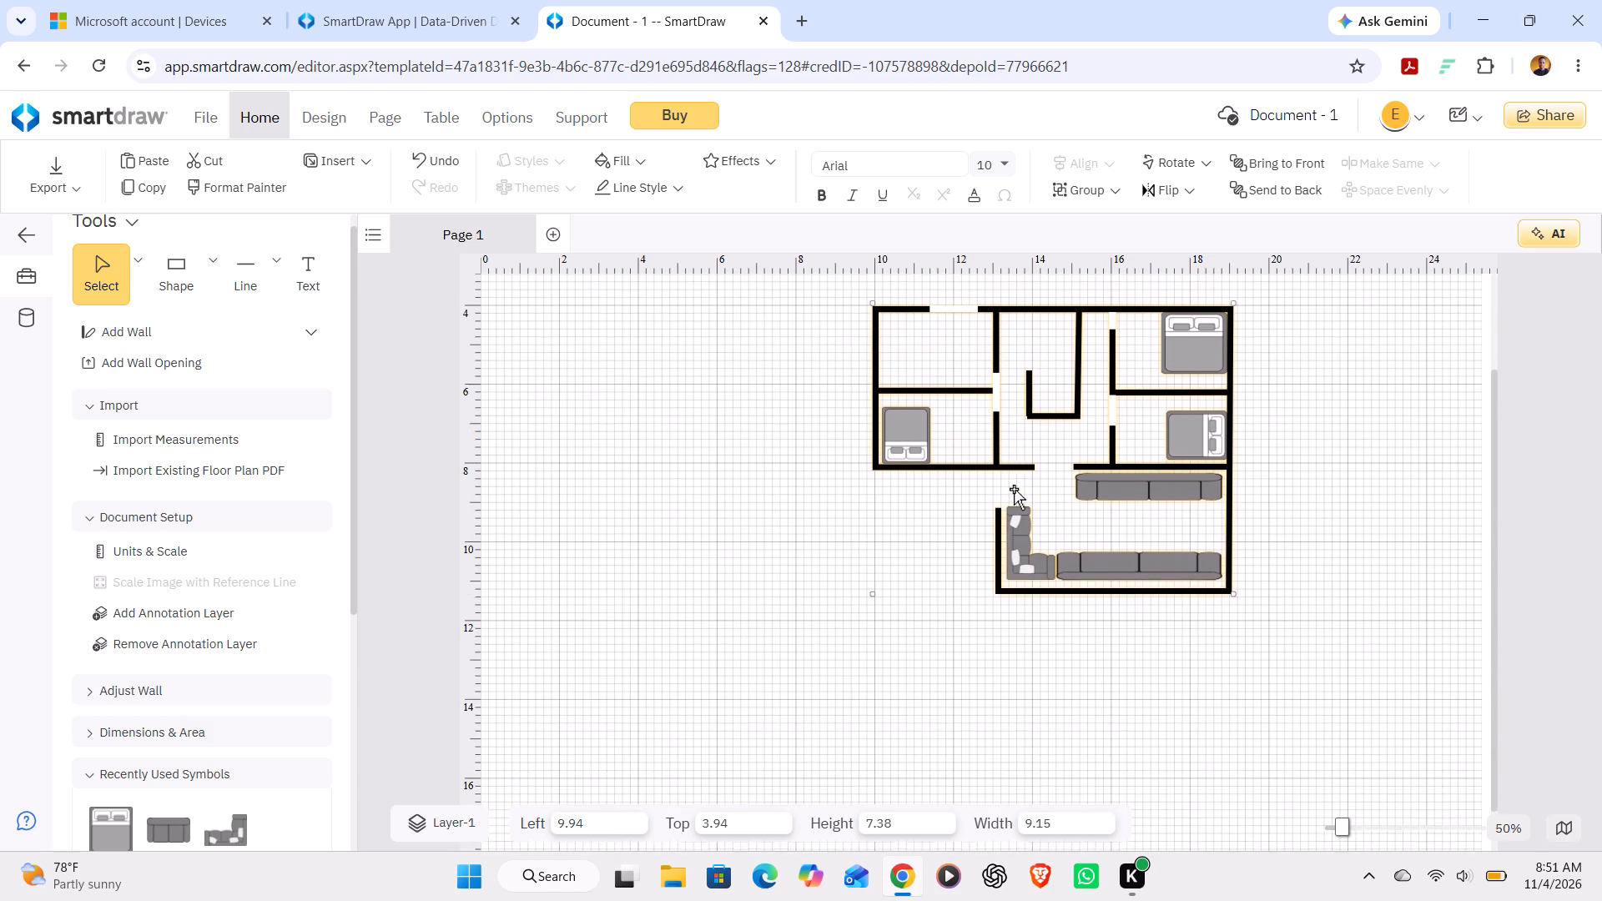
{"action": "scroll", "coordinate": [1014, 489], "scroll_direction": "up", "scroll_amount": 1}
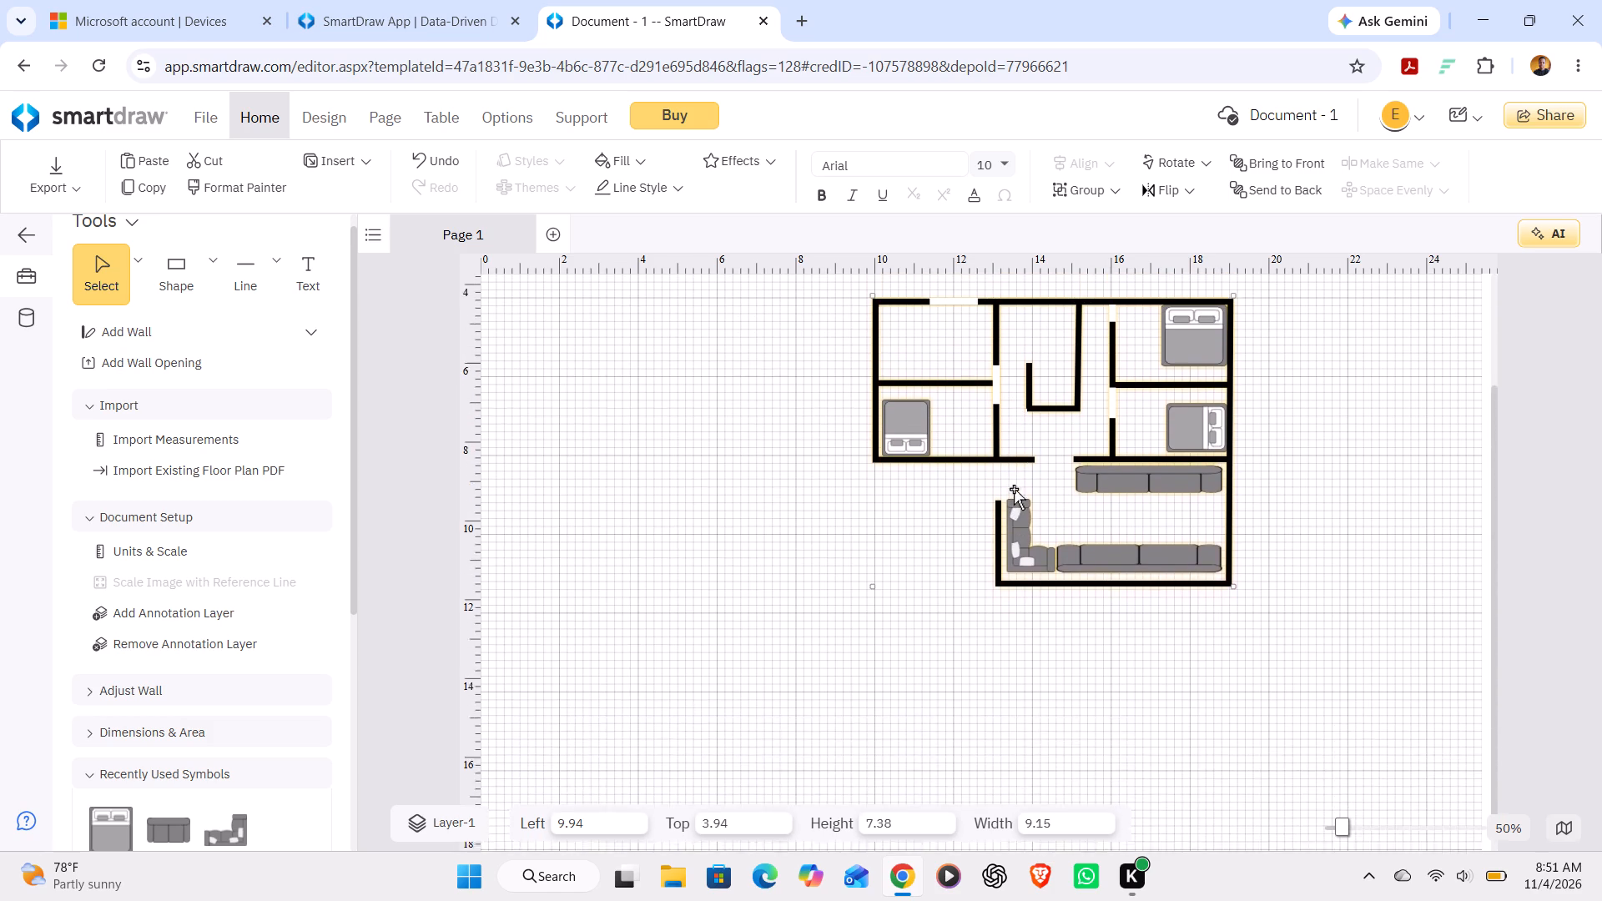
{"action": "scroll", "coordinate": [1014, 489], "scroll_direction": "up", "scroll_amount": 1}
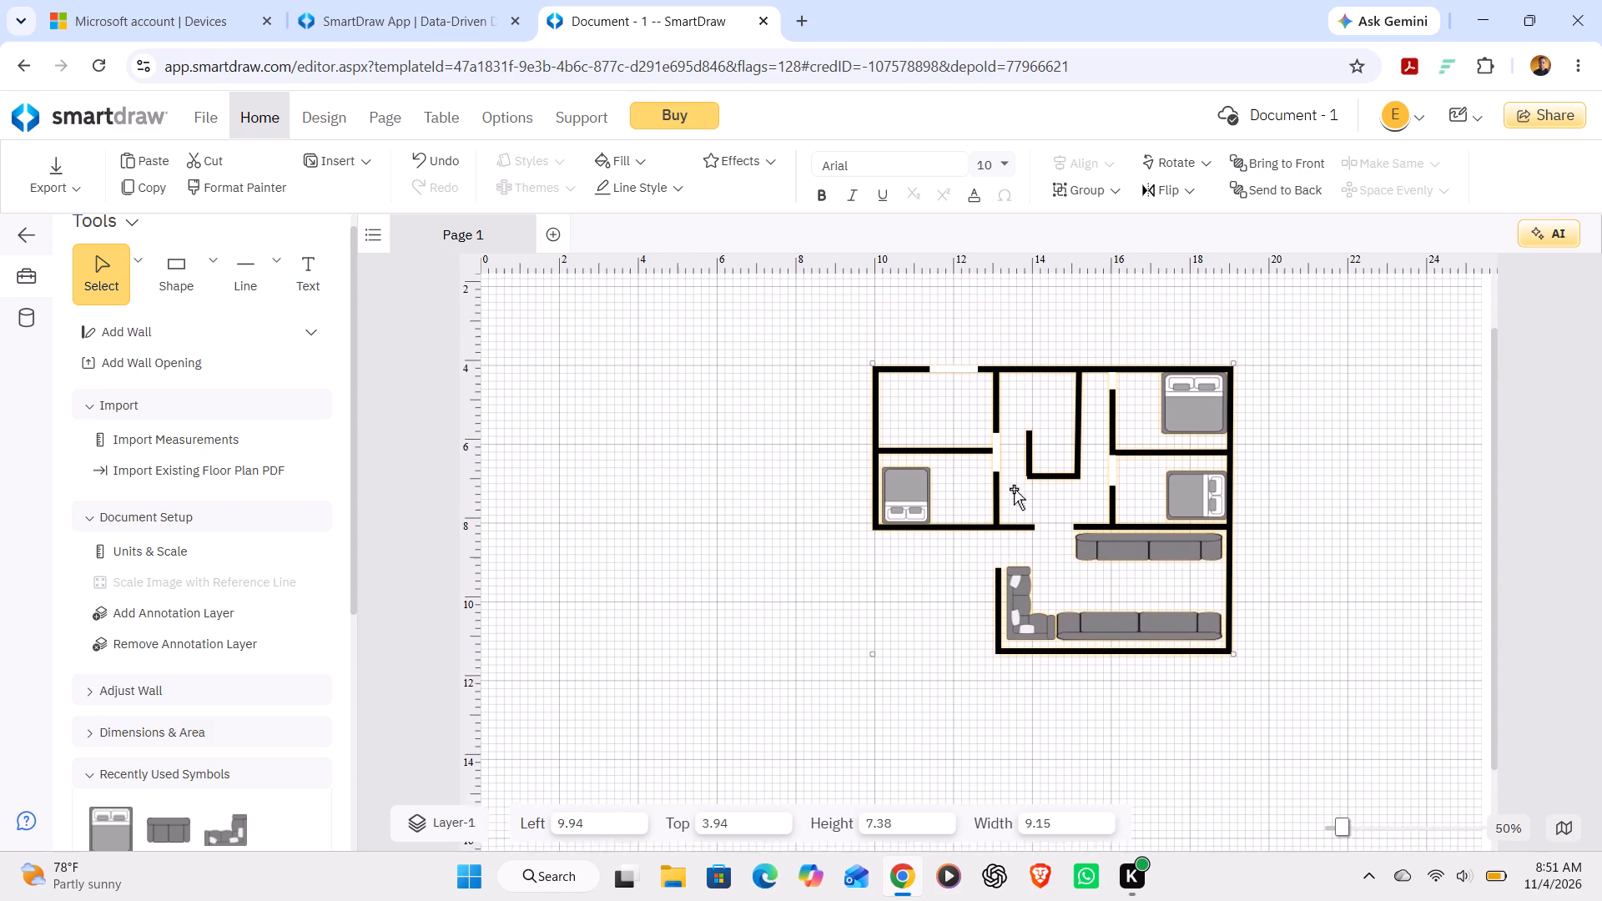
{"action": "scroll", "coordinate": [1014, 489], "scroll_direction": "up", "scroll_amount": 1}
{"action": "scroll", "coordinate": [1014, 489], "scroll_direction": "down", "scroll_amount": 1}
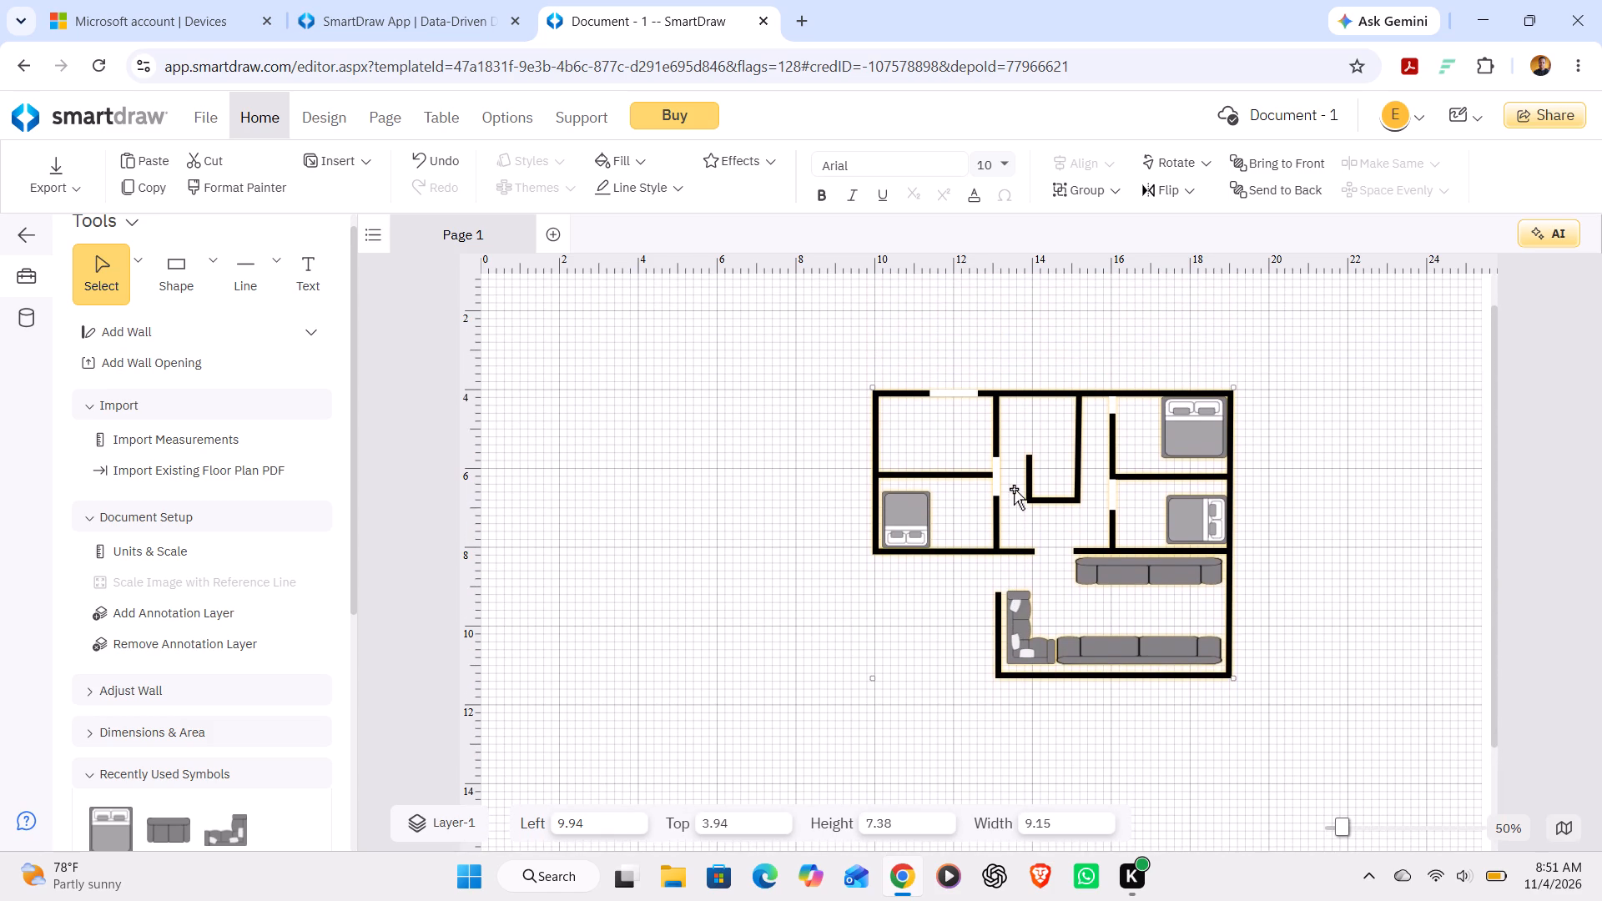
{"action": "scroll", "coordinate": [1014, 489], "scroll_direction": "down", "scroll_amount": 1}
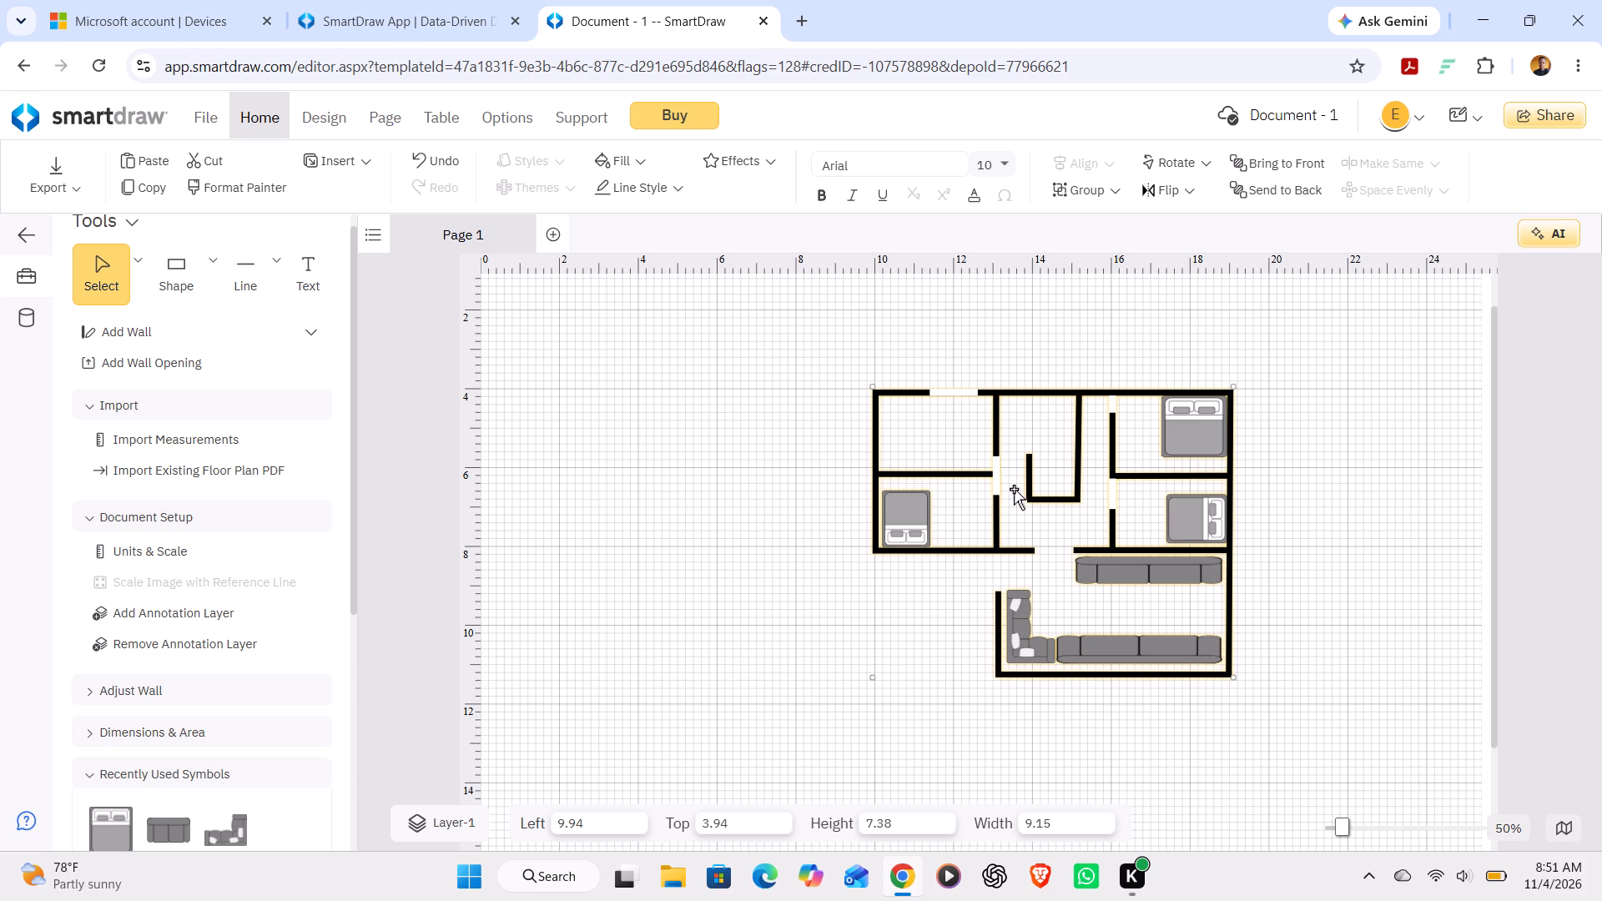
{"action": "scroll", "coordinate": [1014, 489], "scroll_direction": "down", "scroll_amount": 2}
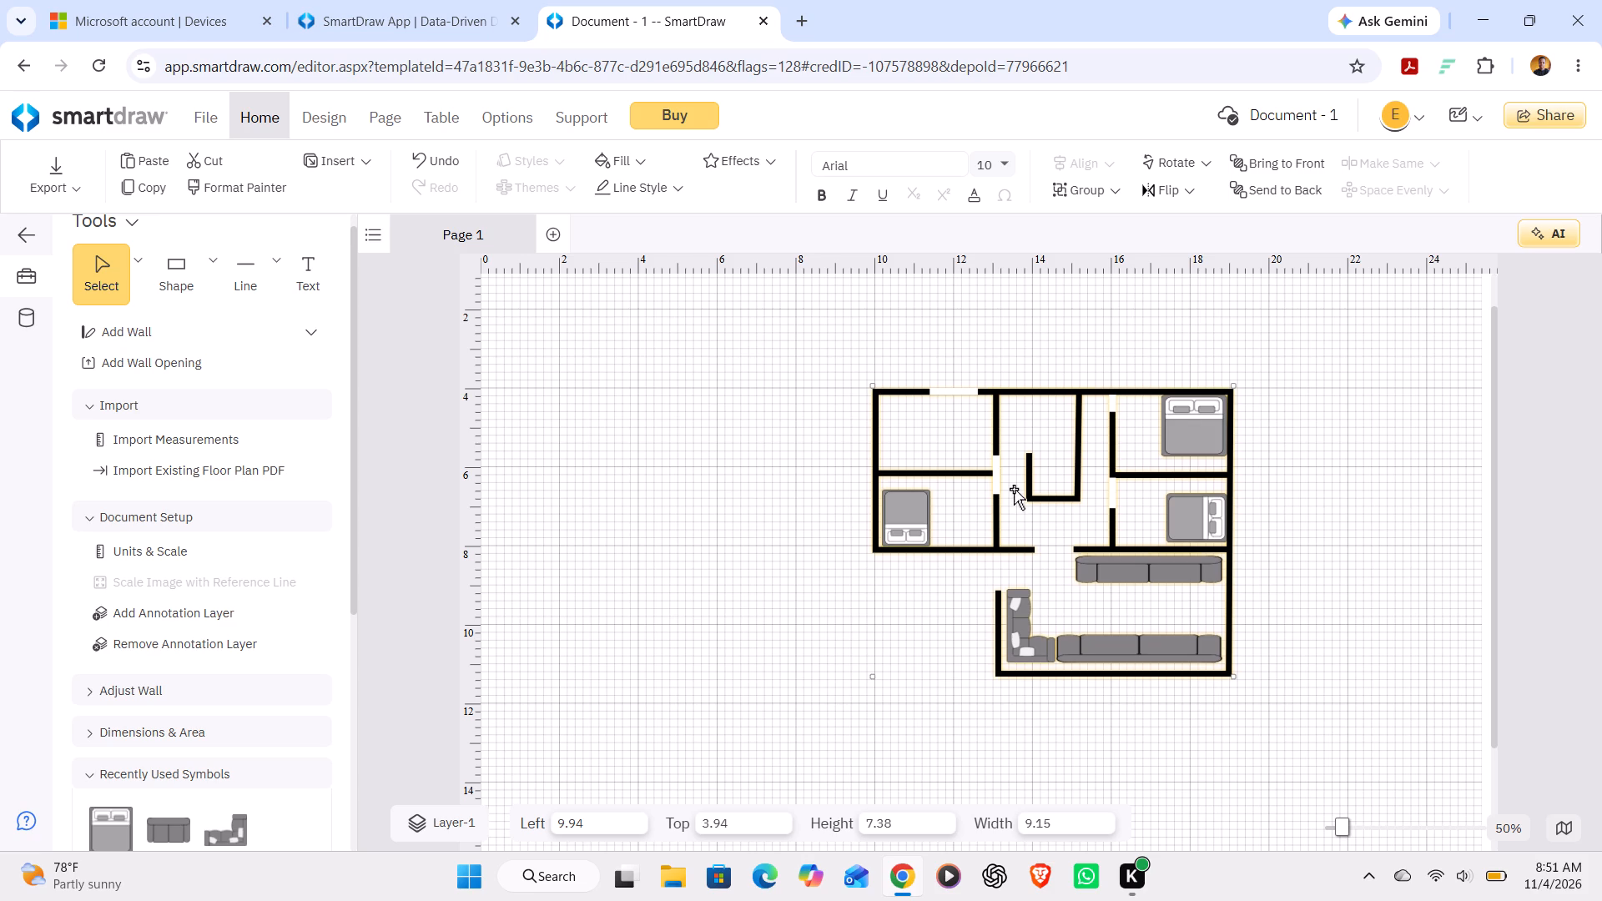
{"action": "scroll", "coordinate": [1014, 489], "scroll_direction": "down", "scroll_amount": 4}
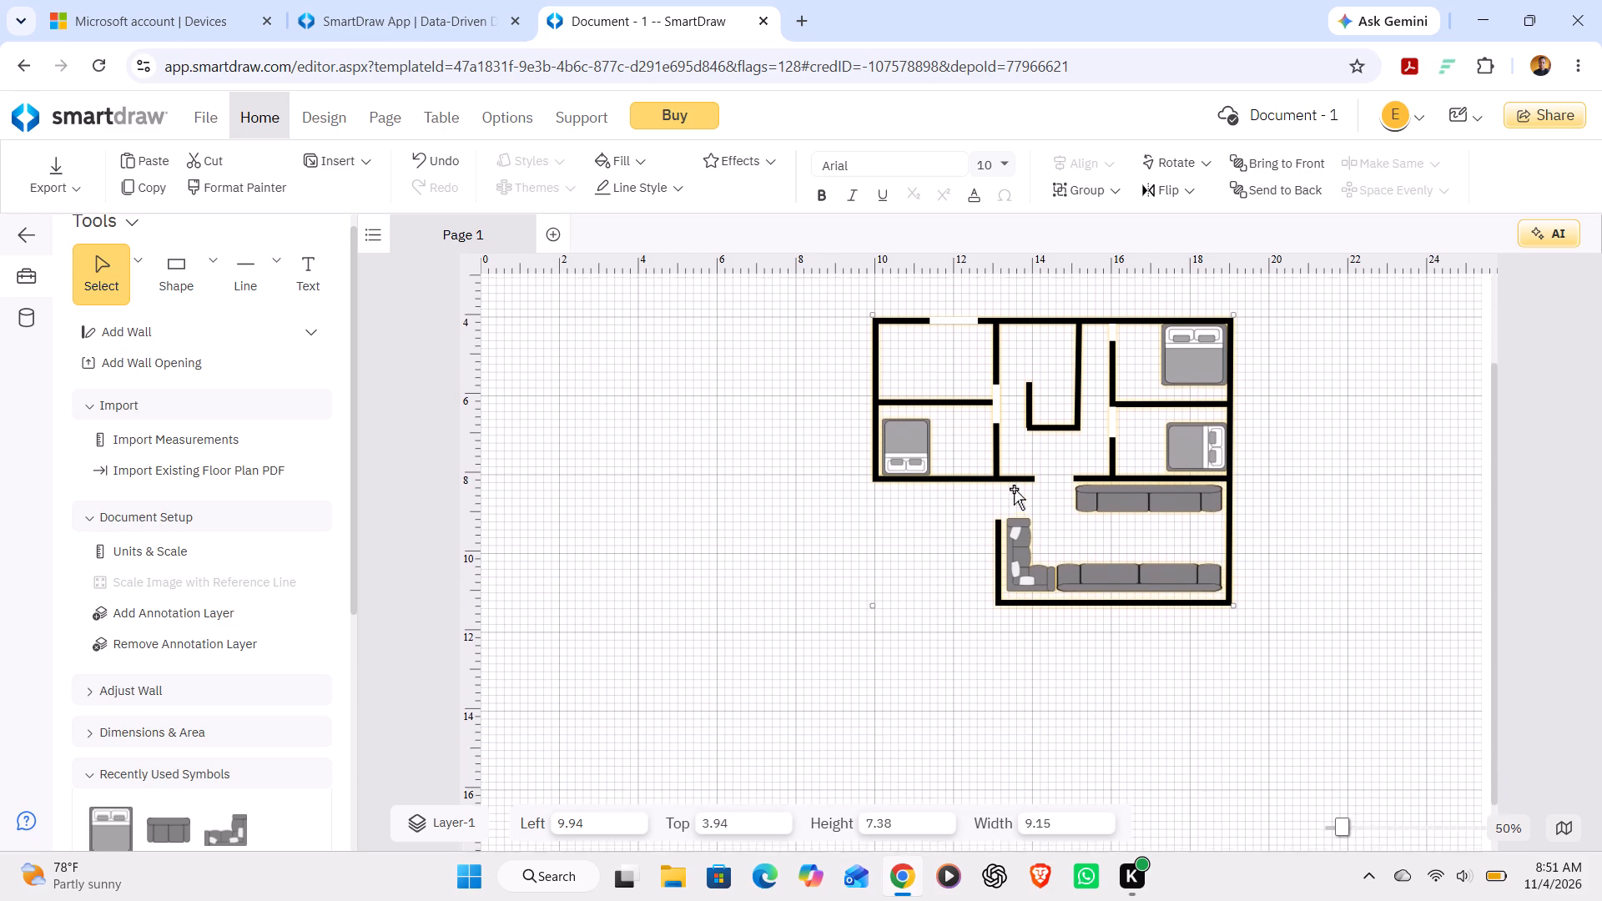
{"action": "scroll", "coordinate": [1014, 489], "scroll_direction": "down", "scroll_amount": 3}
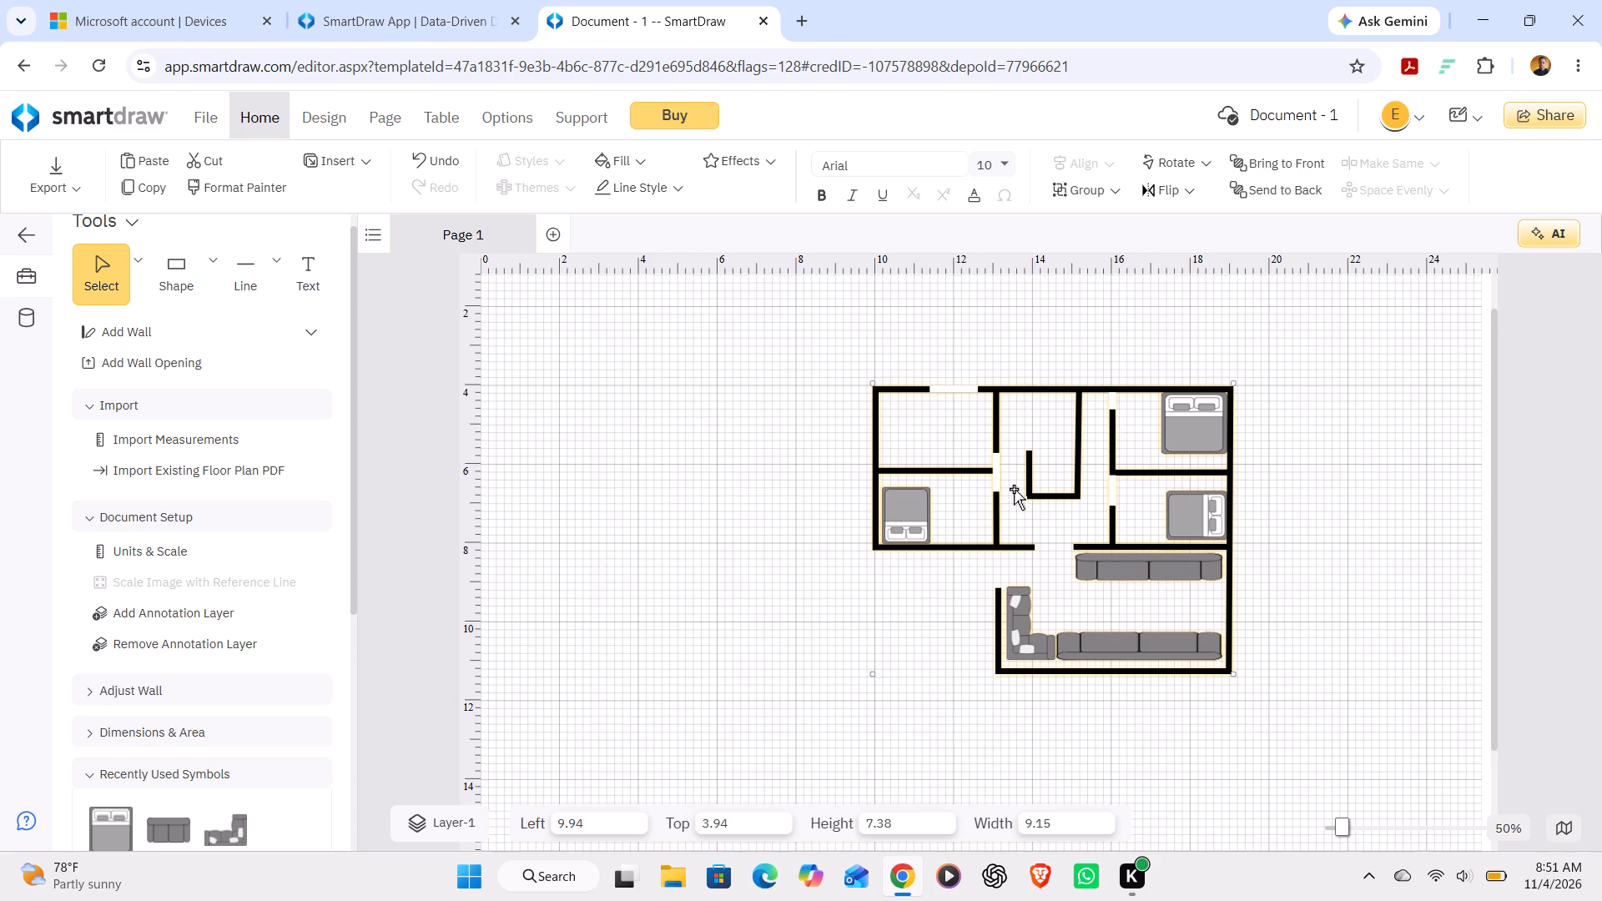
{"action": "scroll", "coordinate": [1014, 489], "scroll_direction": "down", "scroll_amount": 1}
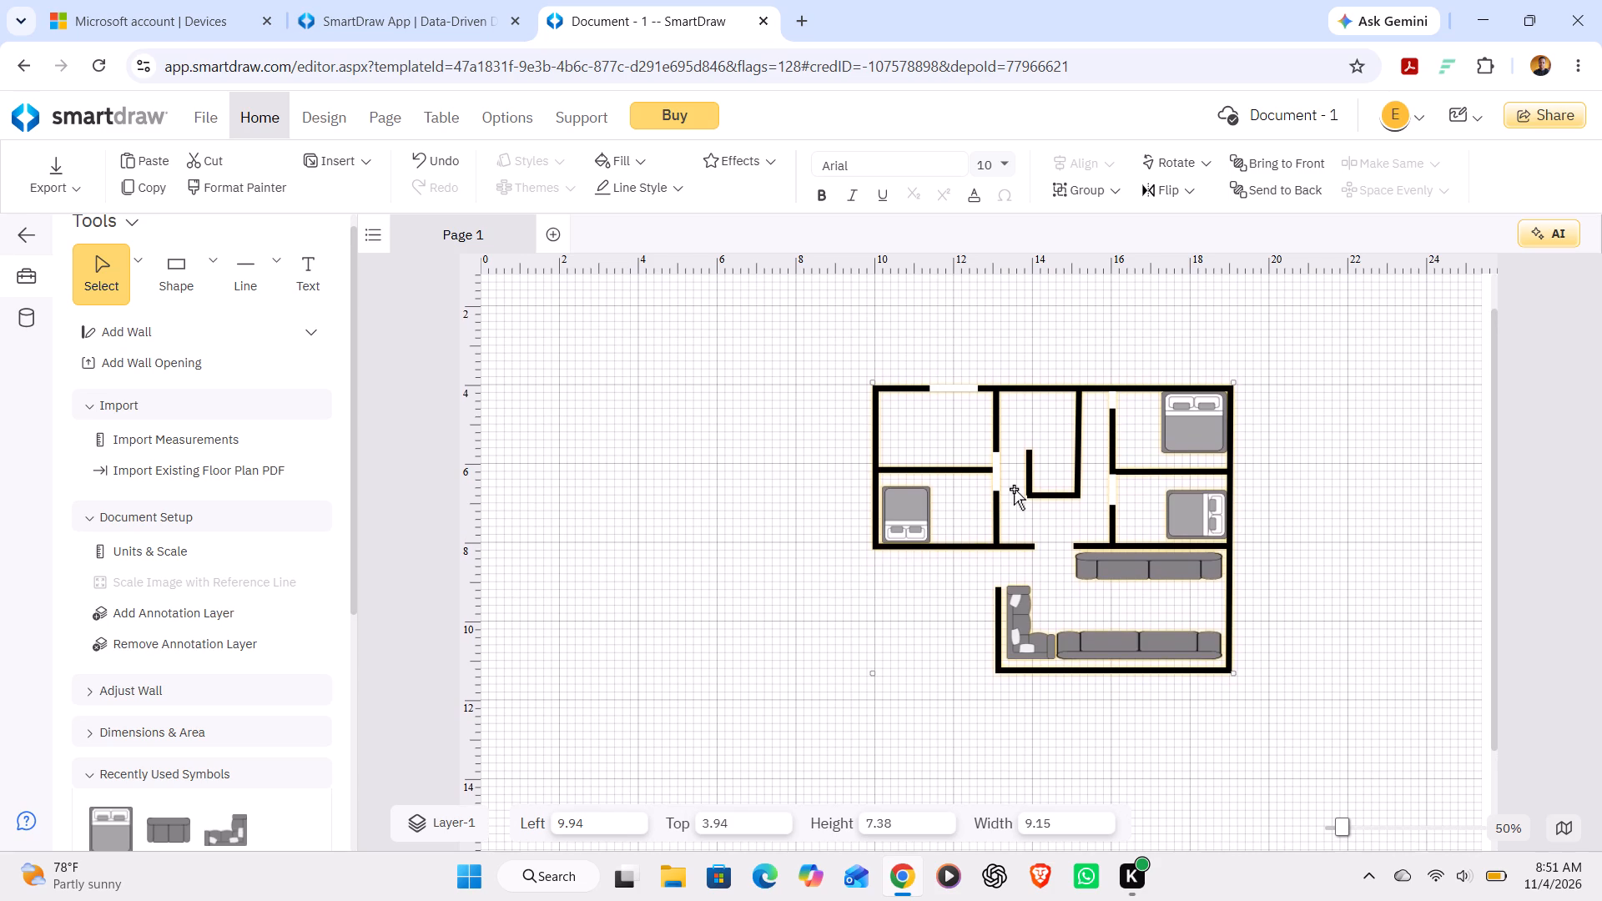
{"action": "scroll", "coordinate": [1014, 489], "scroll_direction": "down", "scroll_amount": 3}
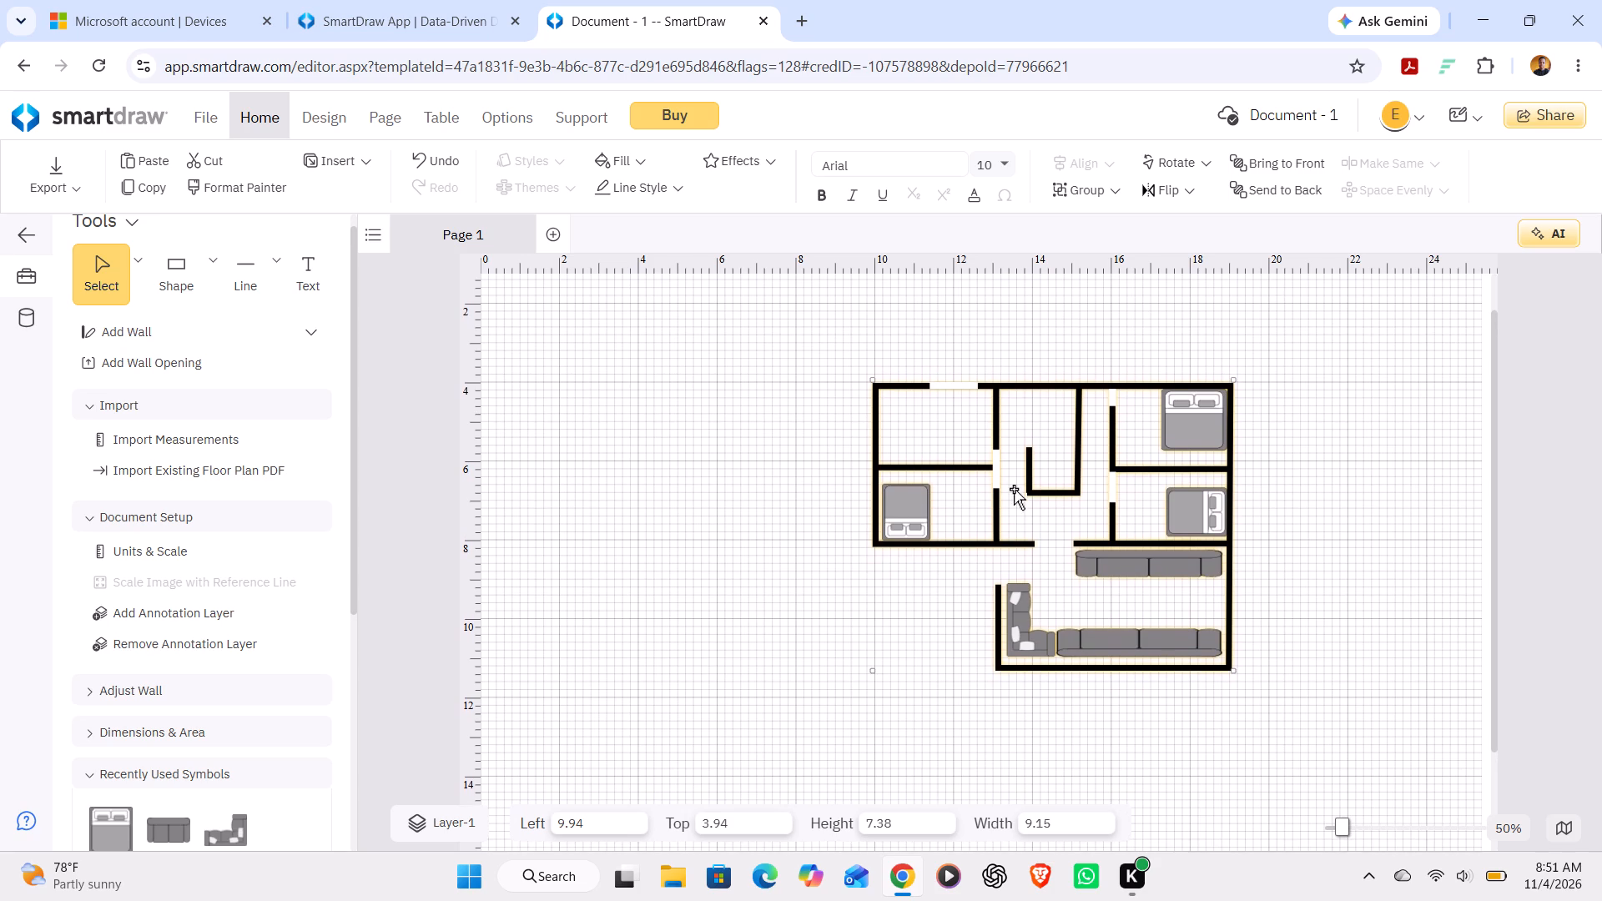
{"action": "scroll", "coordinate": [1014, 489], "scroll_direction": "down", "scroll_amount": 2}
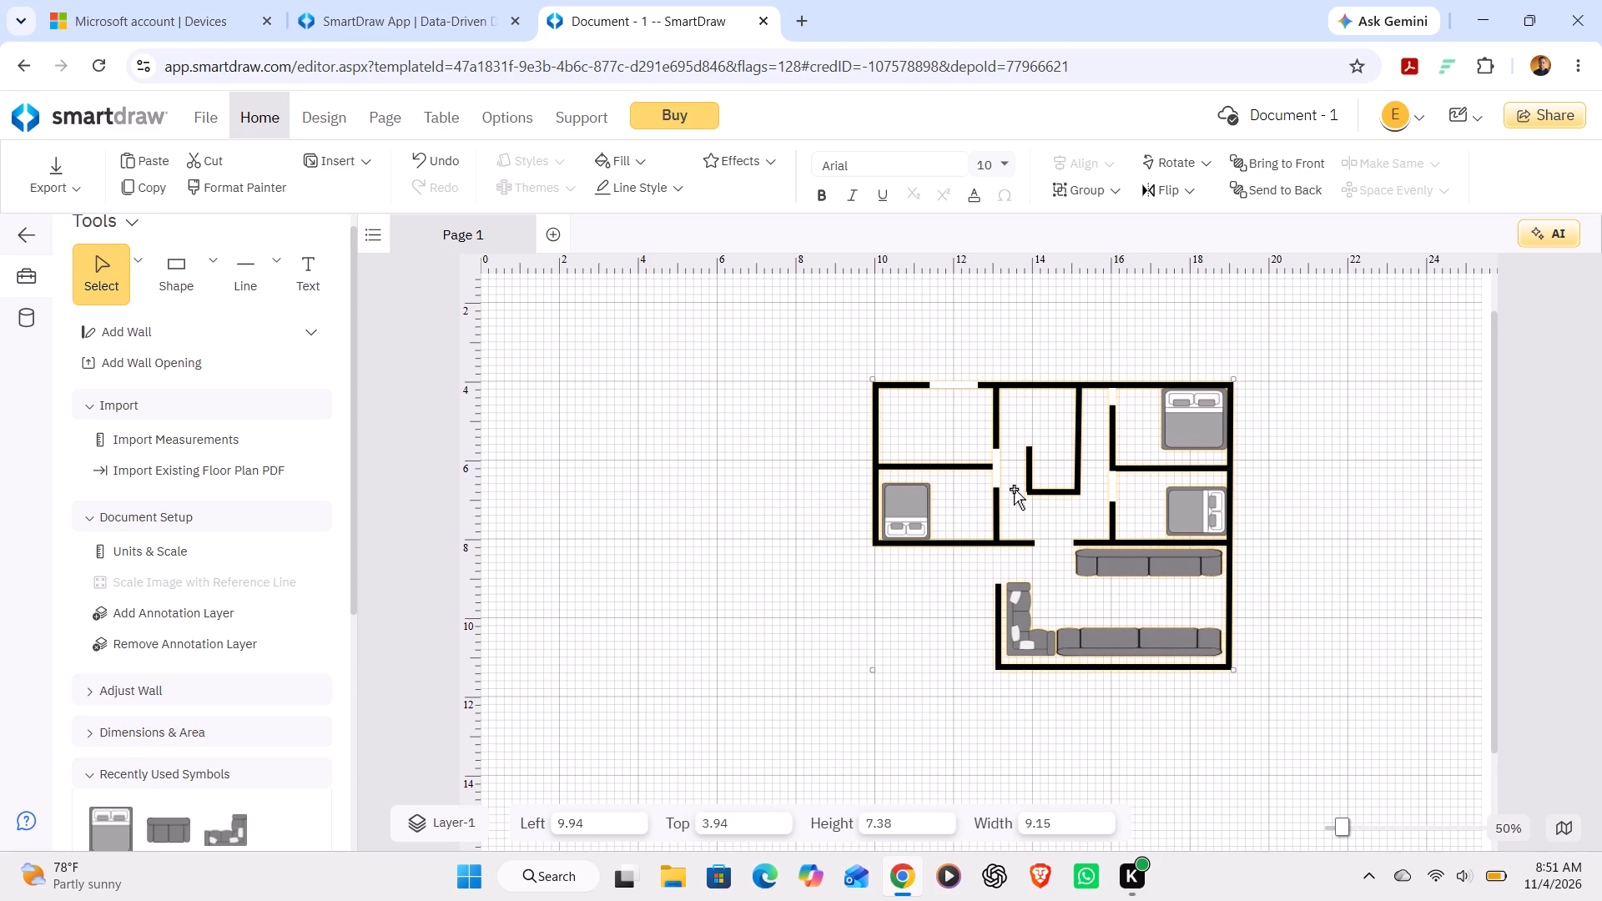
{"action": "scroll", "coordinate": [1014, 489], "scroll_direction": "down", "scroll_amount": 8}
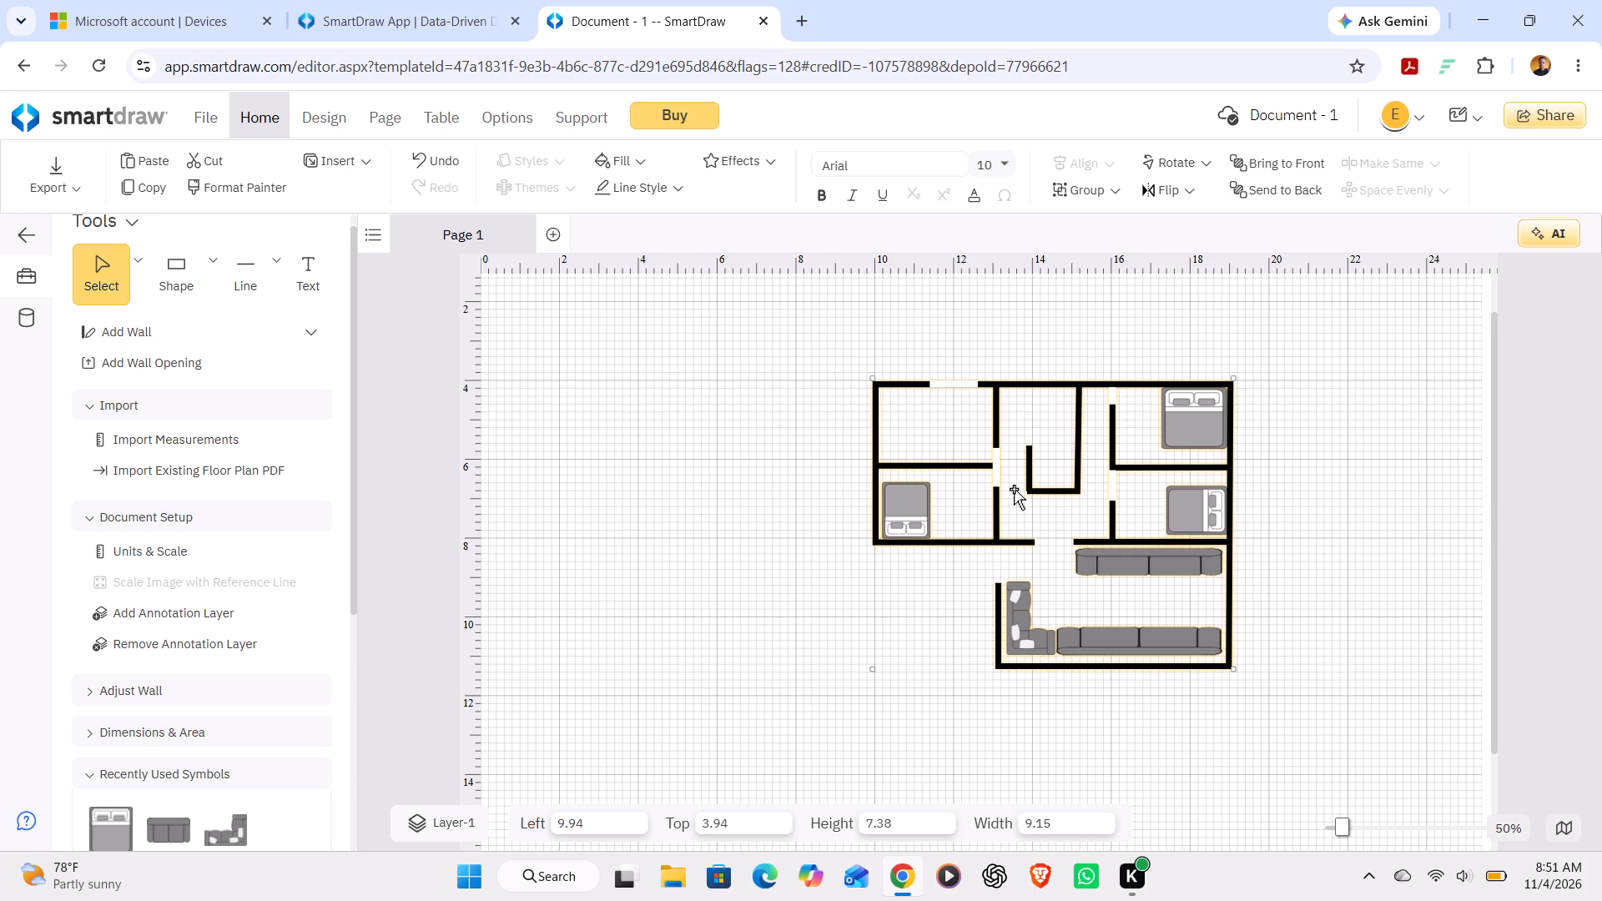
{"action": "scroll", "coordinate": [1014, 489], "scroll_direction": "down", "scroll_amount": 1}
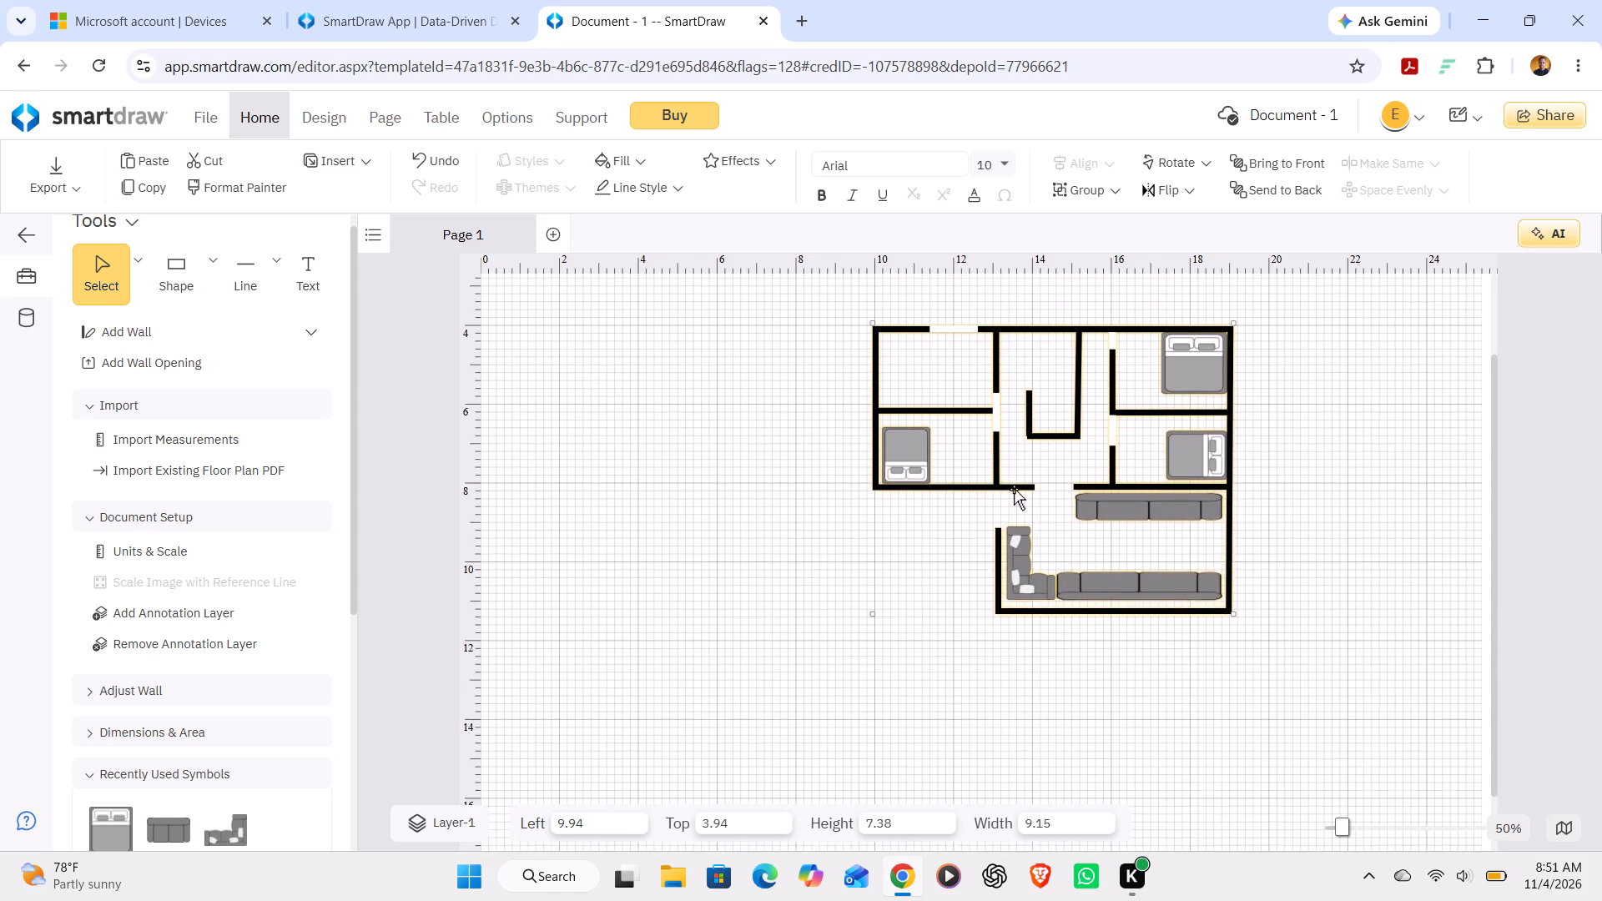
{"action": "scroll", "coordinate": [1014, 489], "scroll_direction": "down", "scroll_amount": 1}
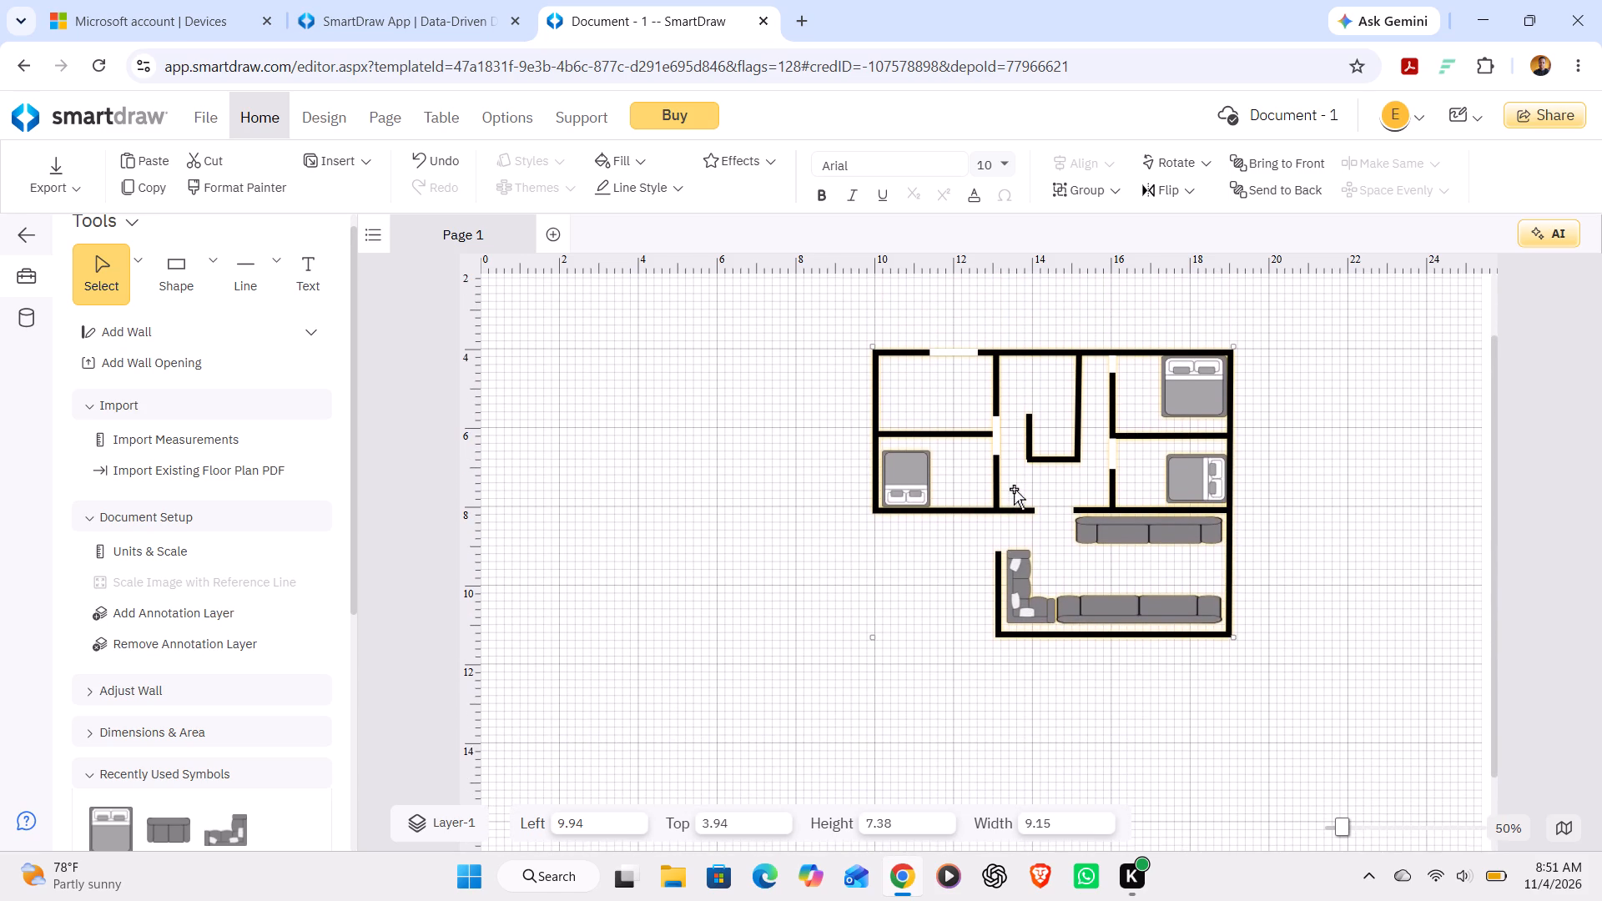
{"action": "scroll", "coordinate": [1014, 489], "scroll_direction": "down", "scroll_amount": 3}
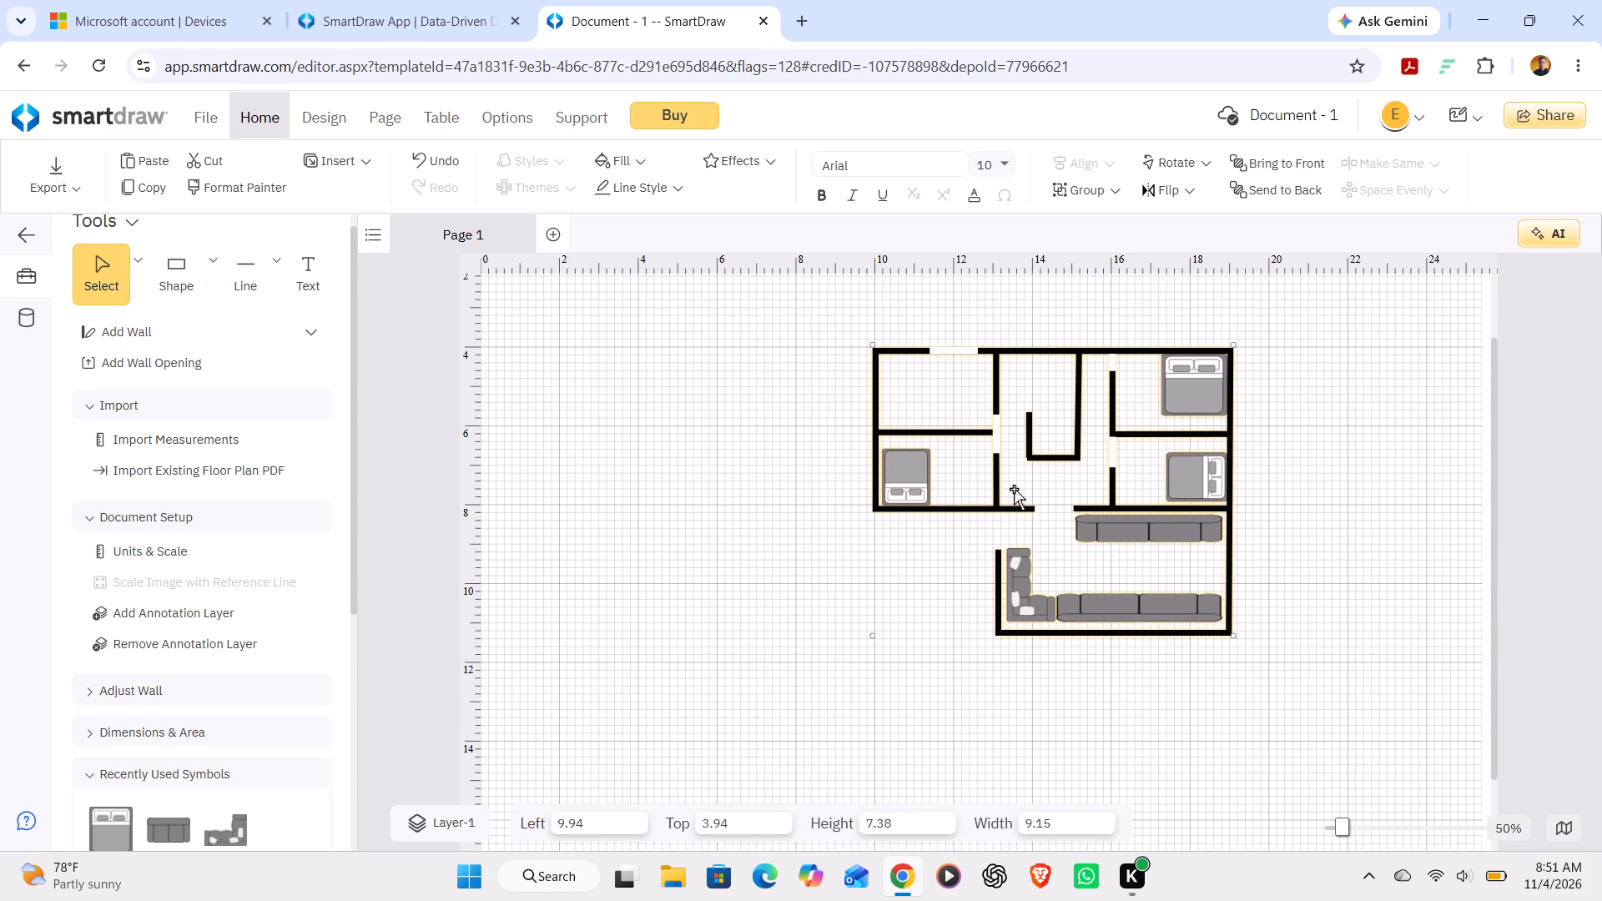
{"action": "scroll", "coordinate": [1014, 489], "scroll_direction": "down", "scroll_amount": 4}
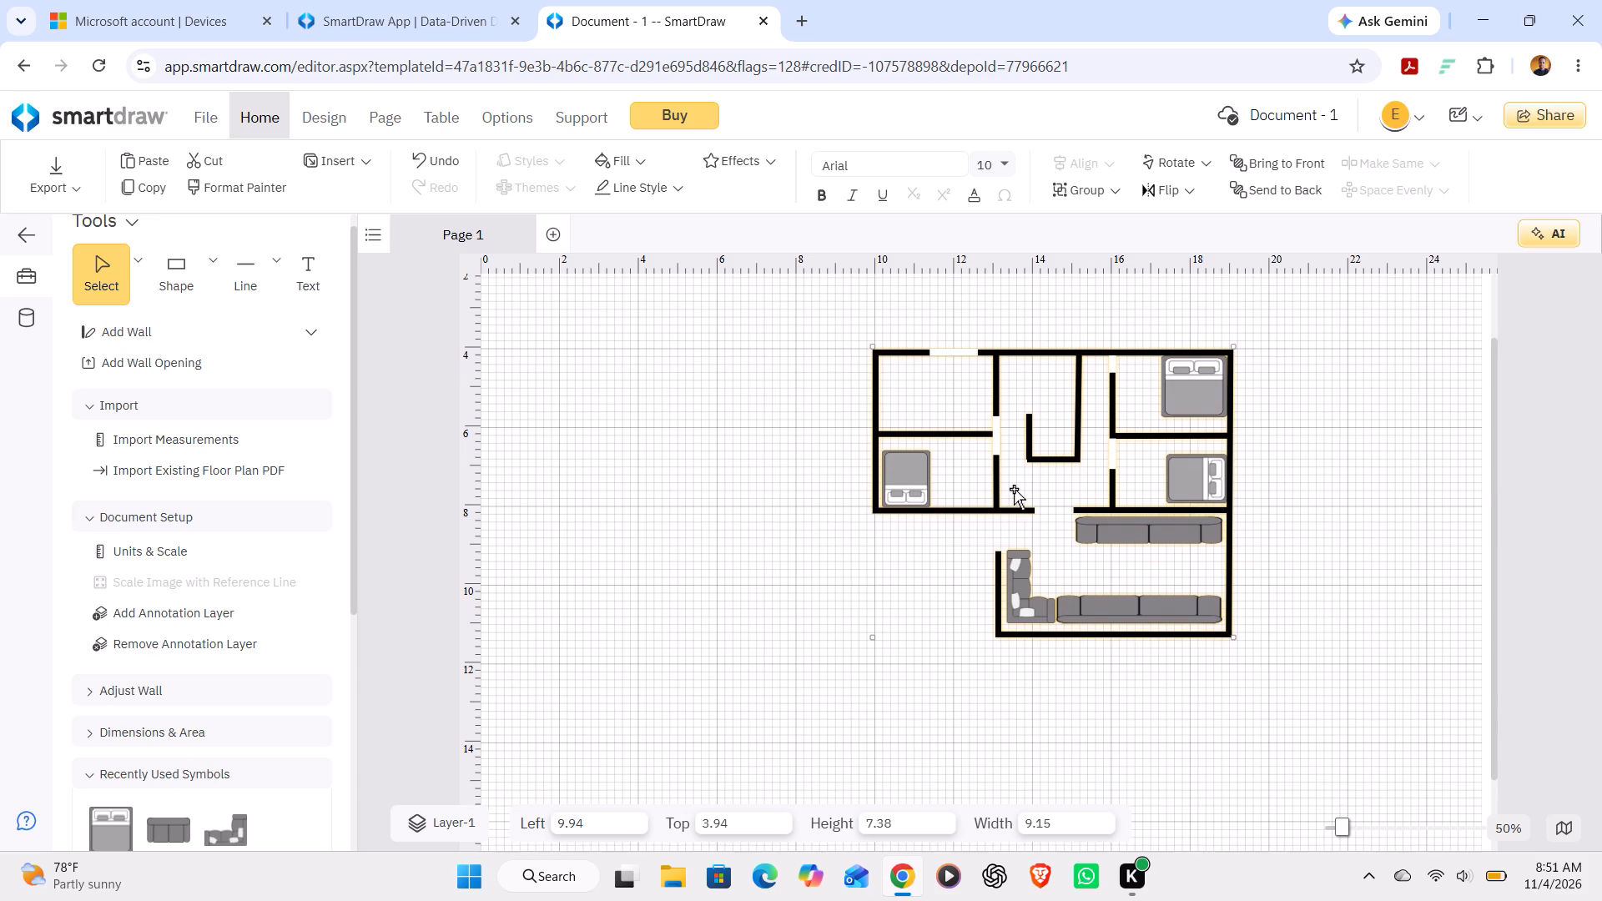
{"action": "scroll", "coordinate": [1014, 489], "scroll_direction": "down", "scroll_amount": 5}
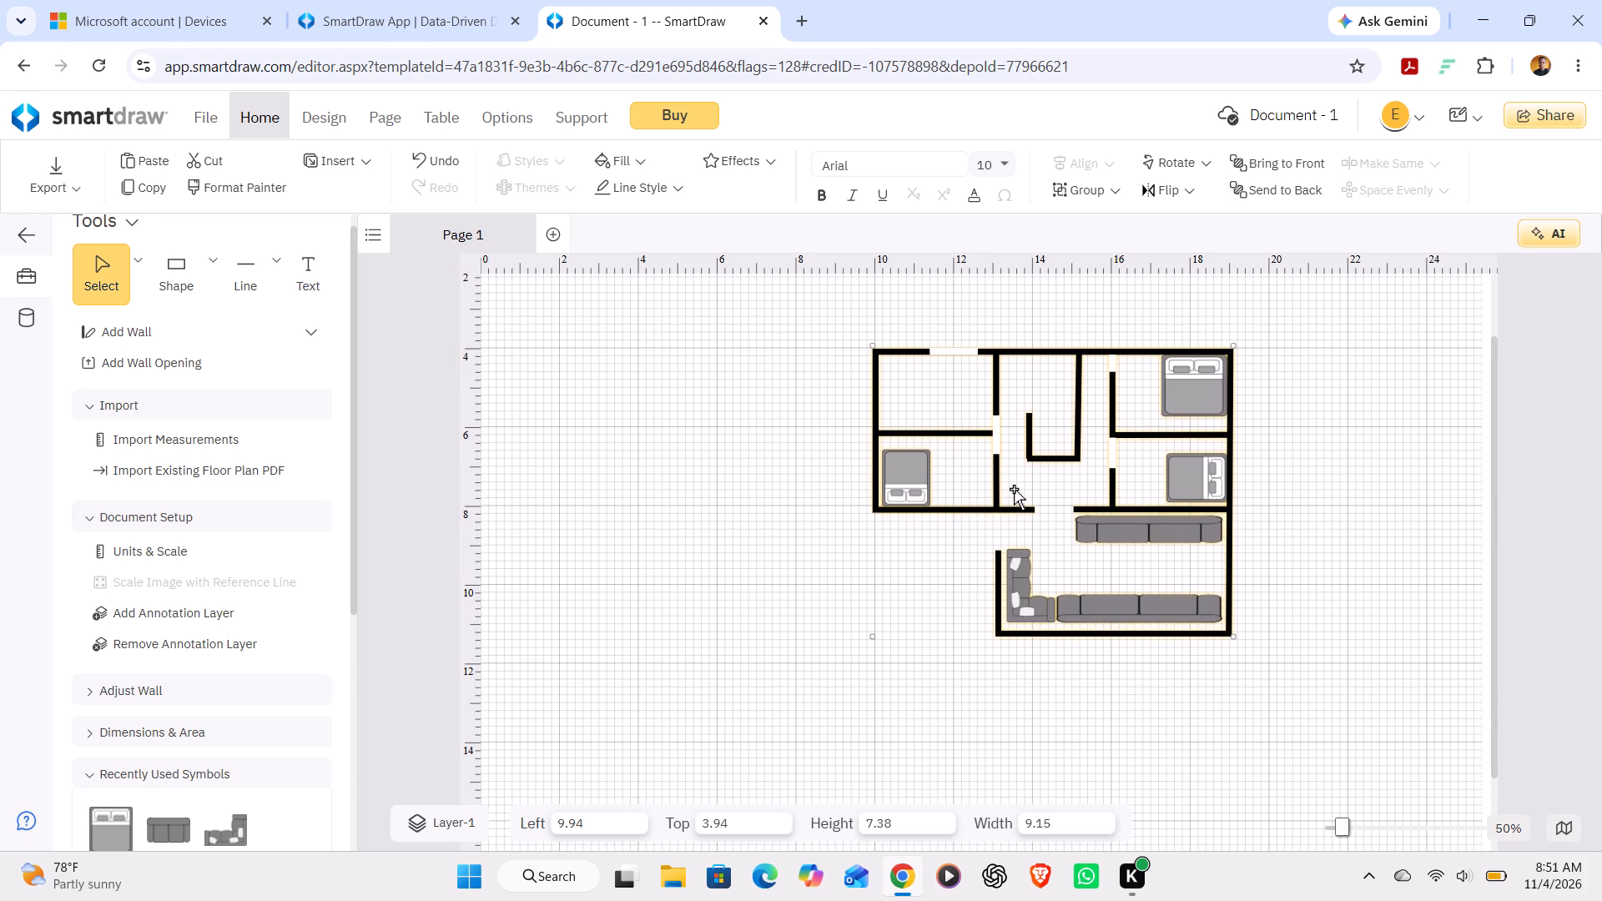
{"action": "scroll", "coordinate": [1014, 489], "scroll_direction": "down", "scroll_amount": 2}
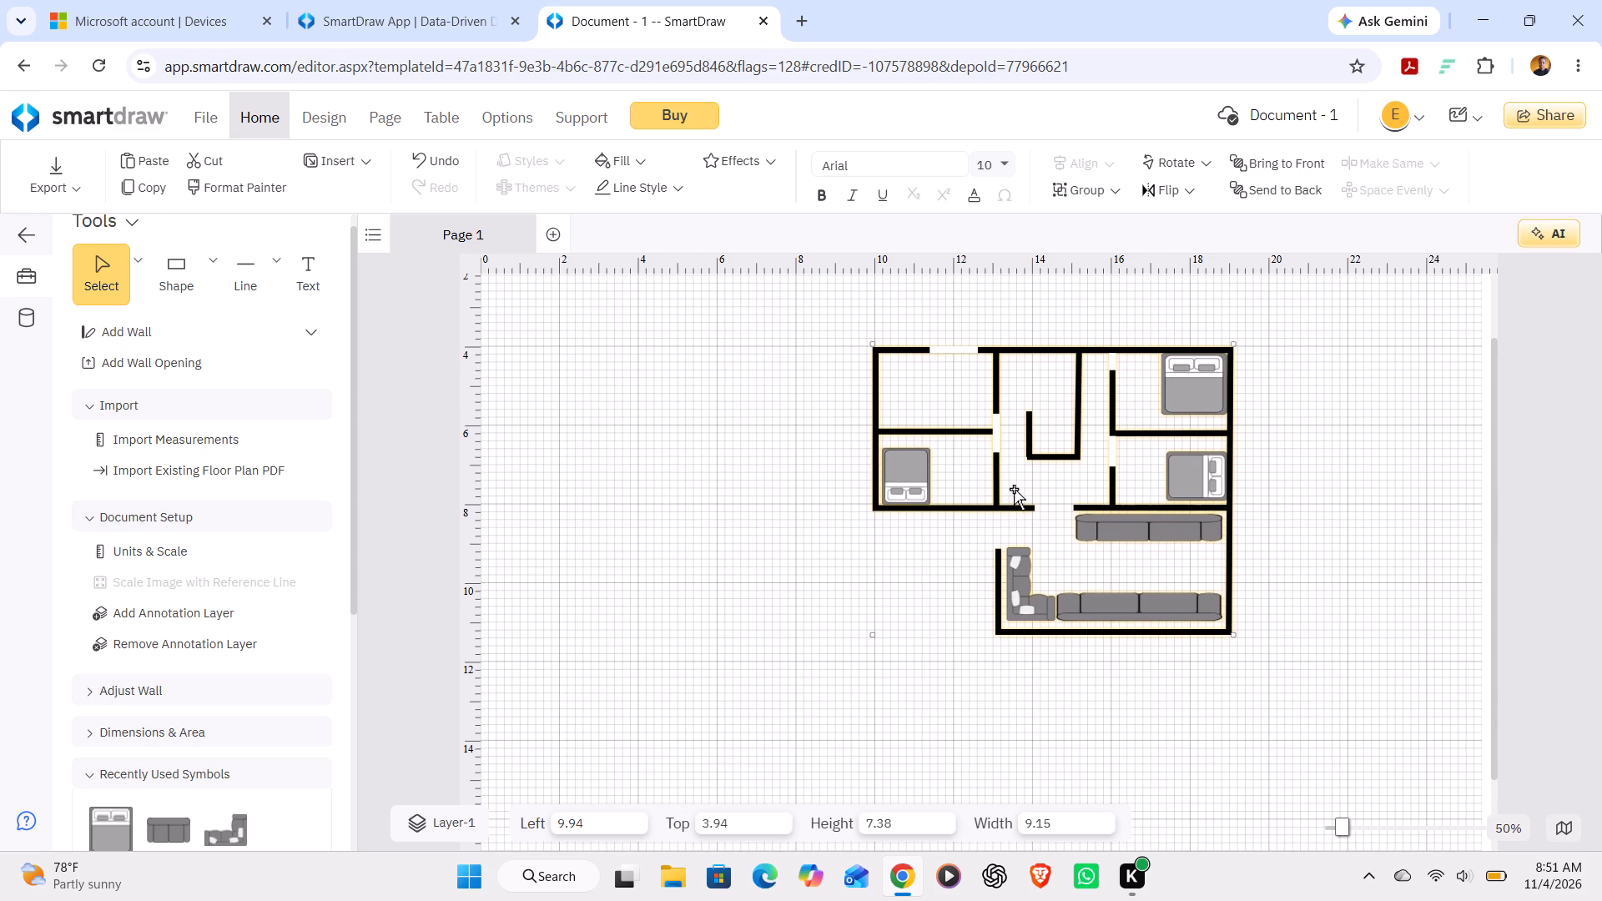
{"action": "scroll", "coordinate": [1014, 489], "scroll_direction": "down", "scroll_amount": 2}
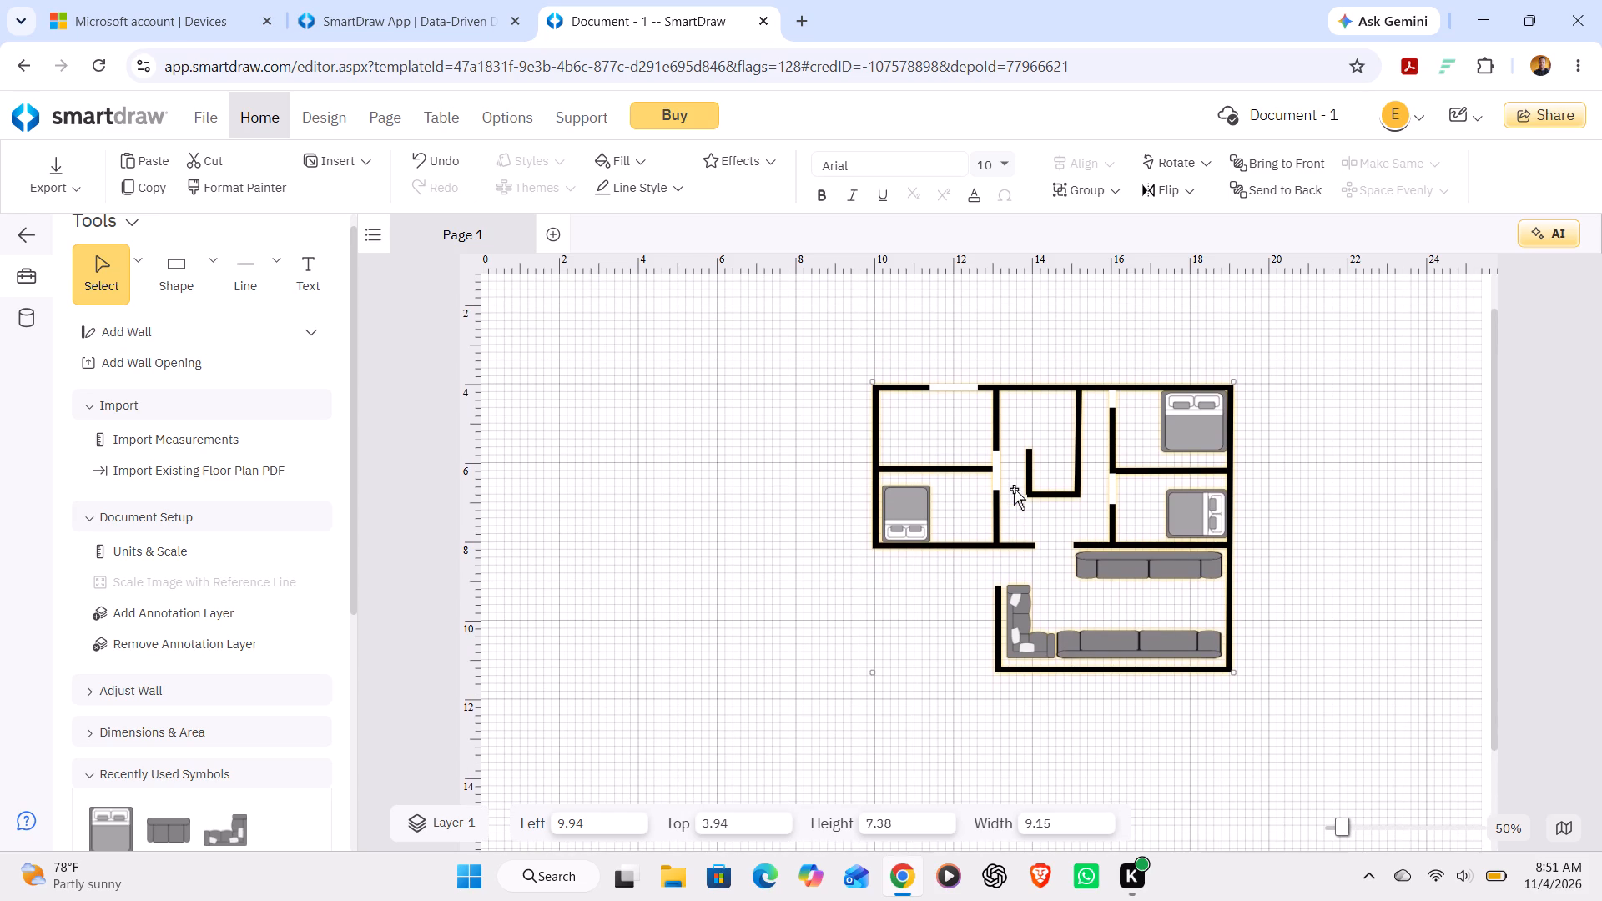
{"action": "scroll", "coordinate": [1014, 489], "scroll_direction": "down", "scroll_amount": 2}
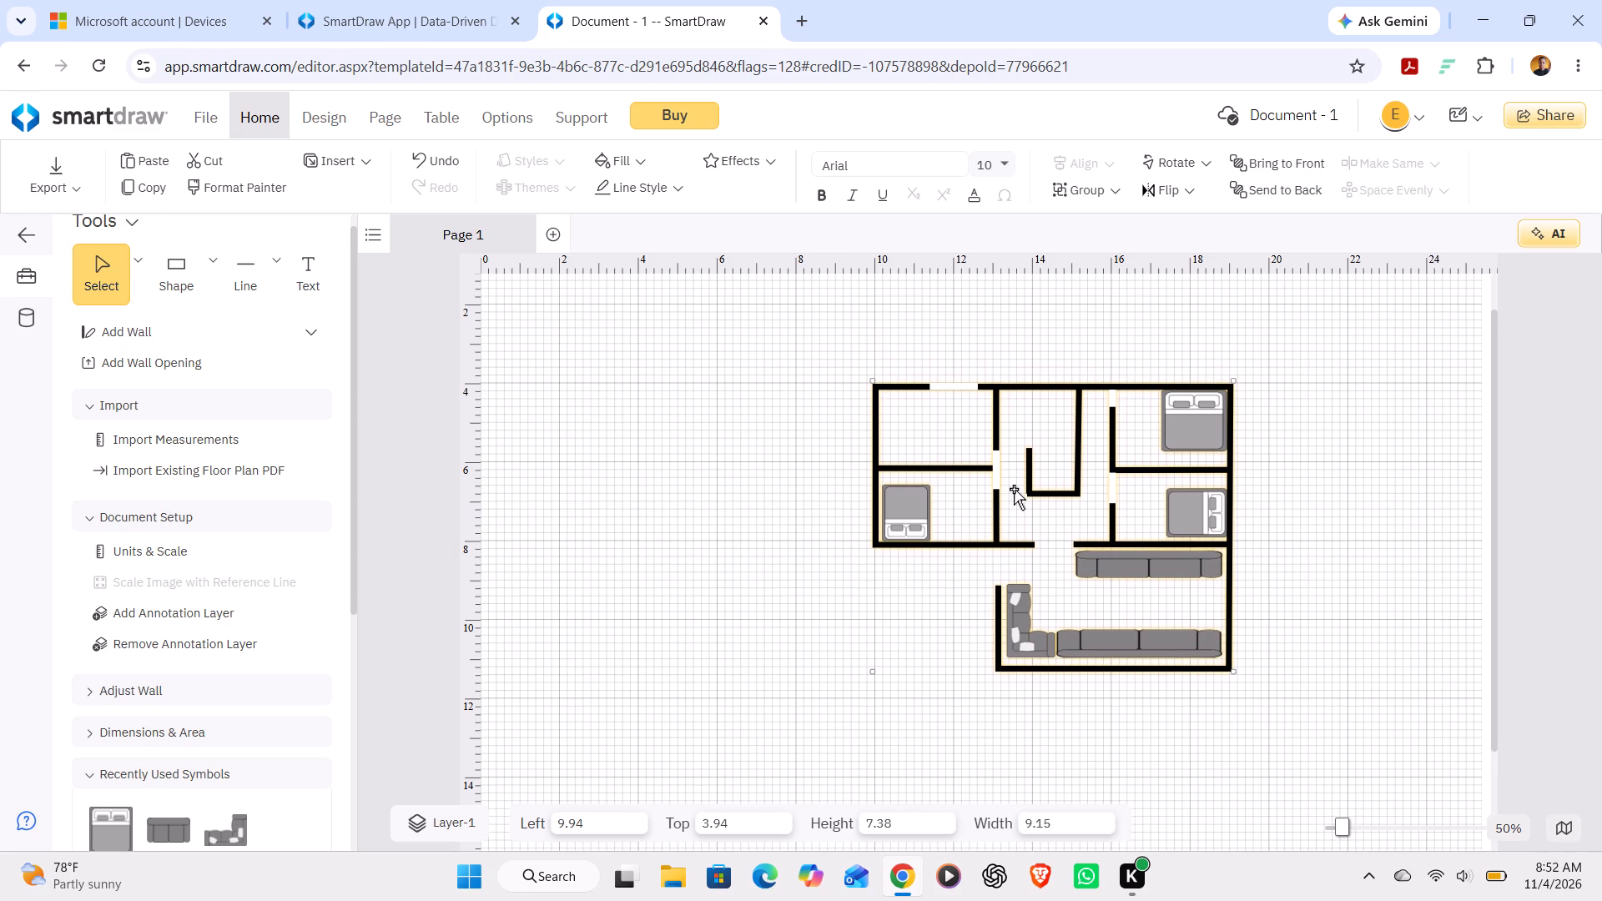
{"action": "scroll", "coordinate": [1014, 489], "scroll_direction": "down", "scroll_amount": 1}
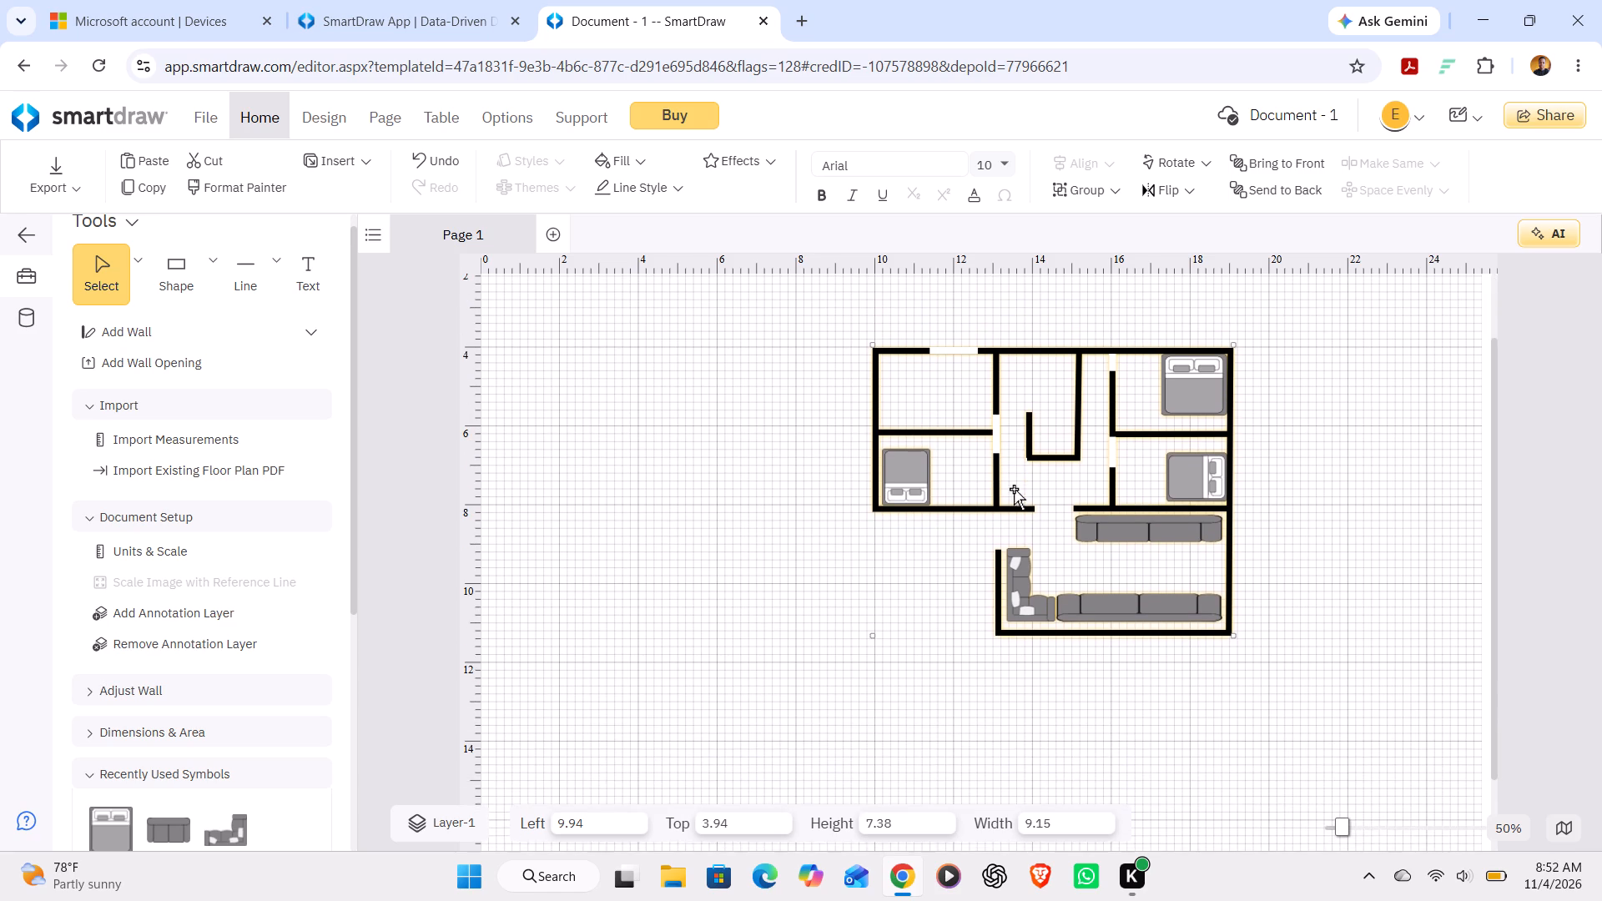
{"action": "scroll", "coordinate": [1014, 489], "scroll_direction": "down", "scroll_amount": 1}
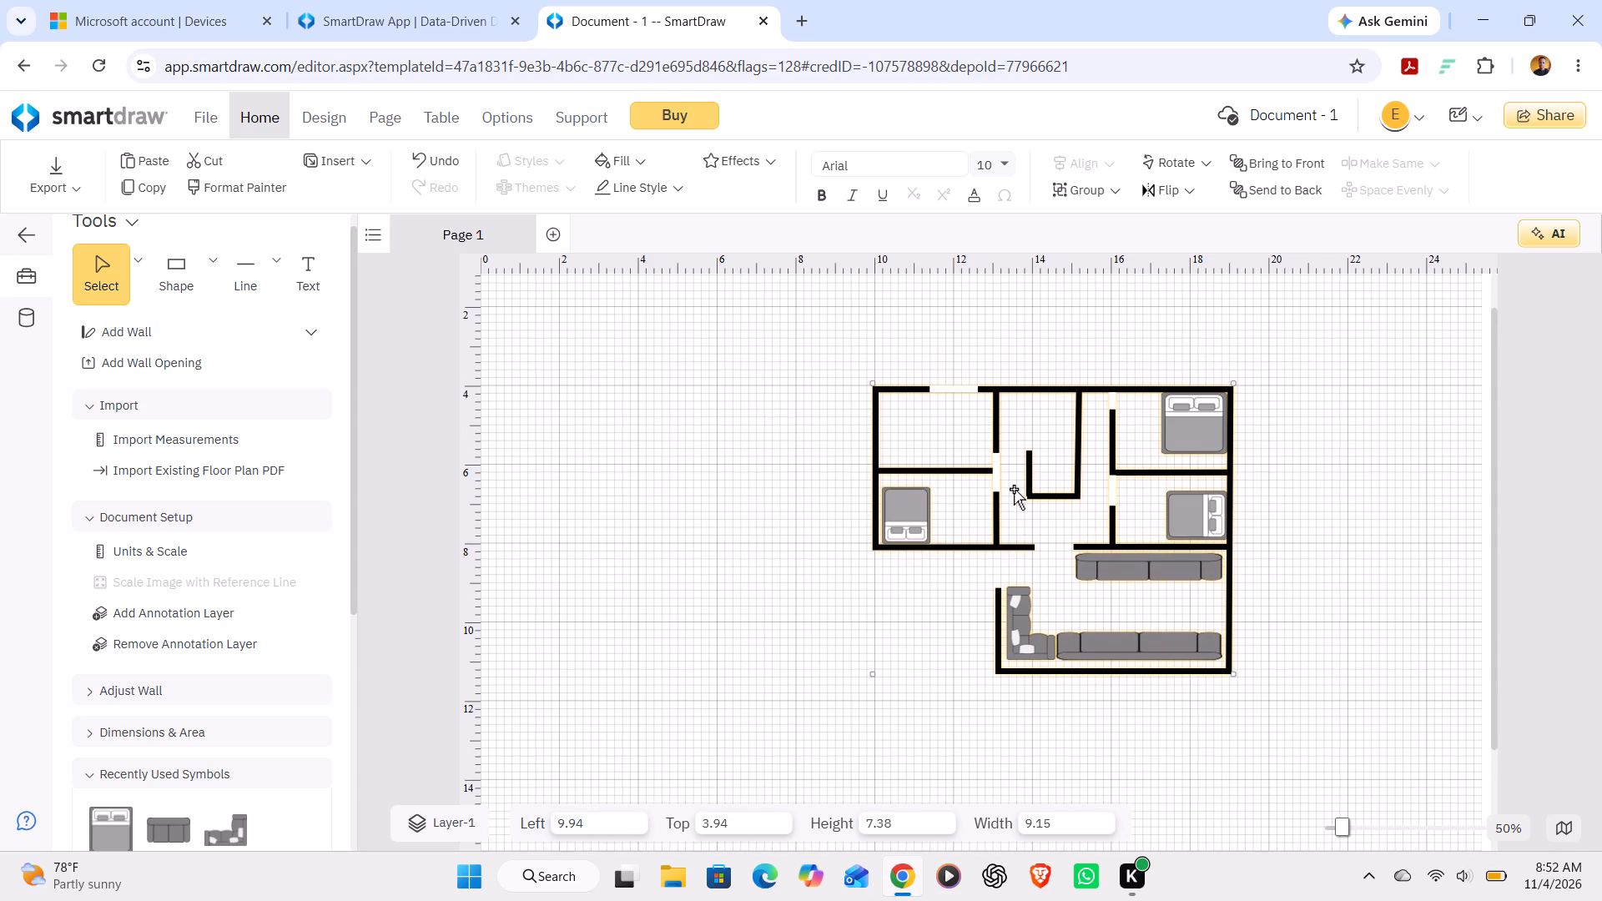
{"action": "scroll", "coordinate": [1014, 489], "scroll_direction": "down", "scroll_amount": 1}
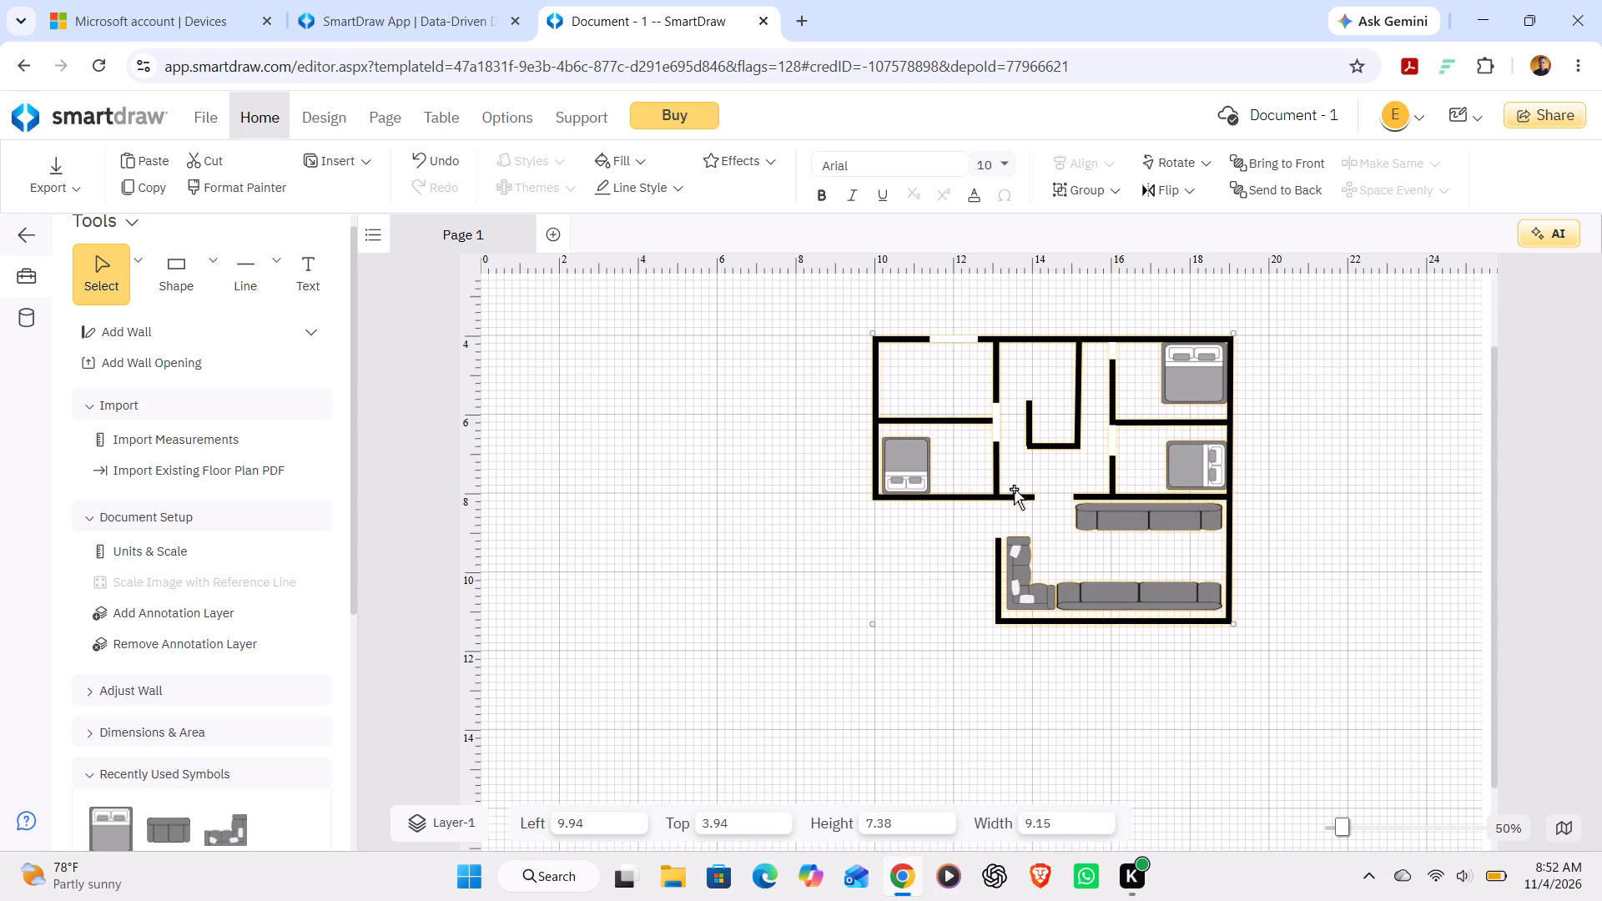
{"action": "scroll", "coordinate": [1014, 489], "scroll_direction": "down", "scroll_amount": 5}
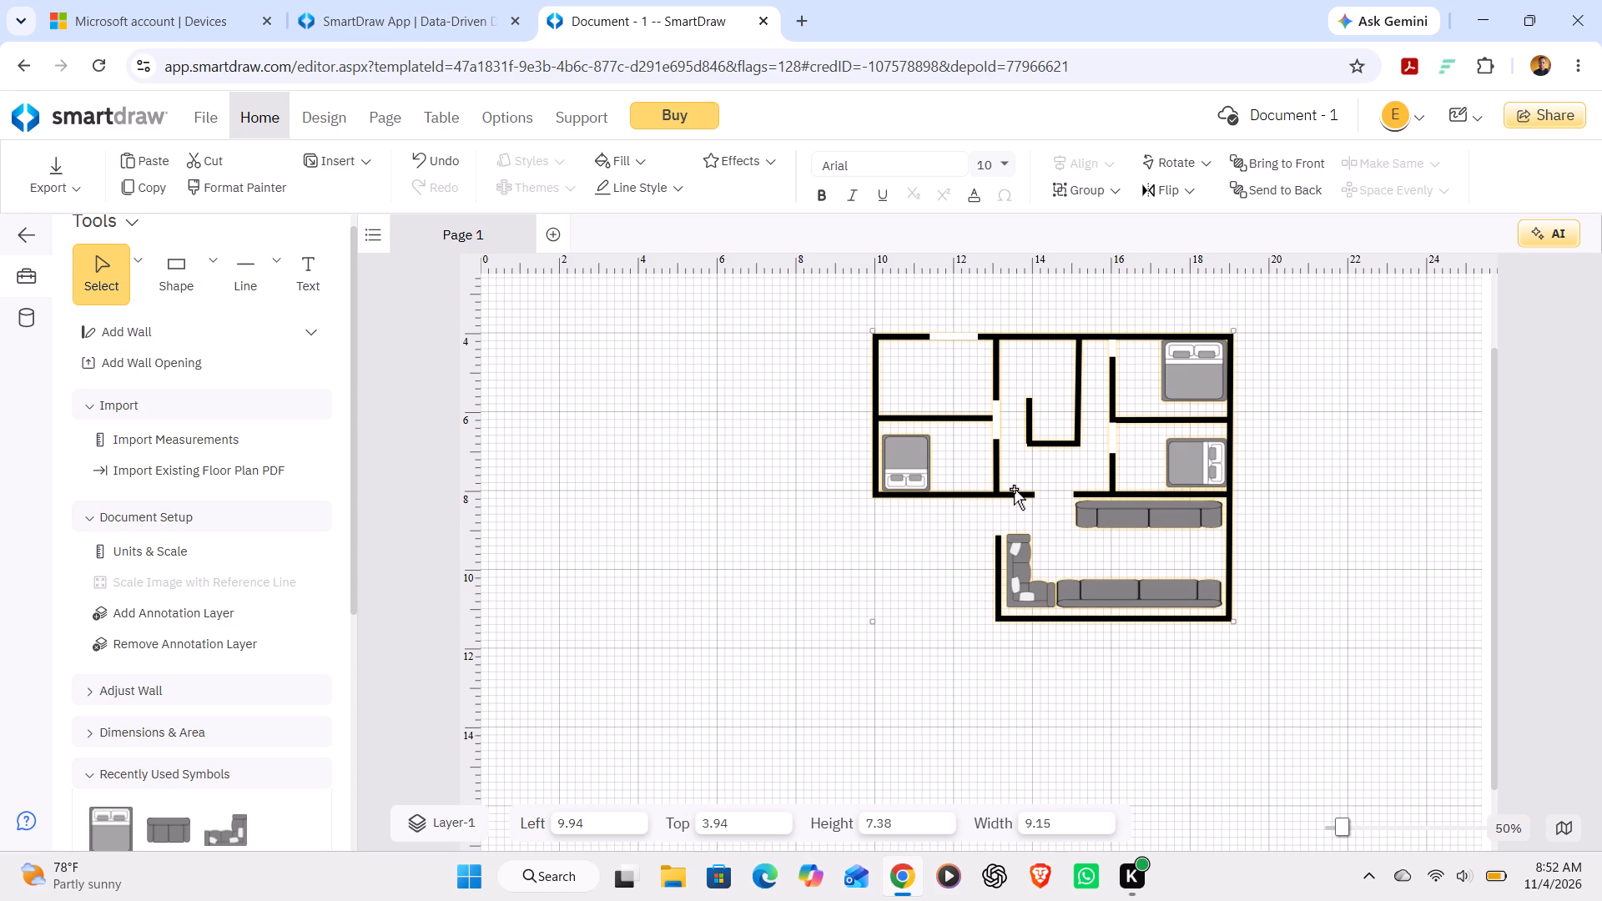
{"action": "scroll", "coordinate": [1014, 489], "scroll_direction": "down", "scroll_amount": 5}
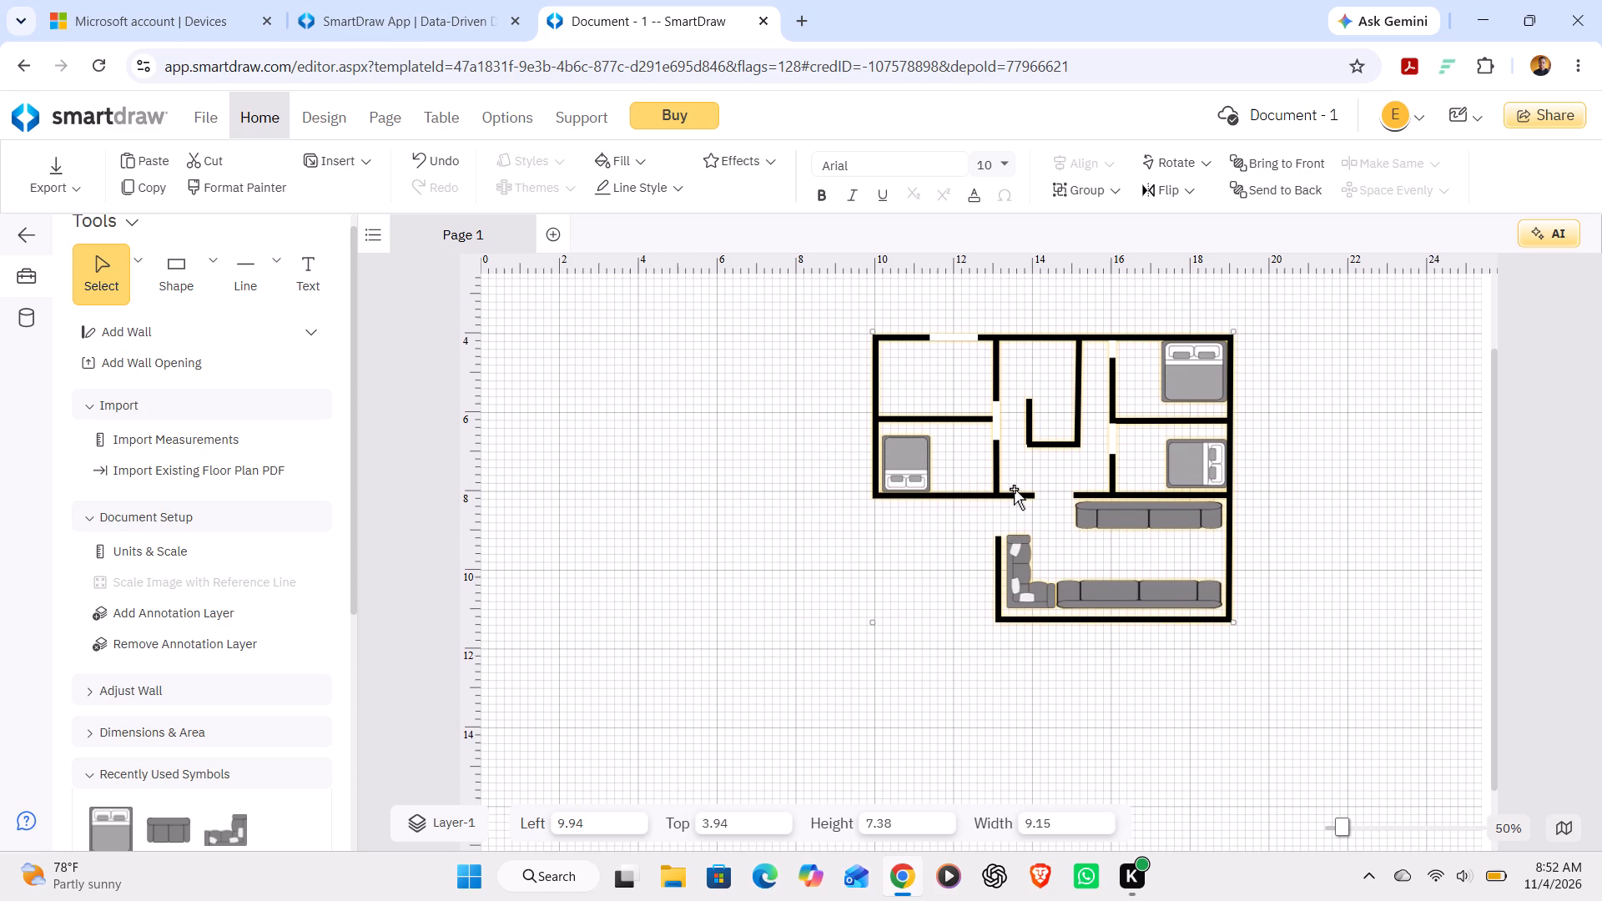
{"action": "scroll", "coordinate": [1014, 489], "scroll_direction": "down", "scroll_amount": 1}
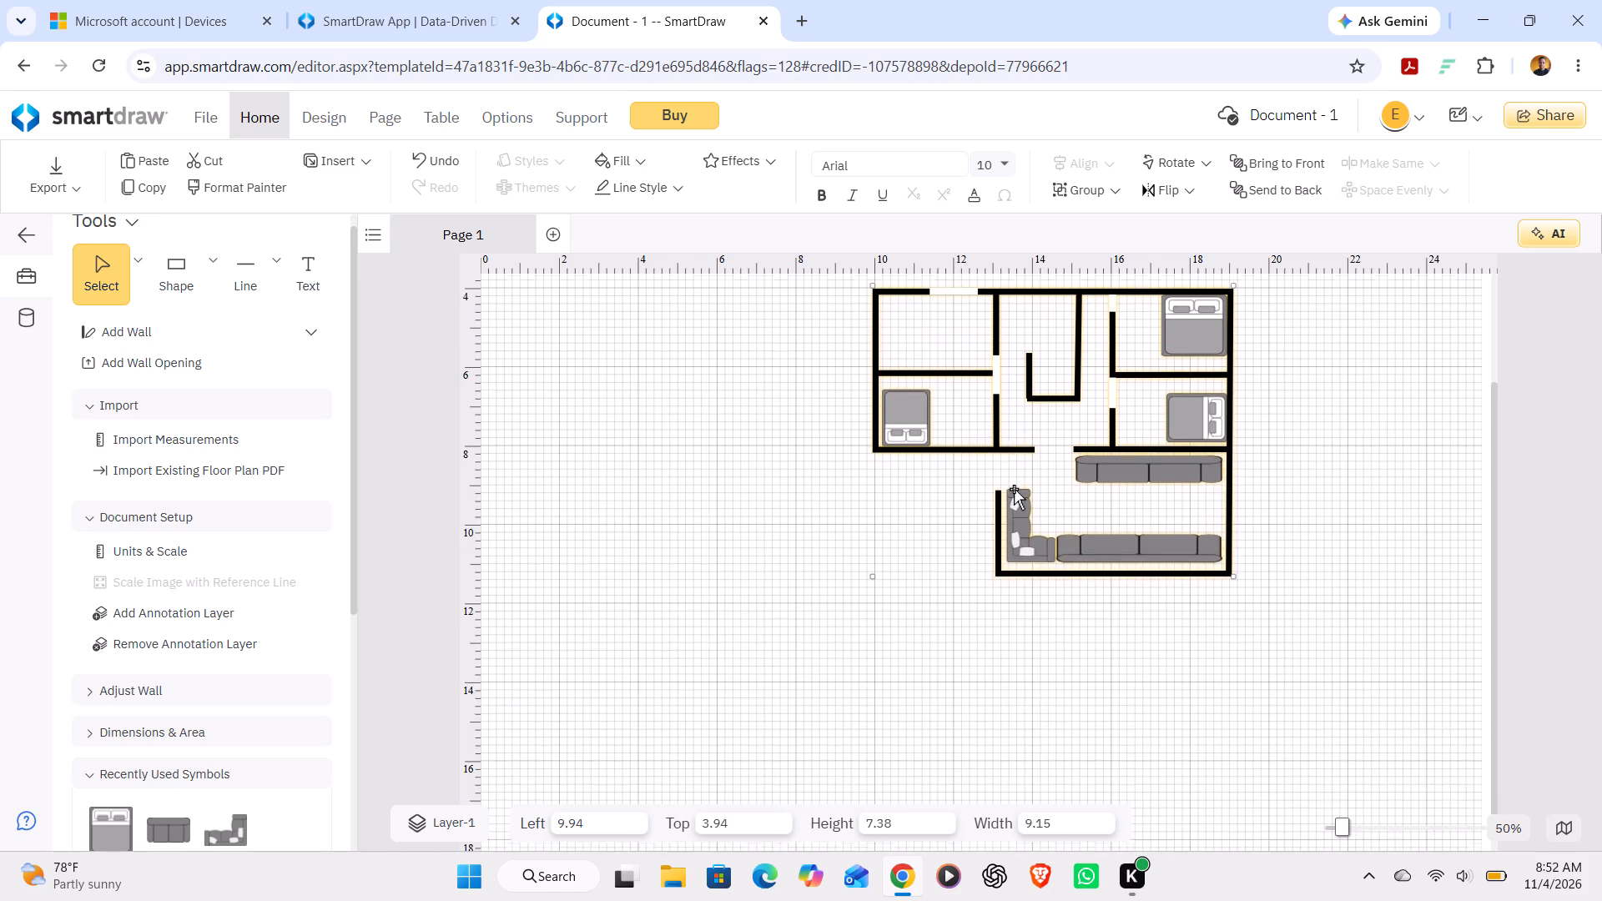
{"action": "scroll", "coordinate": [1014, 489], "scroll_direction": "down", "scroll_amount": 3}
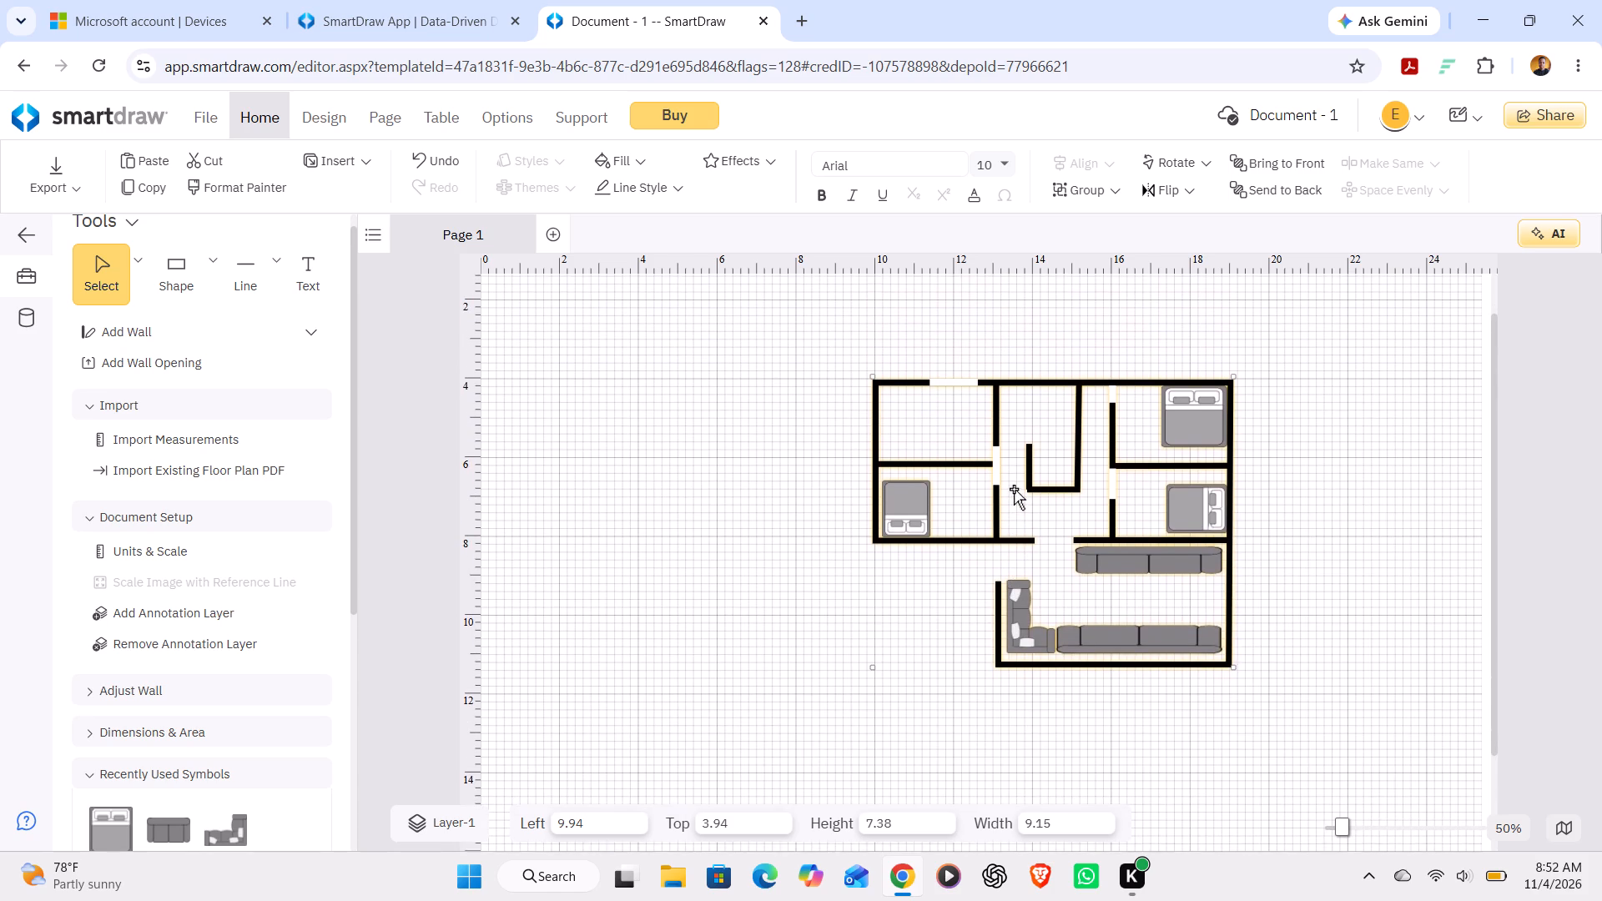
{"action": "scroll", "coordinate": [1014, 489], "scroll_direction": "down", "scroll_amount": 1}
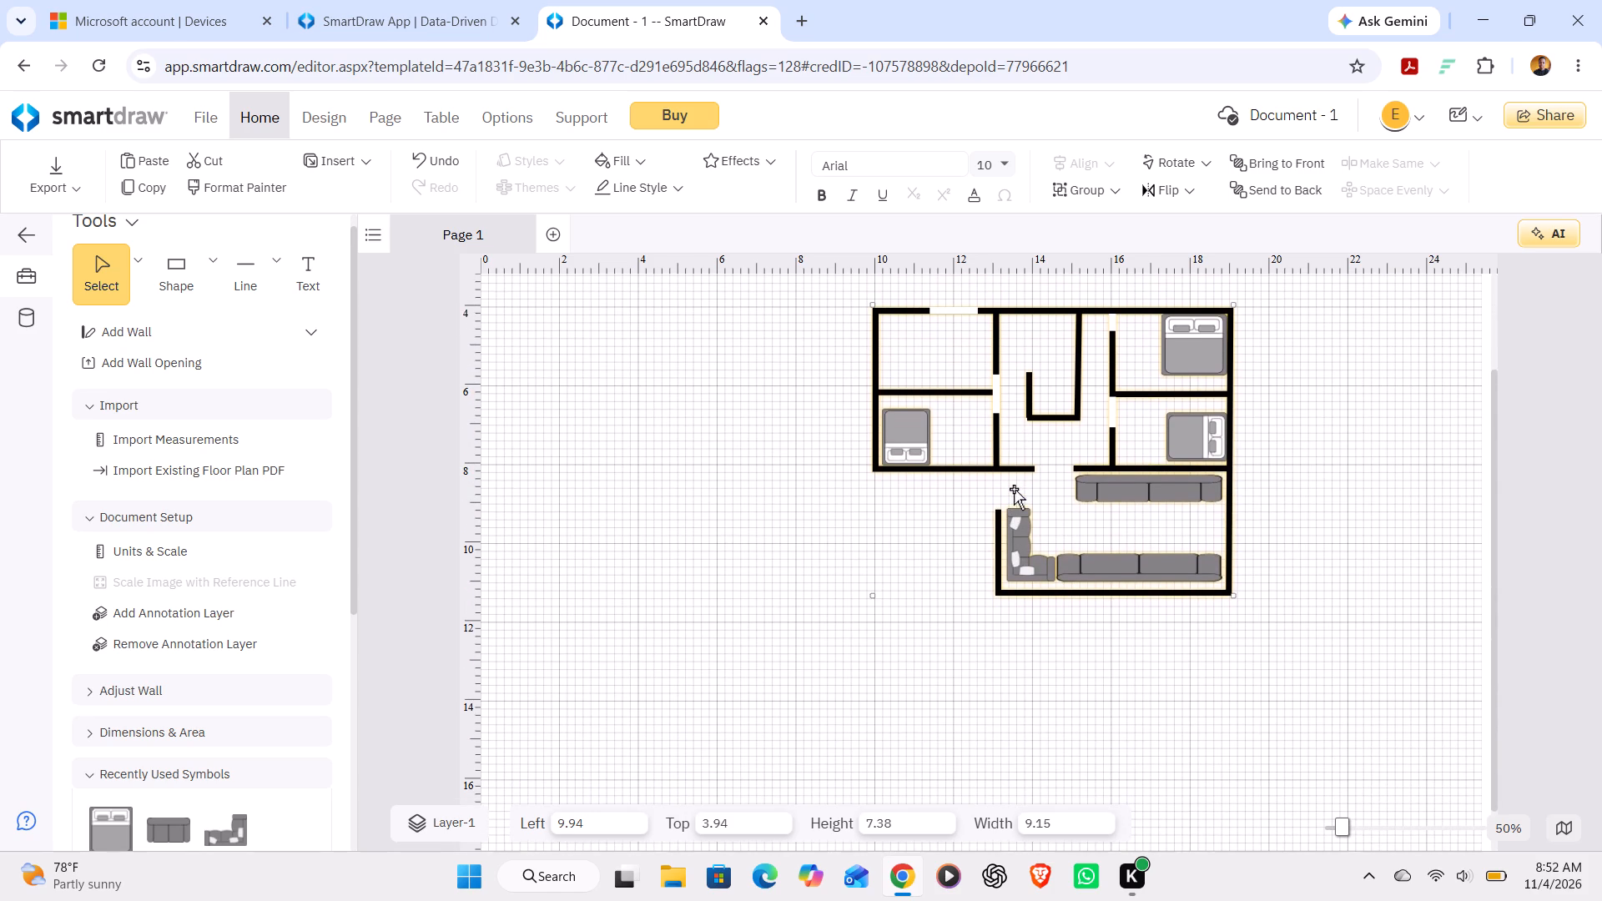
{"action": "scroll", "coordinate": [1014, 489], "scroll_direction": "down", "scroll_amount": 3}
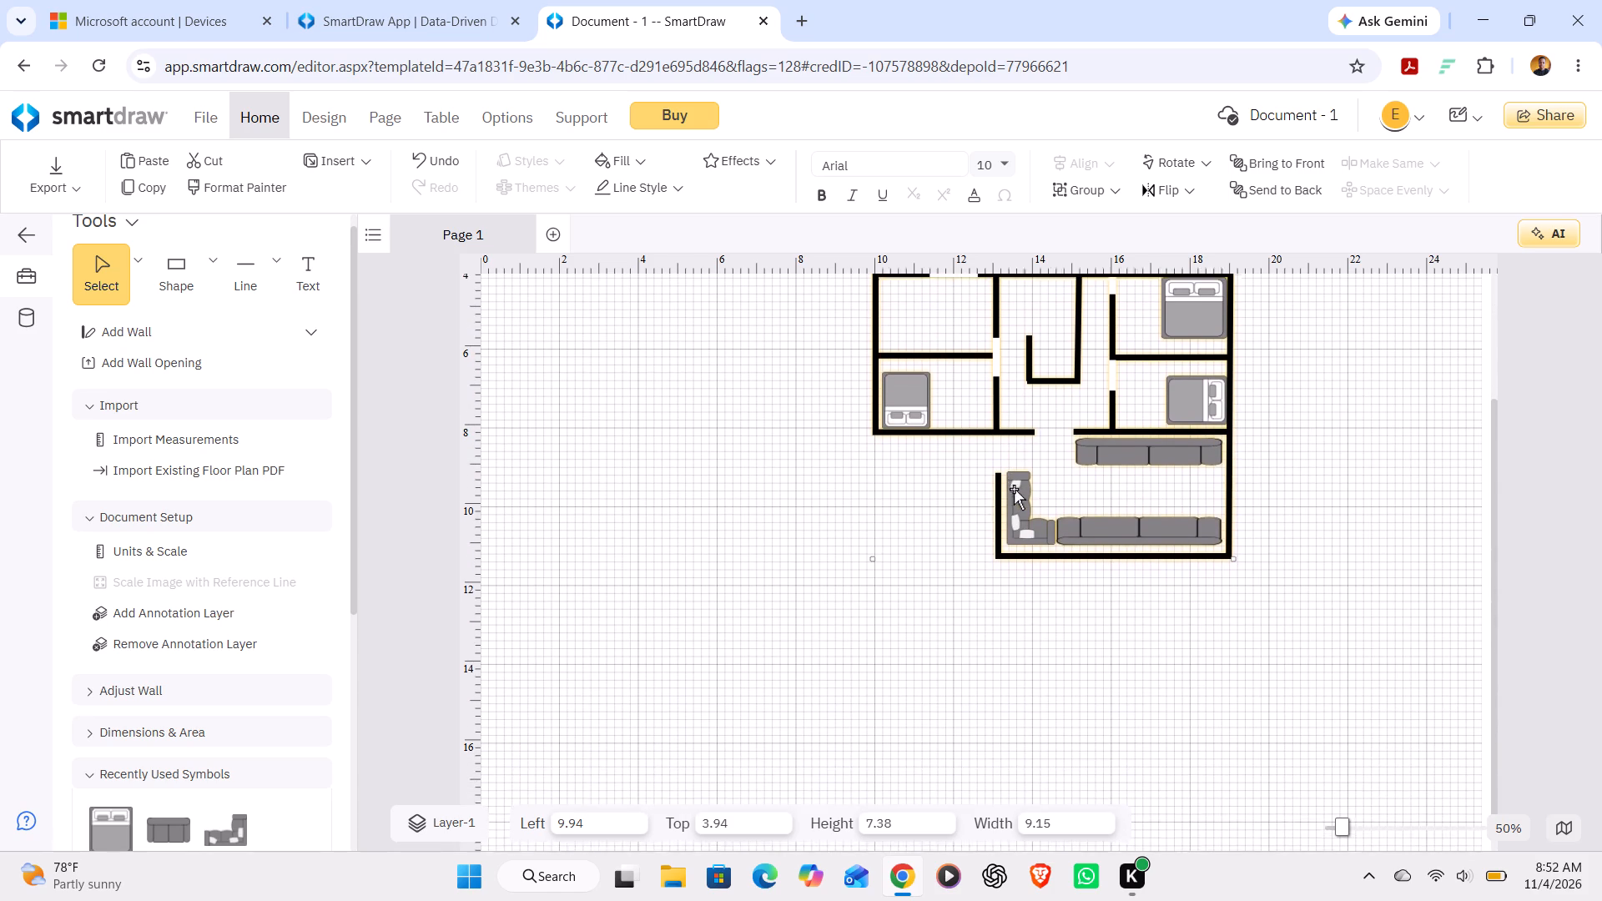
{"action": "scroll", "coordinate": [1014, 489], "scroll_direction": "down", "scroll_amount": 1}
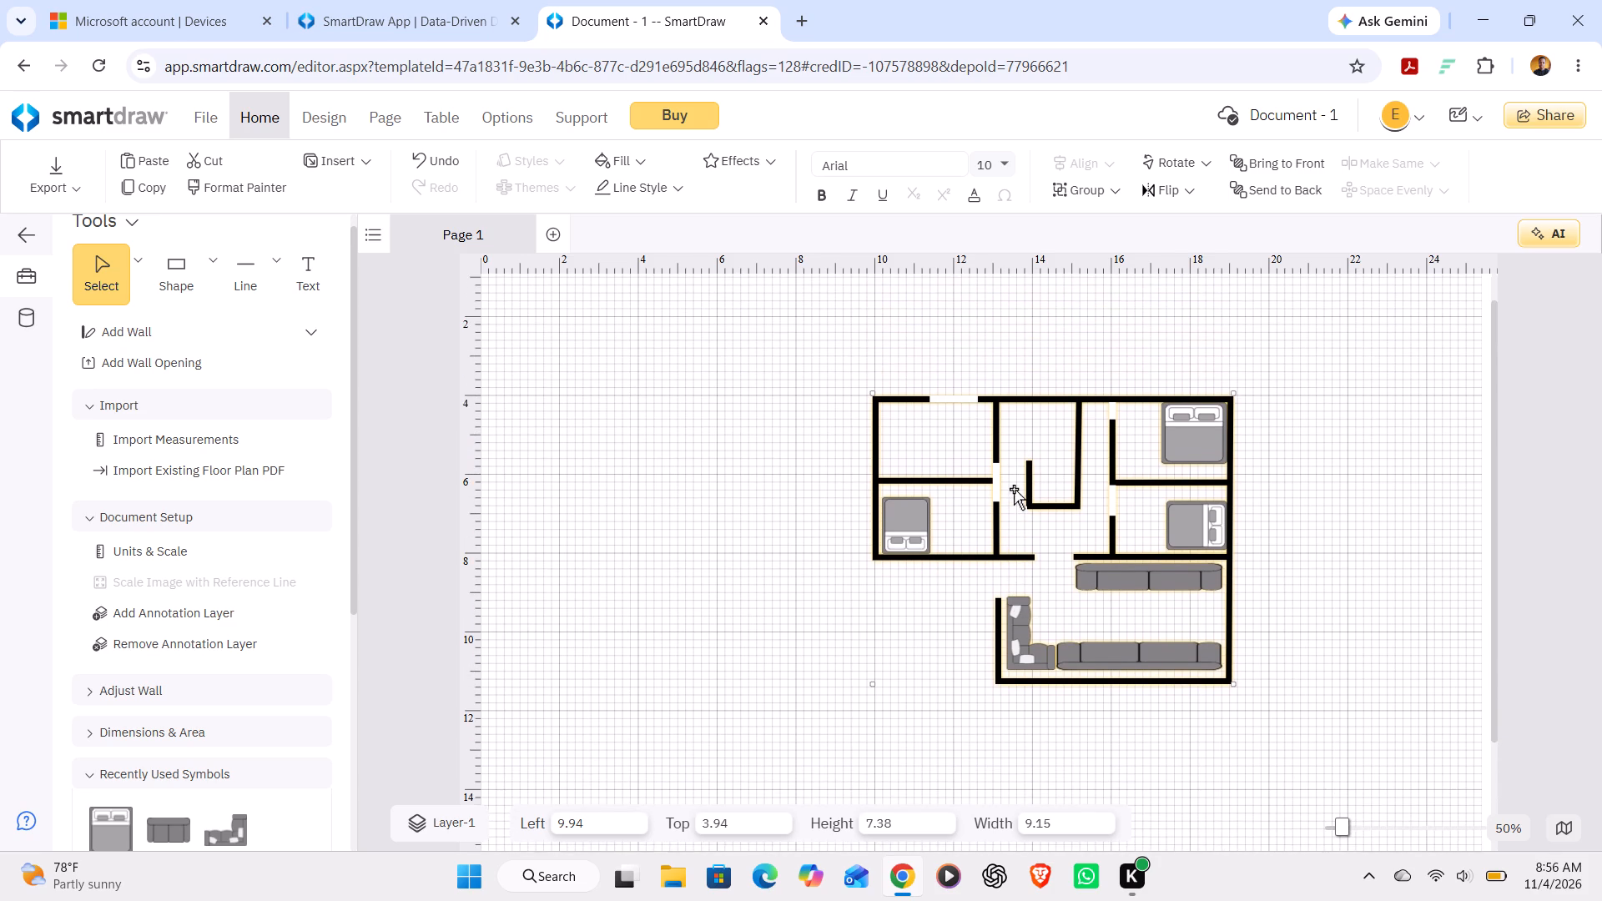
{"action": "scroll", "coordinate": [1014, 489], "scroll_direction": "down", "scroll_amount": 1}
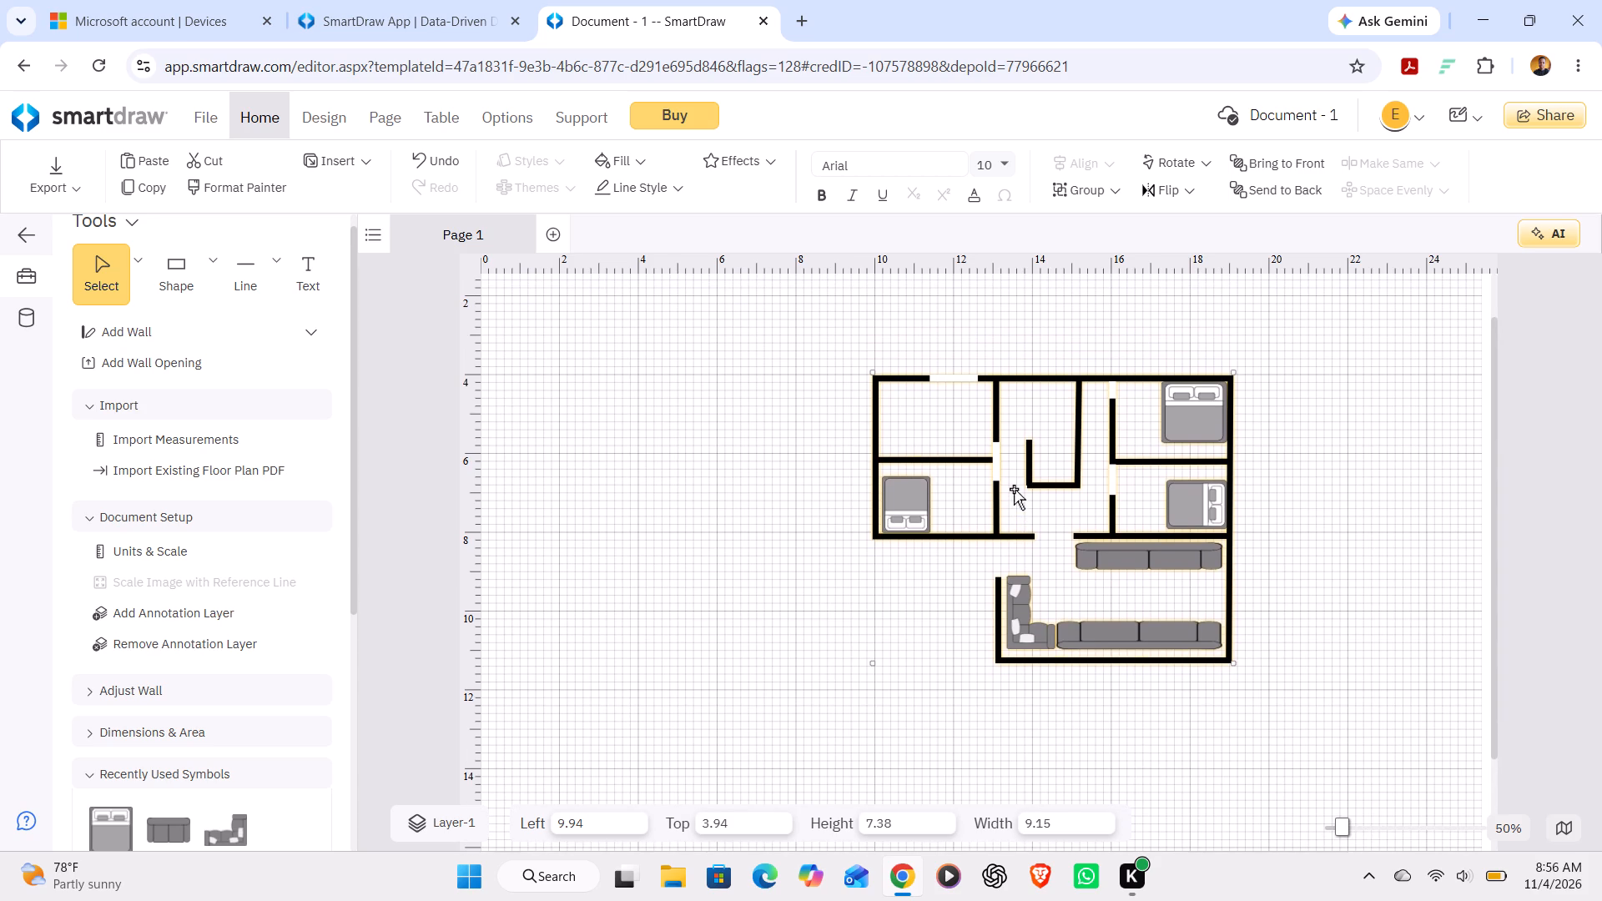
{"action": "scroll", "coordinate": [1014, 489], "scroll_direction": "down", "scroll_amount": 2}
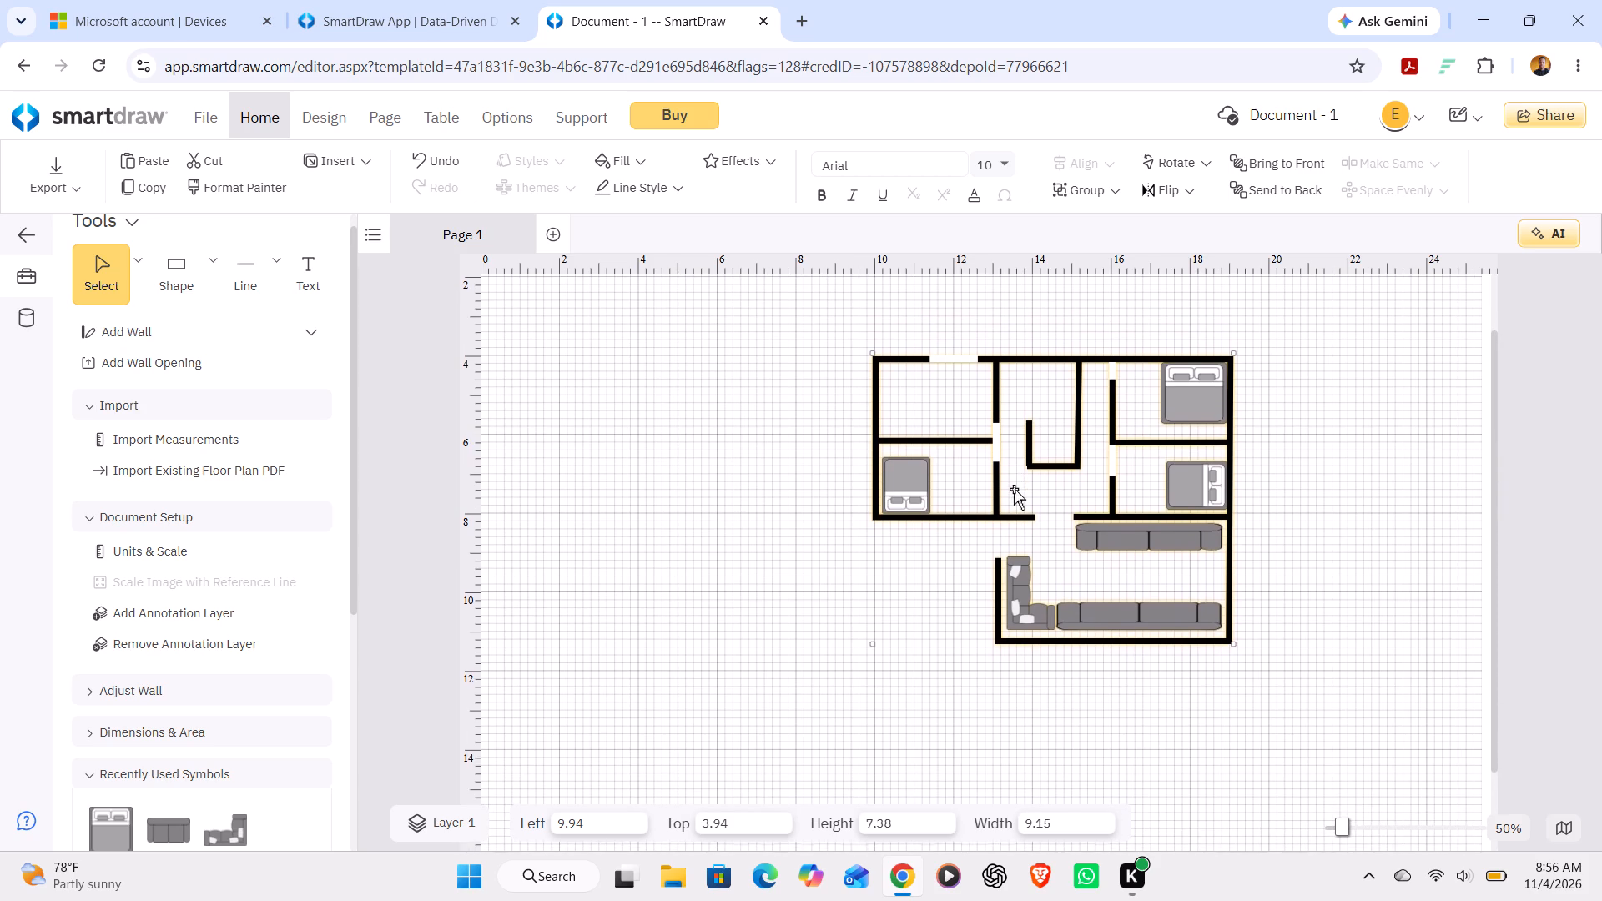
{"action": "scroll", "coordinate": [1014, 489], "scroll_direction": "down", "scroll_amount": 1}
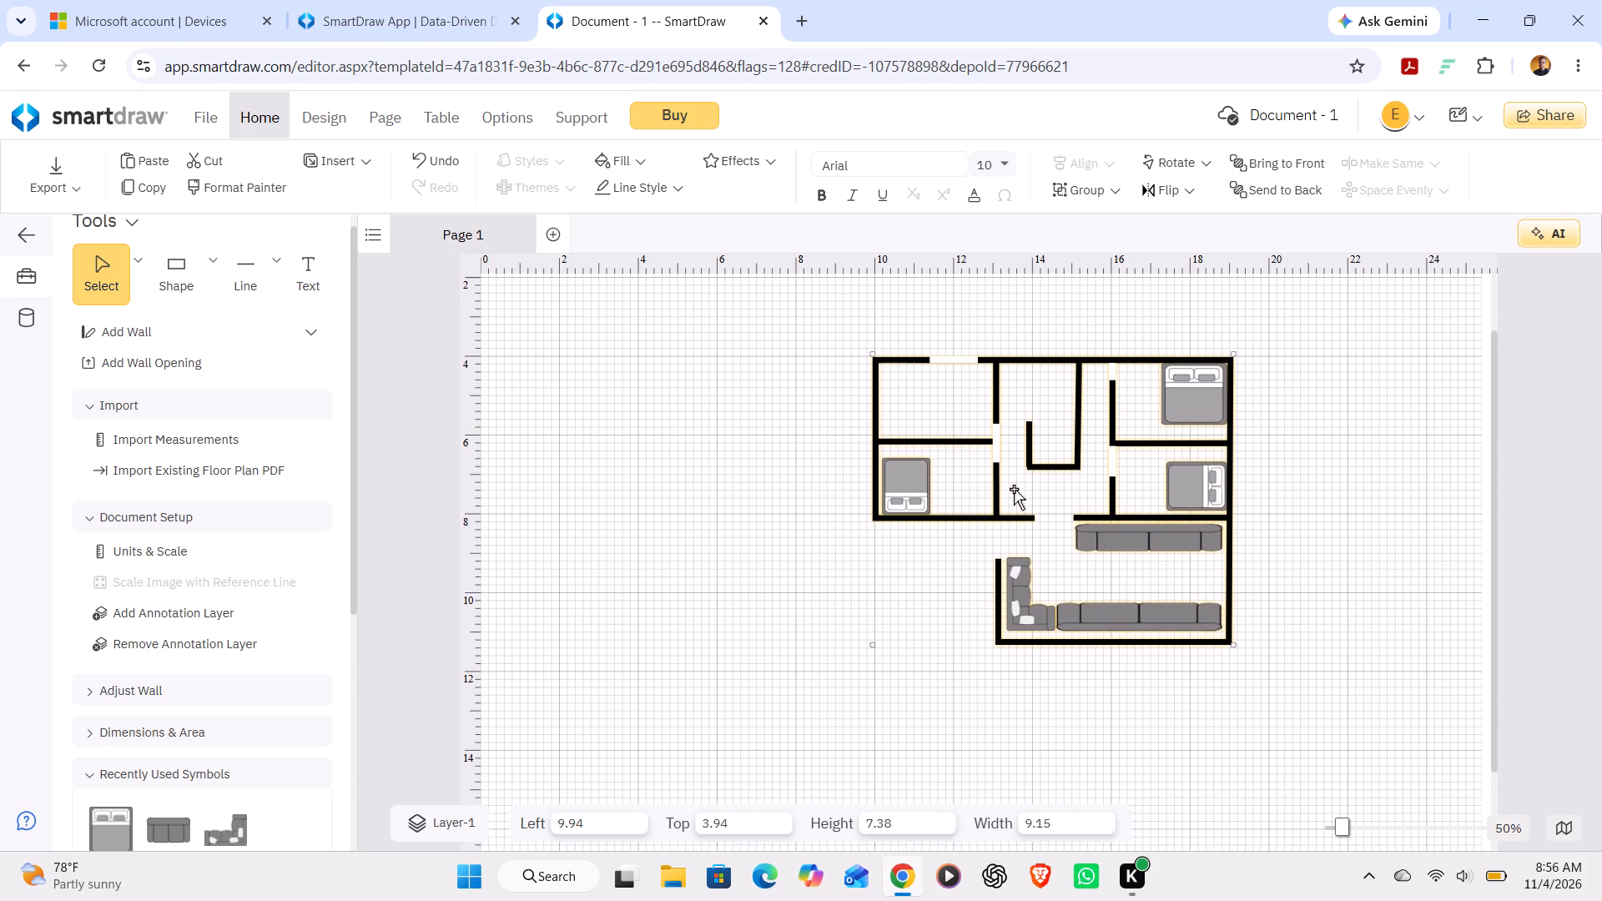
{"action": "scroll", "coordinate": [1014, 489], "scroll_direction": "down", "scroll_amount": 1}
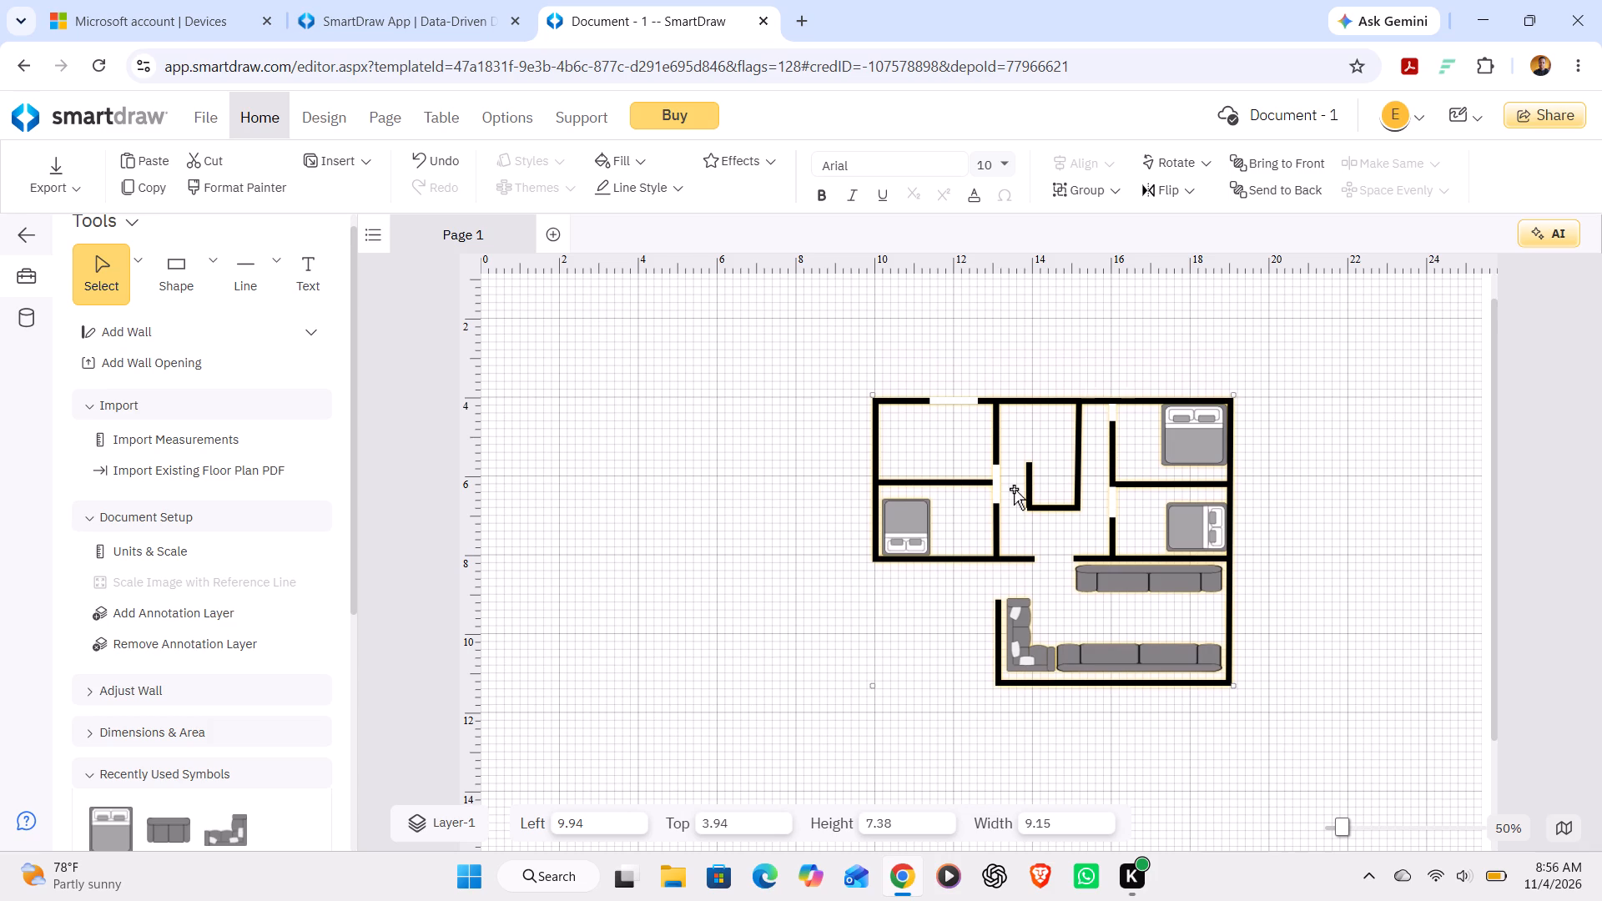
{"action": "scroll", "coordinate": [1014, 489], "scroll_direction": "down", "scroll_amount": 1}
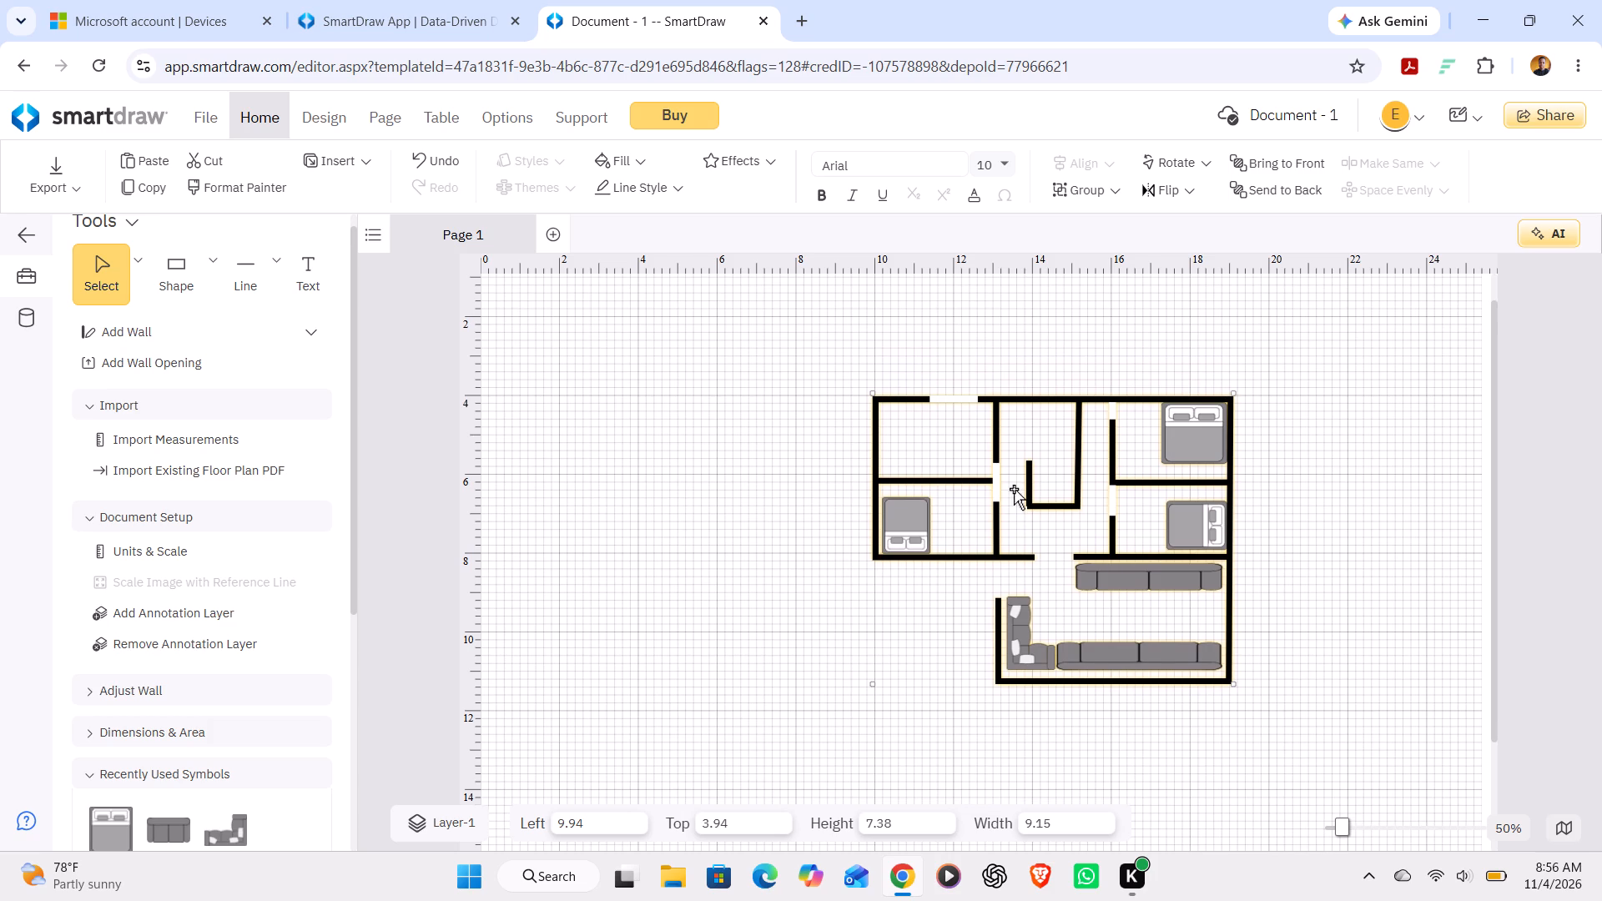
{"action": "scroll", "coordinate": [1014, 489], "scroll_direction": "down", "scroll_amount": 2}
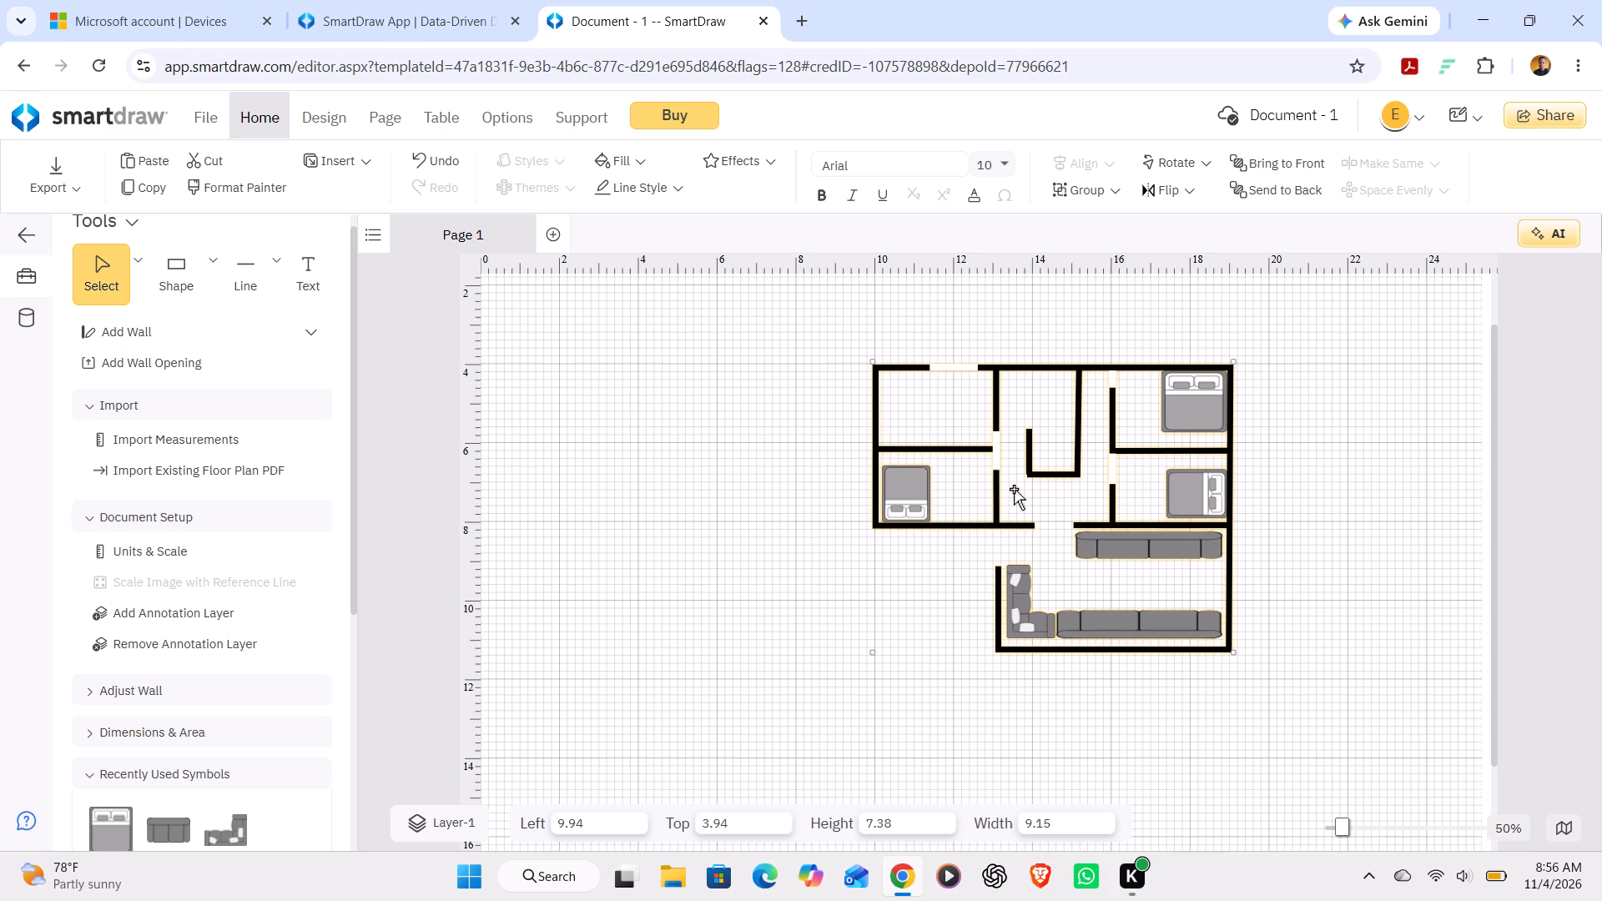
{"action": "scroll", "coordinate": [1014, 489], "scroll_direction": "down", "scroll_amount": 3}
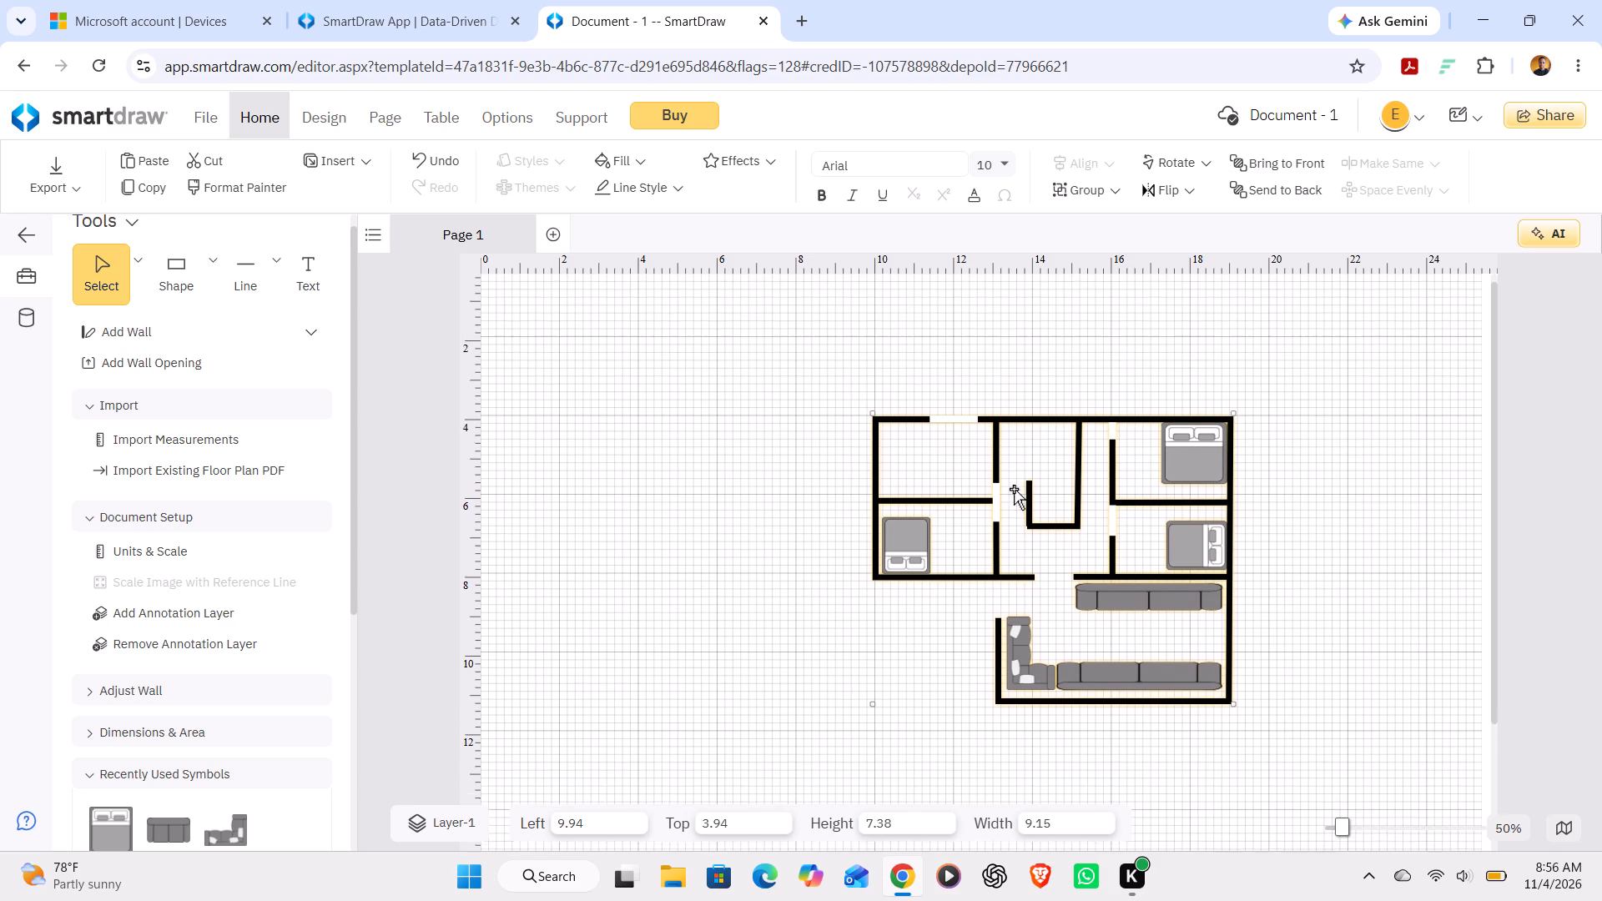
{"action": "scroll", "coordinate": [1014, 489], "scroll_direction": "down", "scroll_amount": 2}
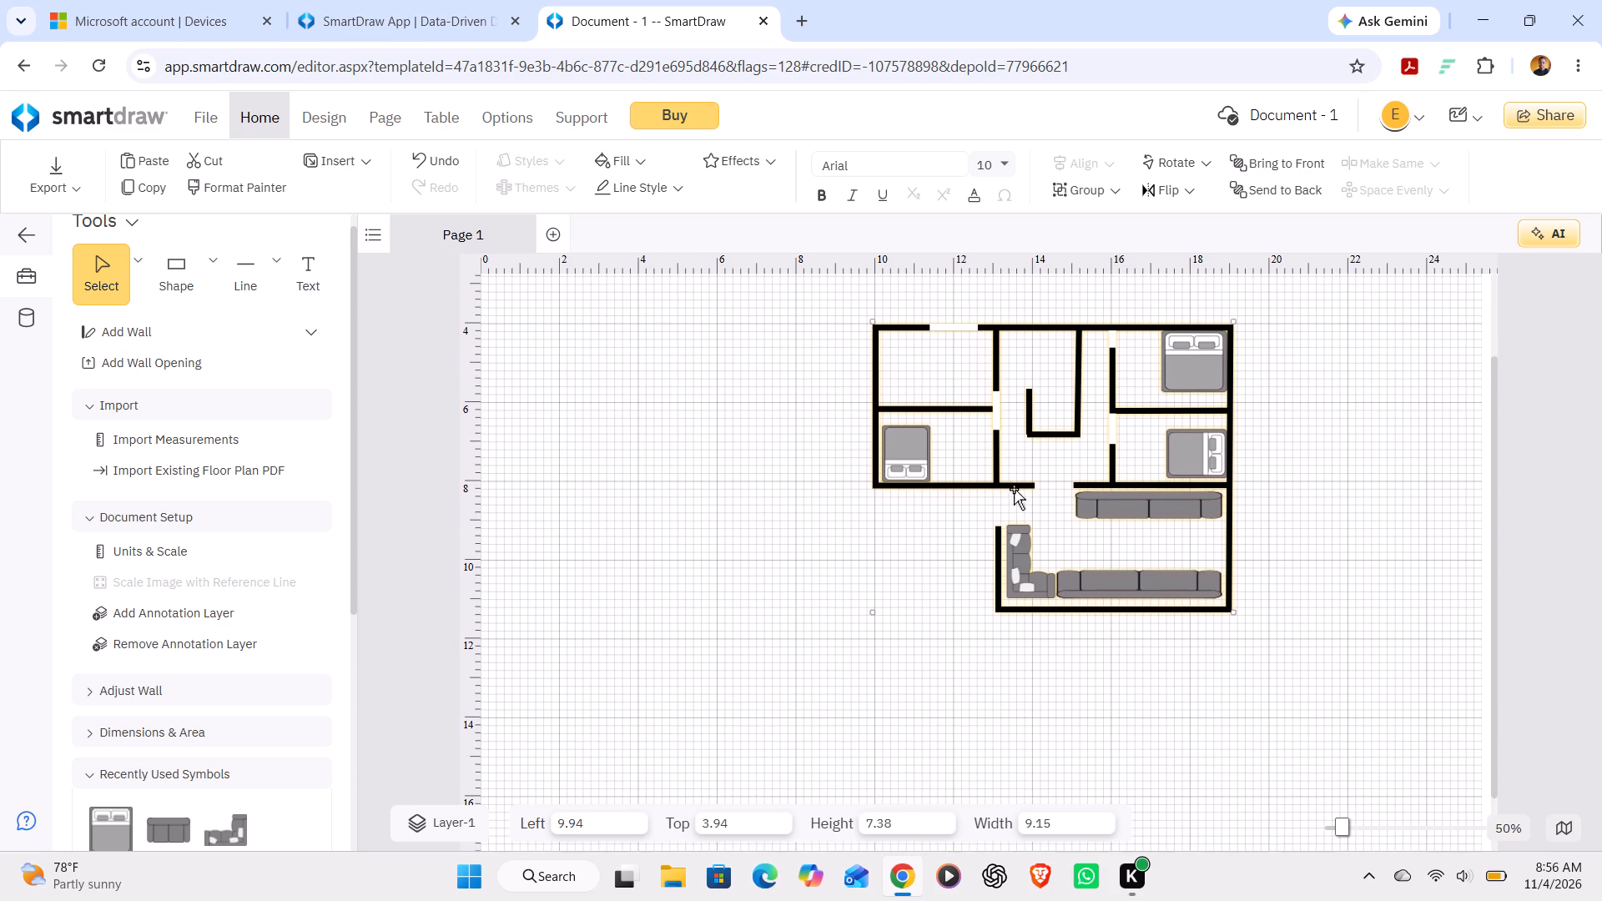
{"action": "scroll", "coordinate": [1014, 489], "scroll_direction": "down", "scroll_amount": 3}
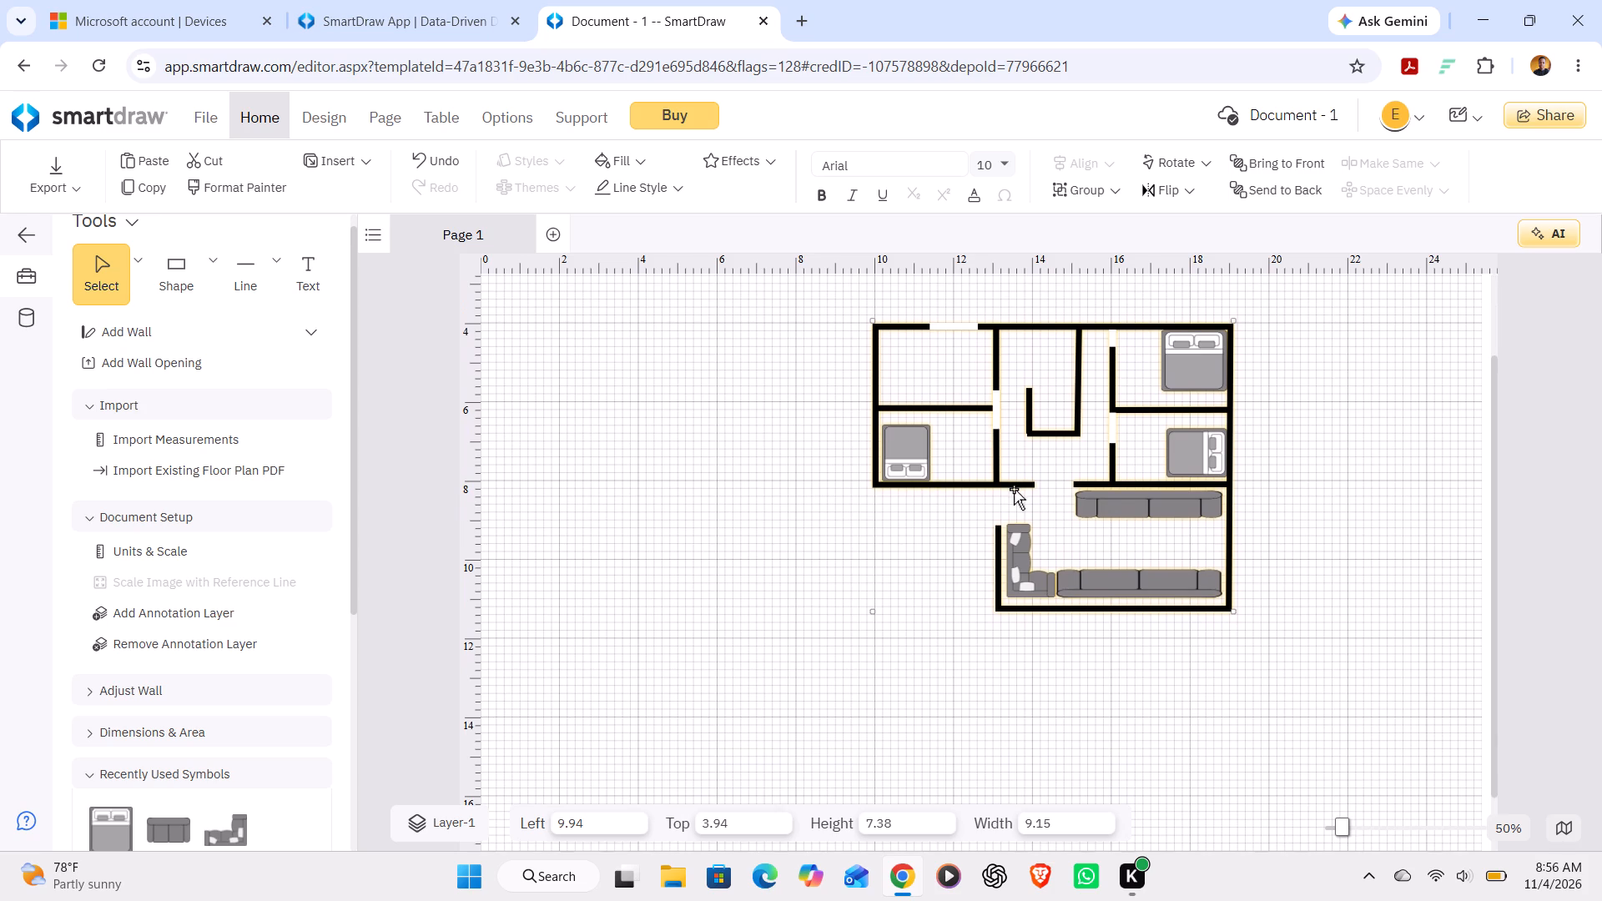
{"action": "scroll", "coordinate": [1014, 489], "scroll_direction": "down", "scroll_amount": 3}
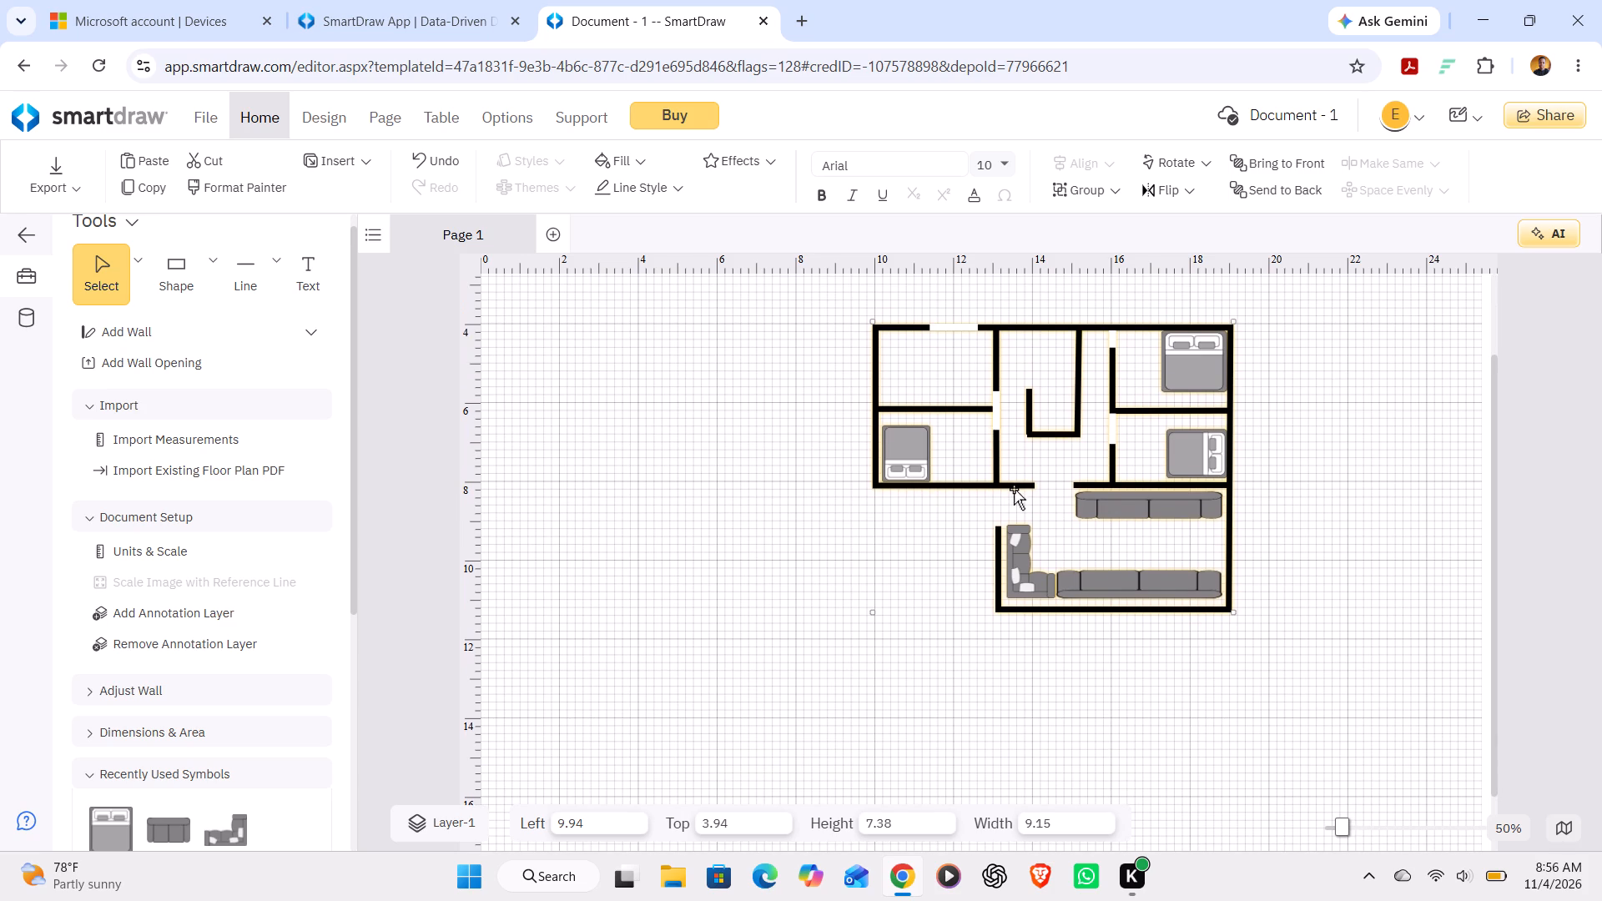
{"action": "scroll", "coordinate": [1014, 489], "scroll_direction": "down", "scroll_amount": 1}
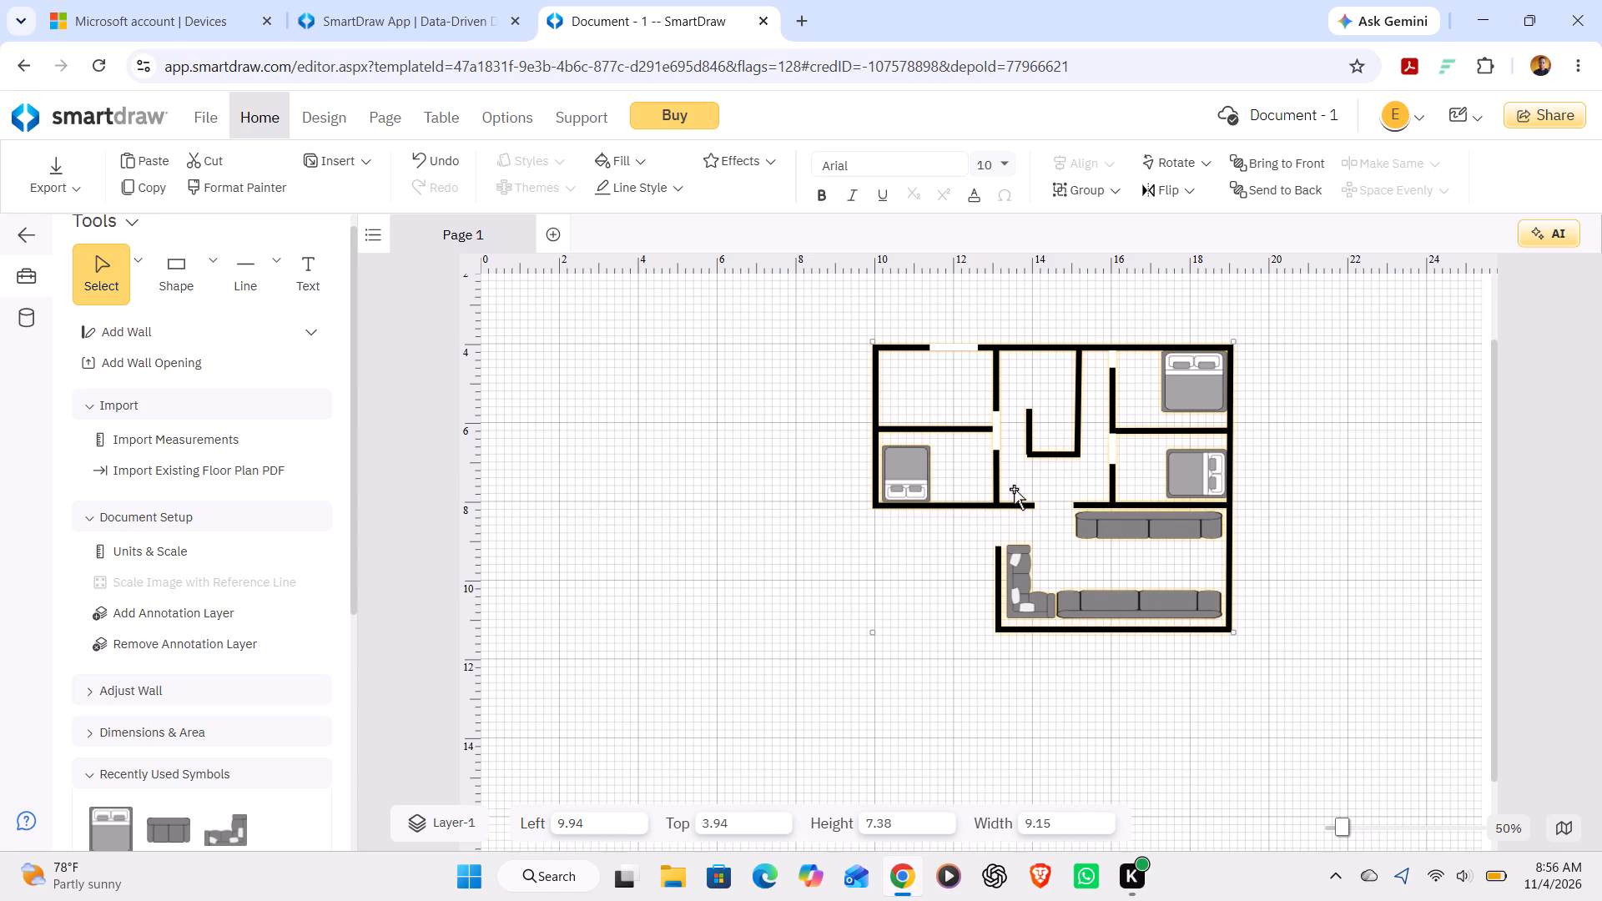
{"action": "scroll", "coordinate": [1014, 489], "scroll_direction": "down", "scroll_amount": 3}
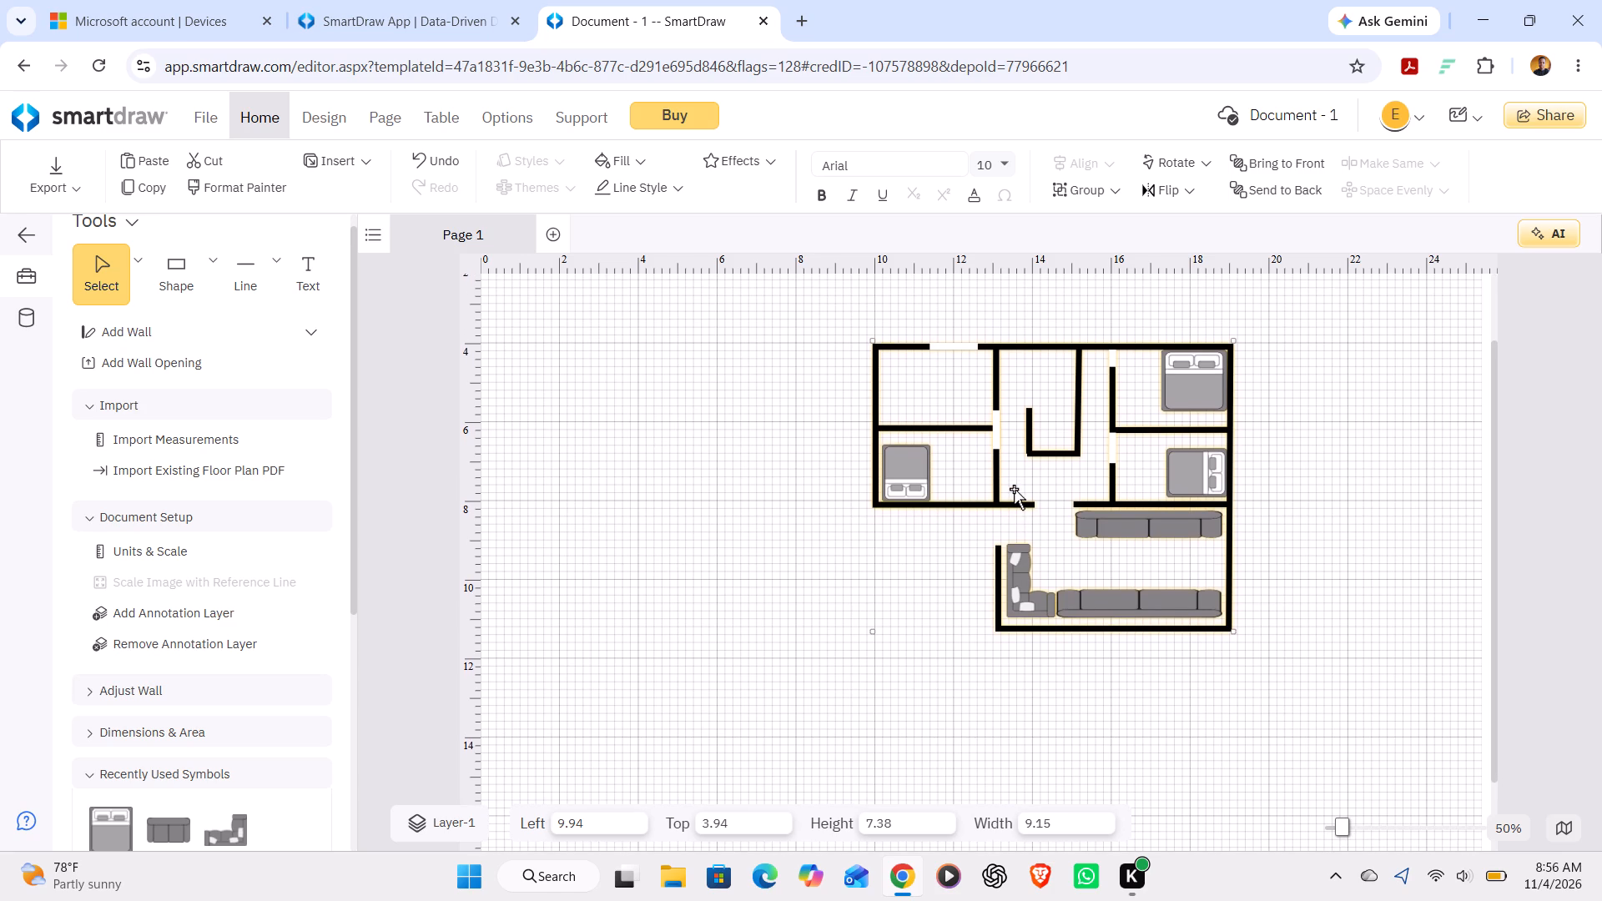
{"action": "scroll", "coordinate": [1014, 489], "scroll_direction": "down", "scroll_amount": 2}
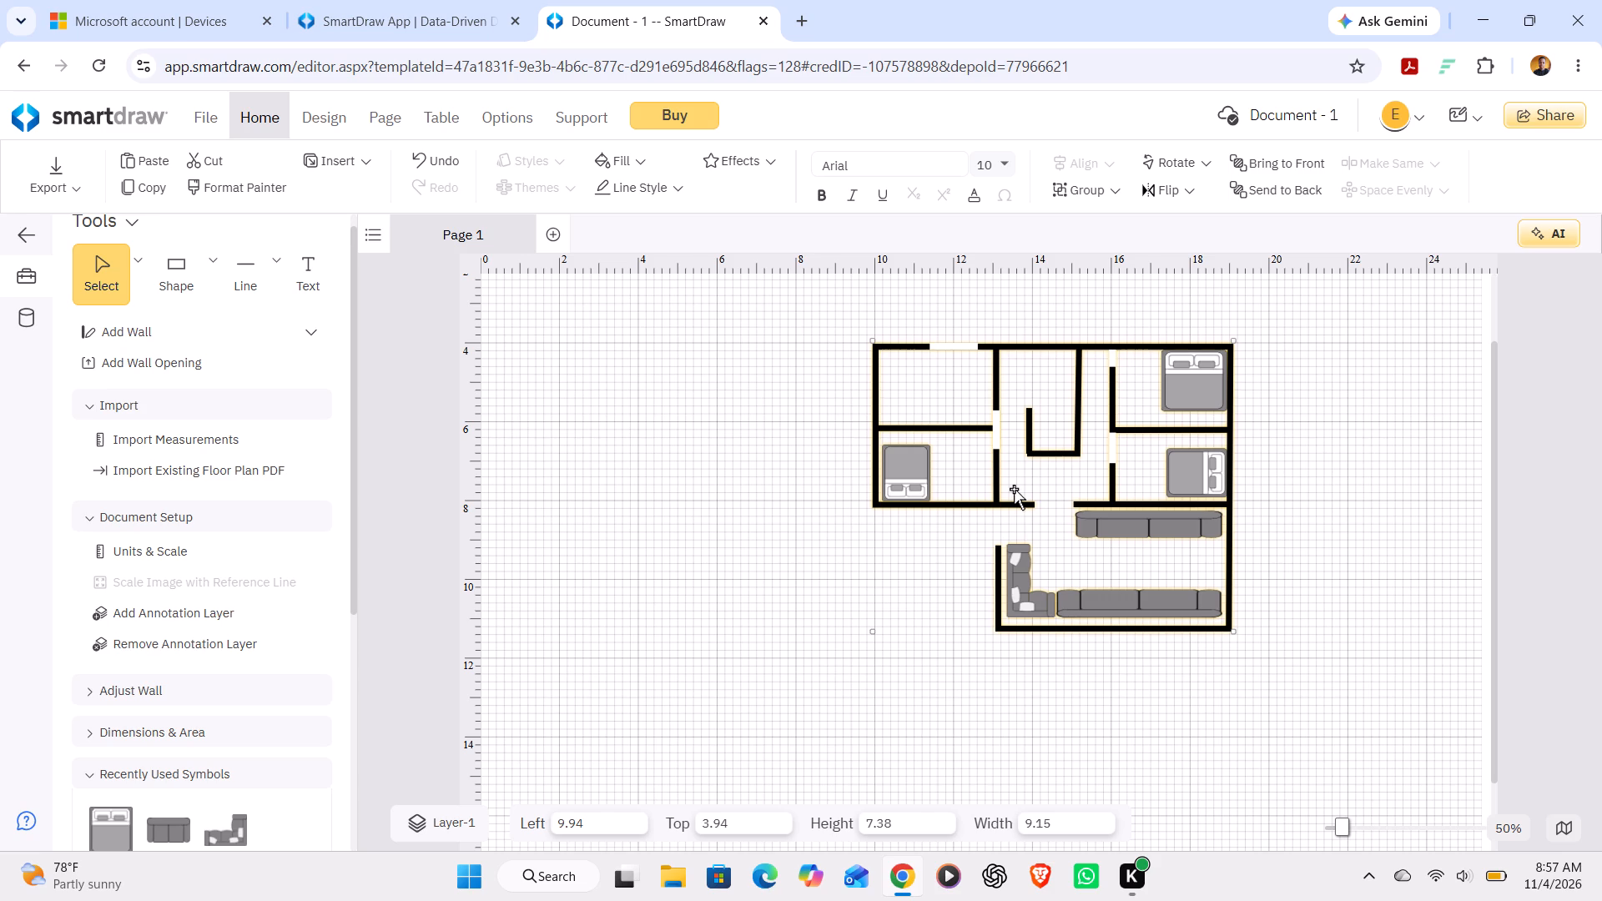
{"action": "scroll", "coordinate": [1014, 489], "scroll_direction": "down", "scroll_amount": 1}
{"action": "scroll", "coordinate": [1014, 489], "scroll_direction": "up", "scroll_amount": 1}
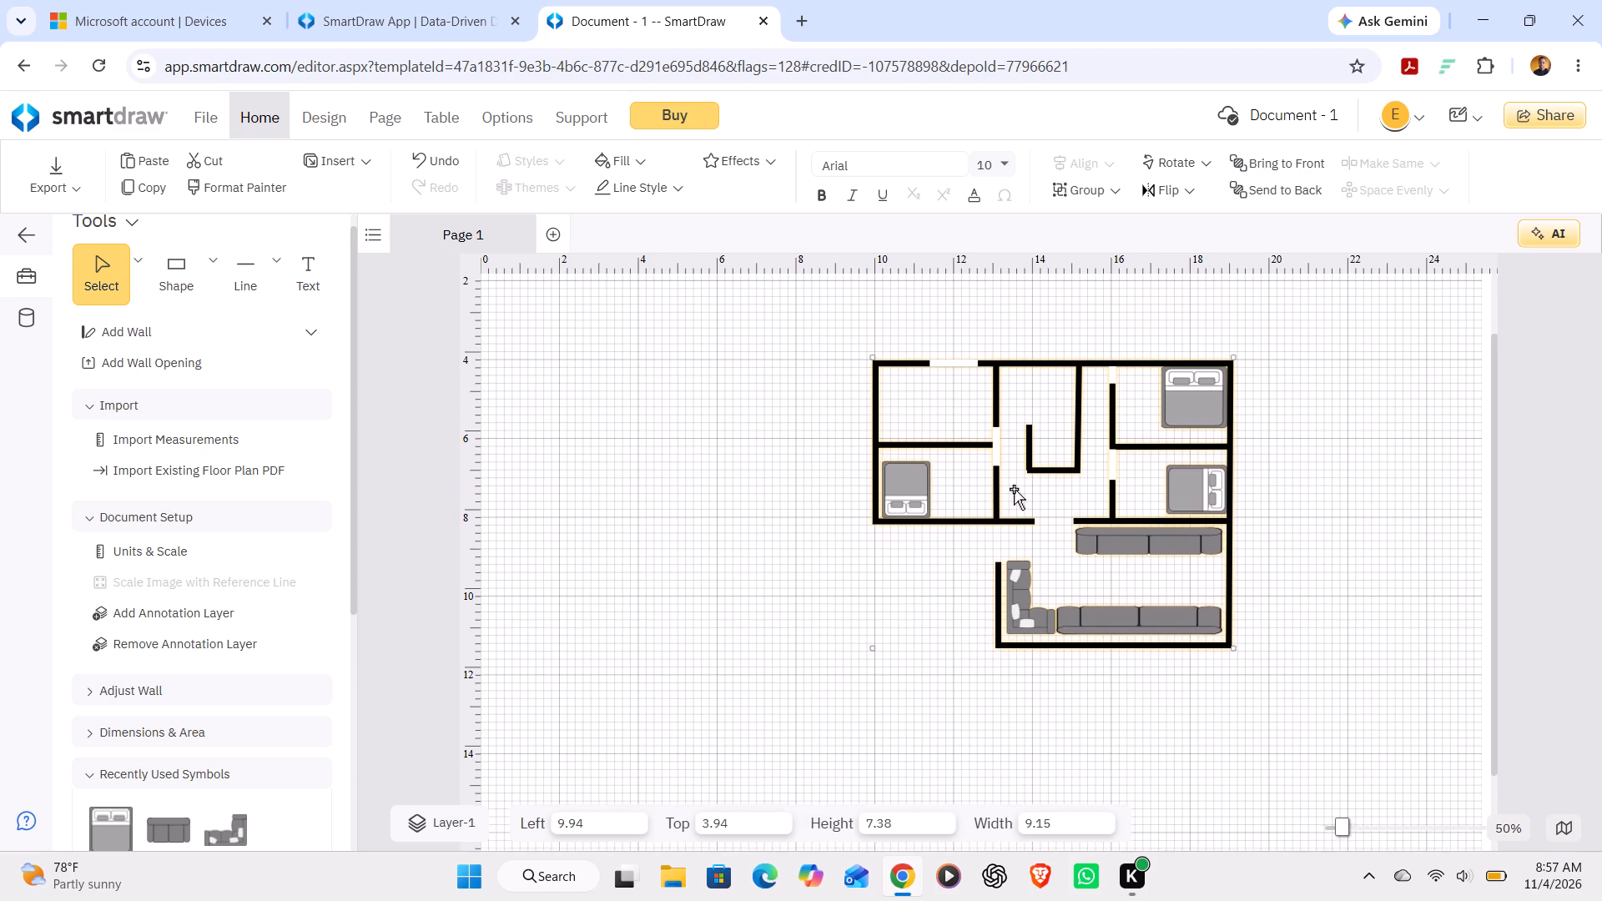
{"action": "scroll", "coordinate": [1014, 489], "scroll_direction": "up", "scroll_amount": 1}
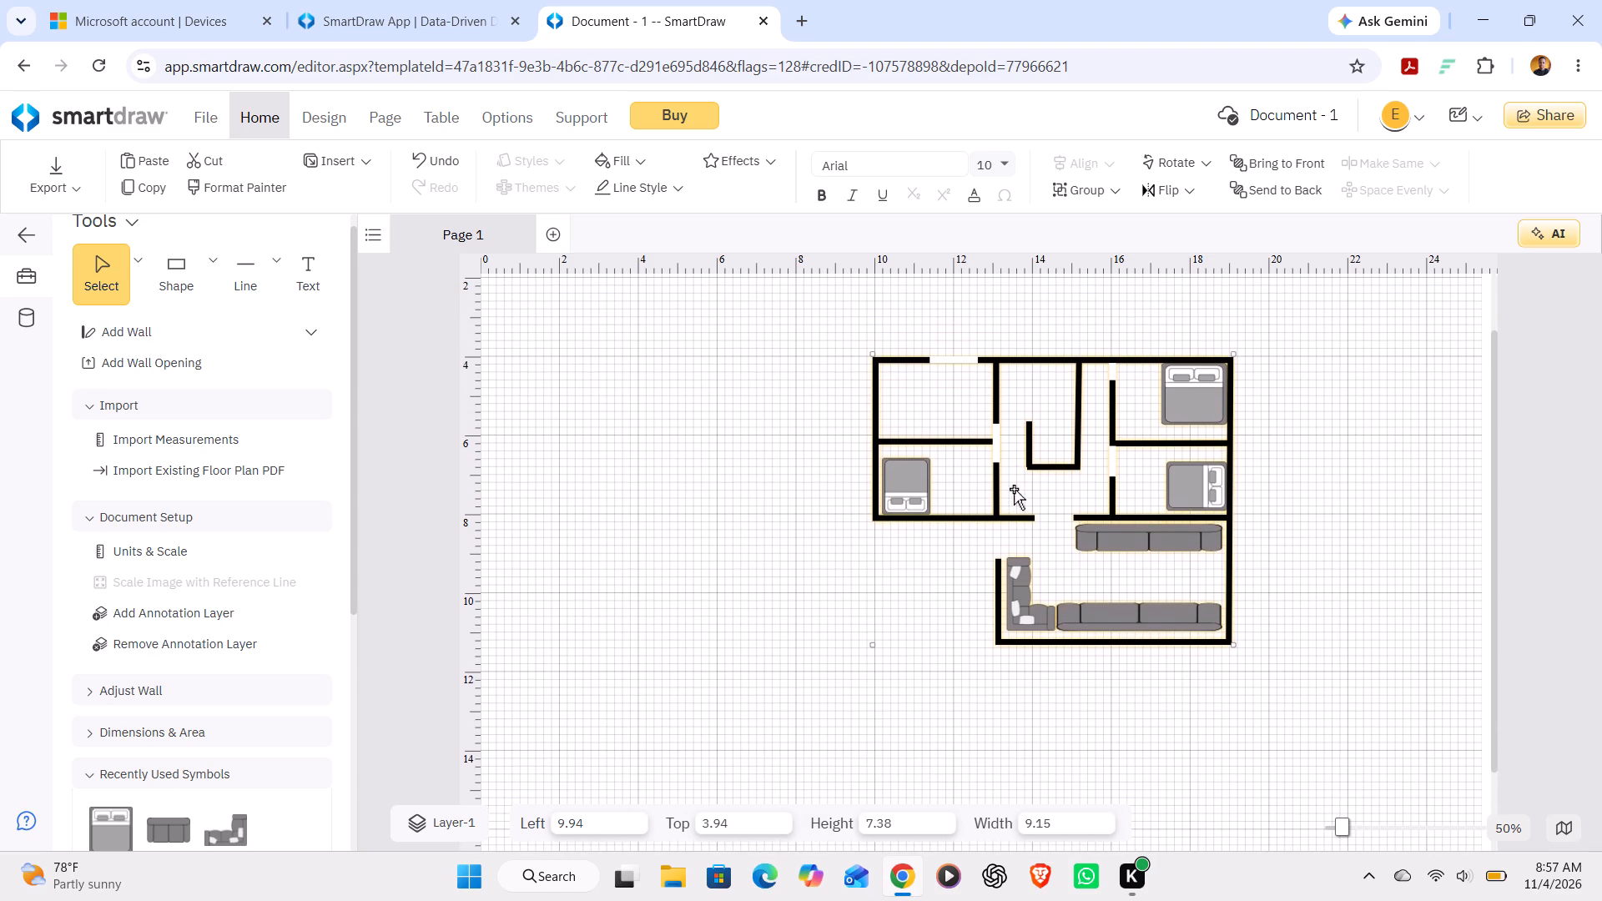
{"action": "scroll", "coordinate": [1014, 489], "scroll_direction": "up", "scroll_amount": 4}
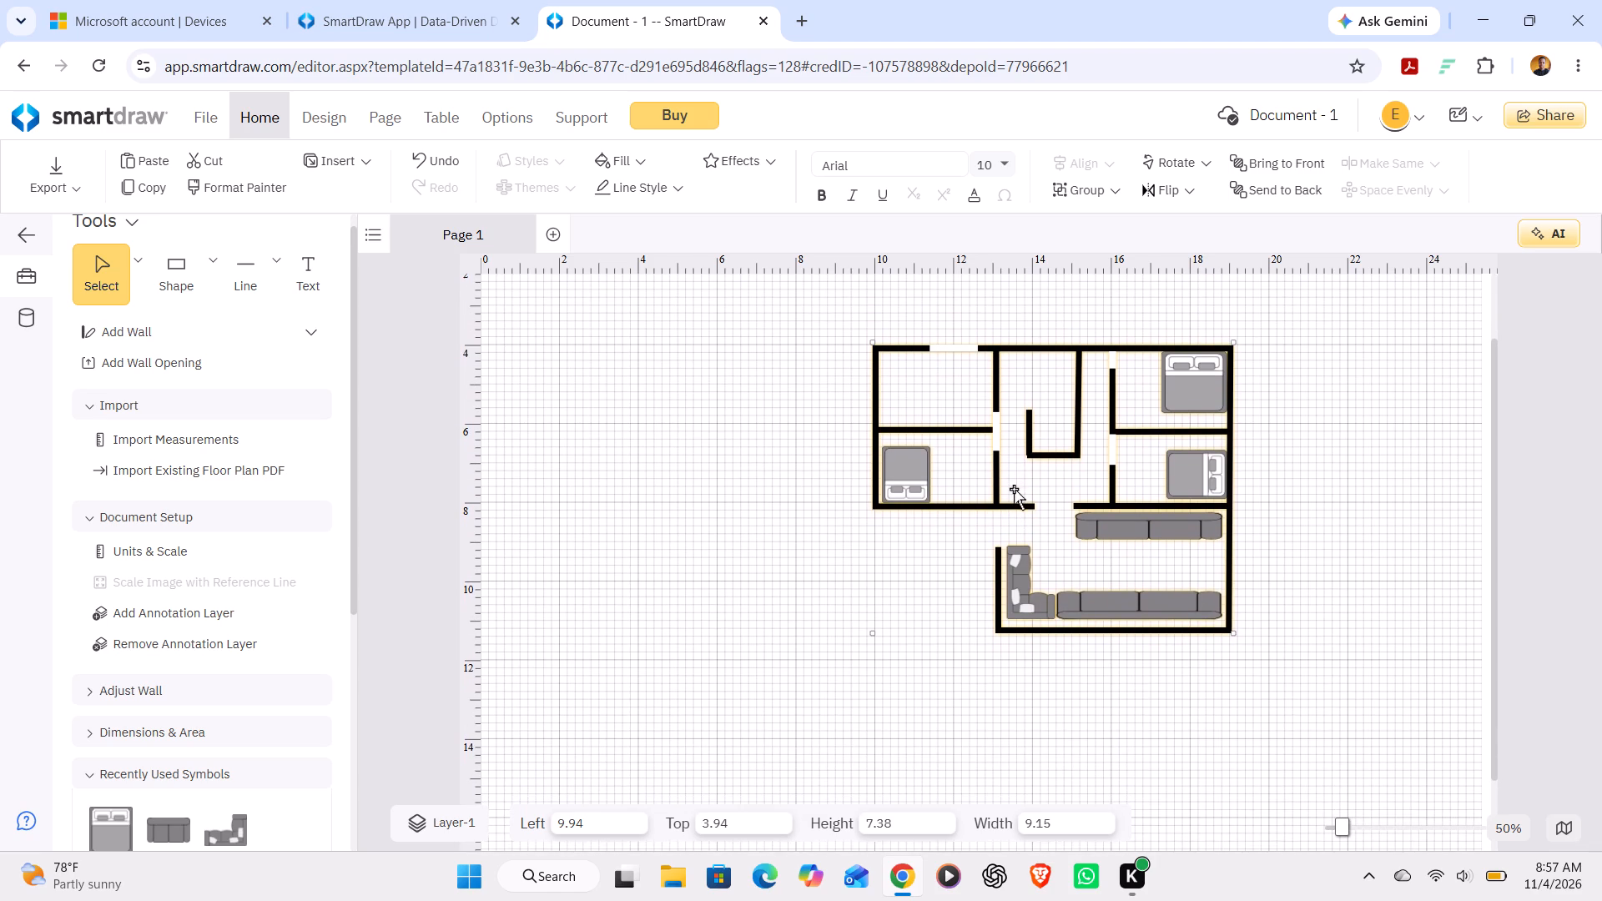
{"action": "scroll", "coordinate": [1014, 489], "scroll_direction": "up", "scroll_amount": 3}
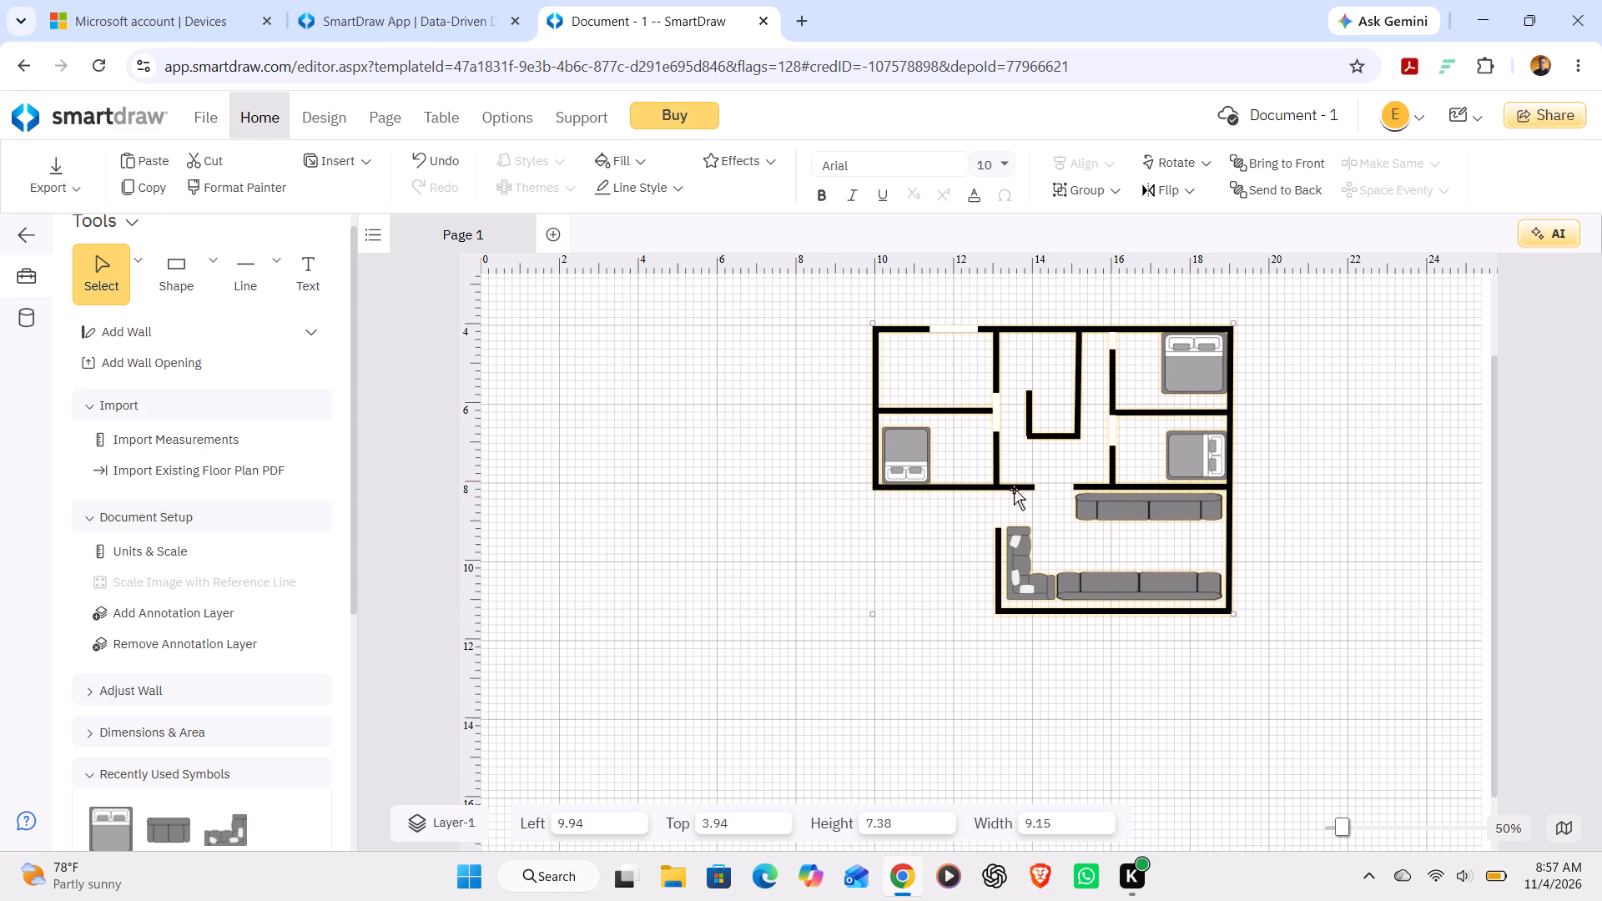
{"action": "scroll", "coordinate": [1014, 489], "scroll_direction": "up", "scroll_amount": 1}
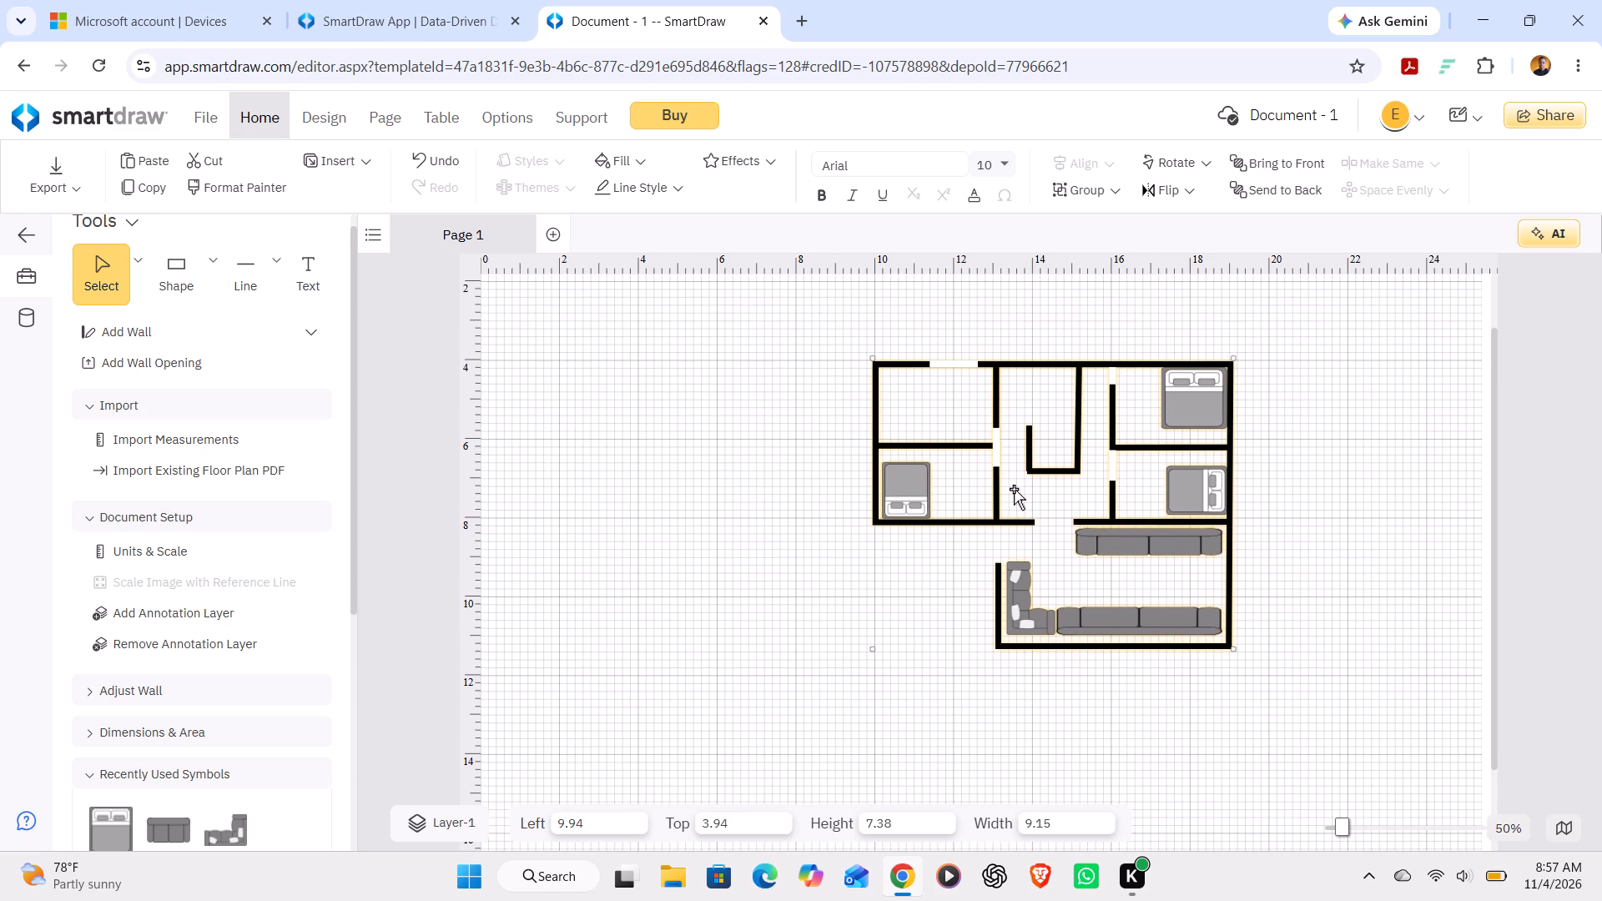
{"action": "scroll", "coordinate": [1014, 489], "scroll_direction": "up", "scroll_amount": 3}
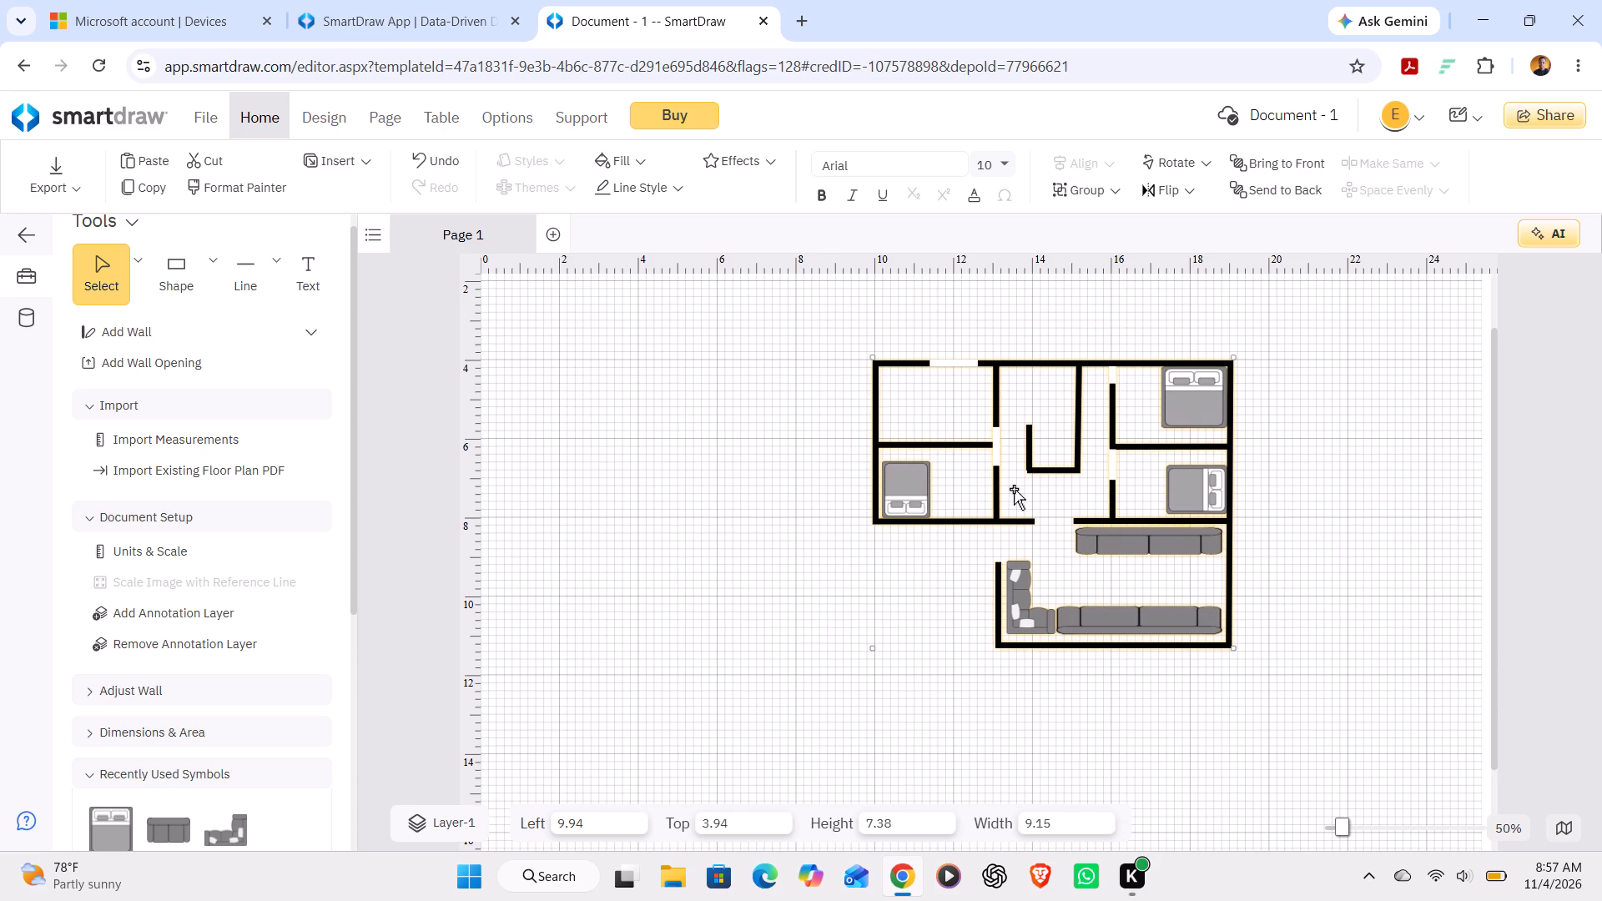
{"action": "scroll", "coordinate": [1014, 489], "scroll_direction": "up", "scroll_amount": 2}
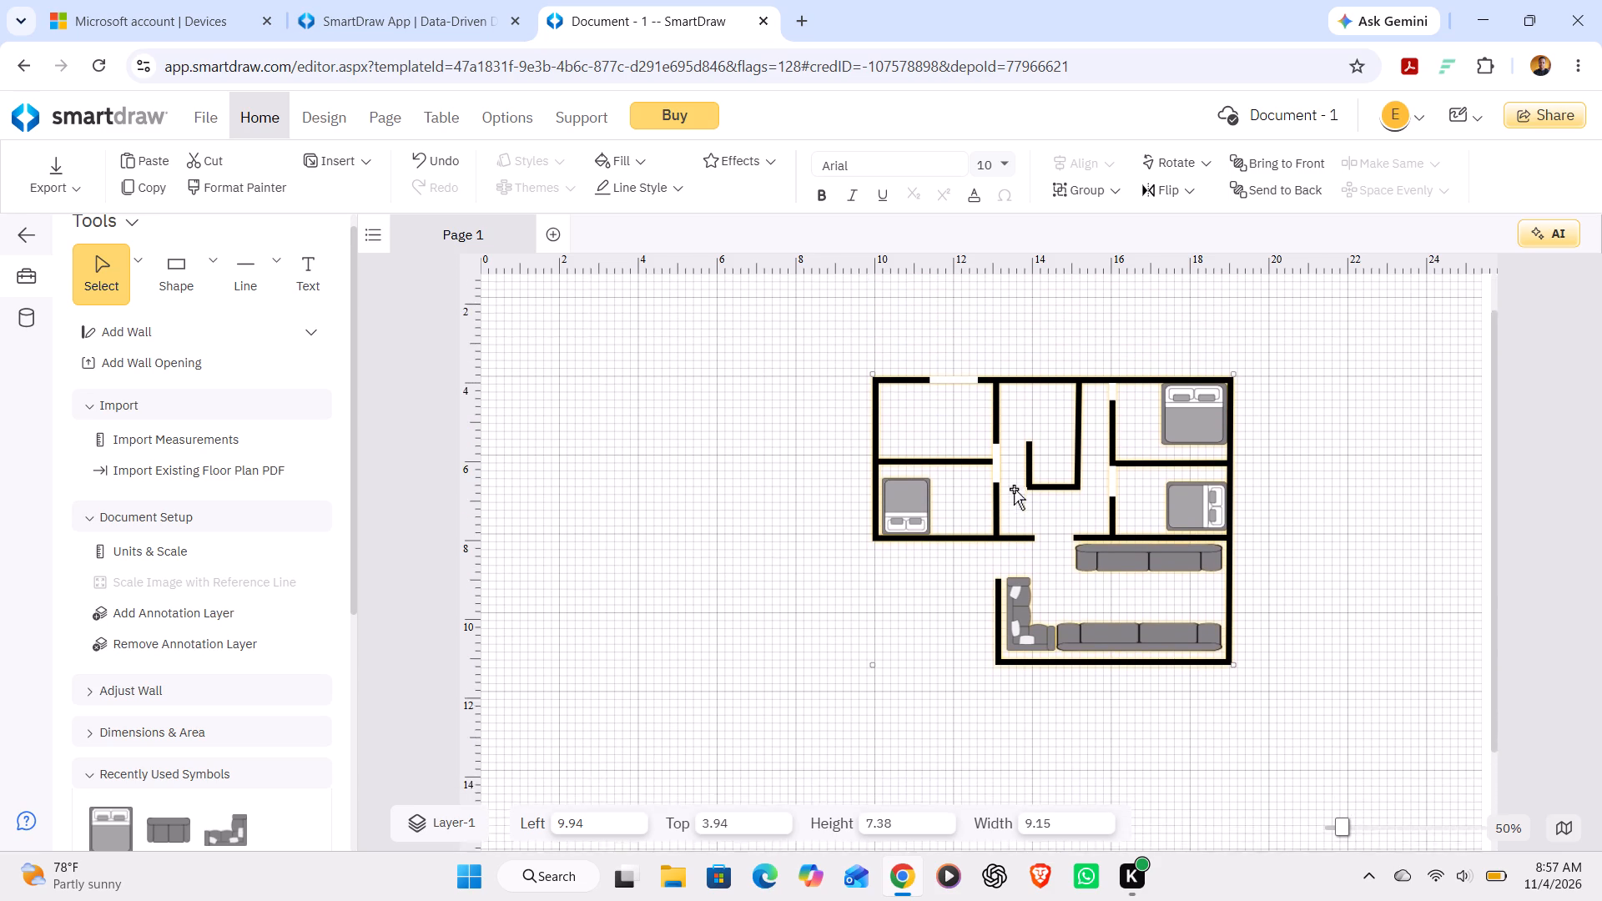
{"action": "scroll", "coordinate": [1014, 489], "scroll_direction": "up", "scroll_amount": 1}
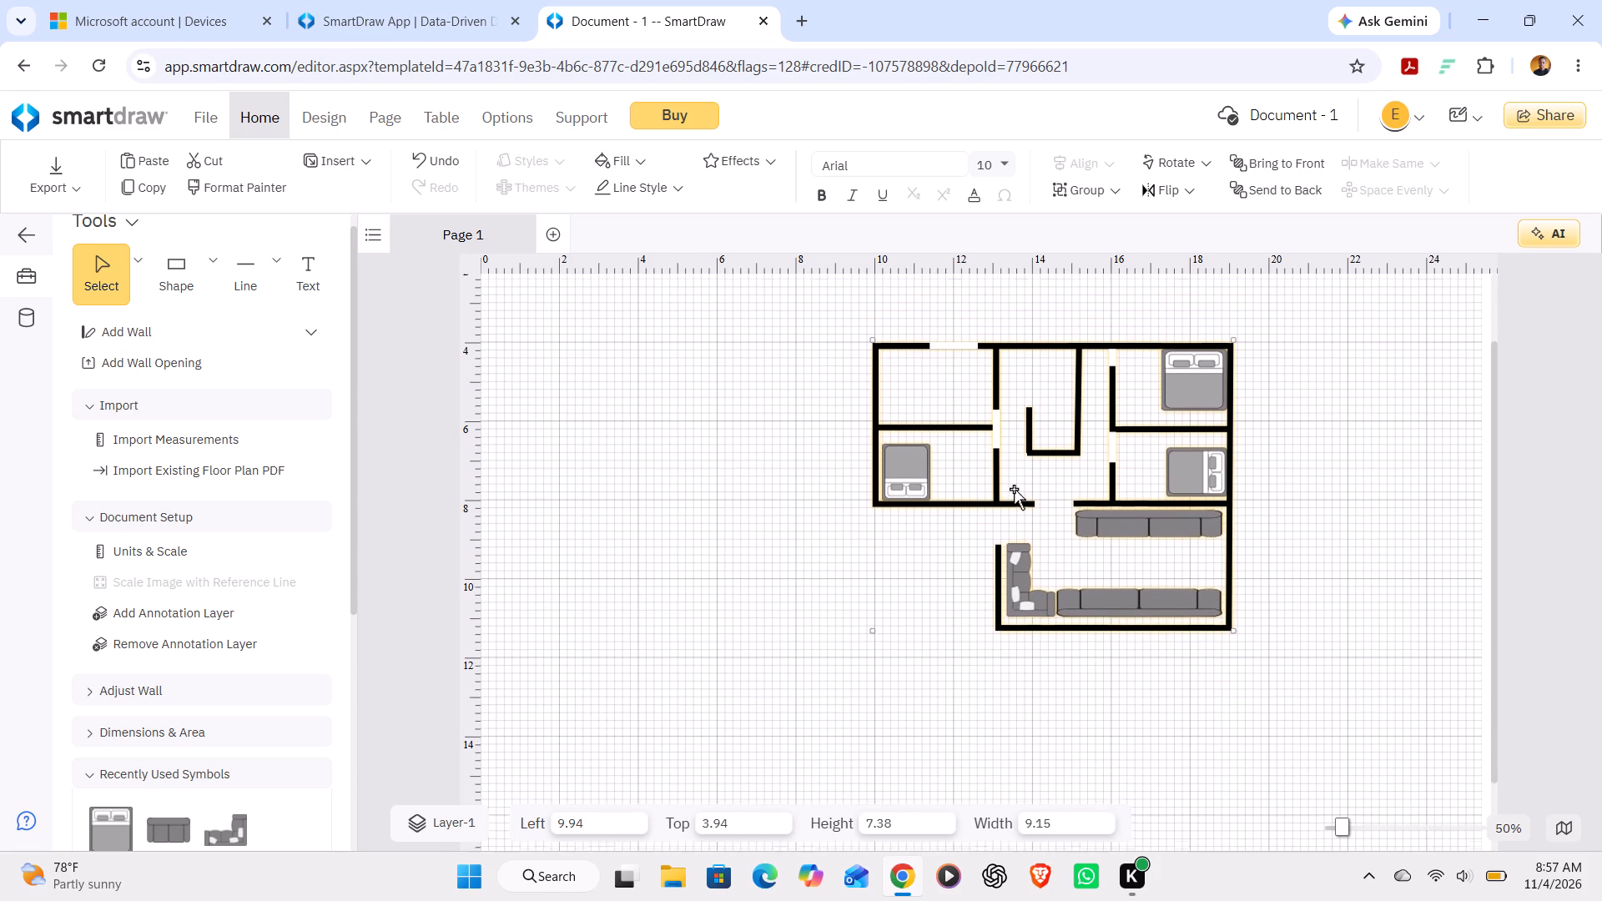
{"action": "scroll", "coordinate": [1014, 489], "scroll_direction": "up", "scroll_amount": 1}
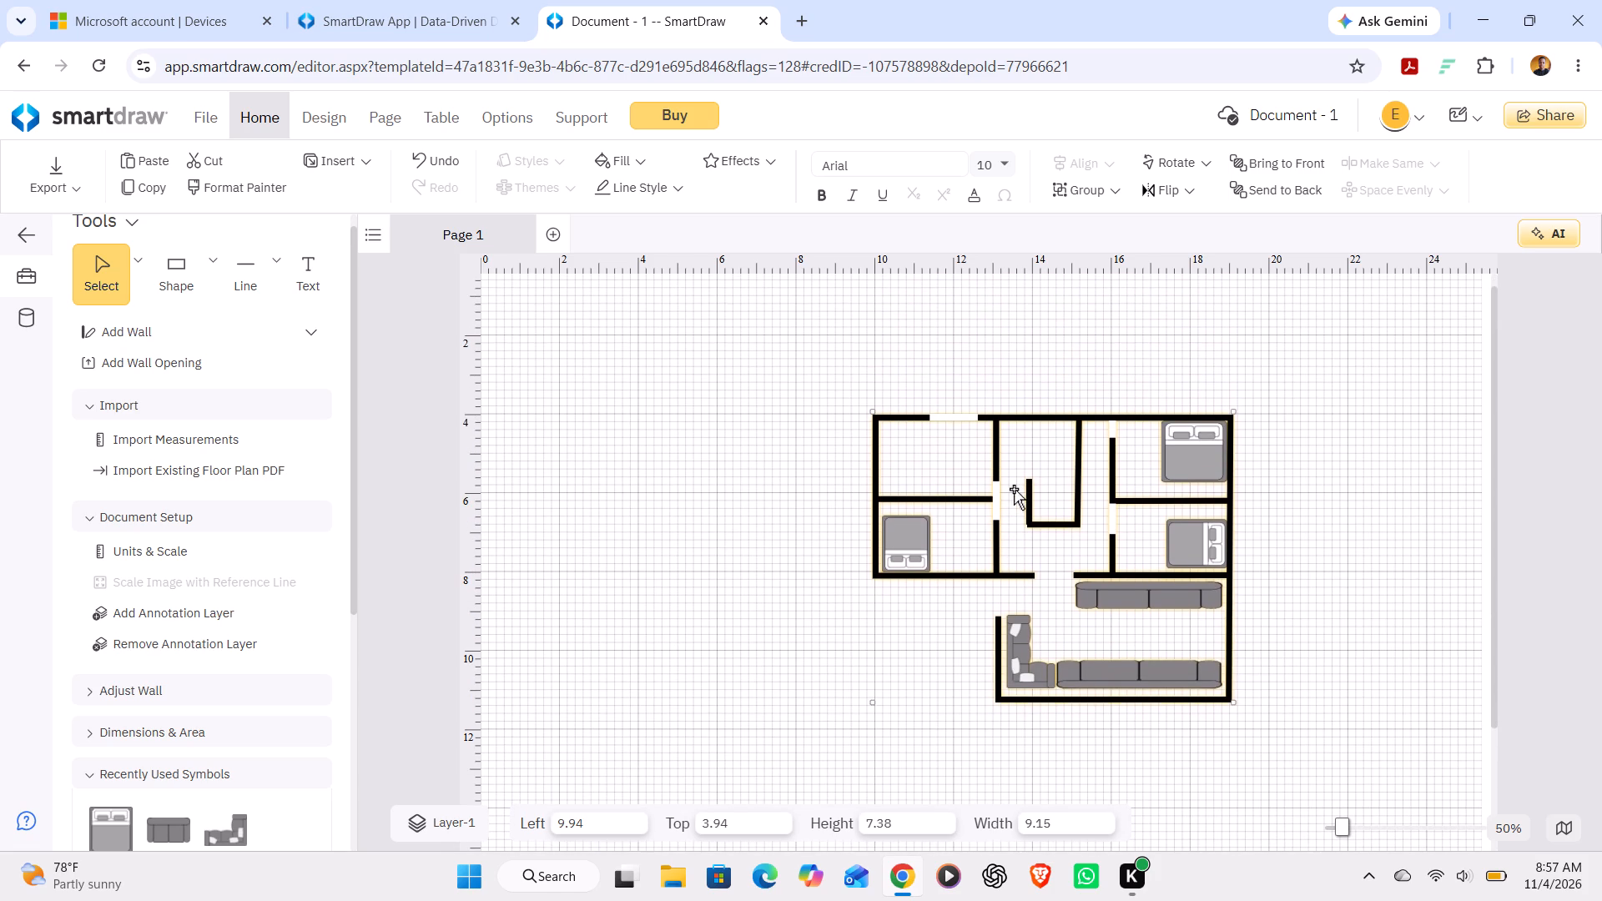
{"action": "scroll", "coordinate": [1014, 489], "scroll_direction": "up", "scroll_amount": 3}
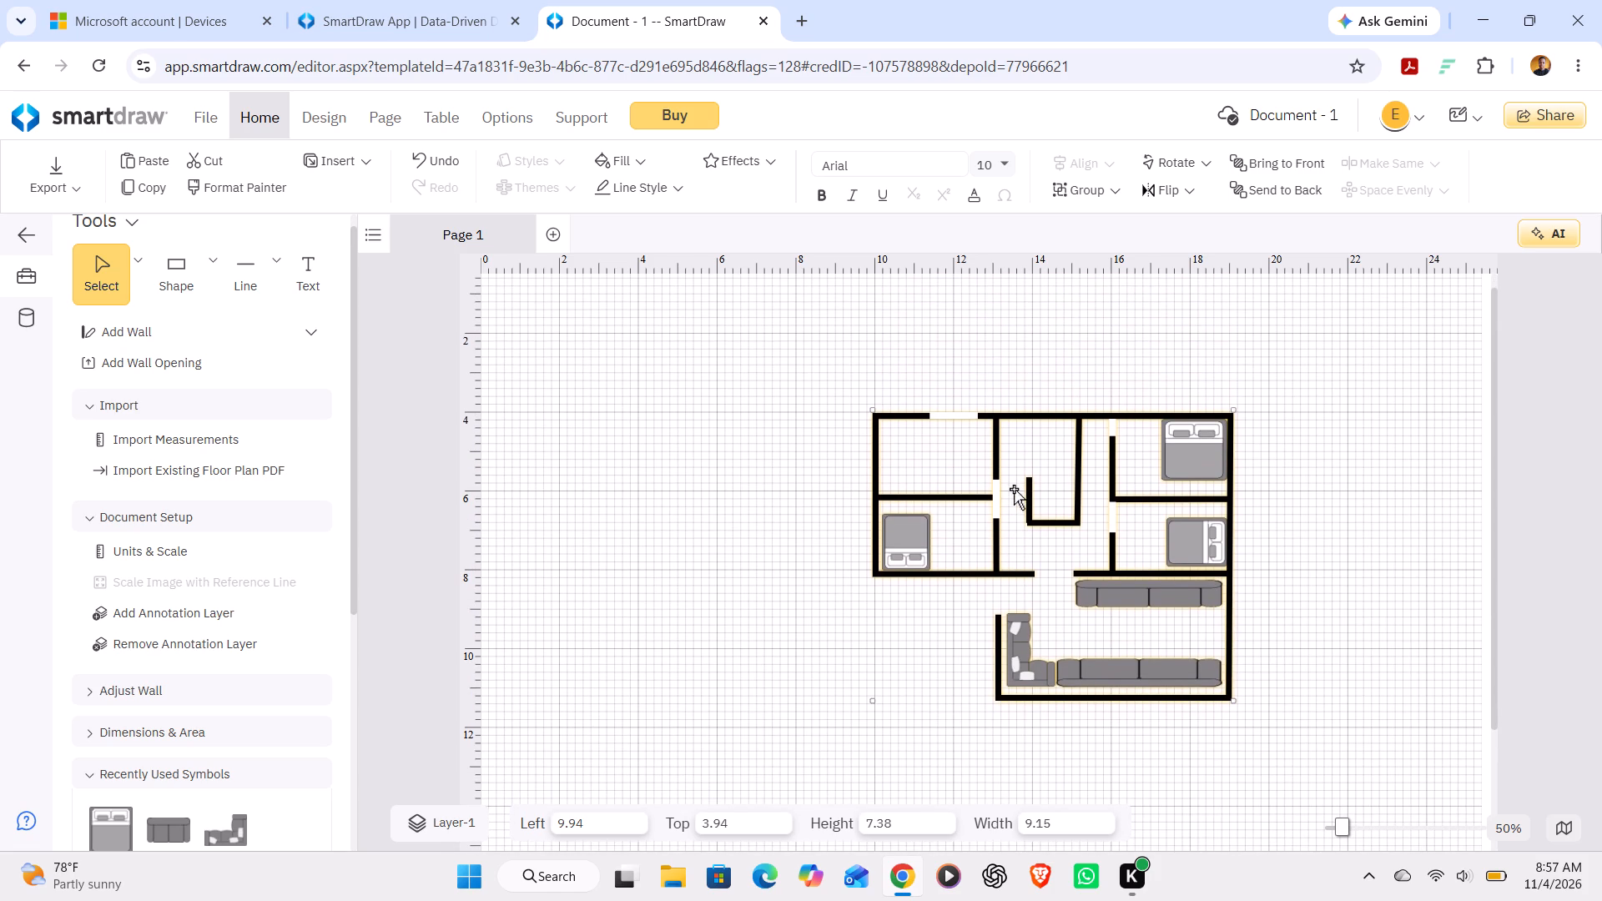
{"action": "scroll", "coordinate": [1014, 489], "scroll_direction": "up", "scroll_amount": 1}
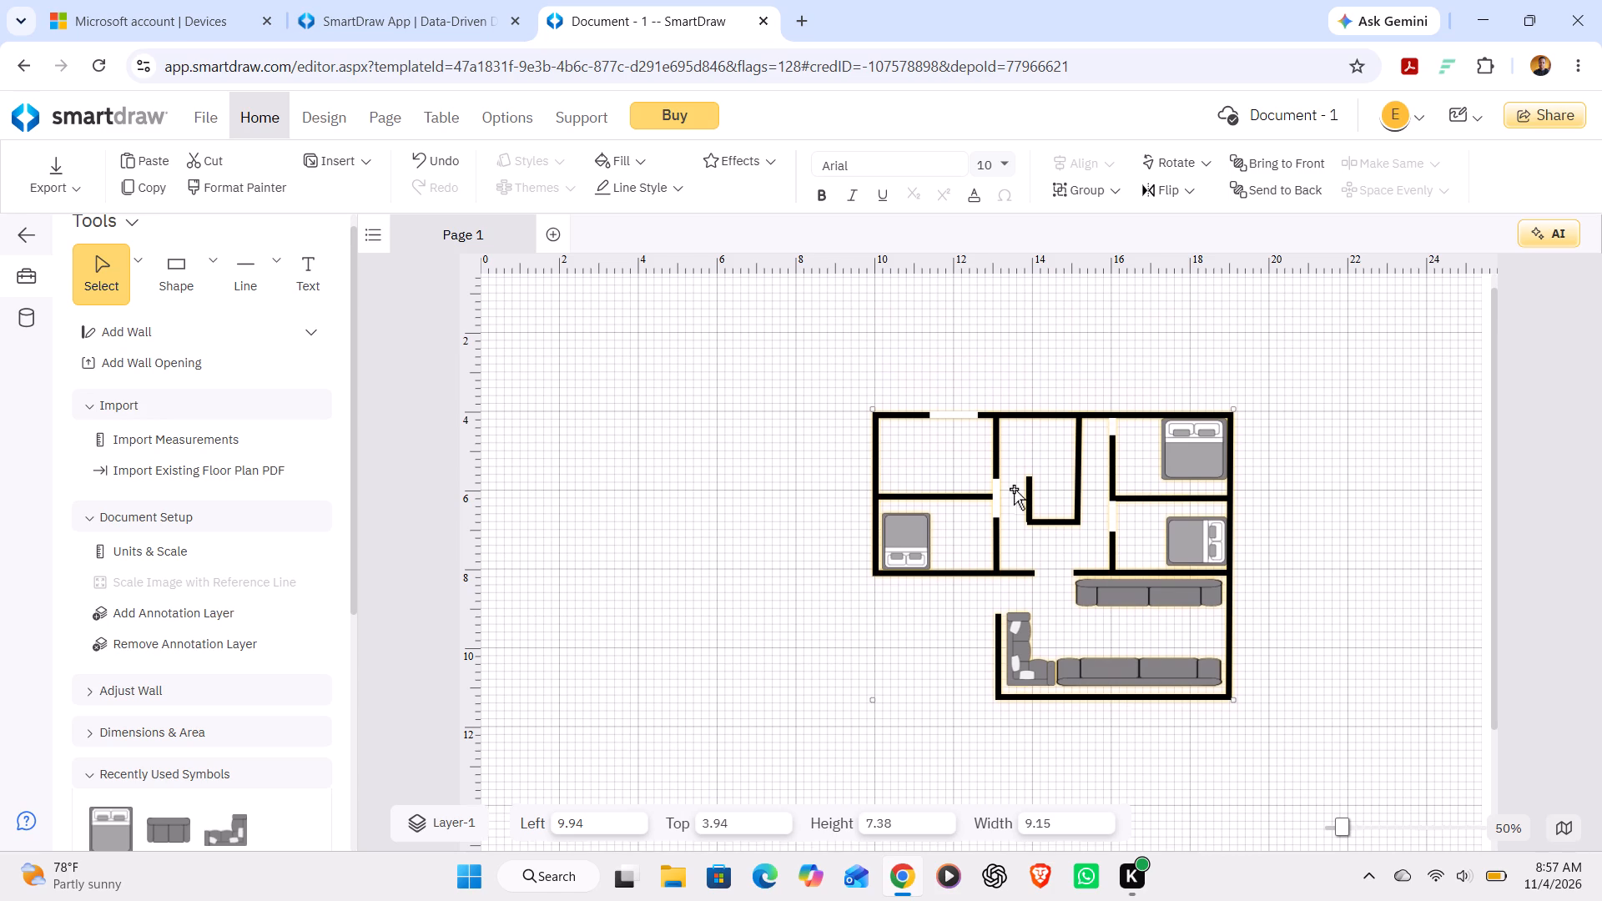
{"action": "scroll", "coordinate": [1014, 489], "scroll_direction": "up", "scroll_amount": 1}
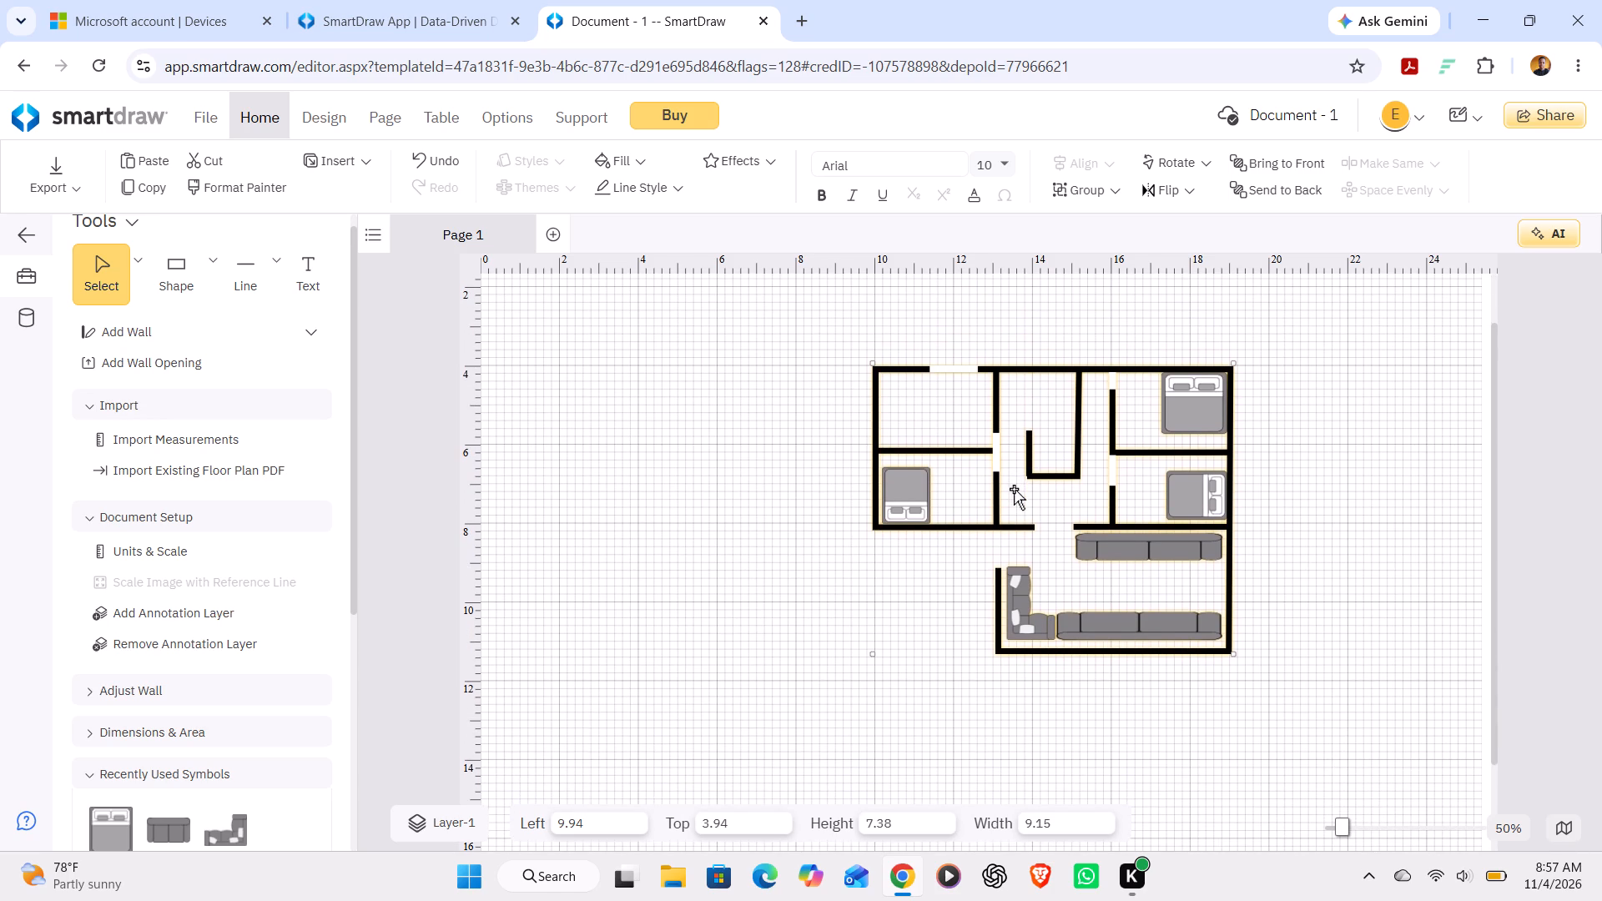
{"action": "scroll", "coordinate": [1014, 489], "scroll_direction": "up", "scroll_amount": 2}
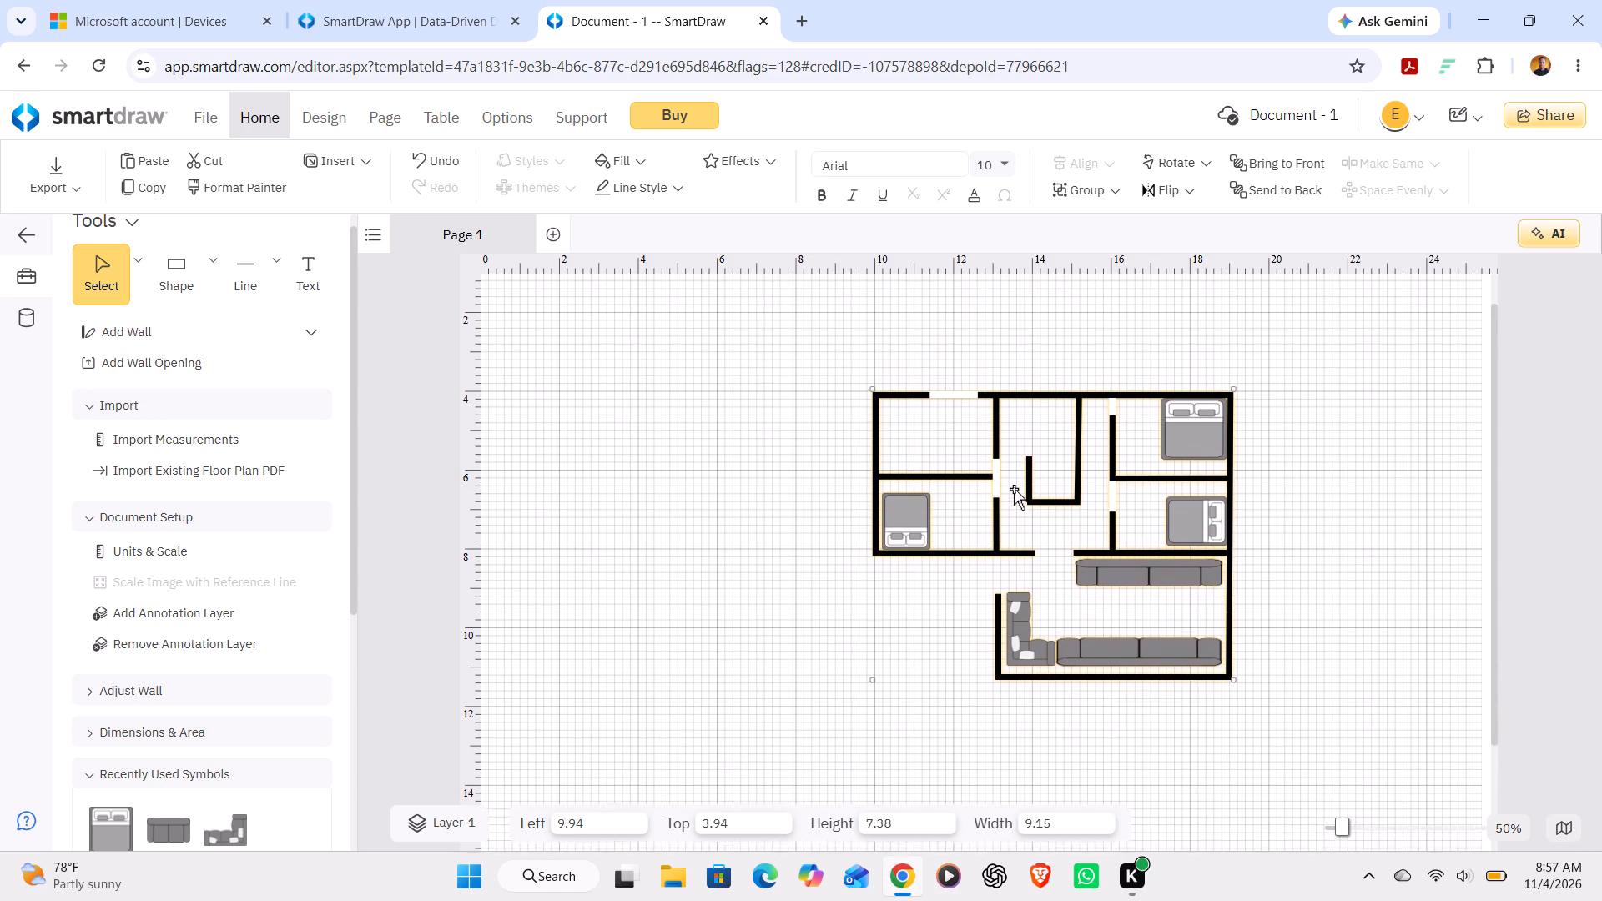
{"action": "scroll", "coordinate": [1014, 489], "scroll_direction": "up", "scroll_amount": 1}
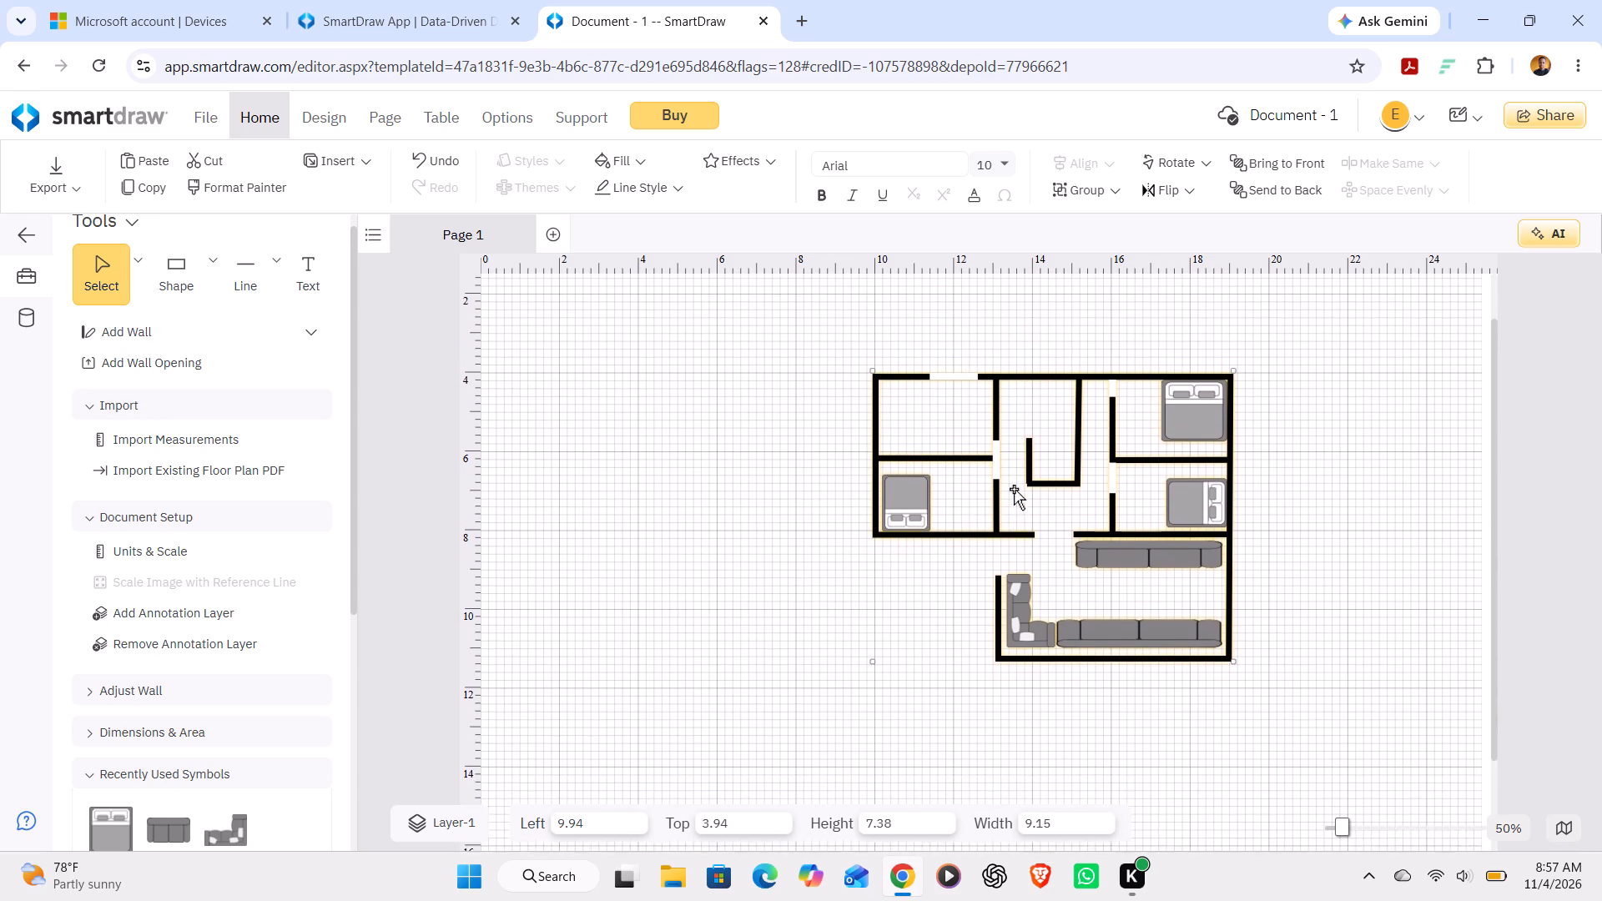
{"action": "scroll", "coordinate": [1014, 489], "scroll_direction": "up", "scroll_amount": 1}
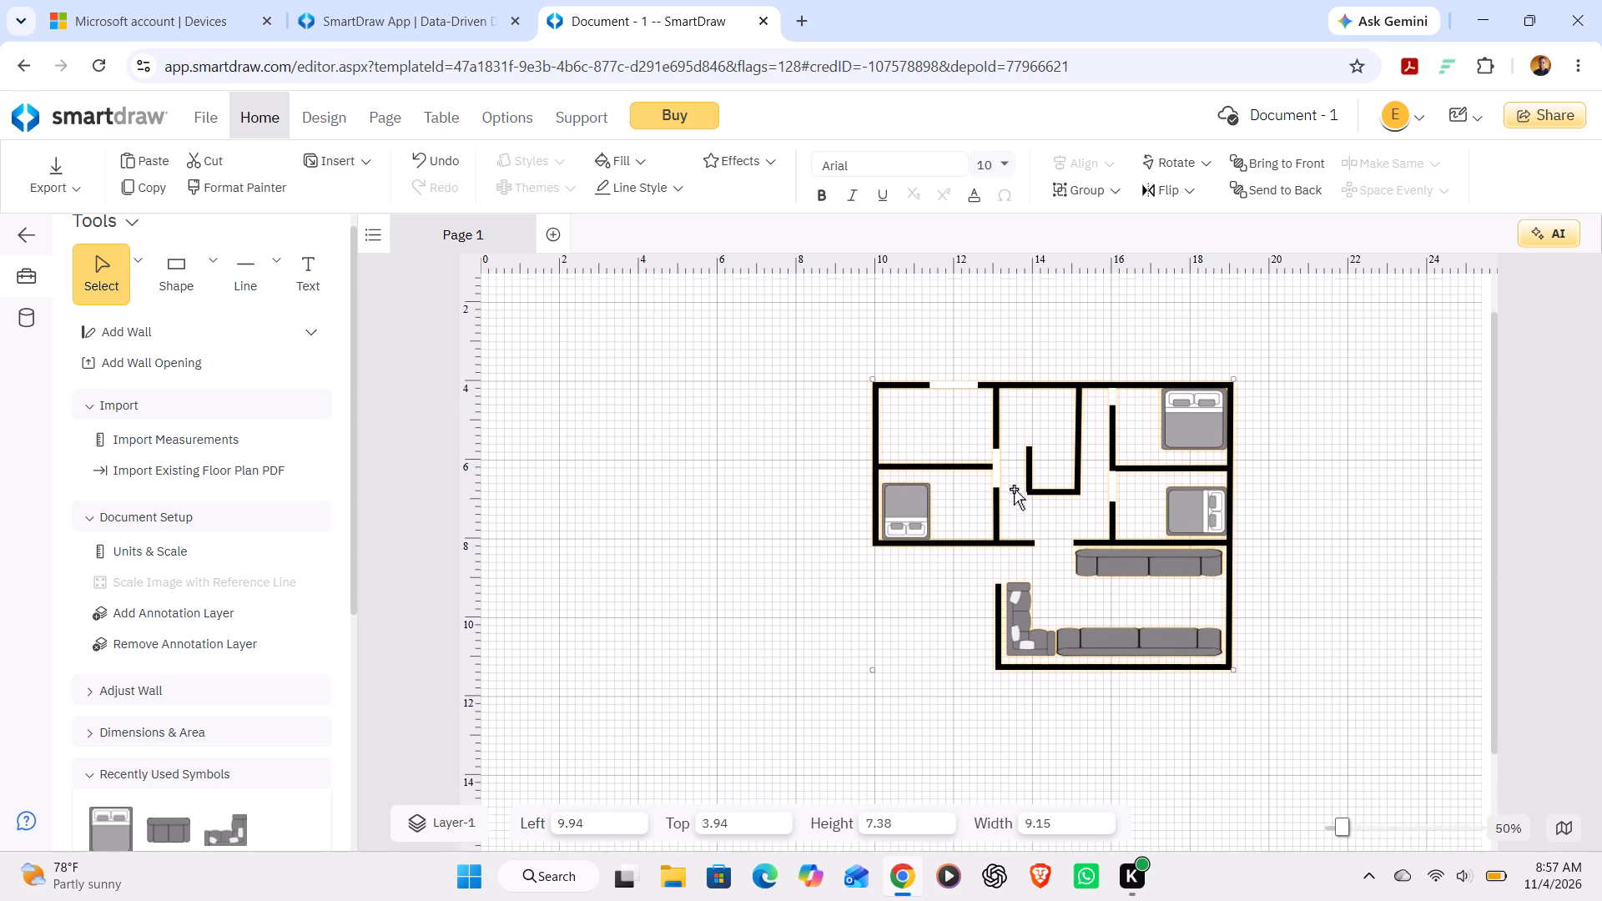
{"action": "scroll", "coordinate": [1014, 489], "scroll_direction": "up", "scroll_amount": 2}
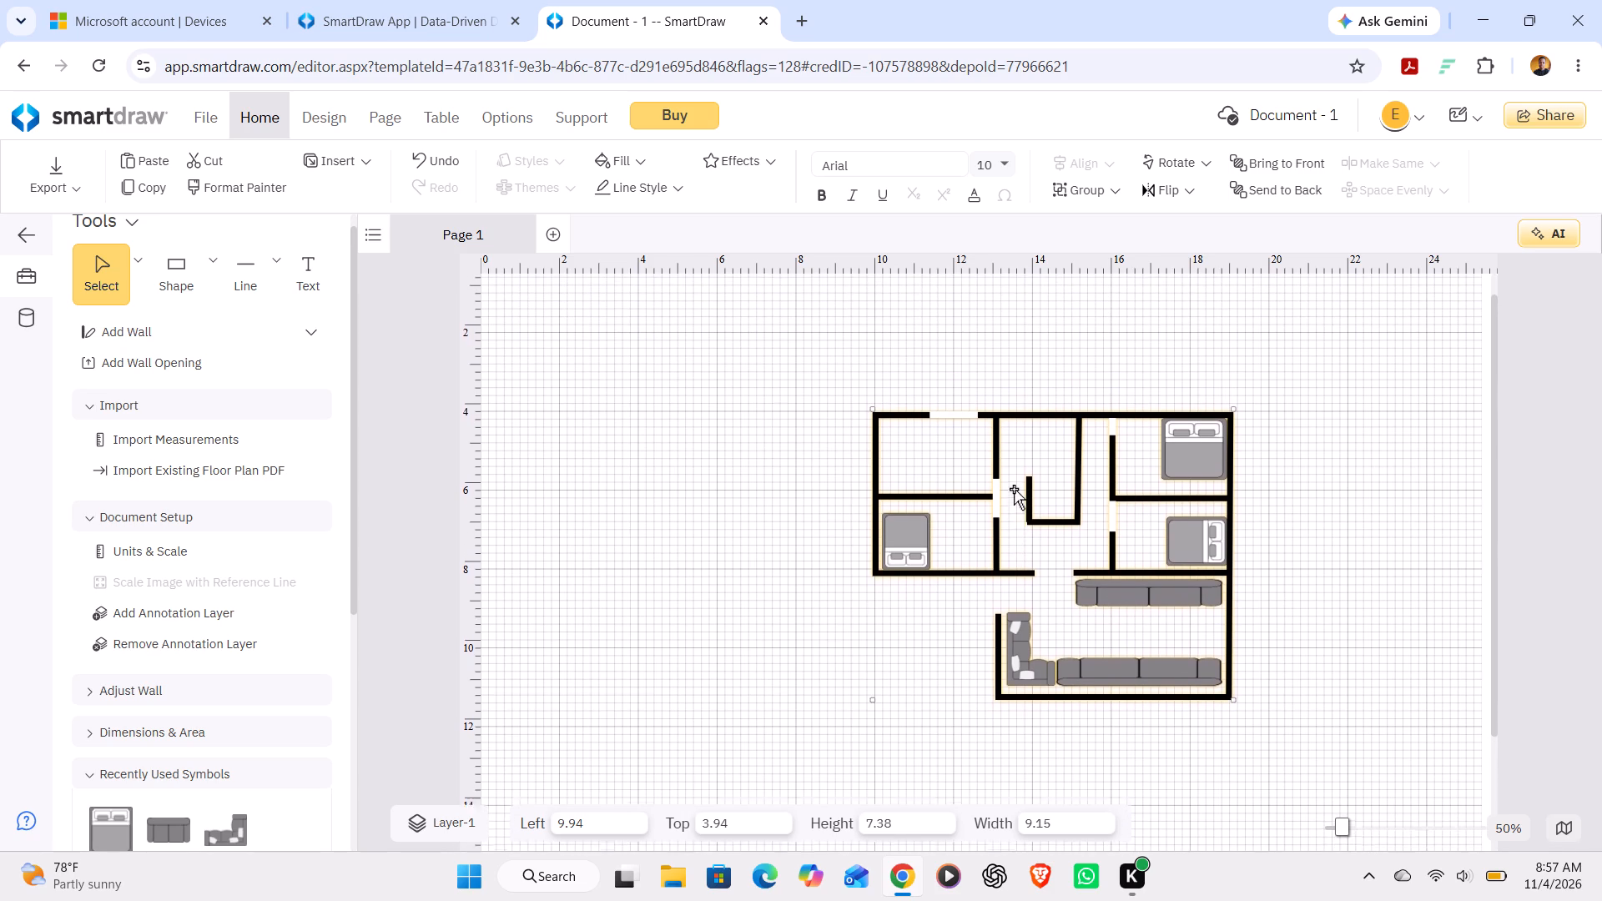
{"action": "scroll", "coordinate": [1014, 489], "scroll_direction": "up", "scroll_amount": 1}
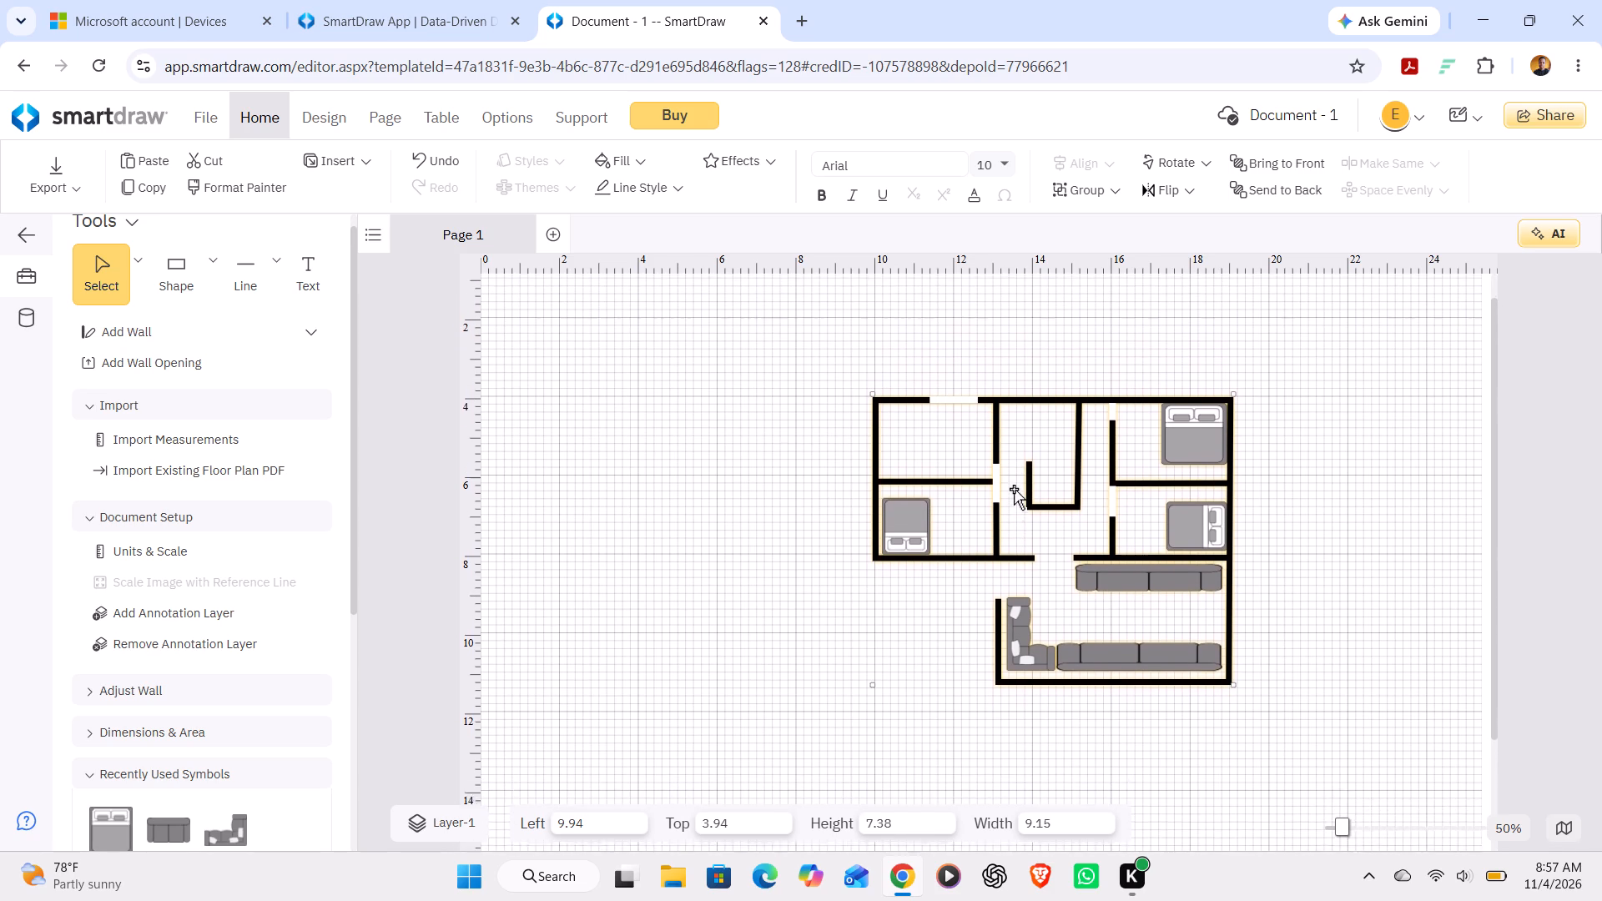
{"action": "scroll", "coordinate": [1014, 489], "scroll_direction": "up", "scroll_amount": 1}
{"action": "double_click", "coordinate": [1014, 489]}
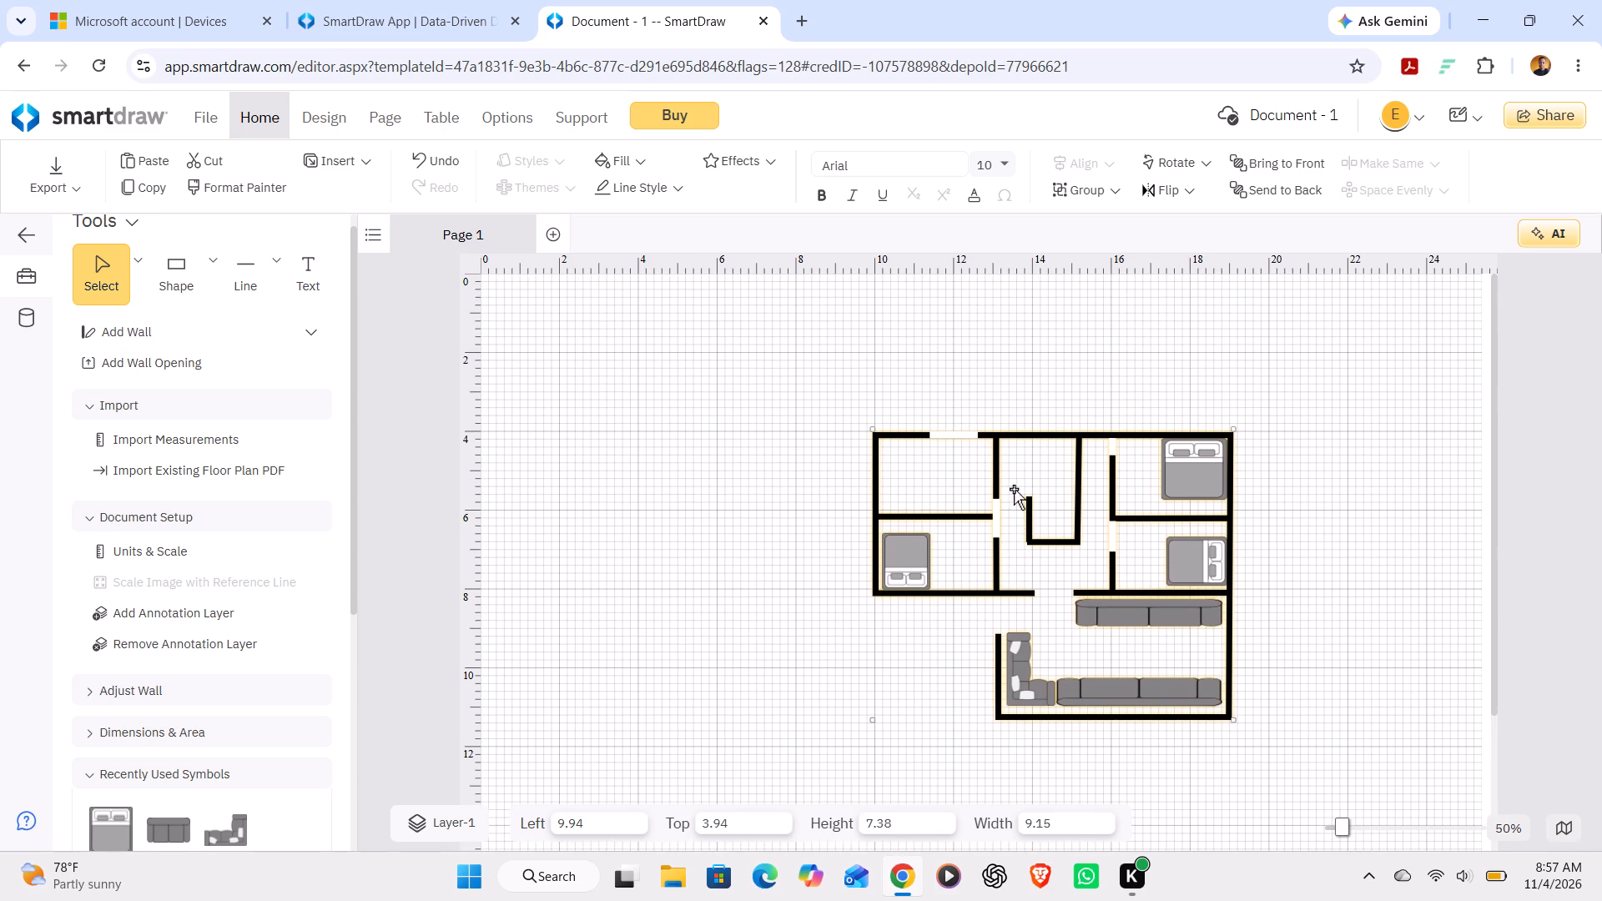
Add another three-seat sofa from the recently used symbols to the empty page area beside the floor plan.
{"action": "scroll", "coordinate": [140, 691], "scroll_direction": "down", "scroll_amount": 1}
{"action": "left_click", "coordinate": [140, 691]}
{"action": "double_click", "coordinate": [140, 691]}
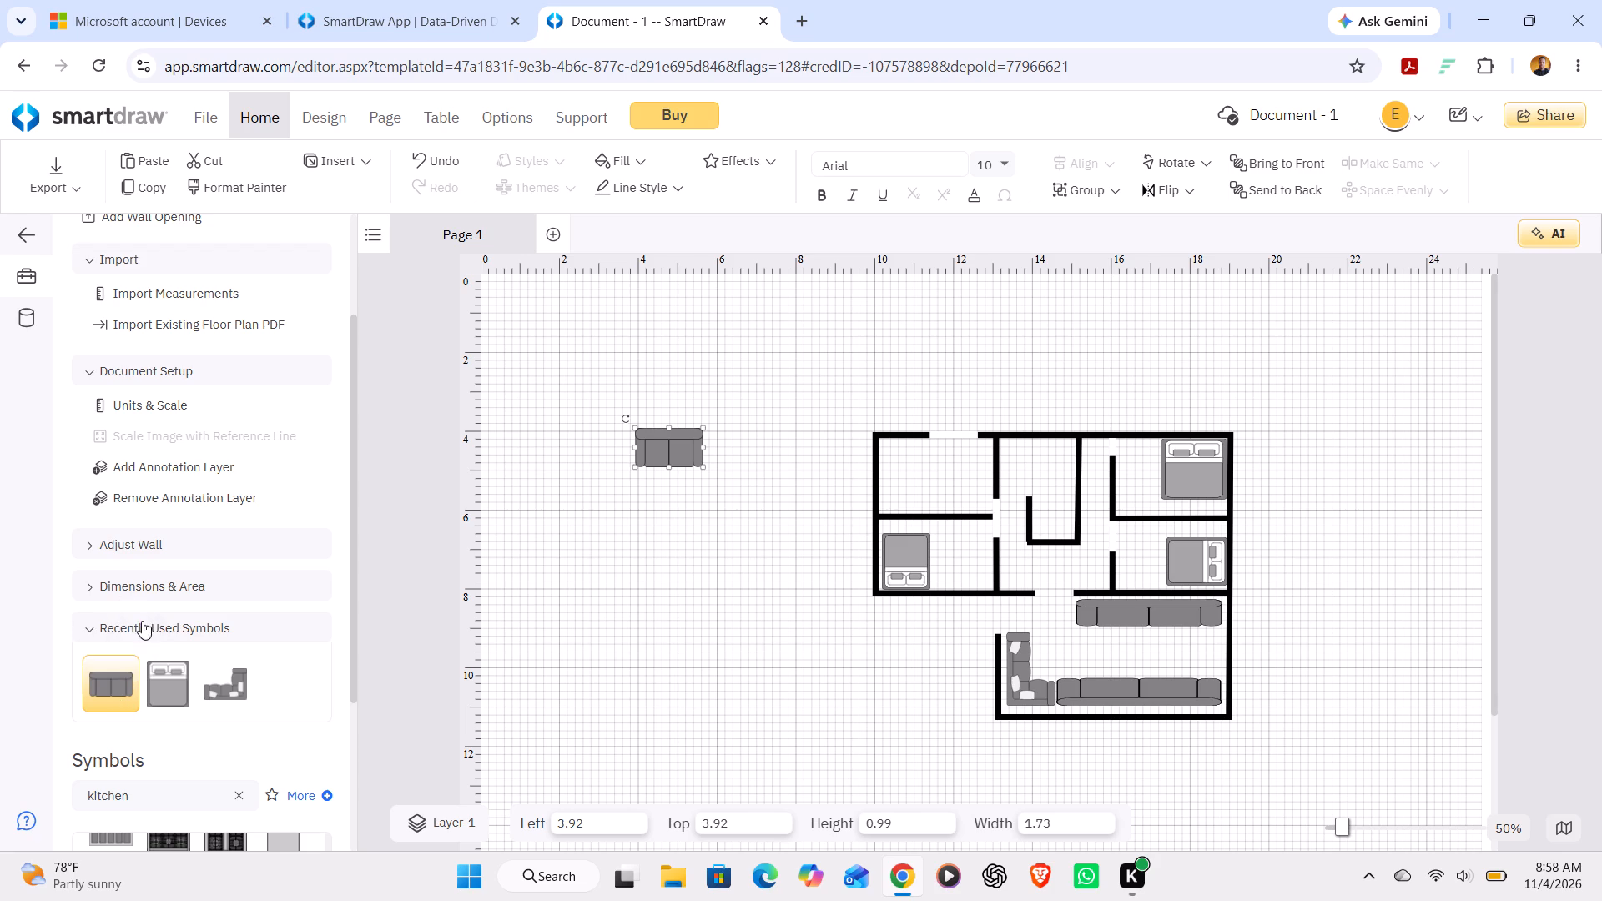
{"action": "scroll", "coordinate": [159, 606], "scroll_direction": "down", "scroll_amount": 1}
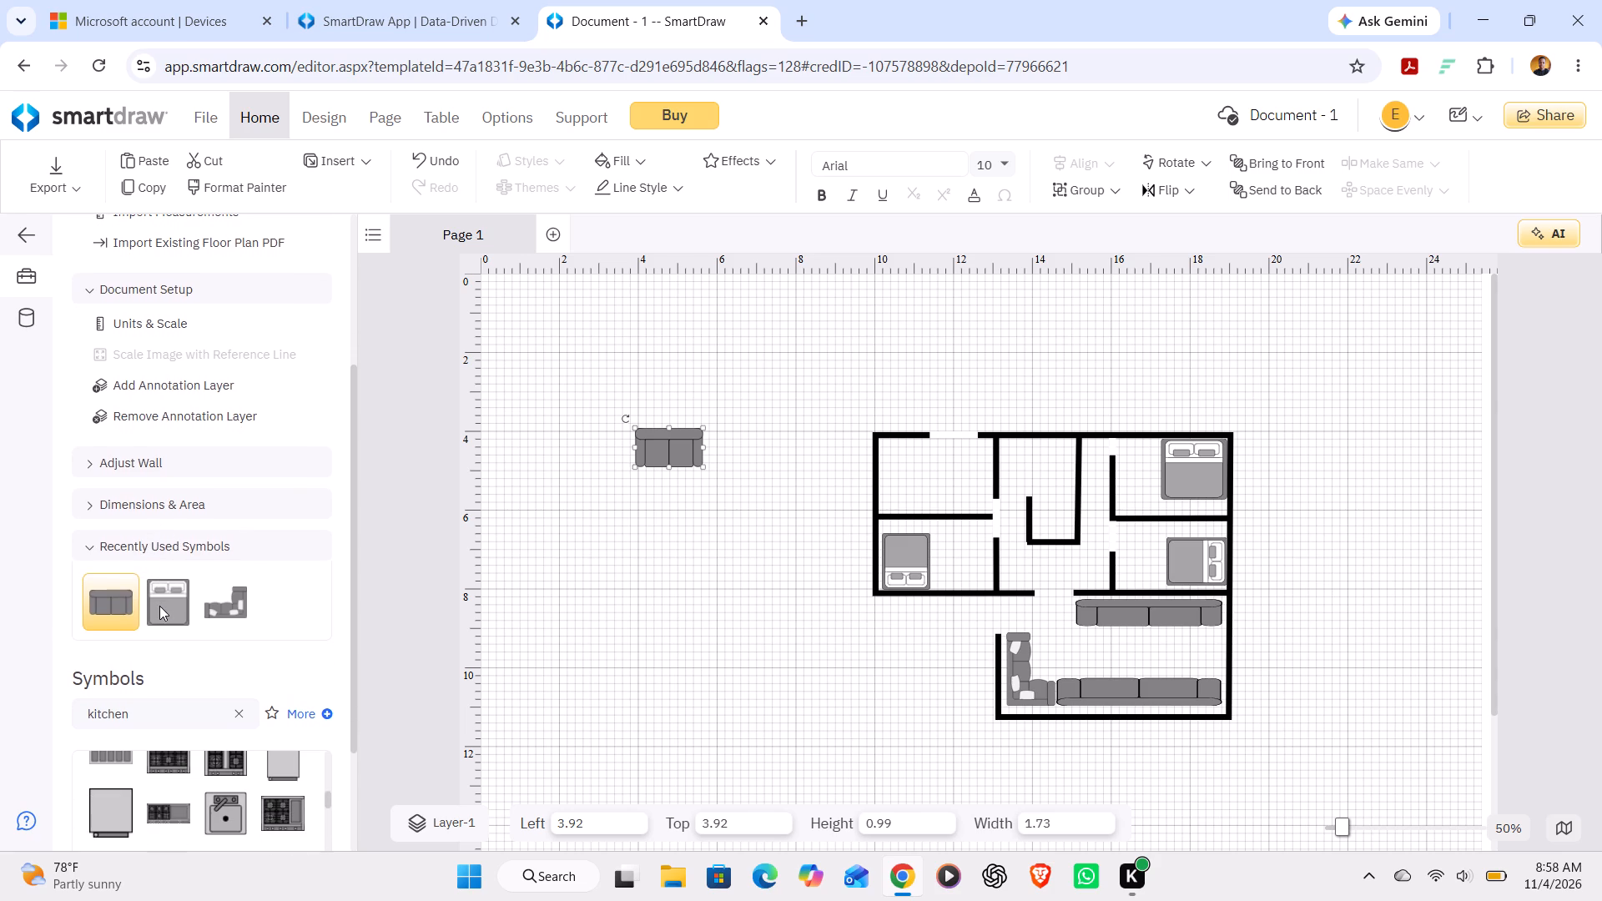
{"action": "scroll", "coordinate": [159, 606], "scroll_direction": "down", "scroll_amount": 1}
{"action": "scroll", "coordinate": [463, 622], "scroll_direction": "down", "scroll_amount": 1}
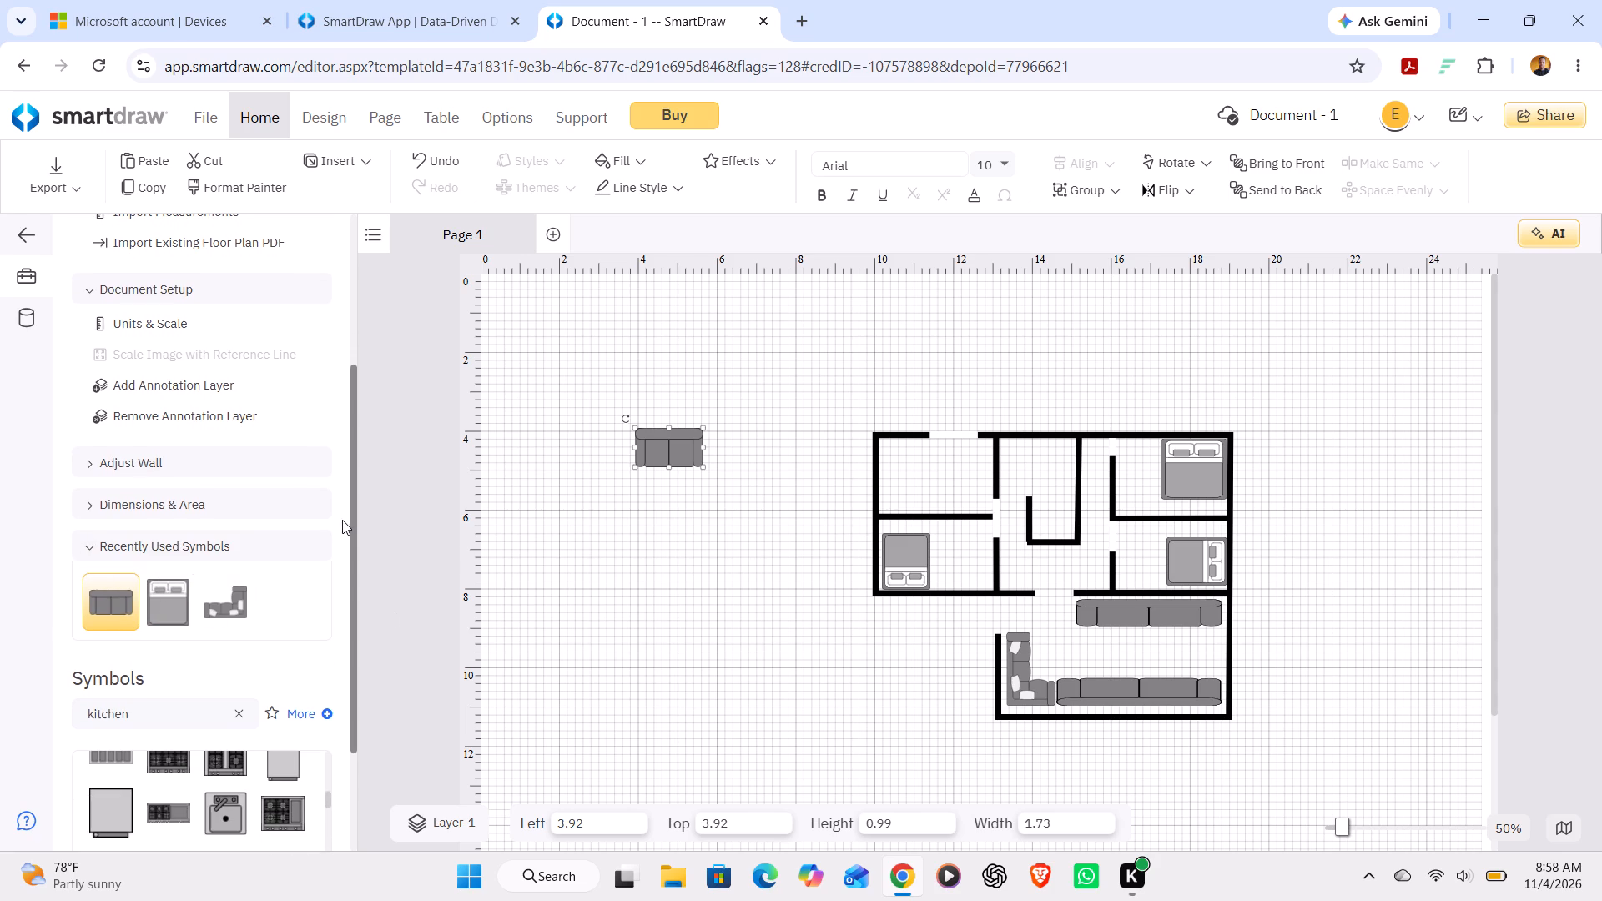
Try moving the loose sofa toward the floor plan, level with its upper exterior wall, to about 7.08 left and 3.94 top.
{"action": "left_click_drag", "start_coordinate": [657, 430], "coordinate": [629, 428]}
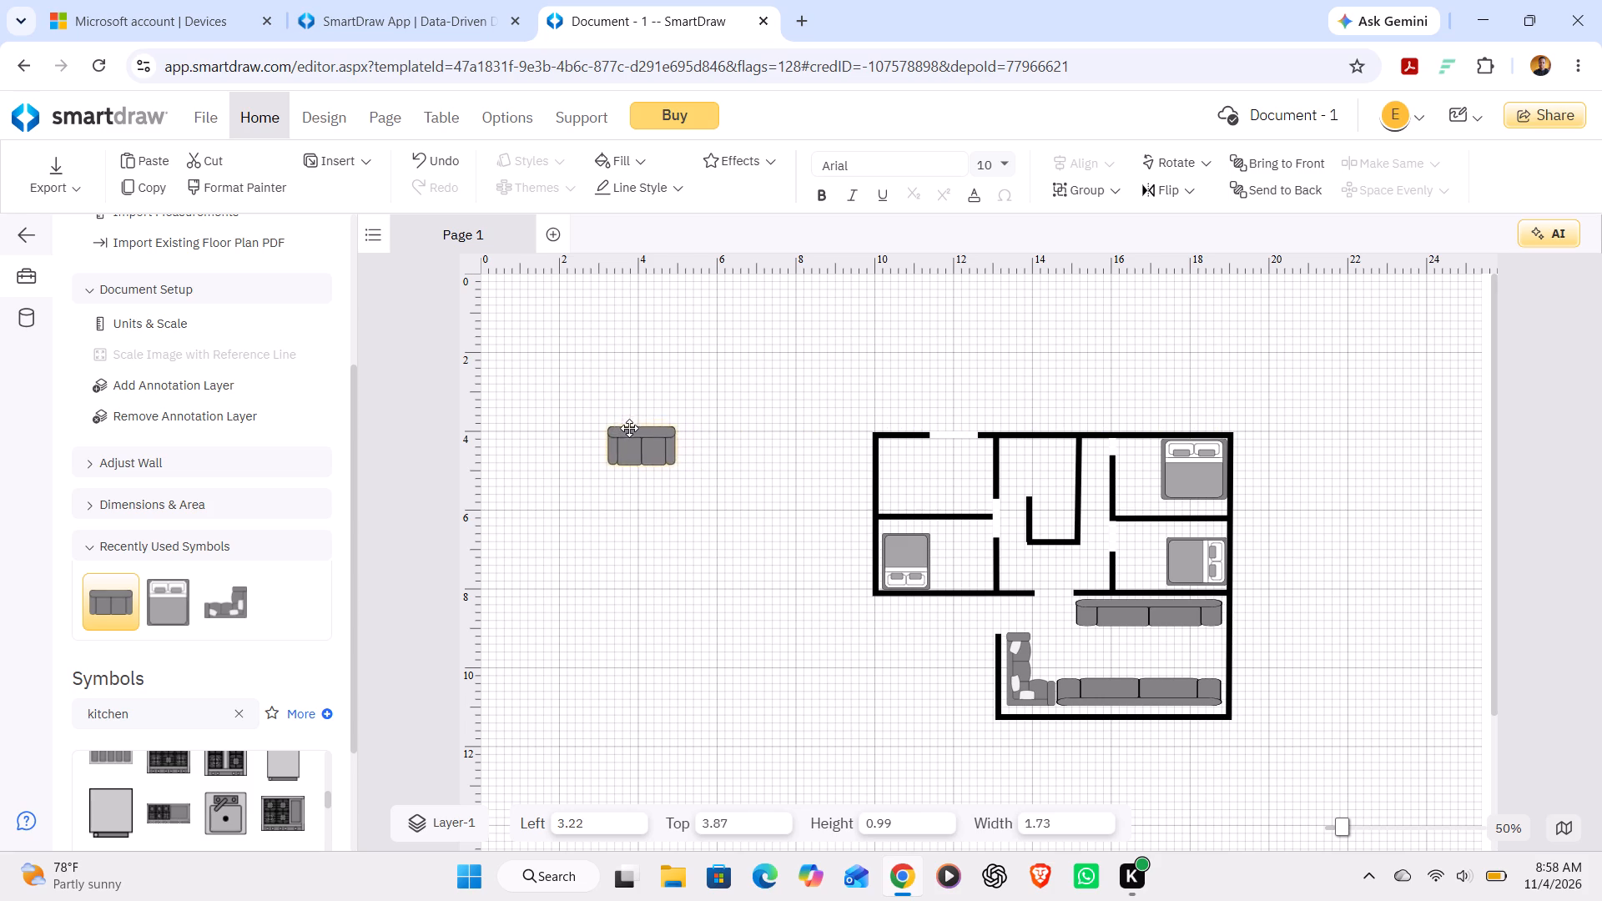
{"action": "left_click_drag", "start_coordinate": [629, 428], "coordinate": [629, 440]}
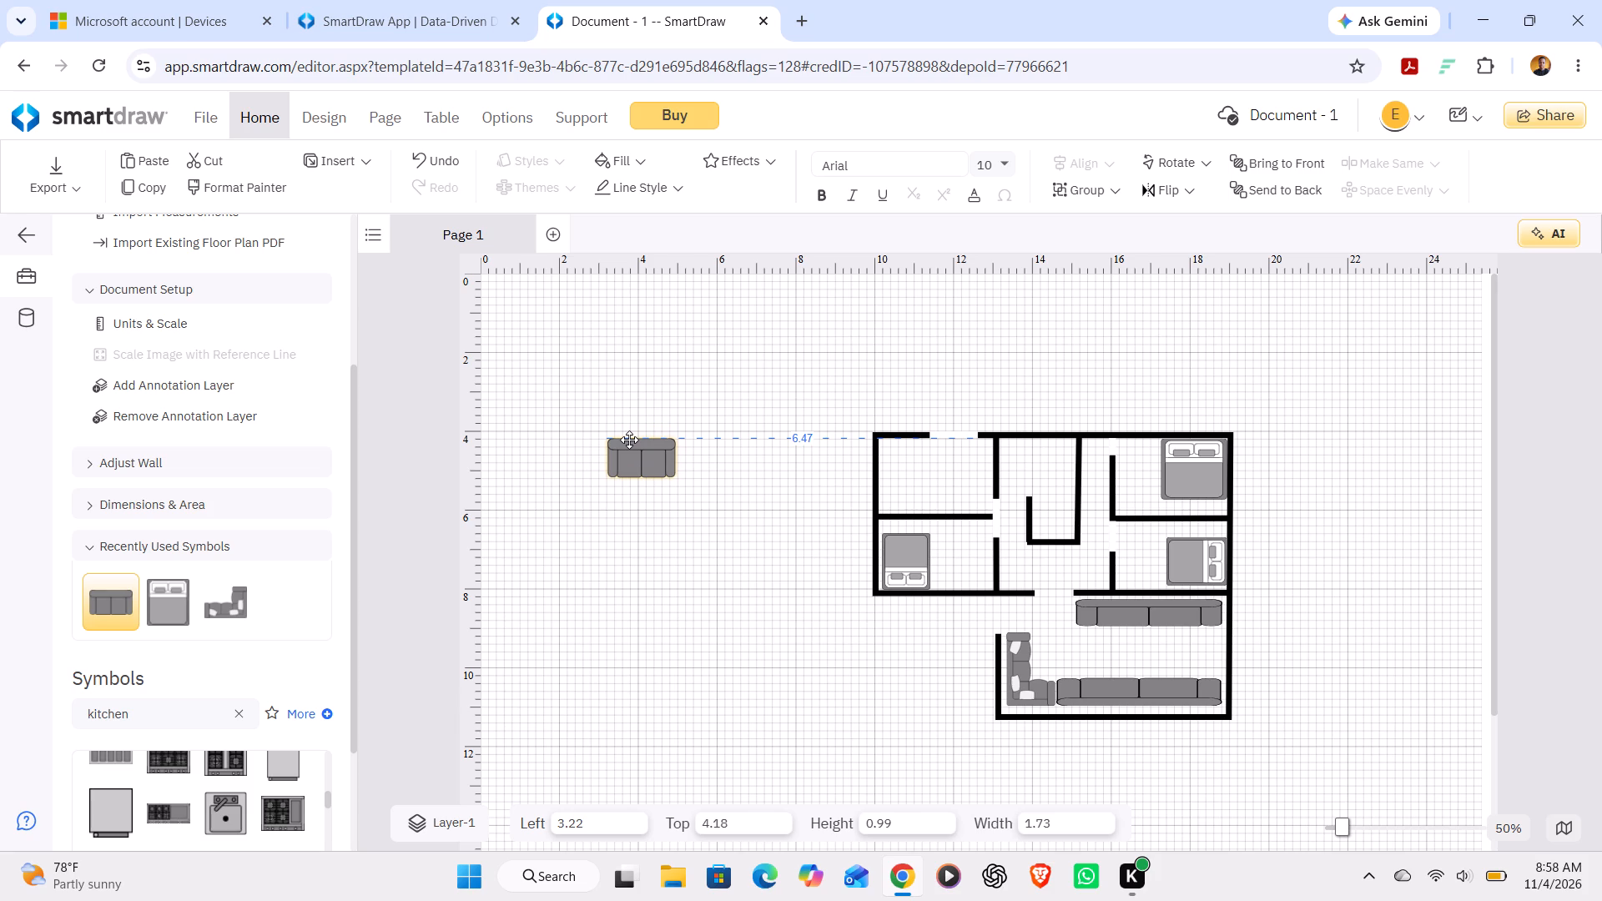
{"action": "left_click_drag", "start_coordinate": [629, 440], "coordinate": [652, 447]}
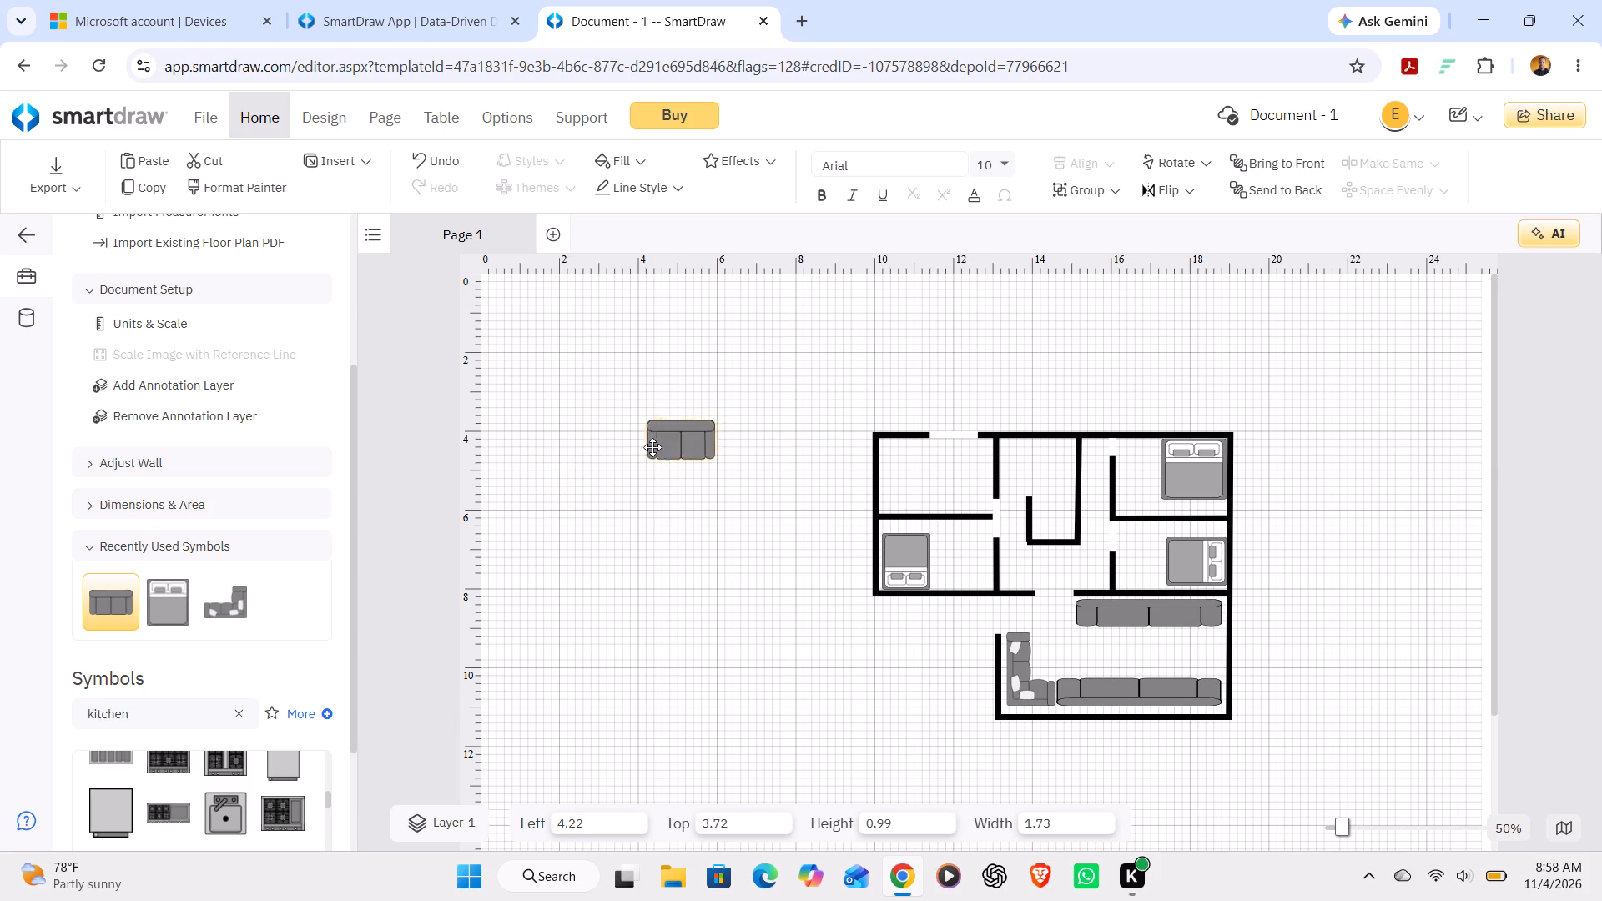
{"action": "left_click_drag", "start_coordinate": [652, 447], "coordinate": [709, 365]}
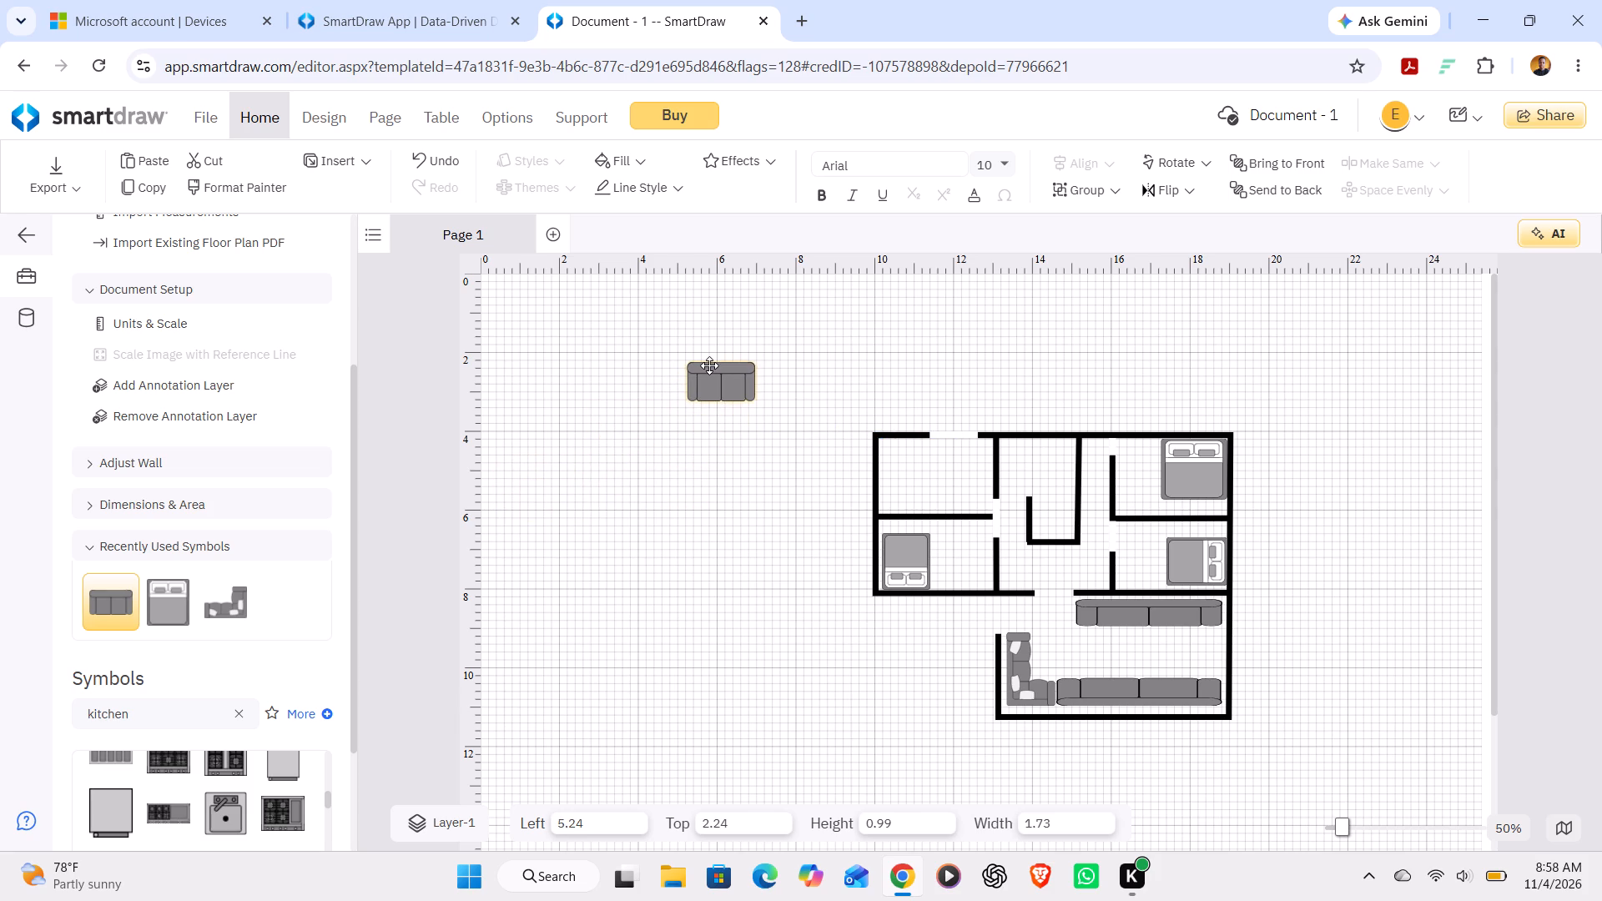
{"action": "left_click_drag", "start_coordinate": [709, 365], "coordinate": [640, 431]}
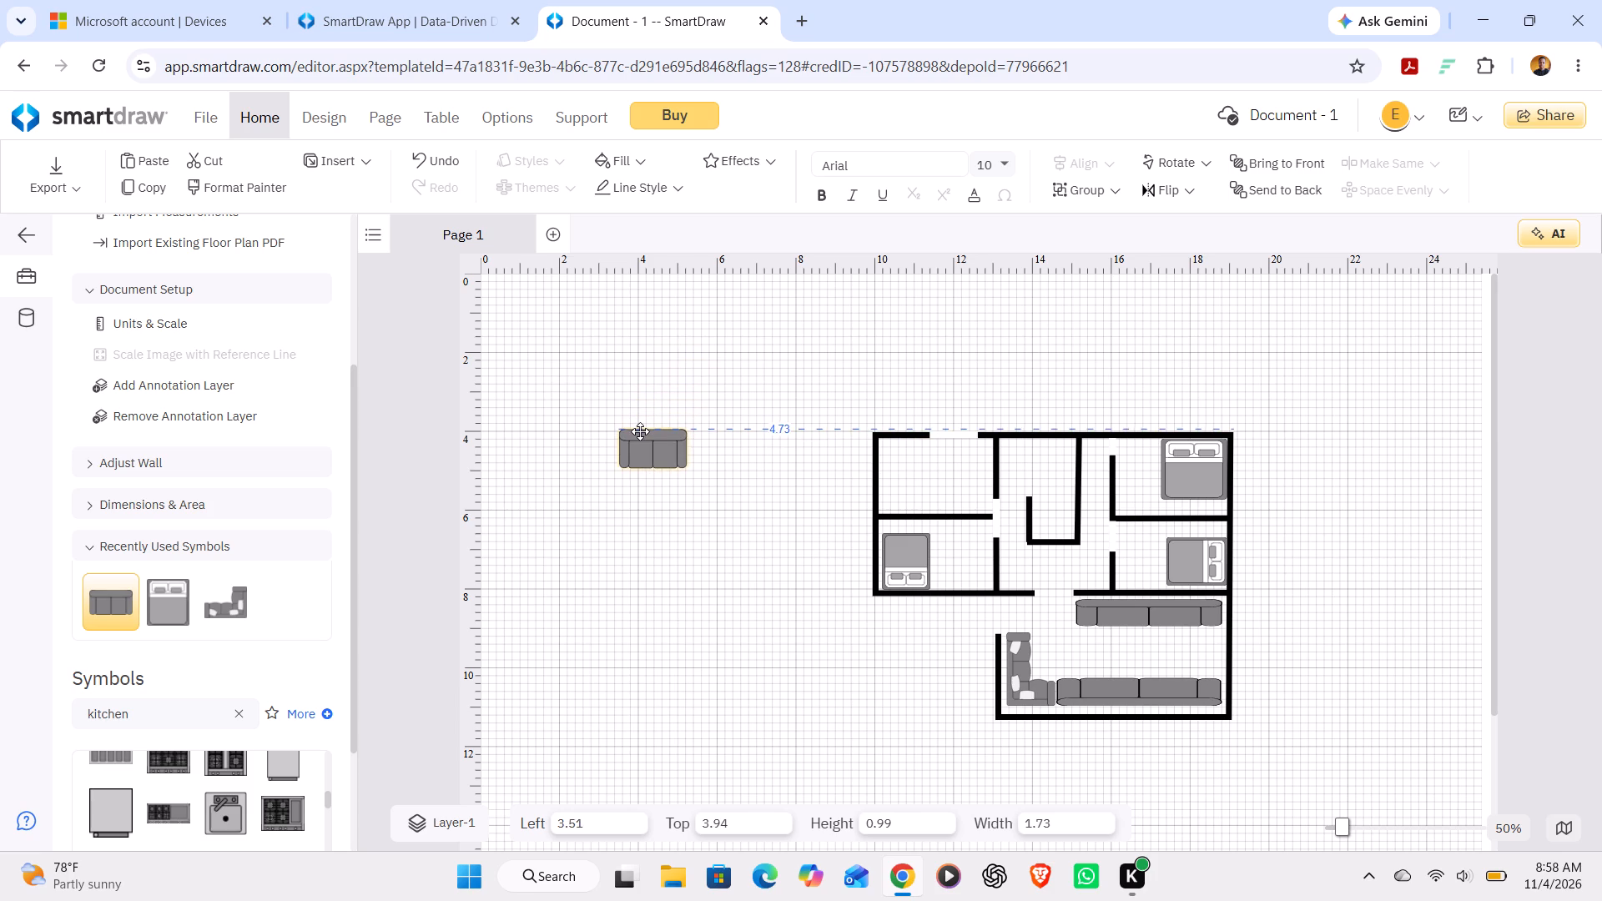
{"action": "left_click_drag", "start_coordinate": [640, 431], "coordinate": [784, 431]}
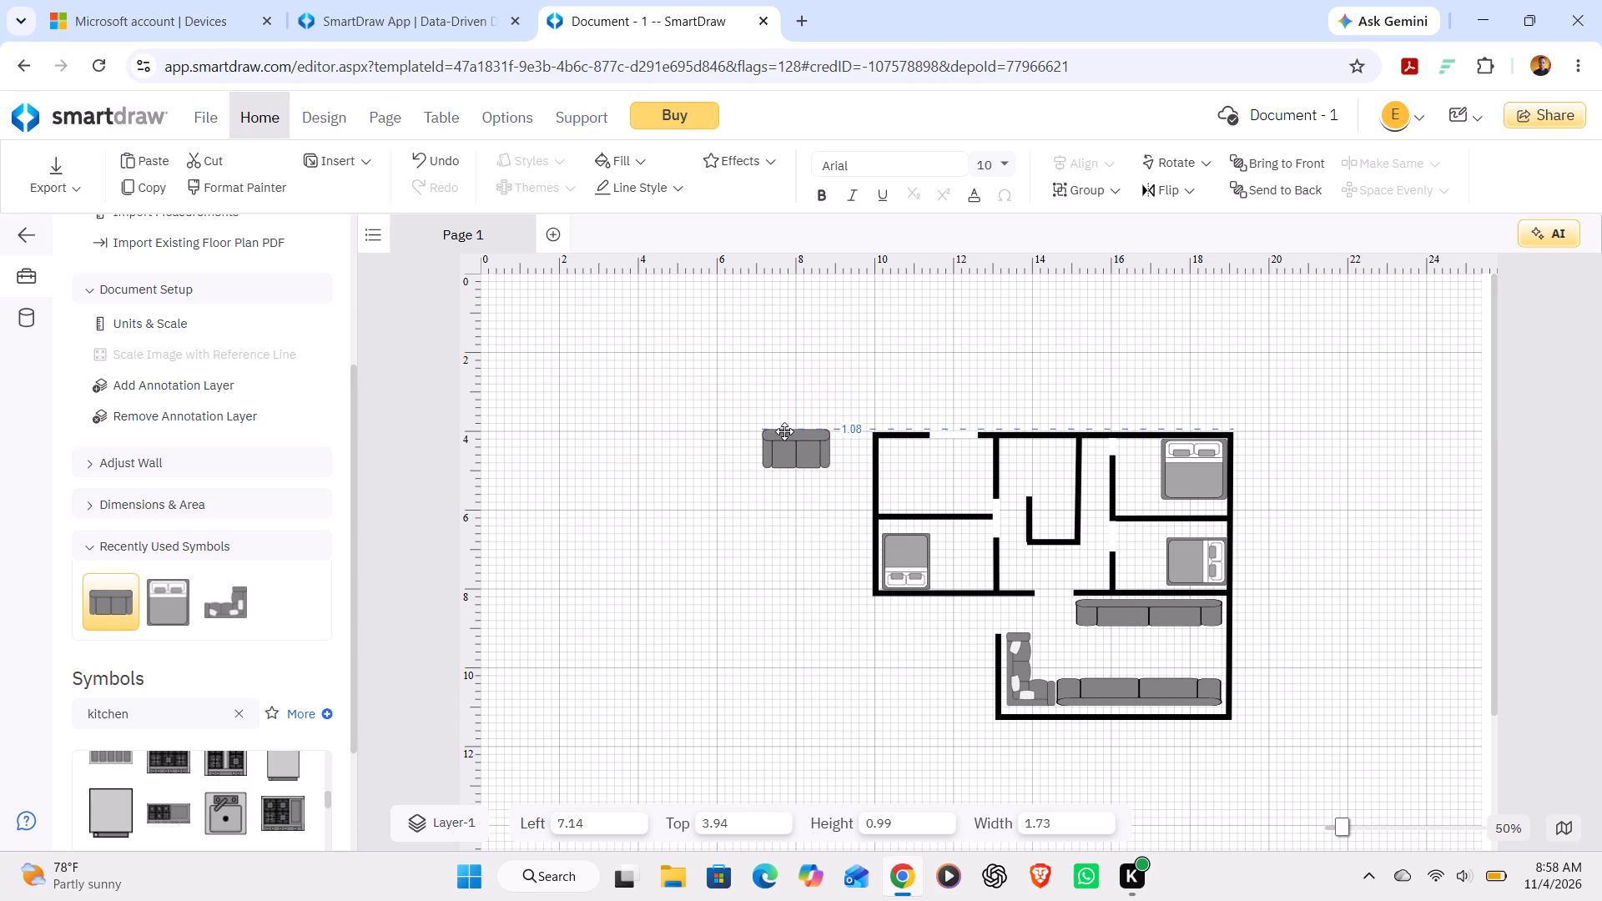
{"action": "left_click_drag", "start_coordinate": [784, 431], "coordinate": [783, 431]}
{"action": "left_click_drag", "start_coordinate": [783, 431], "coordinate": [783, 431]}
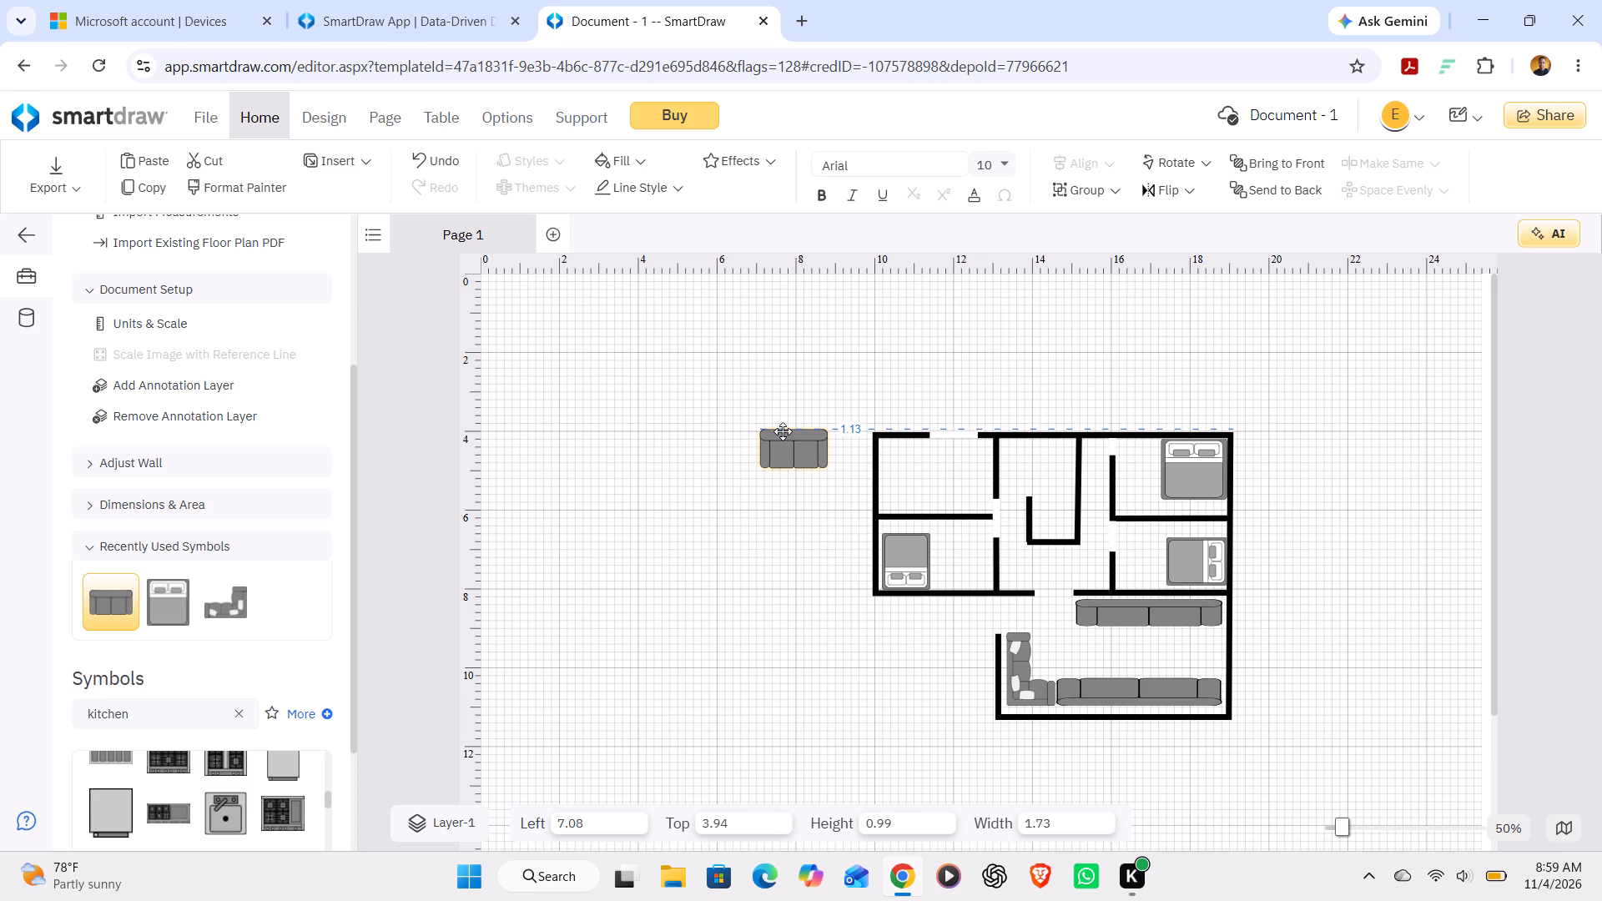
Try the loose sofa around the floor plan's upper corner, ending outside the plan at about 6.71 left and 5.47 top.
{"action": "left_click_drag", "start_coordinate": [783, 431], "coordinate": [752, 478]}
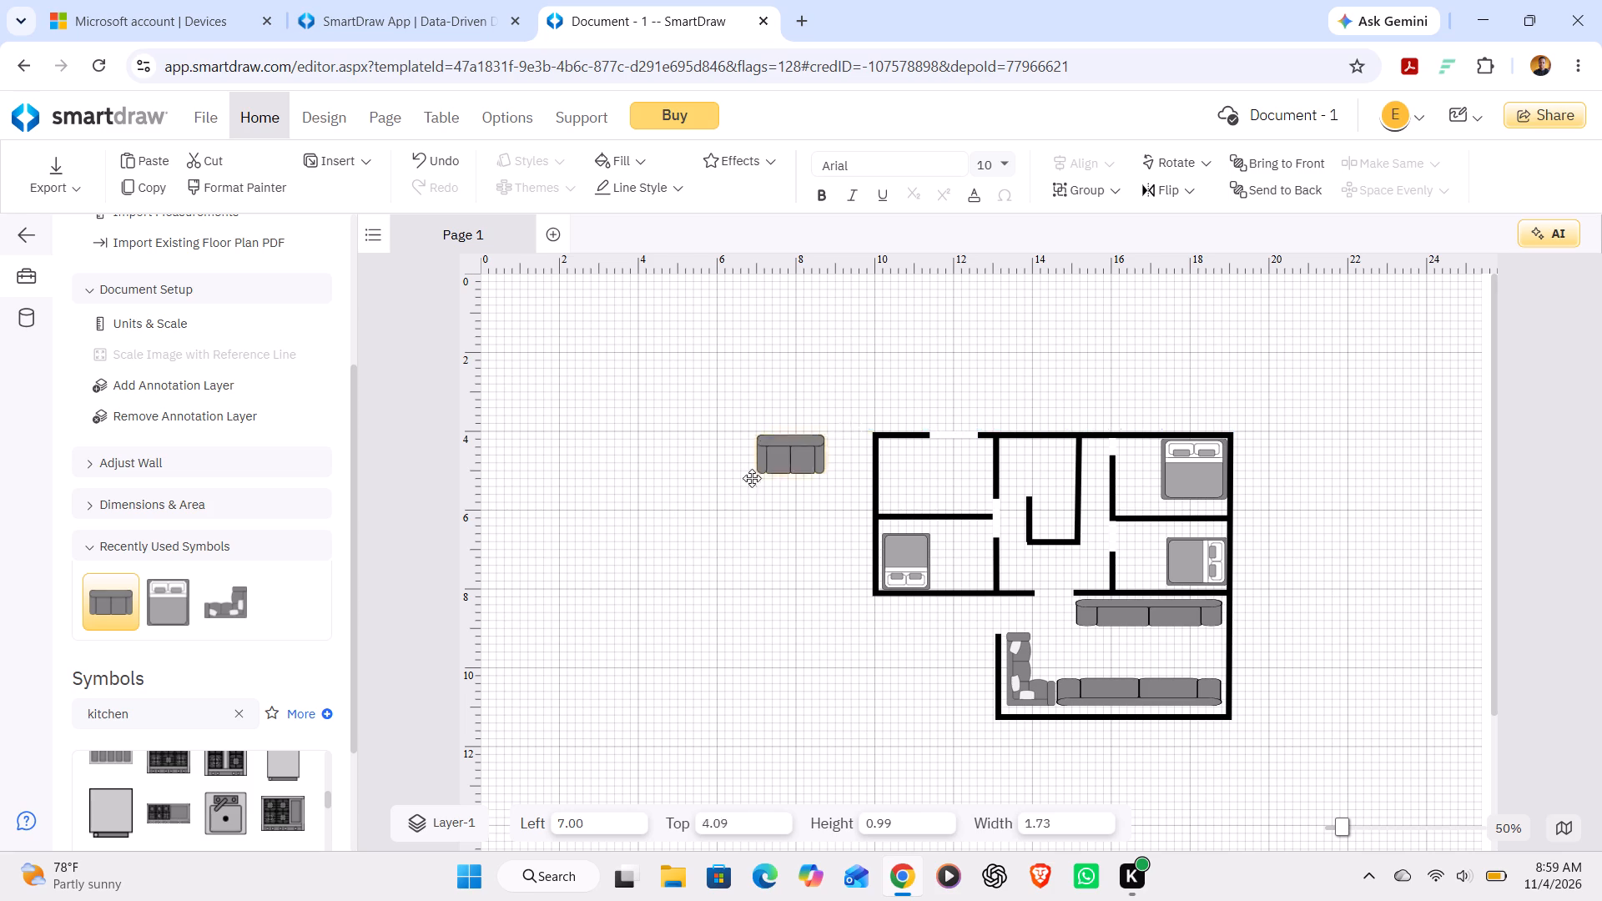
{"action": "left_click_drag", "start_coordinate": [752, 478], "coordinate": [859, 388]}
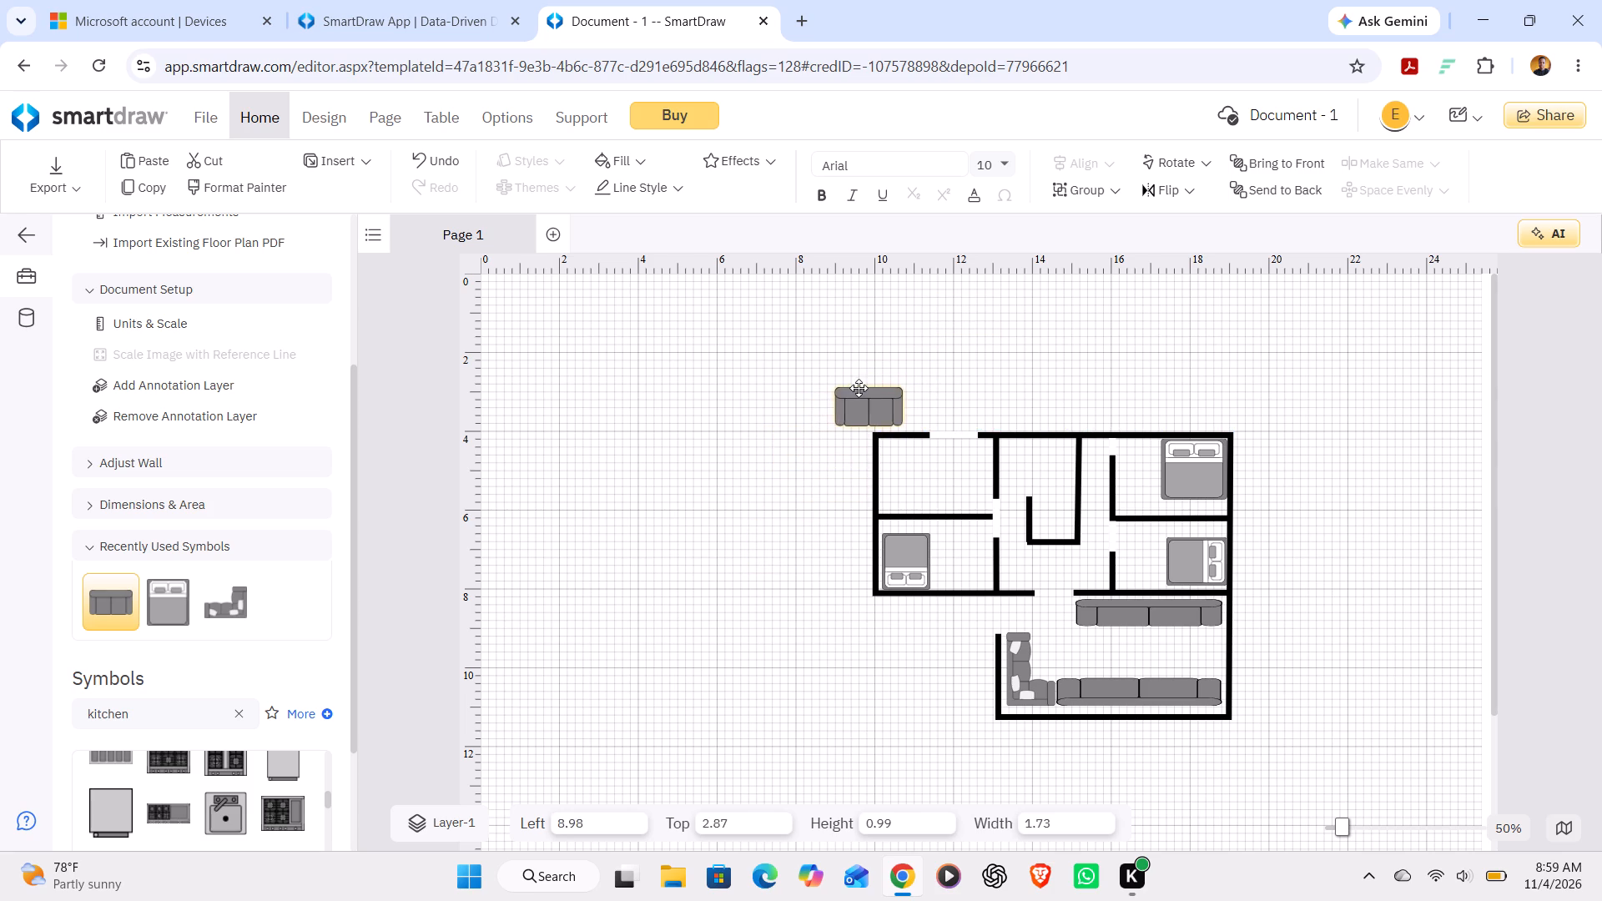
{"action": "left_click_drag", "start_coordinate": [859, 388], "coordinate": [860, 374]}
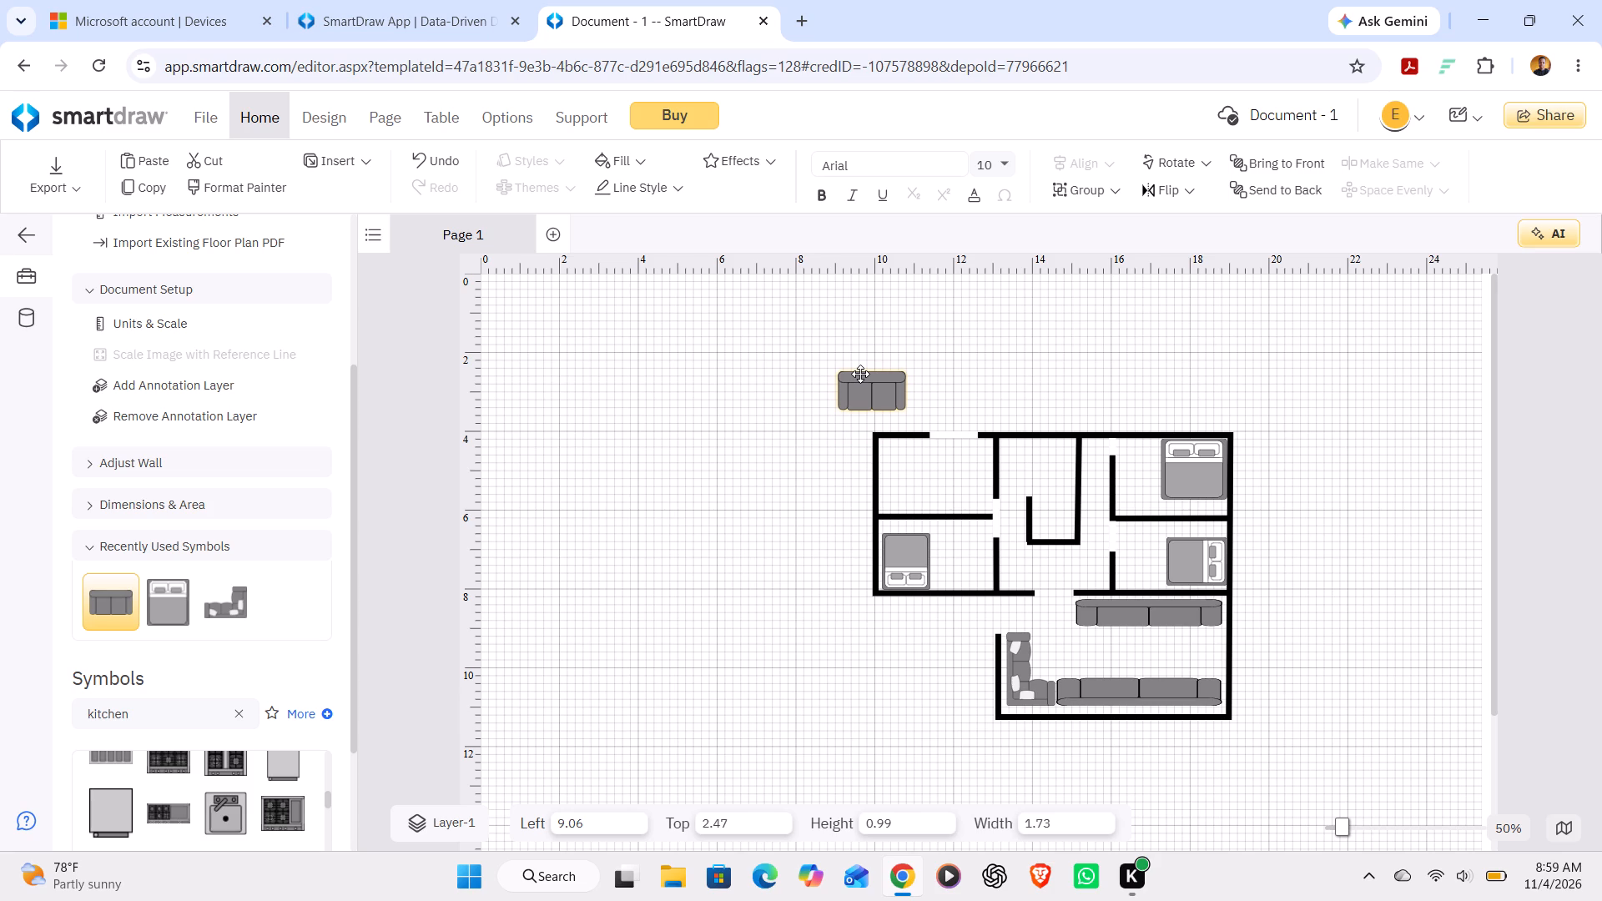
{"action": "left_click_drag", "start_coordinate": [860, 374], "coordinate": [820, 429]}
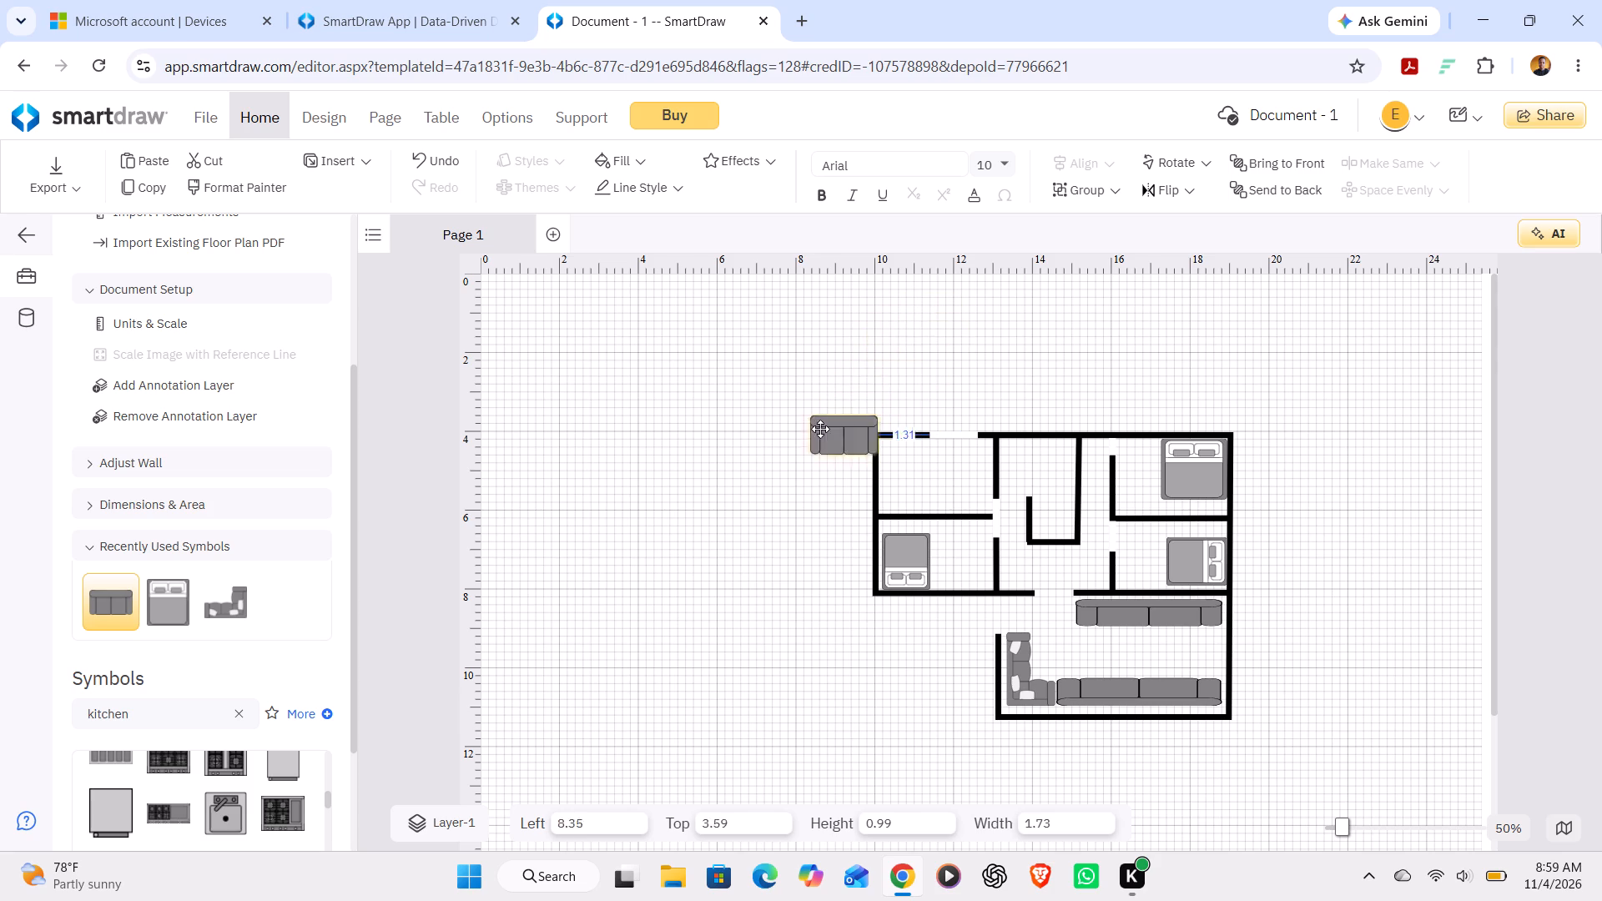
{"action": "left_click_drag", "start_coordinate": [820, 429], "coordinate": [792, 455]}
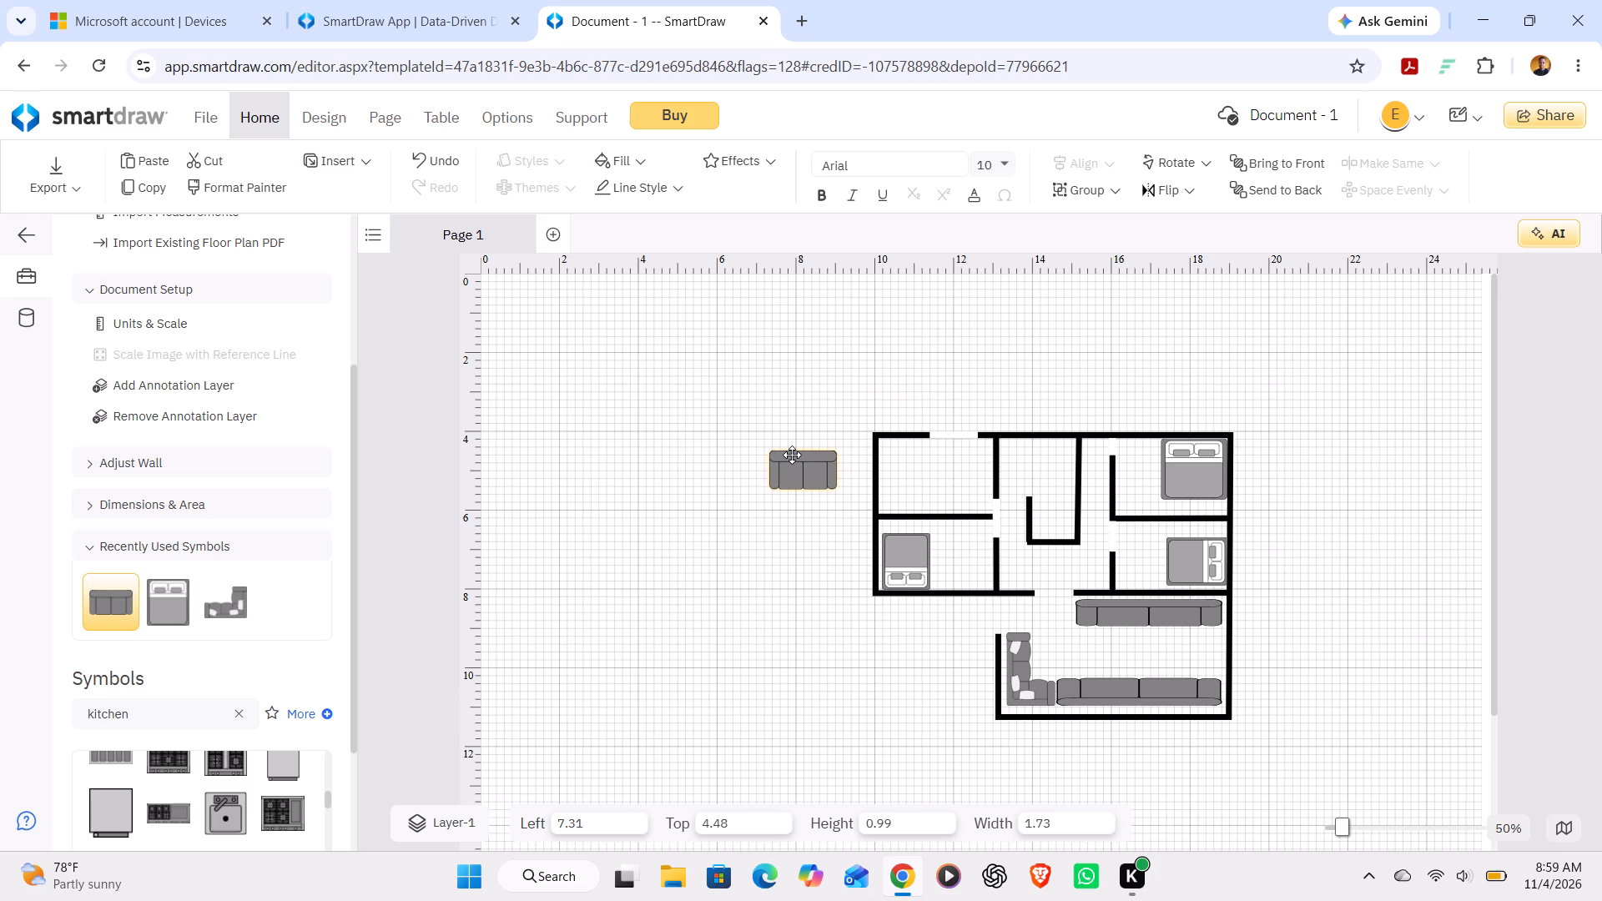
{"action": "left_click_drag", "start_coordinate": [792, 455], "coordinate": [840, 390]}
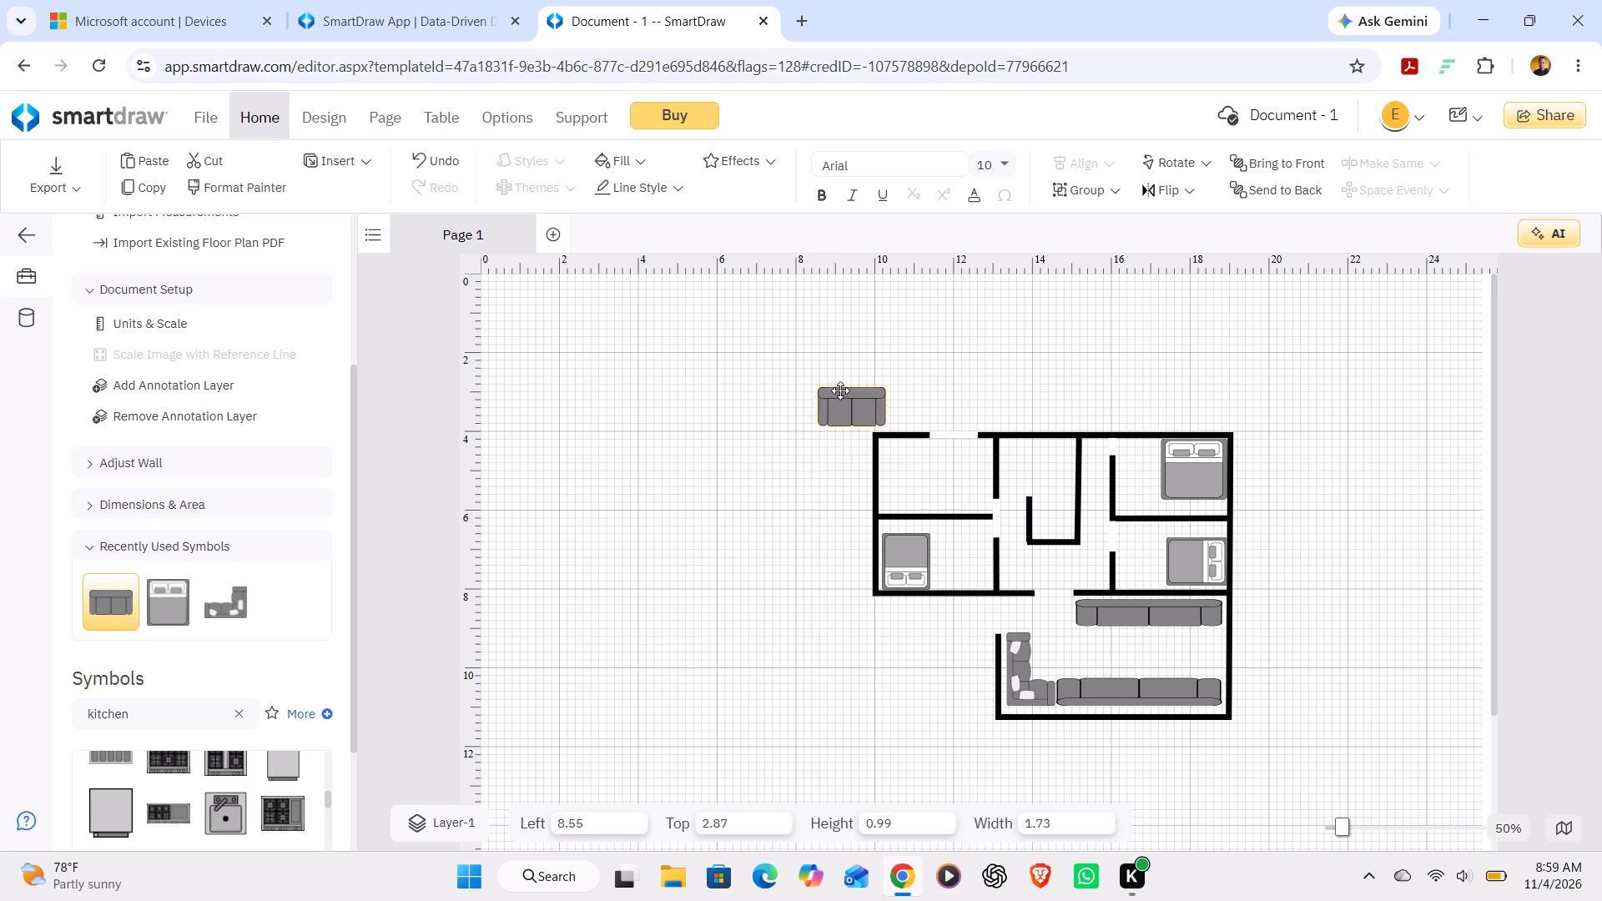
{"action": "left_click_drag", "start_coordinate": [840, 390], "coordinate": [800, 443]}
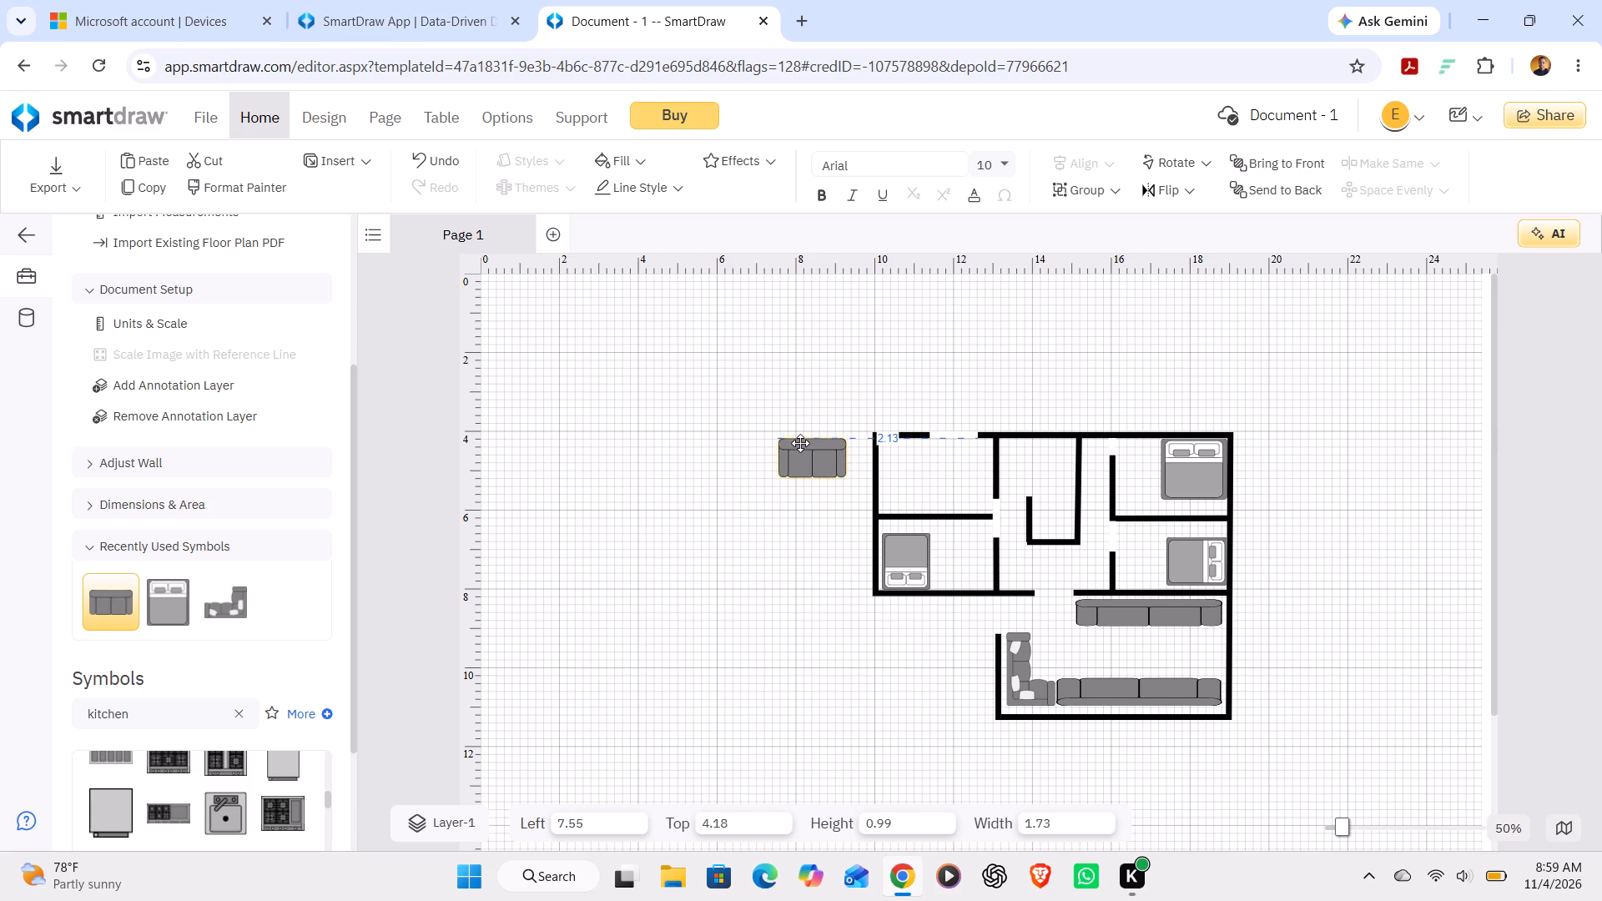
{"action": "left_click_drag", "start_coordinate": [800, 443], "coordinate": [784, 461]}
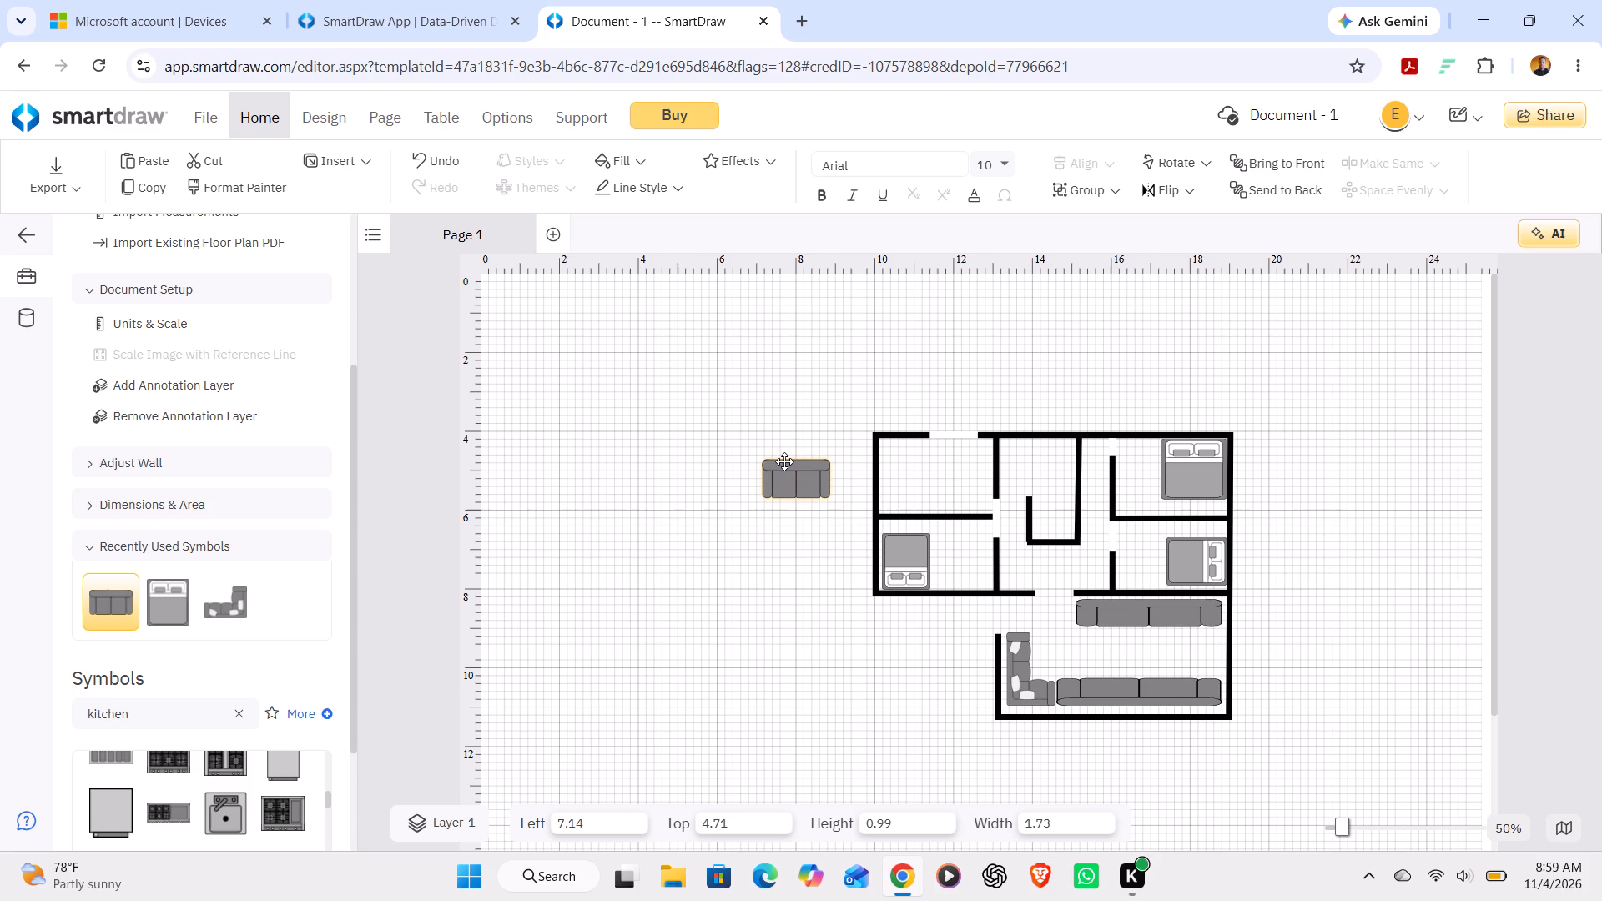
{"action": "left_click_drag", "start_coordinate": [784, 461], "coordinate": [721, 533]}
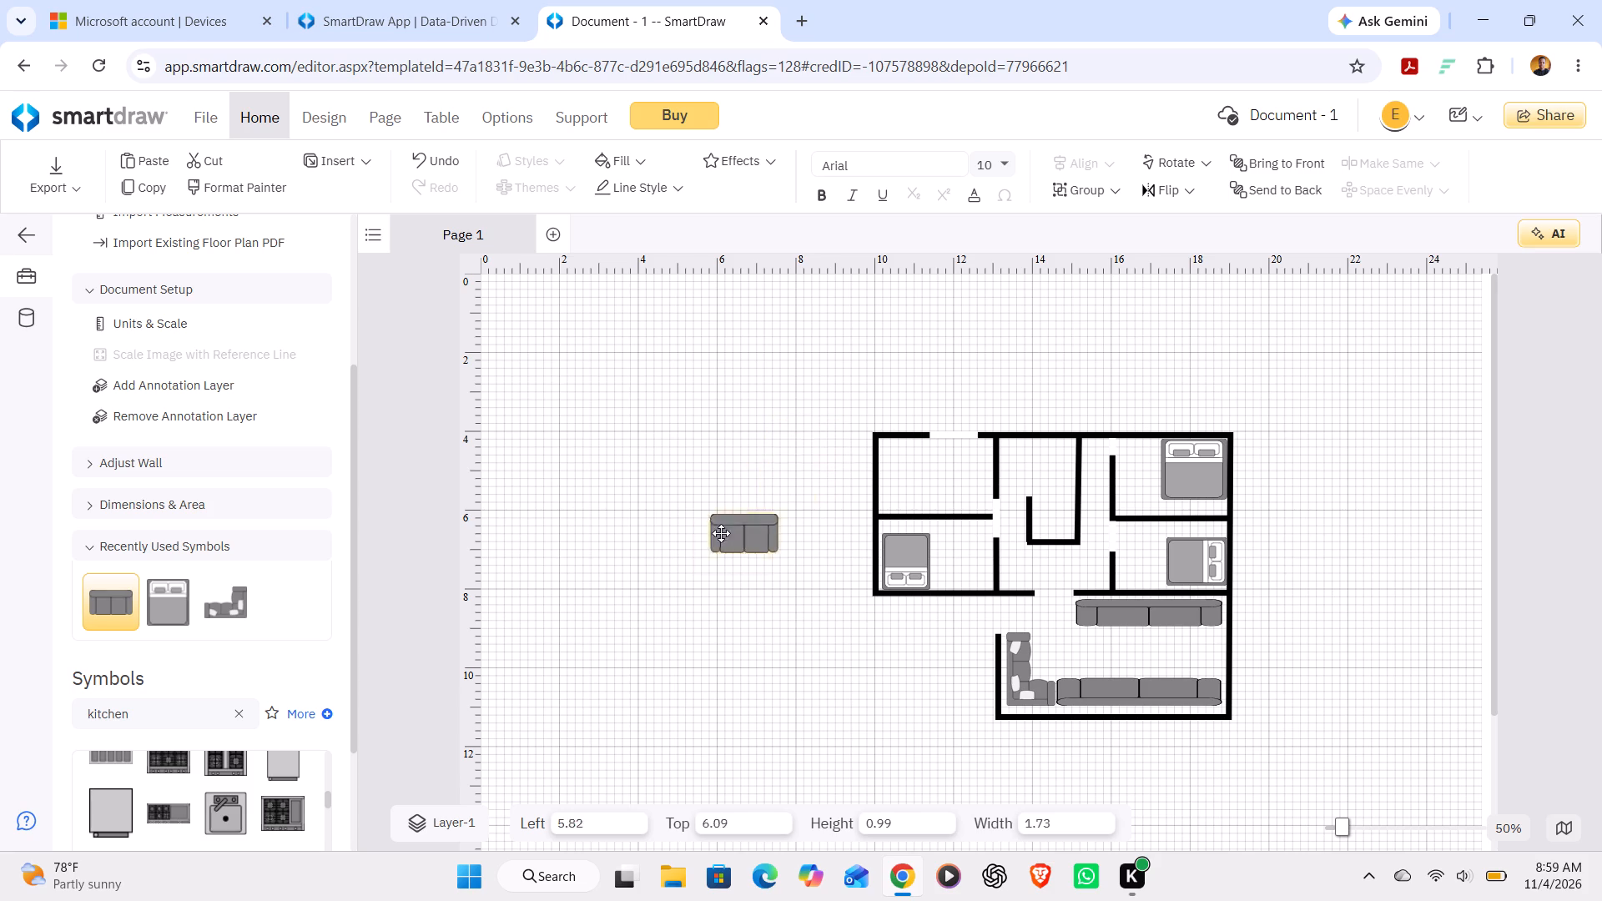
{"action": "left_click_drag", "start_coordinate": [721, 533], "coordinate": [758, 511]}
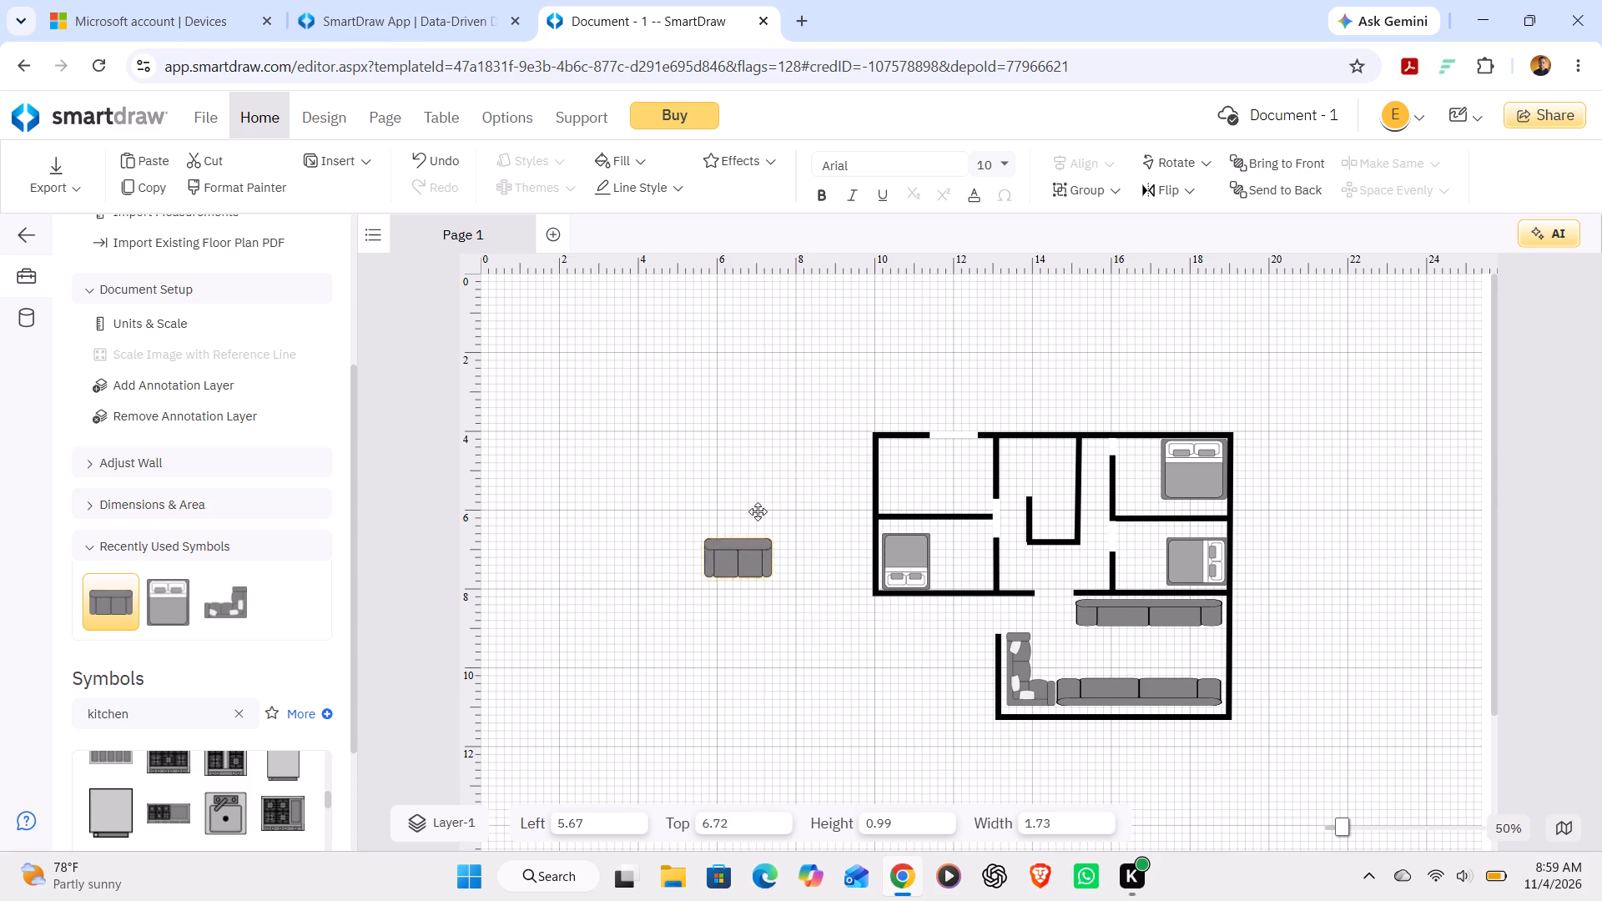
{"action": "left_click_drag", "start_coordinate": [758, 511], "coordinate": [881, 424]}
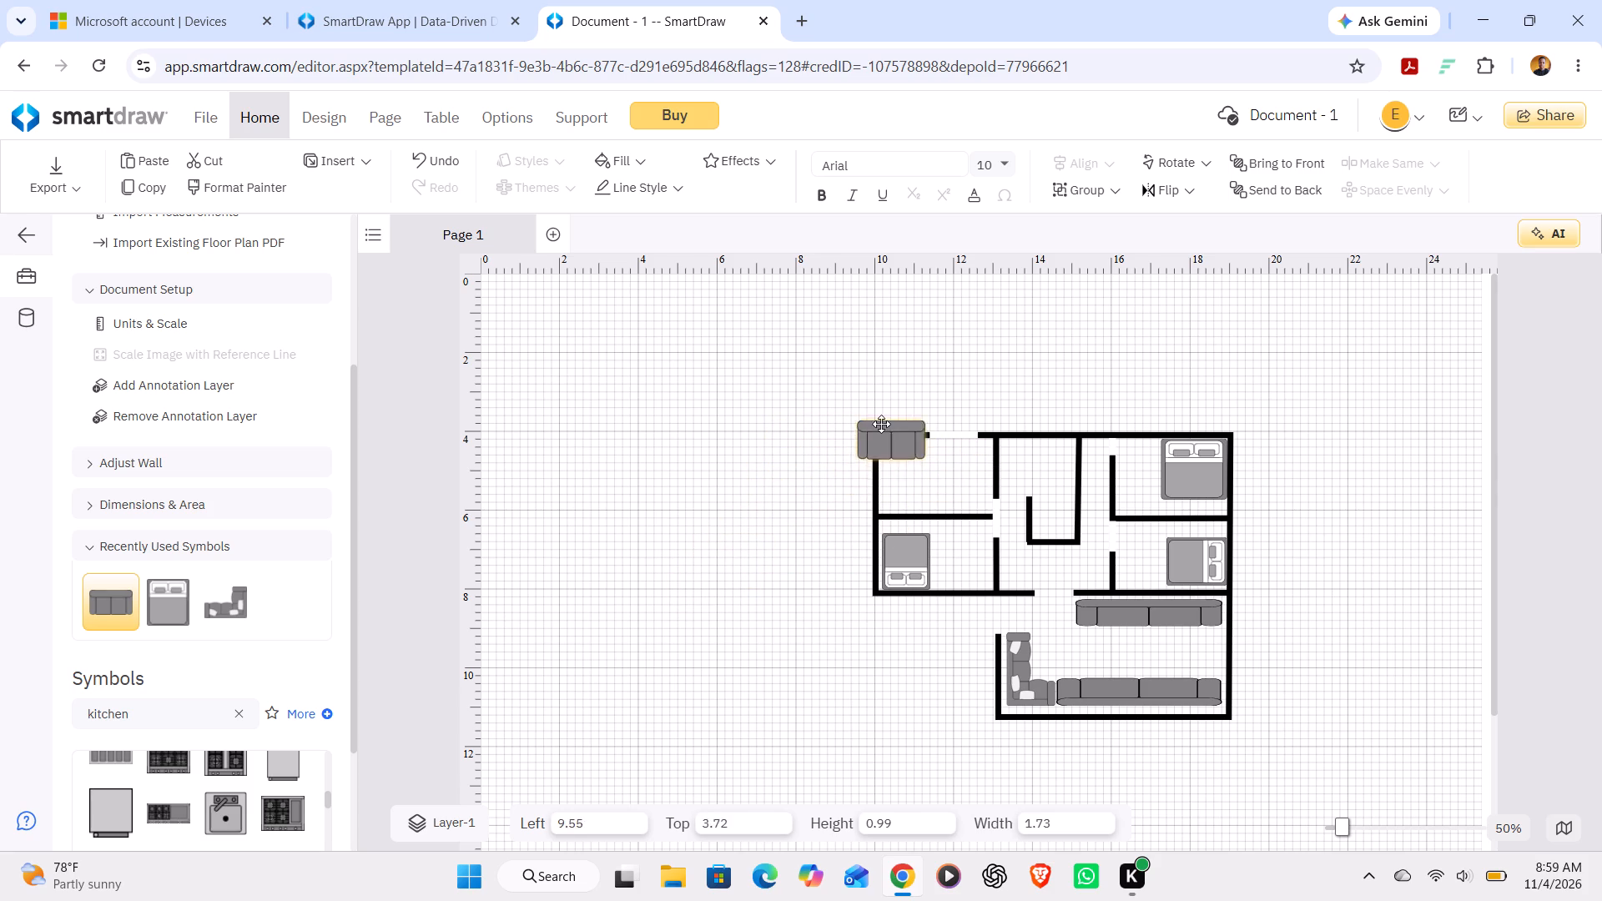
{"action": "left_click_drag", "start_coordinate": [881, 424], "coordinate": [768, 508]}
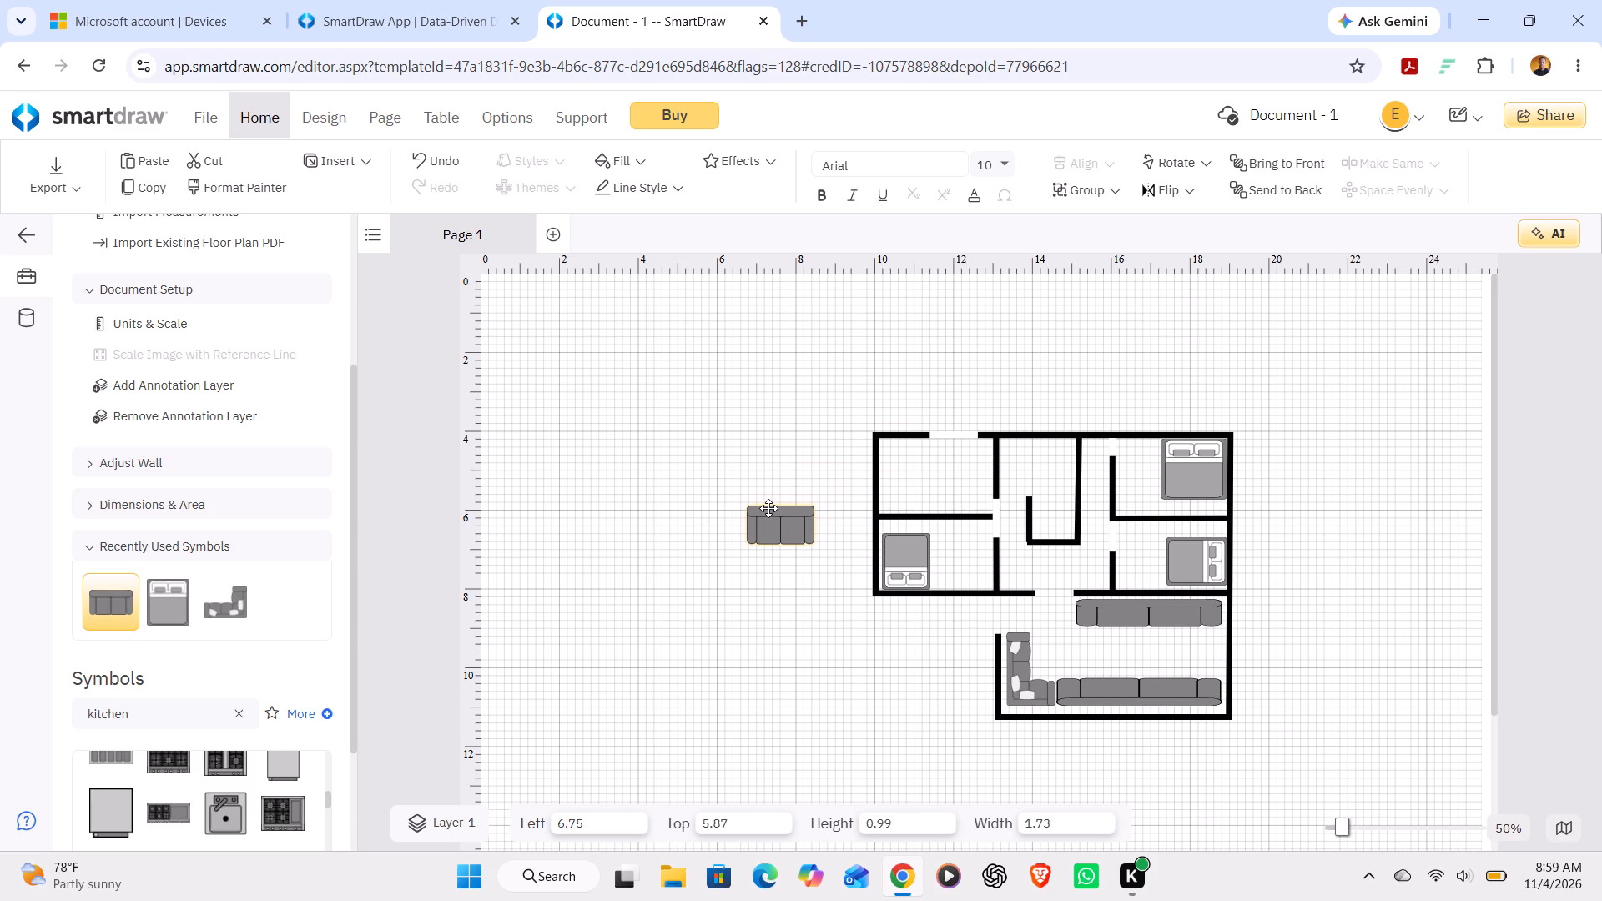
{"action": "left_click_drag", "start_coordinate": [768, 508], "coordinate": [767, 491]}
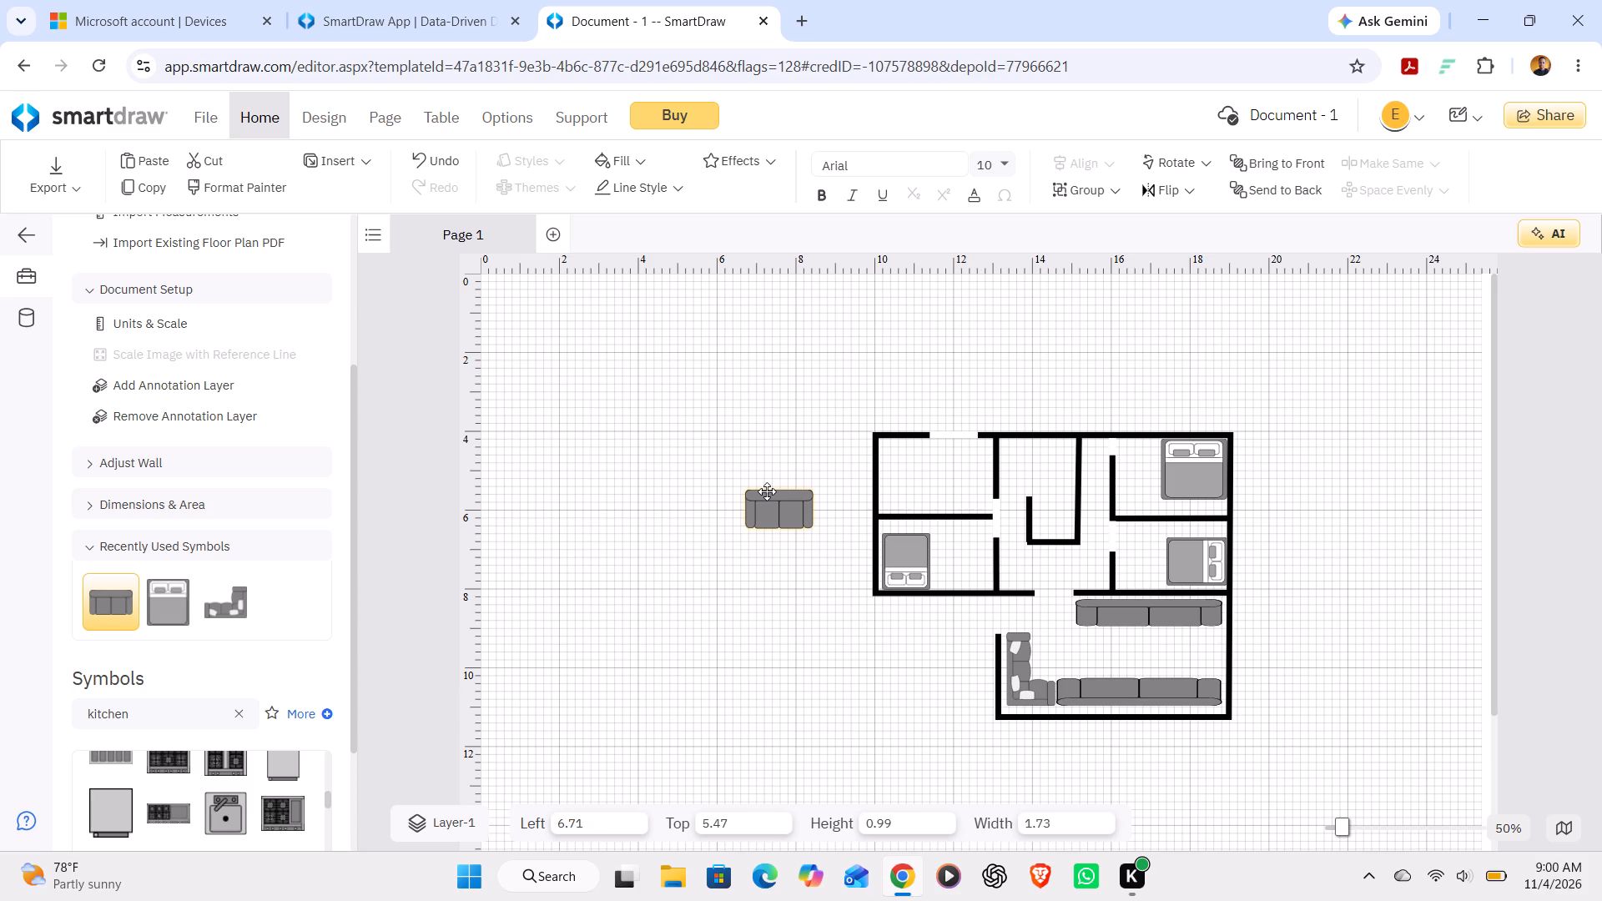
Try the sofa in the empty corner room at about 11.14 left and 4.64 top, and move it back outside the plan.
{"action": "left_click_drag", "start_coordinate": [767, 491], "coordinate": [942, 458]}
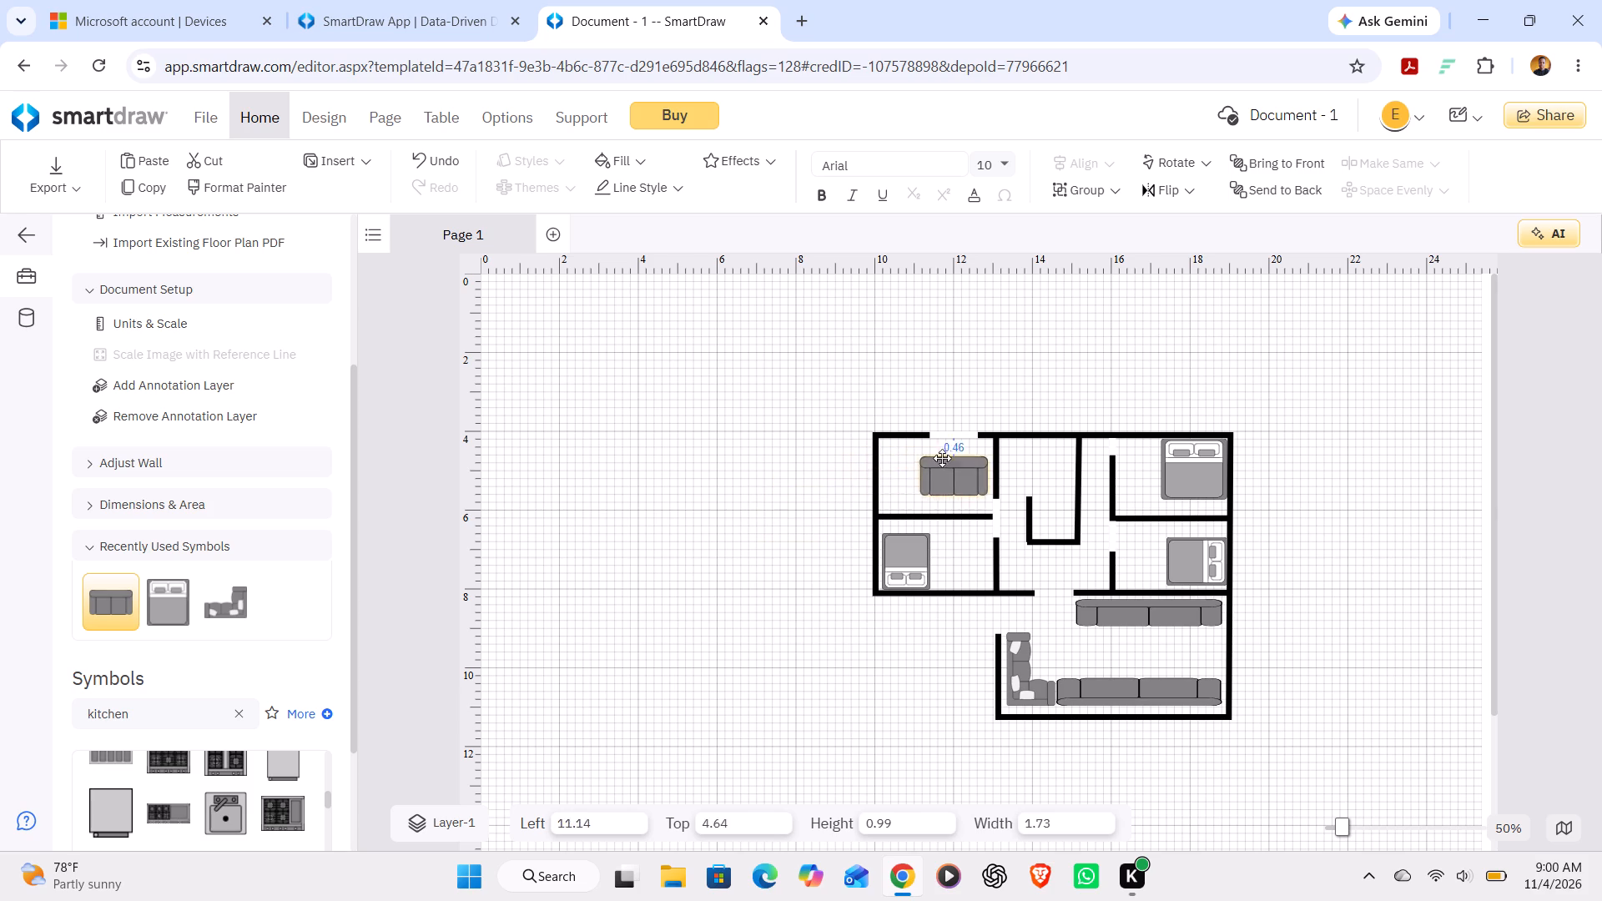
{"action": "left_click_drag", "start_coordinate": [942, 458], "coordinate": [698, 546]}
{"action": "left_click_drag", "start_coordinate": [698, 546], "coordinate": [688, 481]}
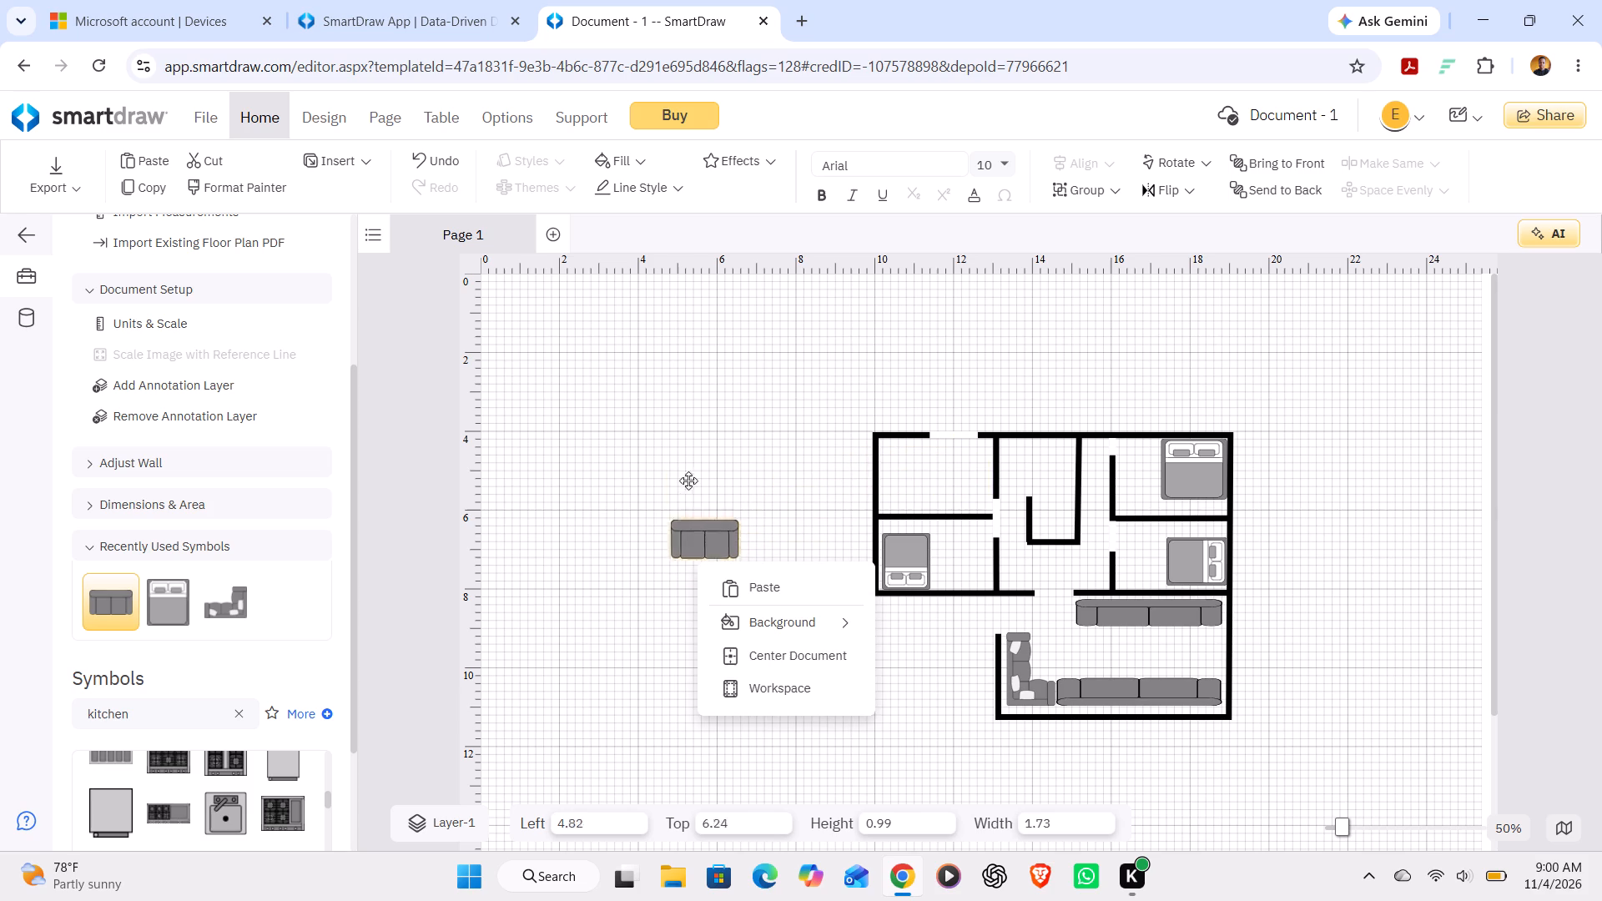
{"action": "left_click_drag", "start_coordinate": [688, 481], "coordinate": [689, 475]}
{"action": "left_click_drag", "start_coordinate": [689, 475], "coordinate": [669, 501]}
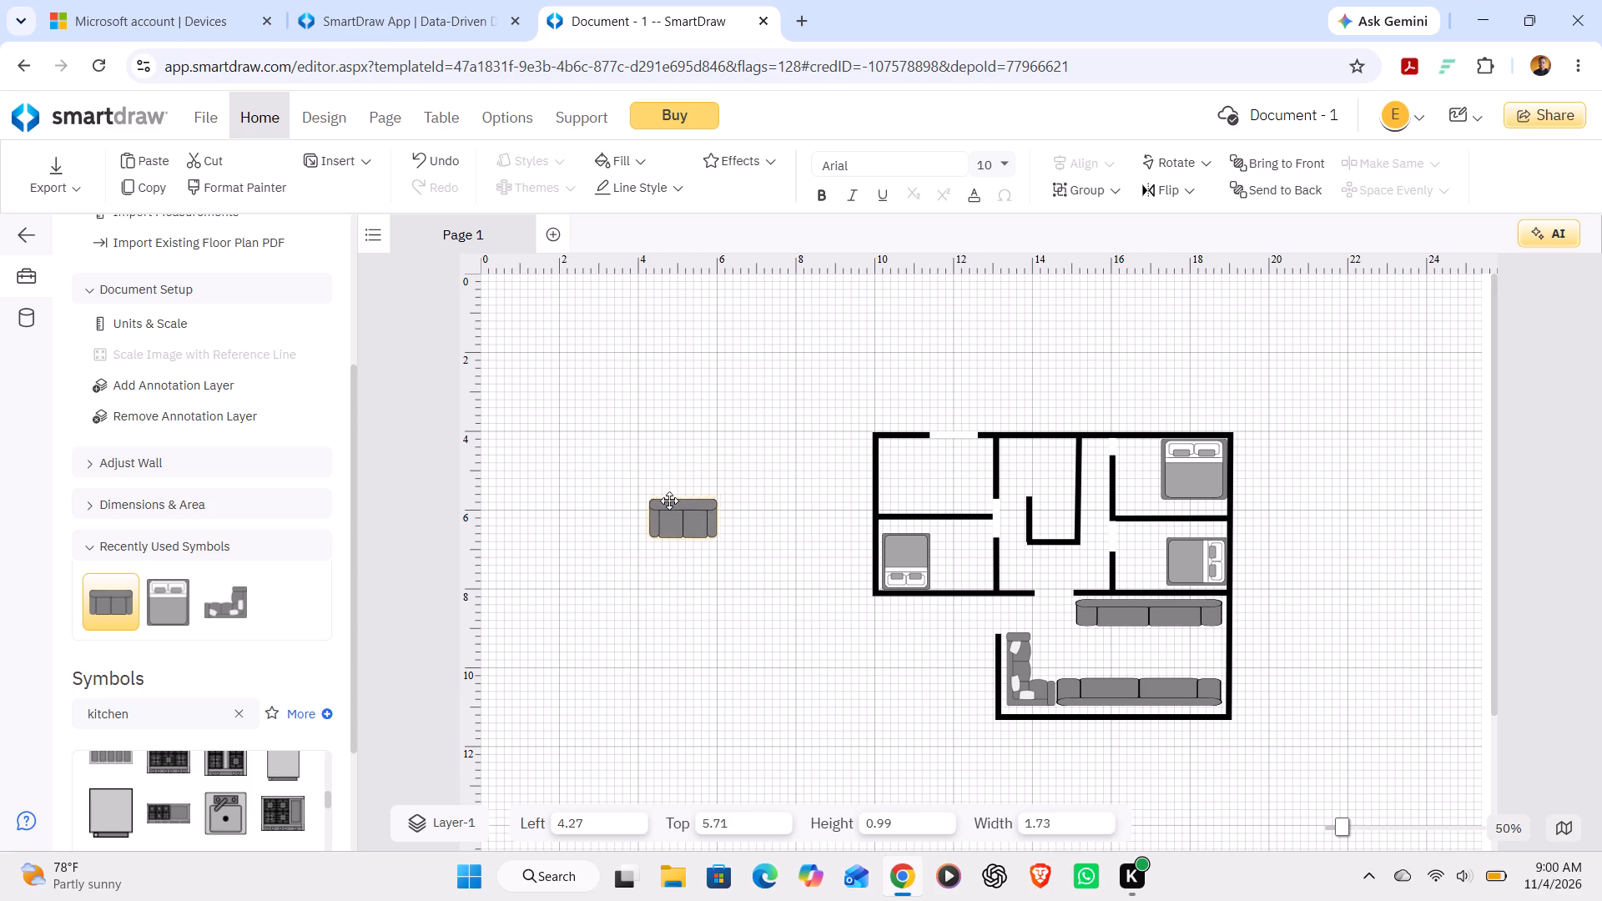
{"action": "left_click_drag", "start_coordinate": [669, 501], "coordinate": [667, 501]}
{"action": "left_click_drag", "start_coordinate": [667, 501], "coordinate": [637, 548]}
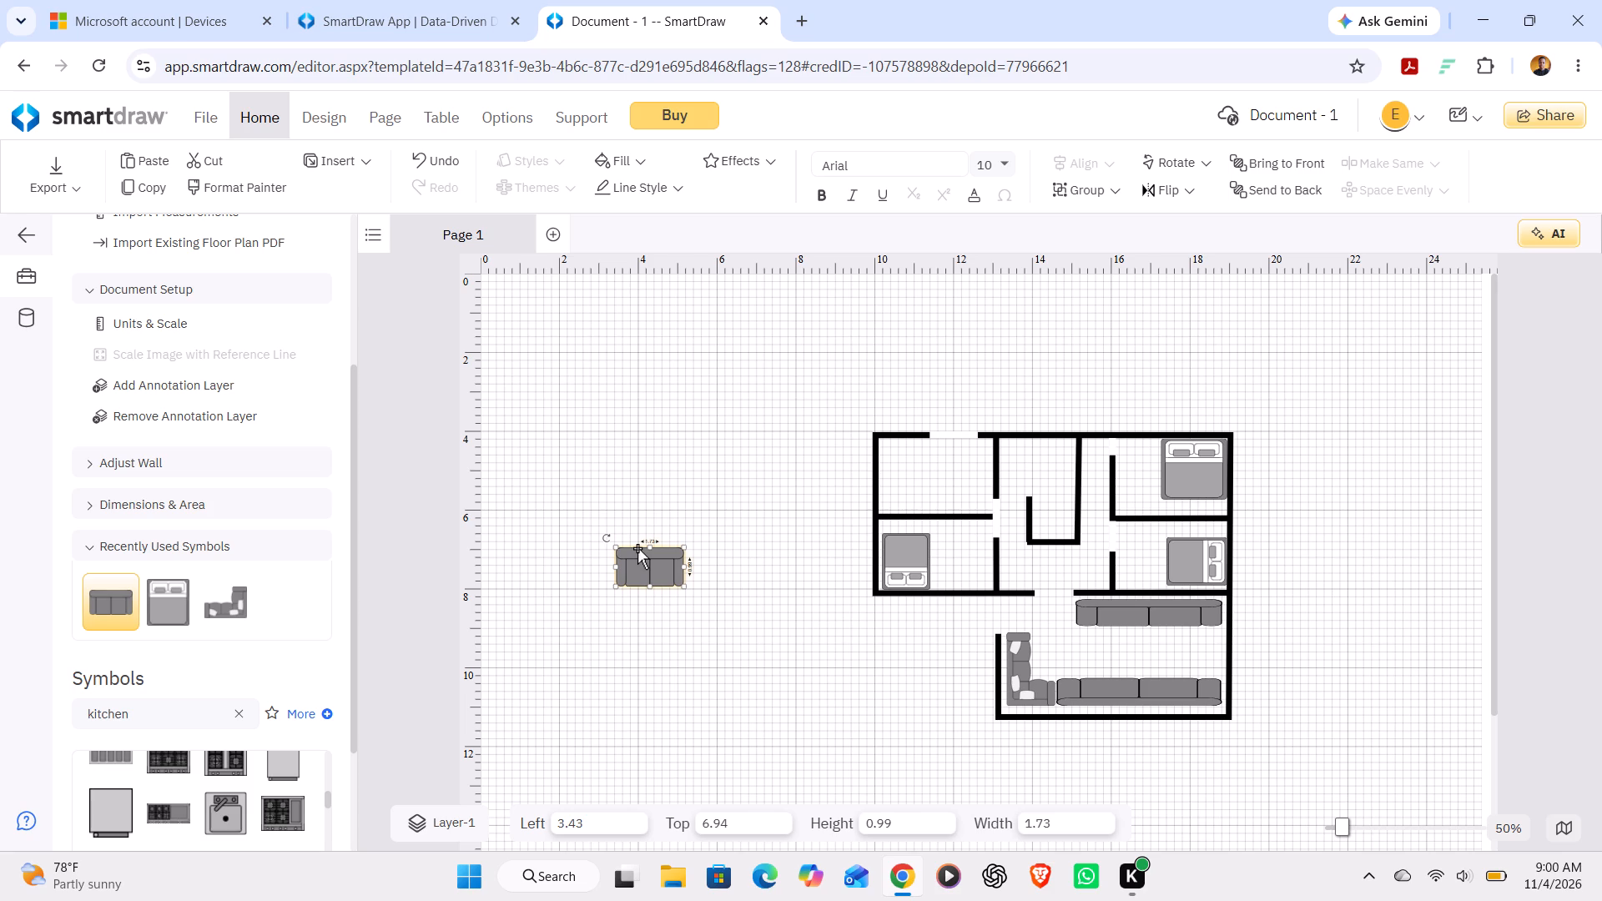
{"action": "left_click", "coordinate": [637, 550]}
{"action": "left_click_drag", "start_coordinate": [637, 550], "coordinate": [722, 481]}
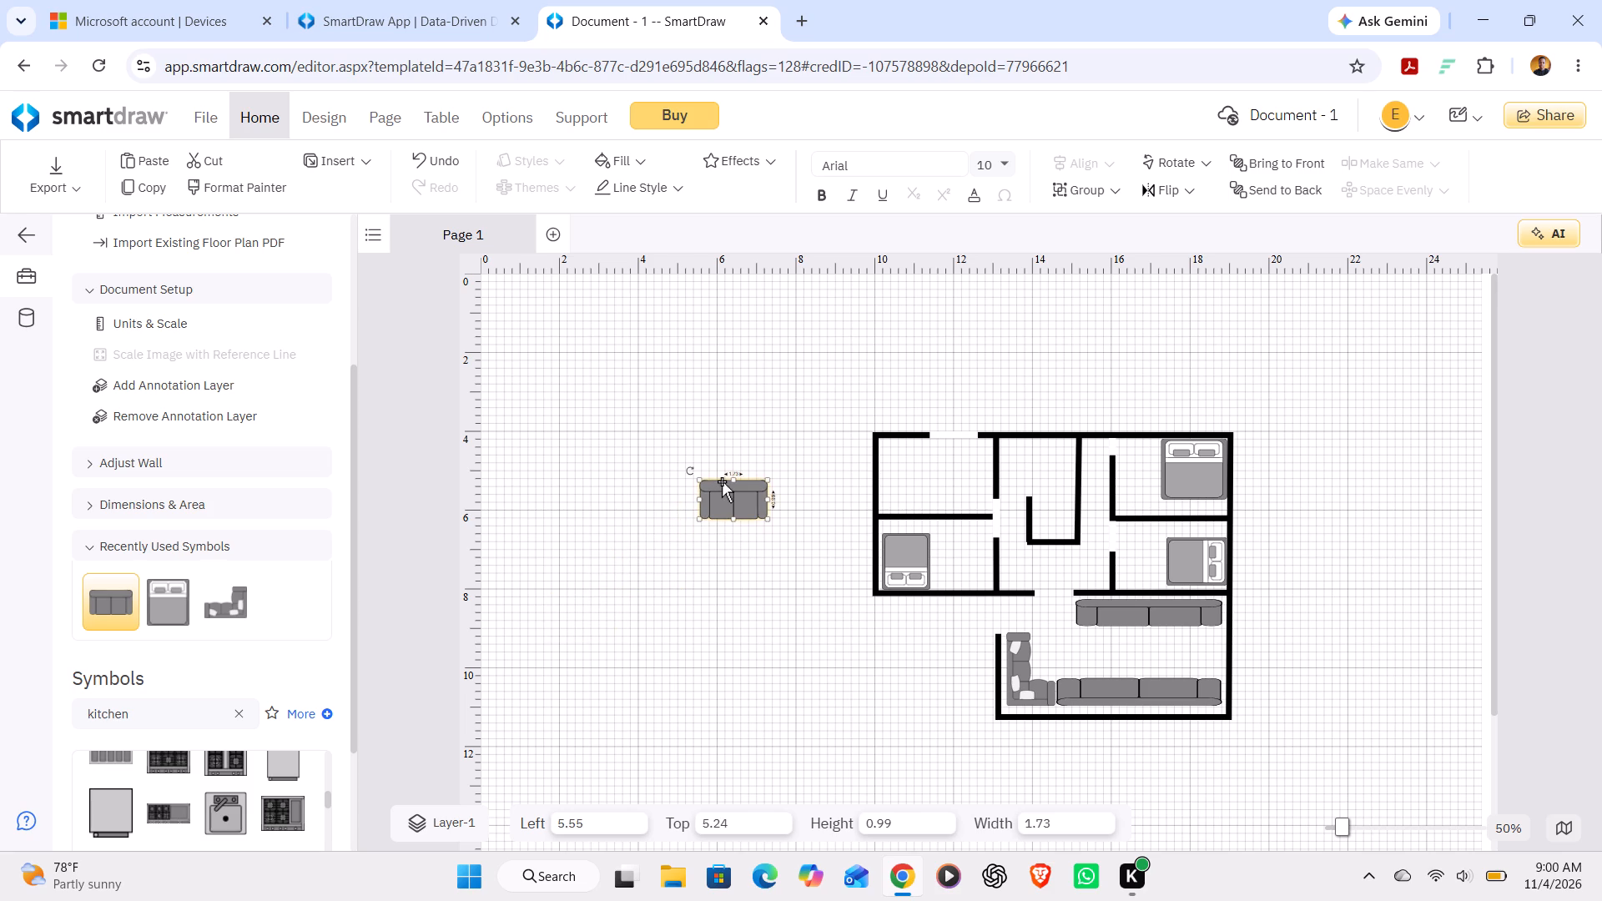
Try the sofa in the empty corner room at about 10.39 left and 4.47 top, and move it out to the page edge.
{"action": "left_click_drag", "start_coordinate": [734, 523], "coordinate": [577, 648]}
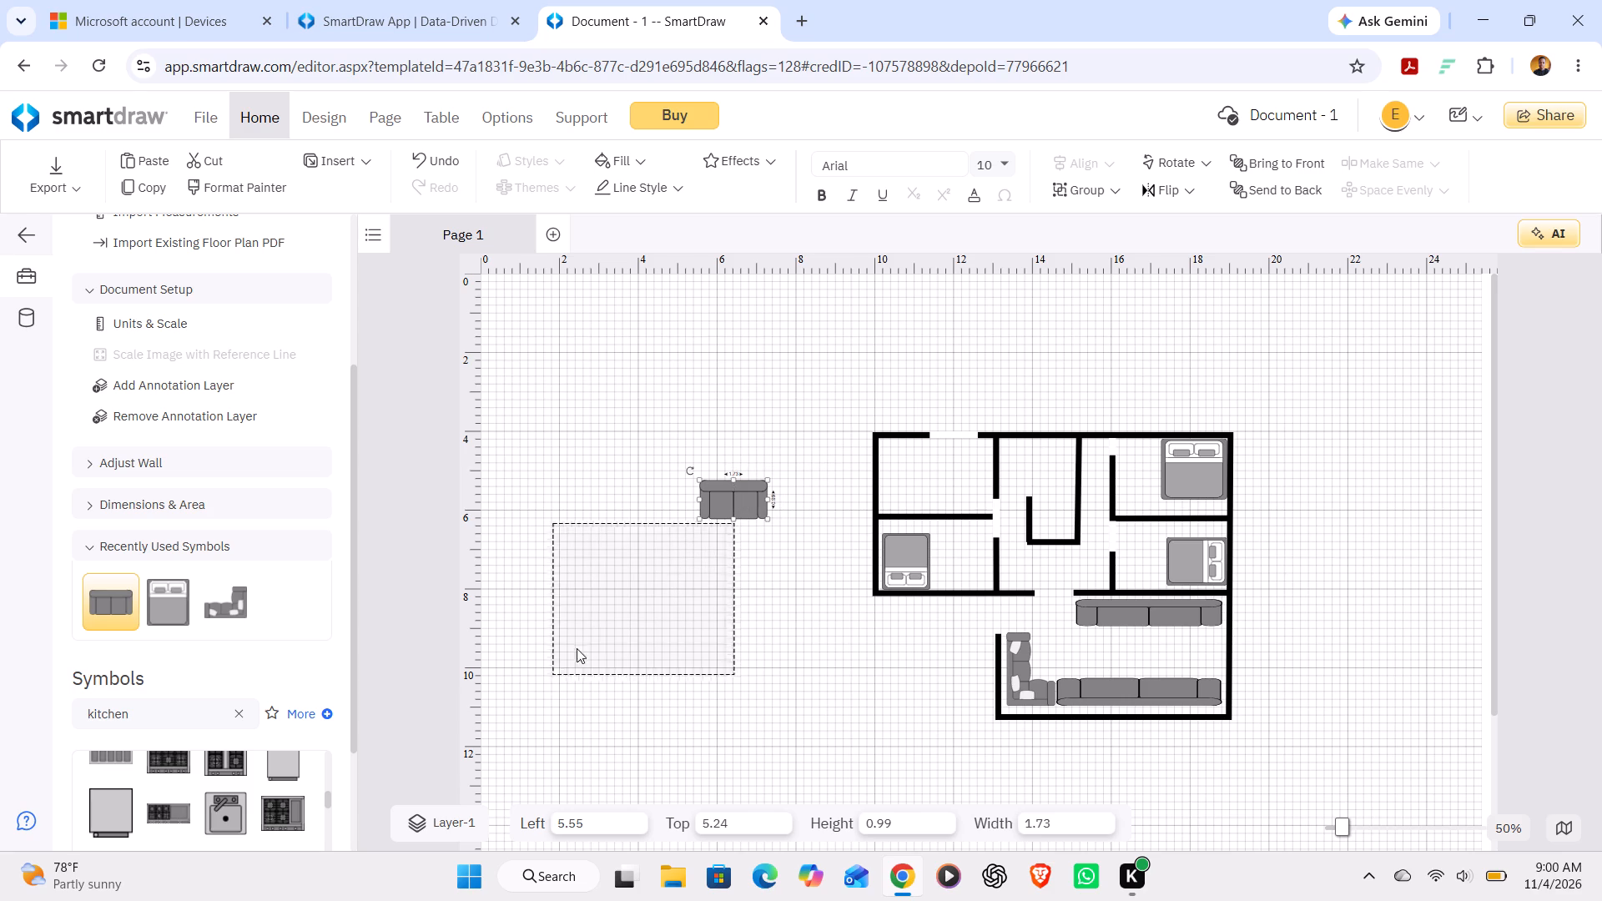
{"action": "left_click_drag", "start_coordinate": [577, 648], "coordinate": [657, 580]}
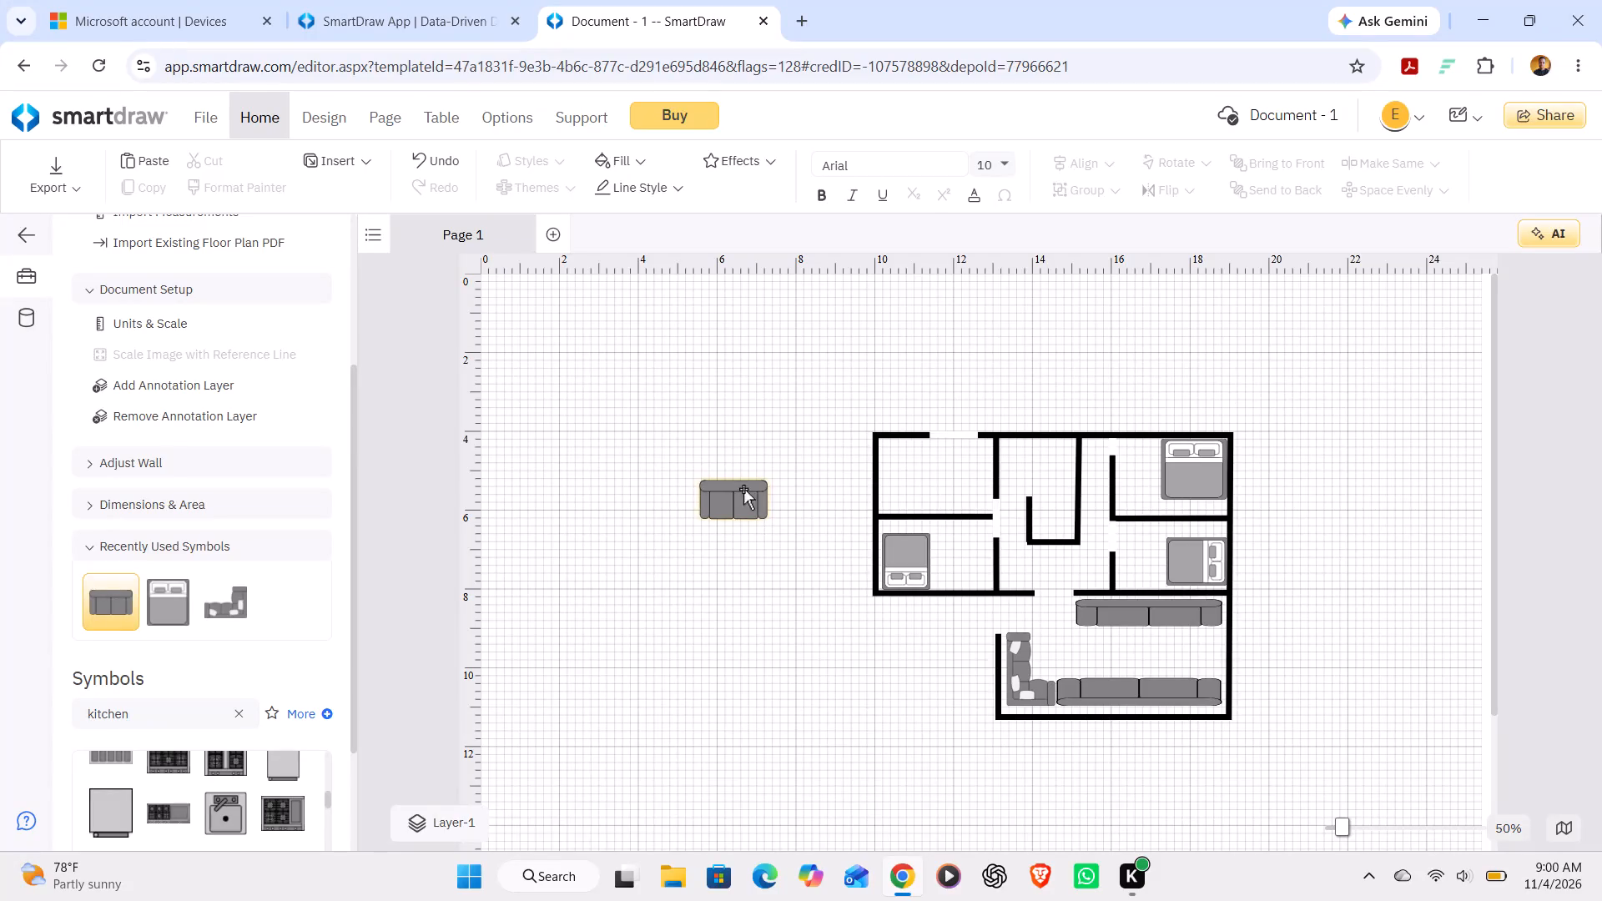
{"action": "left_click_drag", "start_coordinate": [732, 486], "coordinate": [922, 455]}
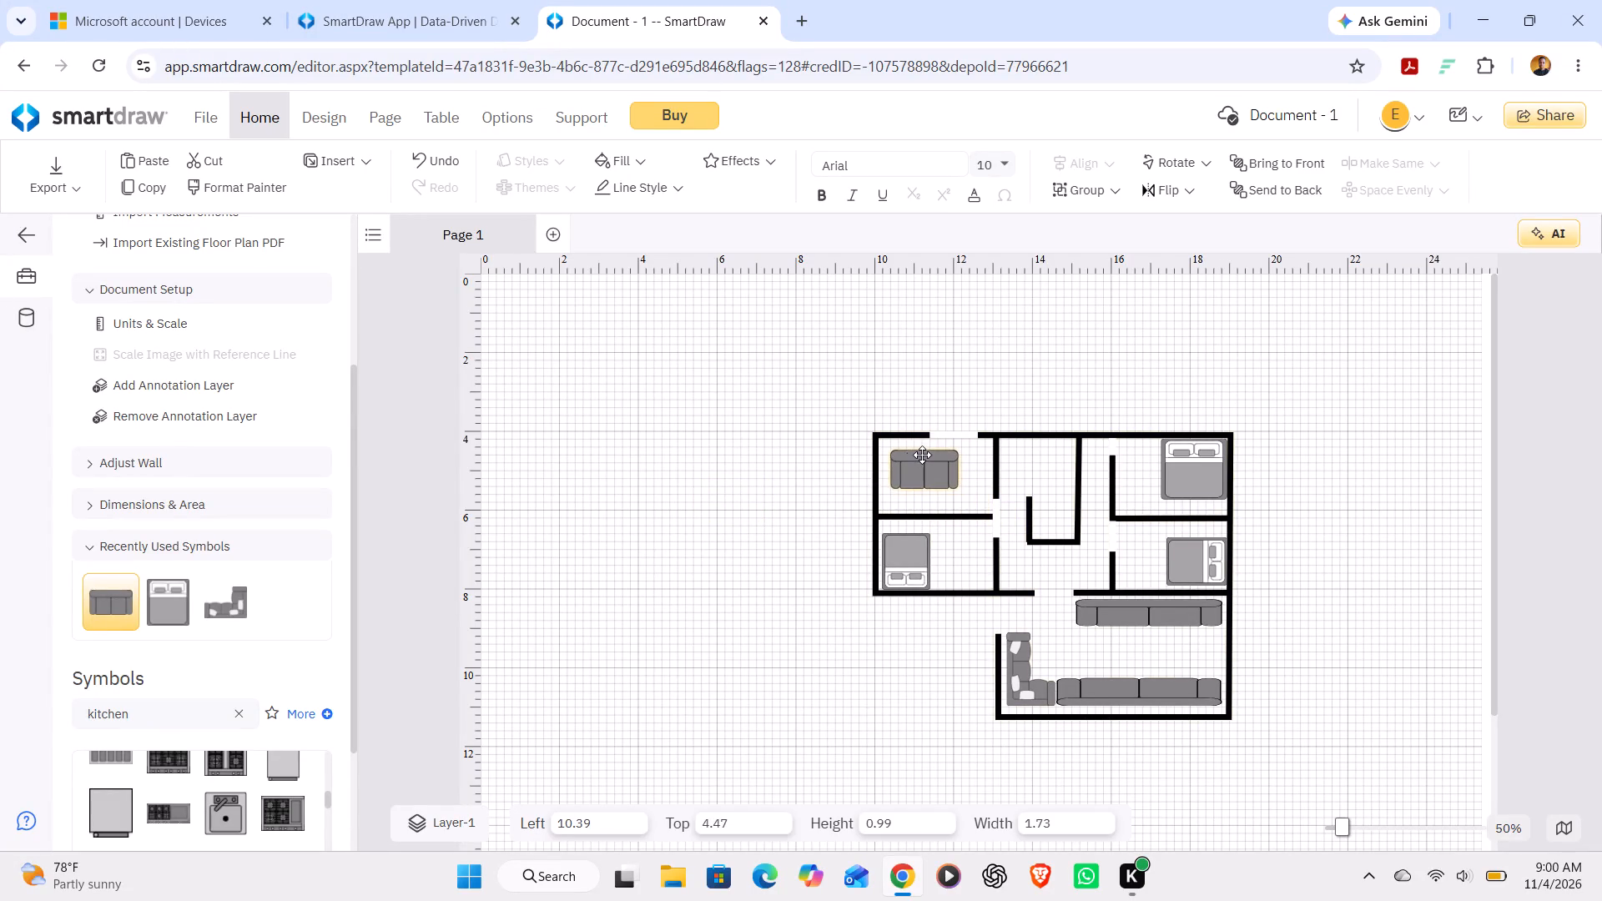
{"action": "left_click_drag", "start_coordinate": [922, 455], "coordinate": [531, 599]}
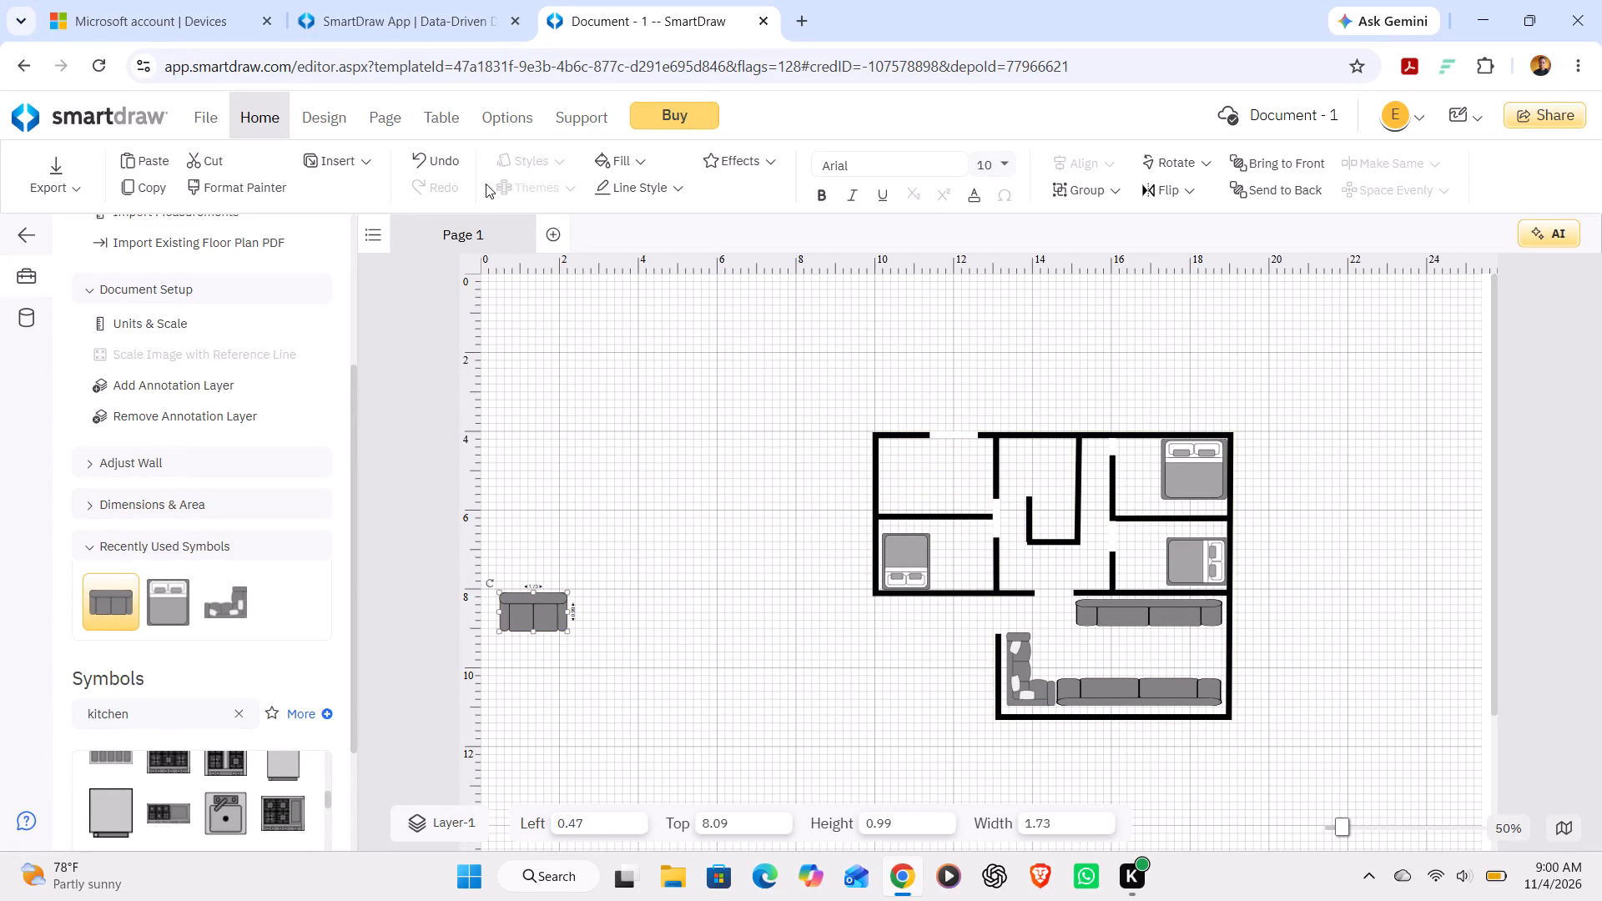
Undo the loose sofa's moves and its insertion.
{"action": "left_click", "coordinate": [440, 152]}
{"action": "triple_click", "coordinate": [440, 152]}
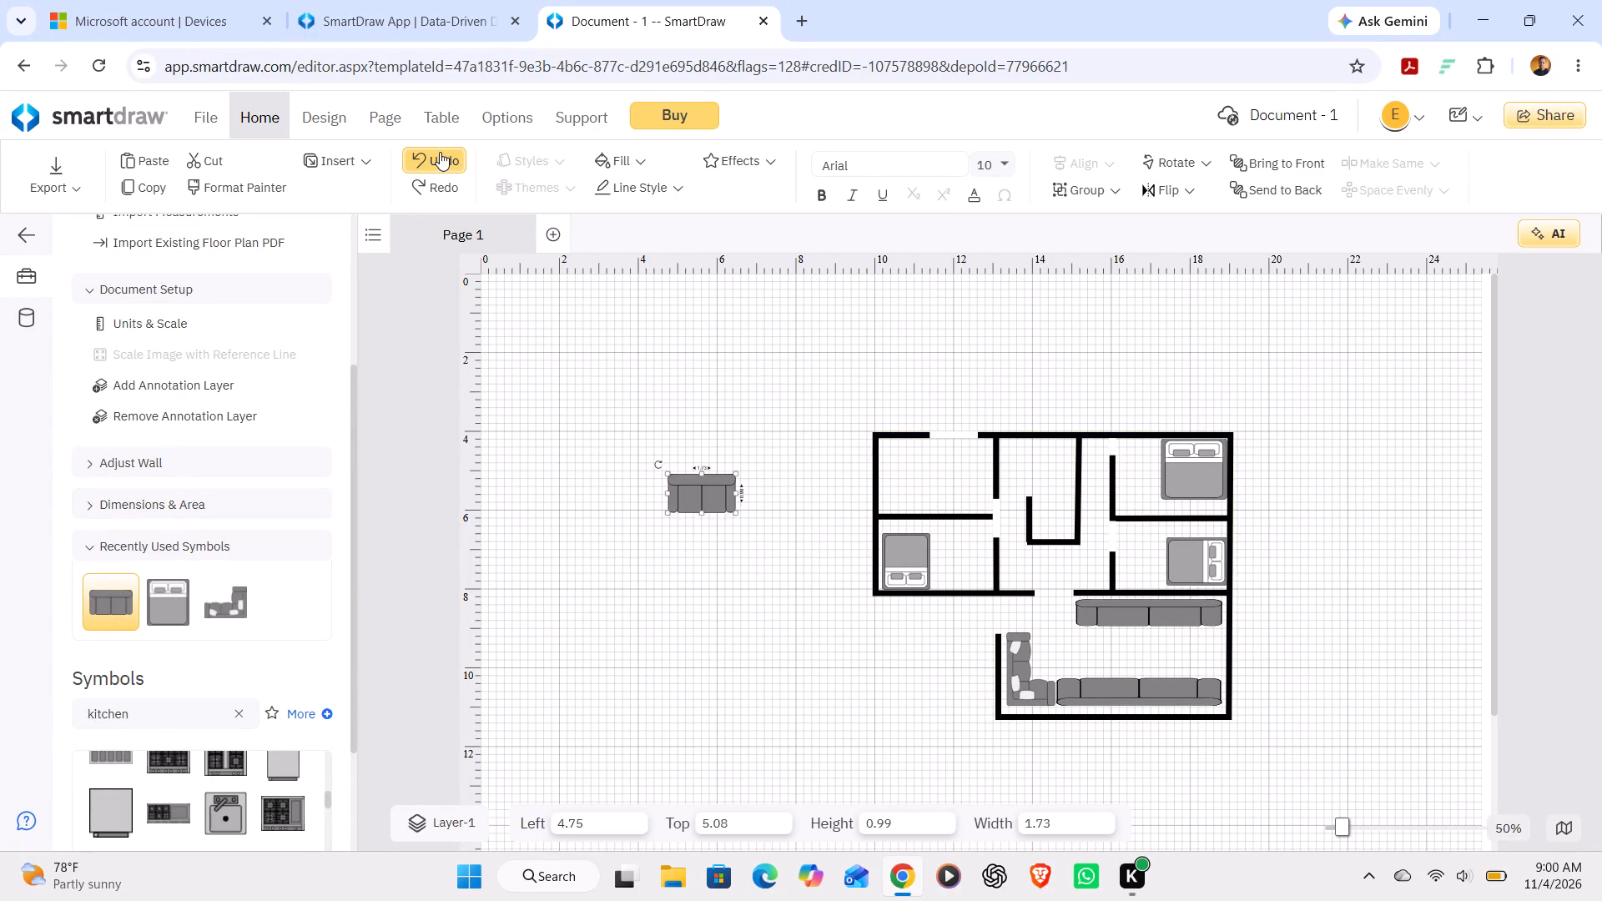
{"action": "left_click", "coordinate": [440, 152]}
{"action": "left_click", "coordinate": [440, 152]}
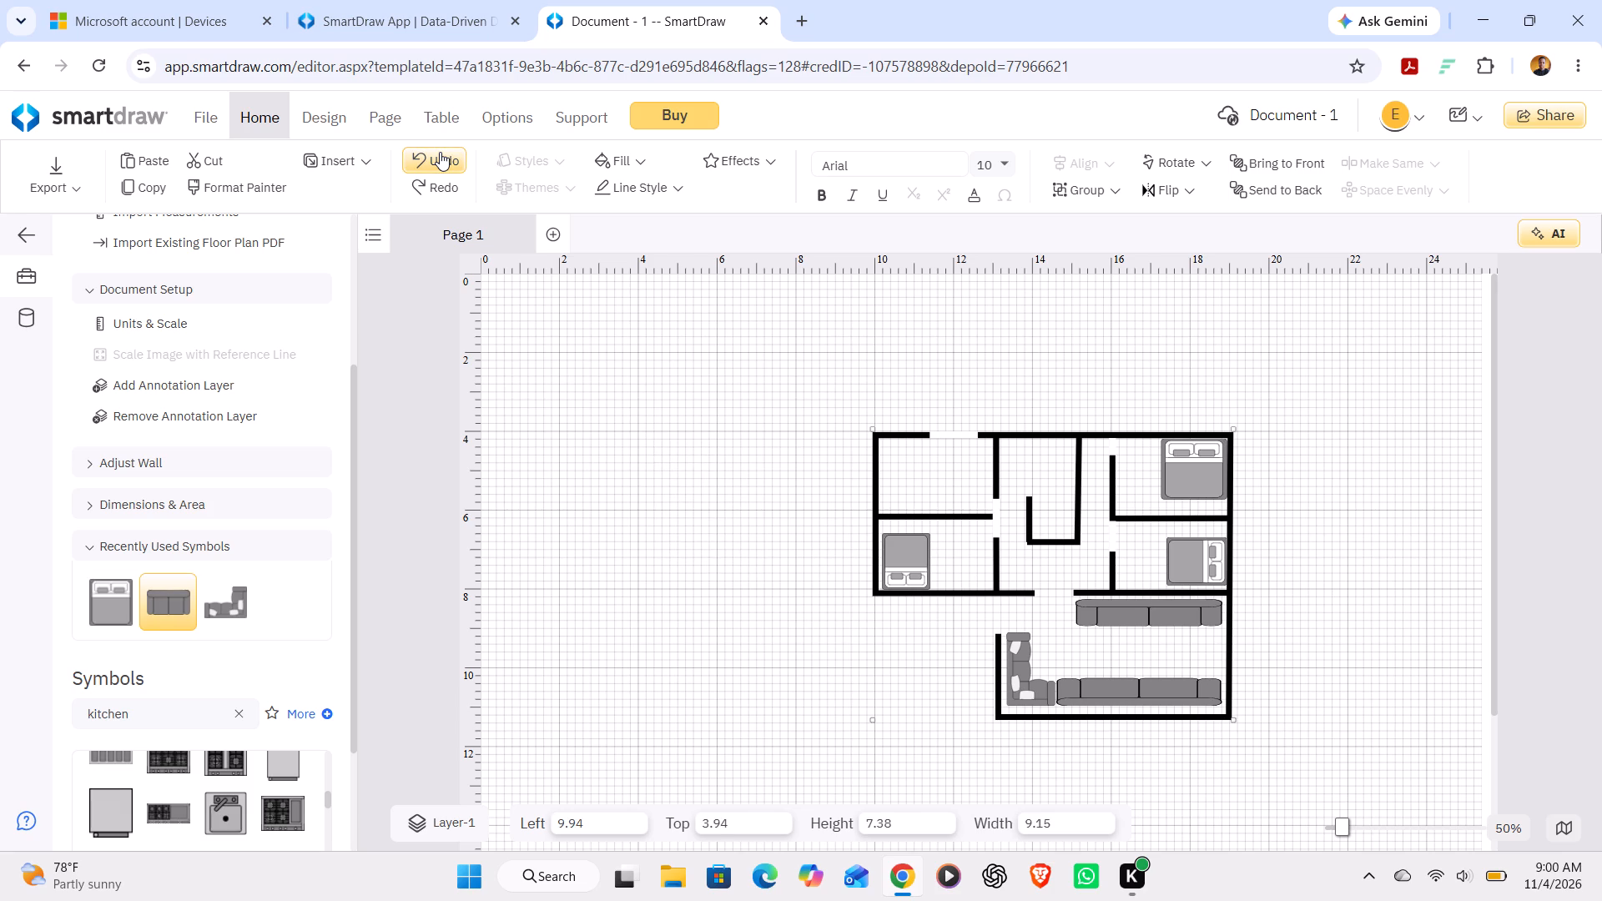